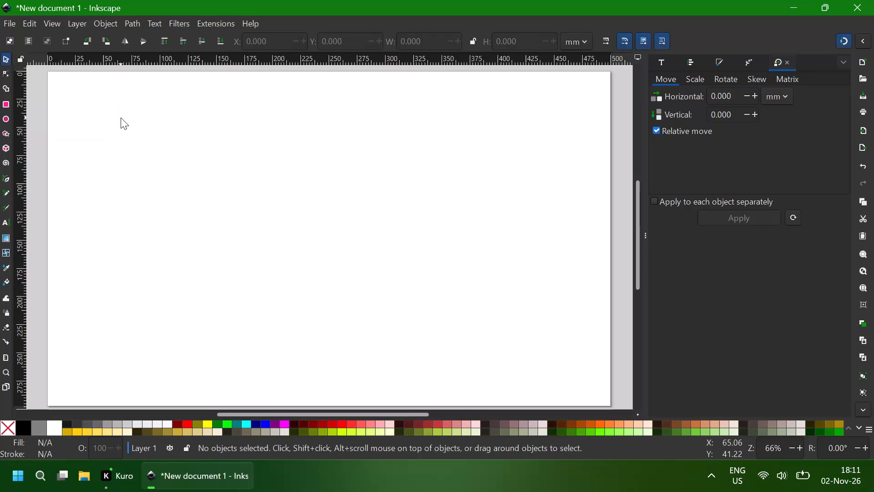
# Set the document's page height to 300 mm in the document properties.
pyautogui.hotkey('ctrl', 'shift', 'd')
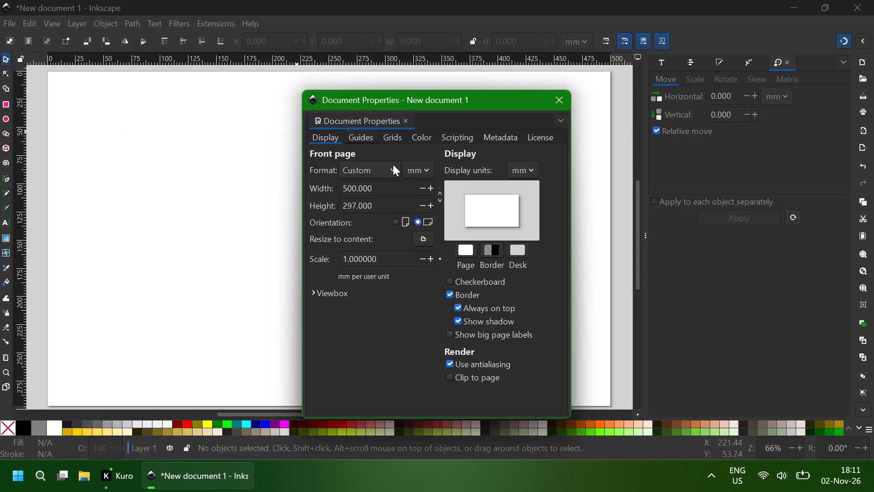
pyautogui.click(356, 205)
pyautogui.press('BackSpace')
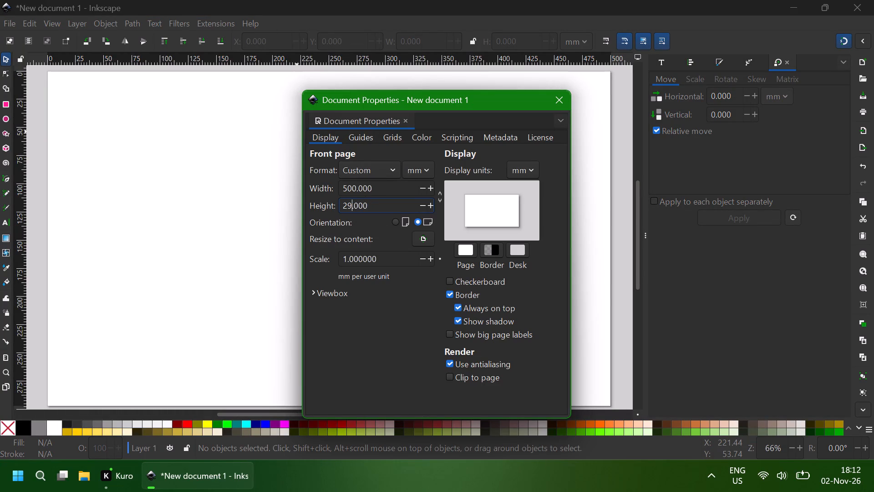
pyautogui.press('BackSpace')
pyautogui.press('BackSpace')
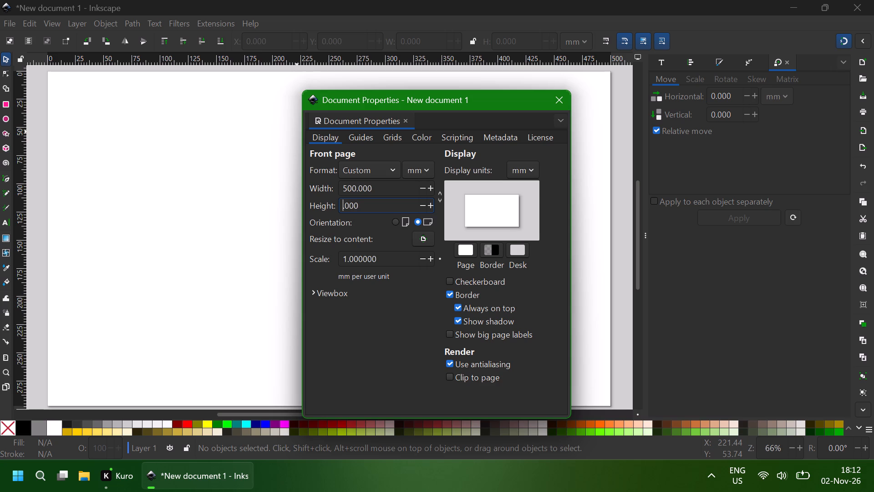
pyautogui.write('300')
pyautogui.press('Return')
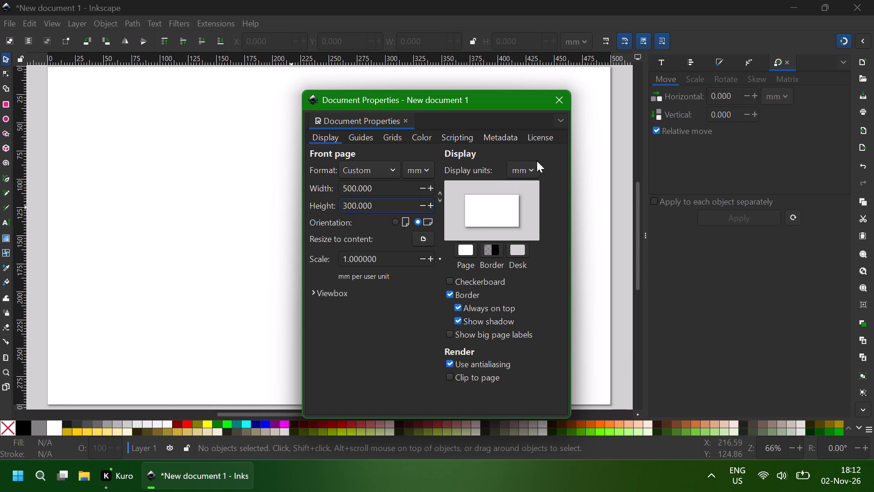
pyautogui.click(562, 101)
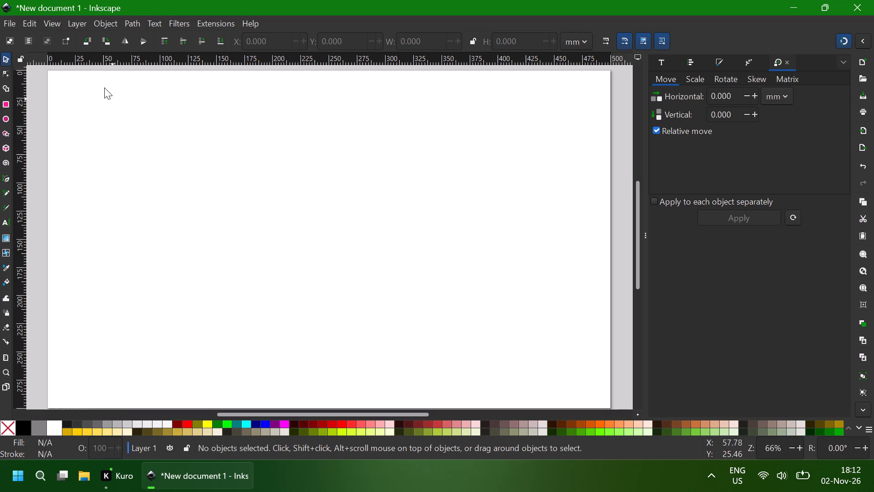
# Draw a long, thin rectangle about 408 mm wide and 15 mm high near the top edge of the page.
pyautogui.click(6, 104)
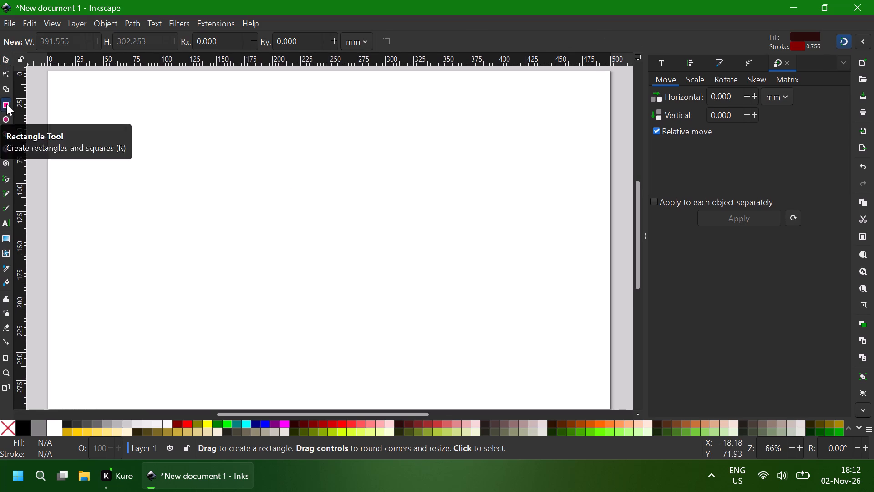
pyautogui.click(121, 79)
pyautogui.moveTo(122, 82); pyautogui.dragTo(191, 110)
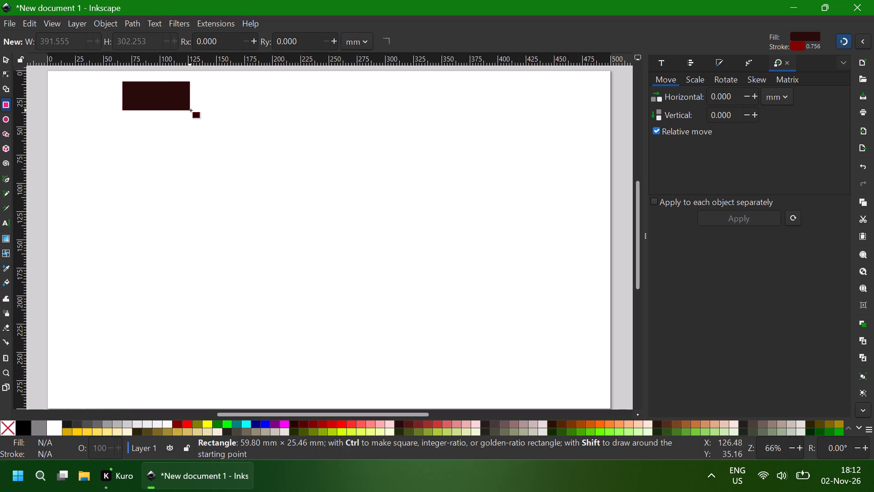
pyautogui.moveTo(191, 110); pyautogui.dragTo(549, 98)
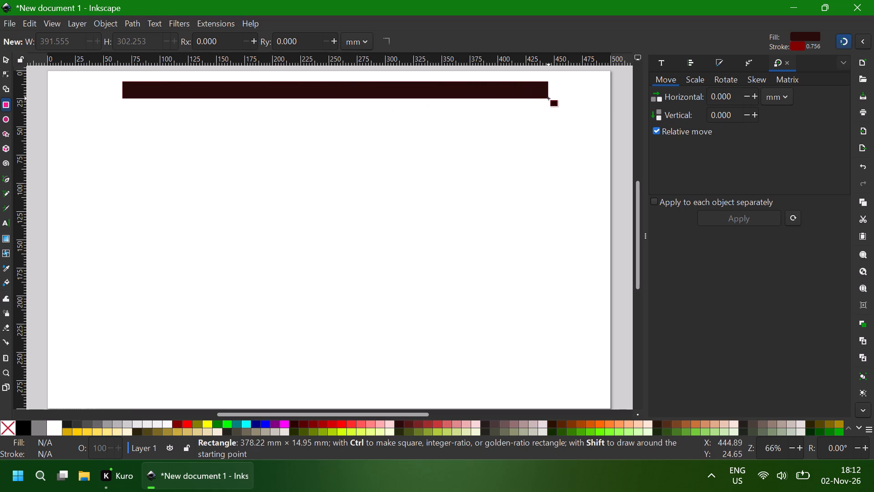
pyautogui.moveTo(549, 98); pyautogui.dragTo(564, 98)
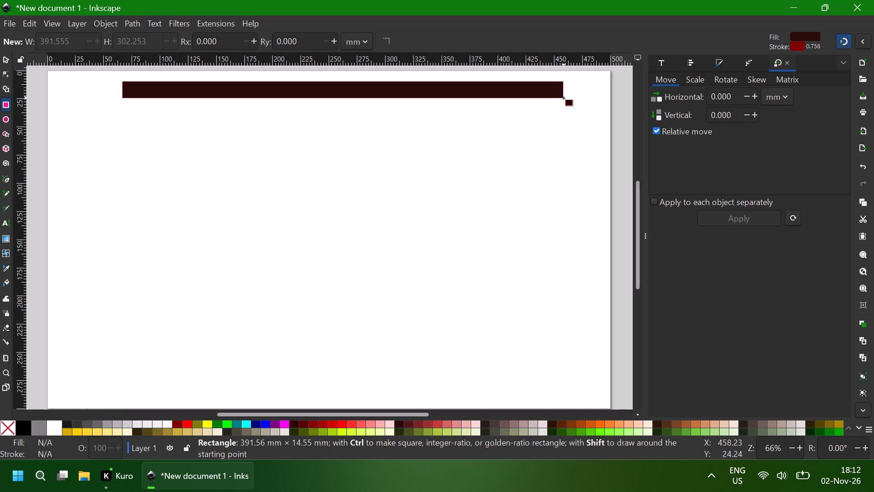
pyautogui.moveTo(564, 98); pyautogui.dragTo(582, 99)
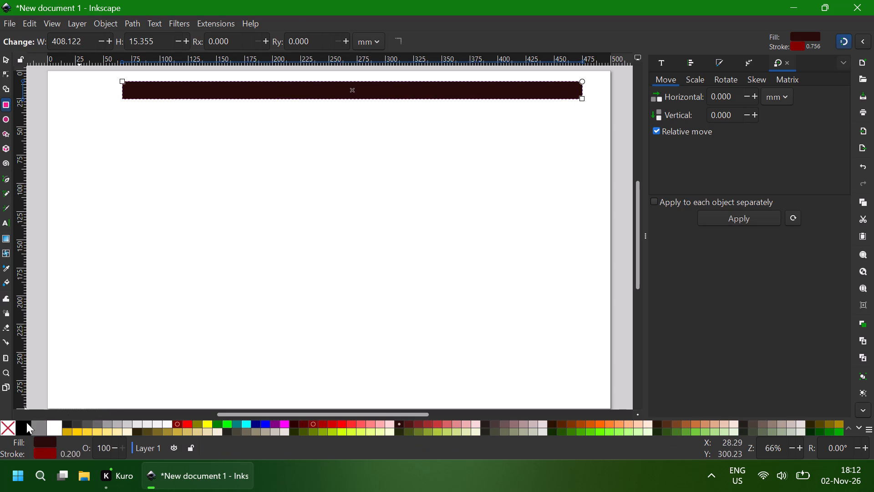
# Remove the rectangle's fill, trying a black fill before returning it to no fill.
pyautogui.click(8, 421)
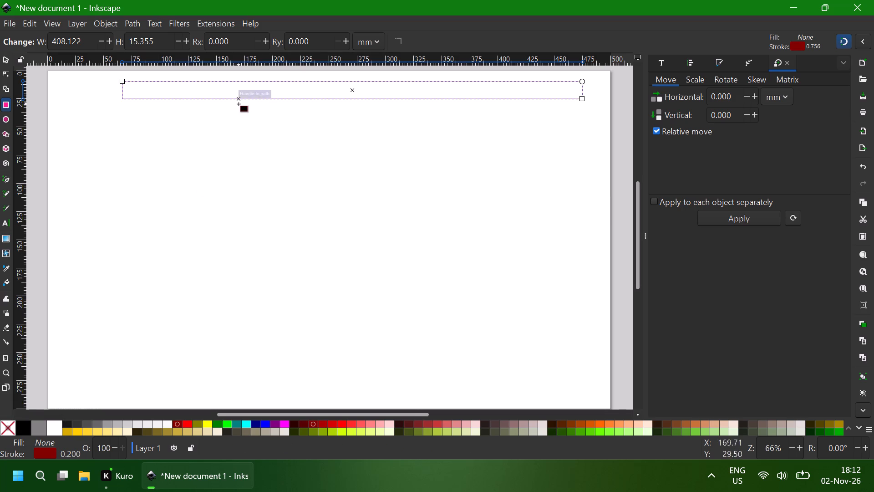
pyautogui.keyDown('ctrl'); pyautogui.click(6, 429); pyautogui.keyUp('ctrl')
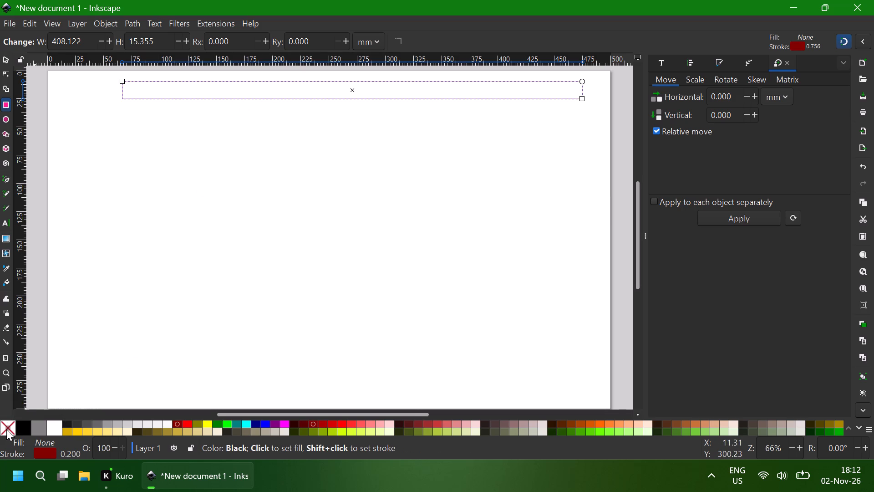
pyautogui.click(25, 429)
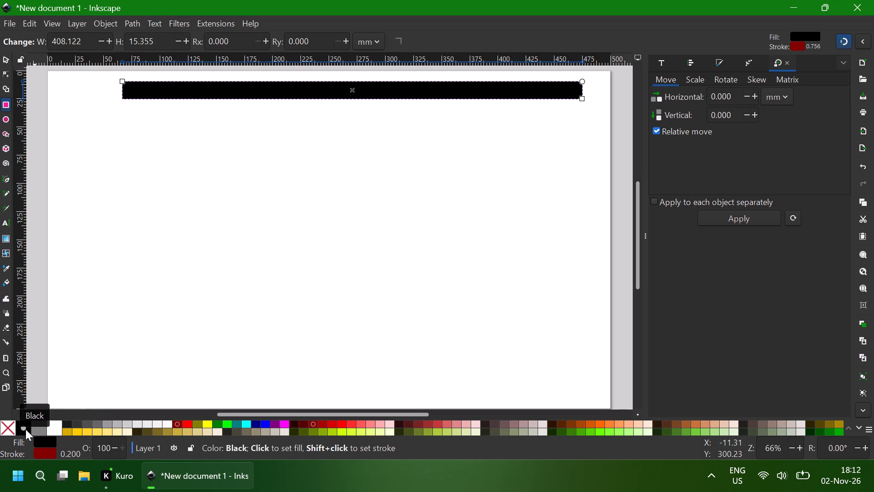
pyautogui.keyDown('ctrl'); pyautogui.click(25, 429); pyautogui.keyUp('ctrl')
pyautogui.keyDown('ctrl'); pyautogui.click(7, 430); pyautogui.keyUp('ctrl')
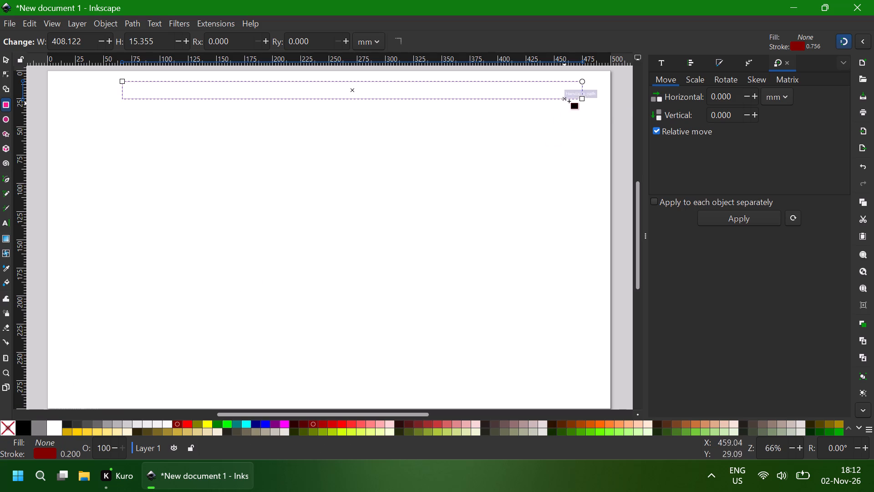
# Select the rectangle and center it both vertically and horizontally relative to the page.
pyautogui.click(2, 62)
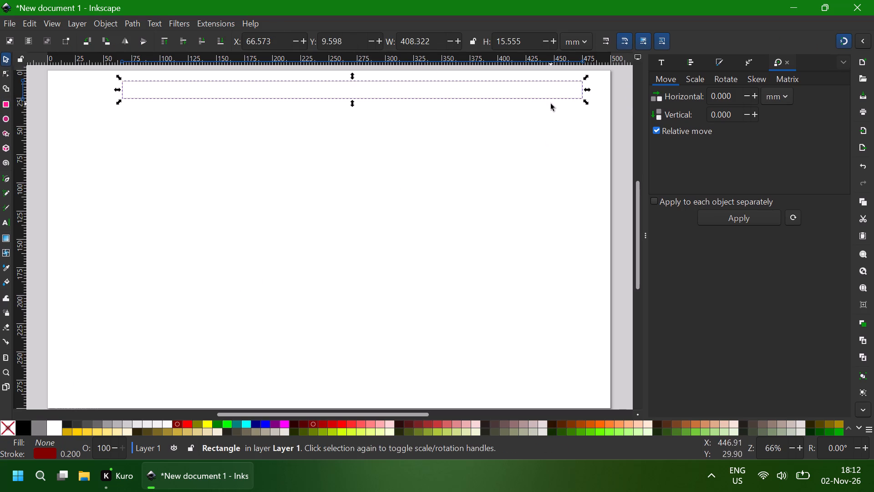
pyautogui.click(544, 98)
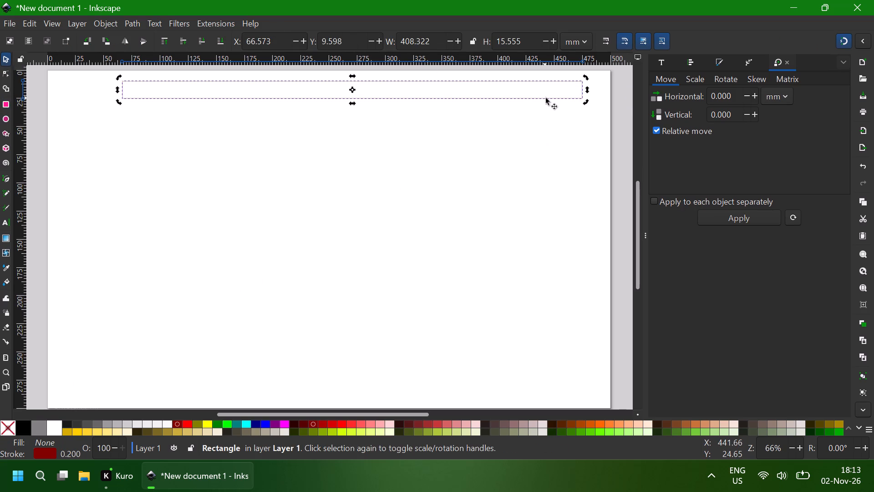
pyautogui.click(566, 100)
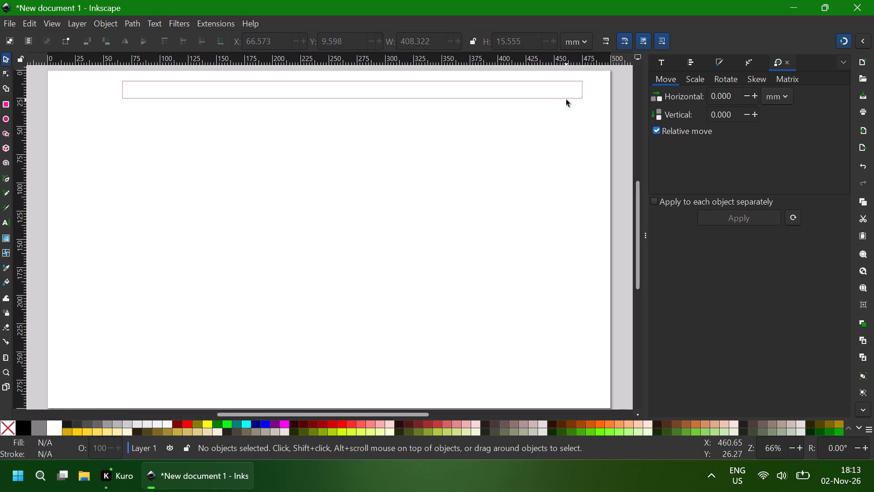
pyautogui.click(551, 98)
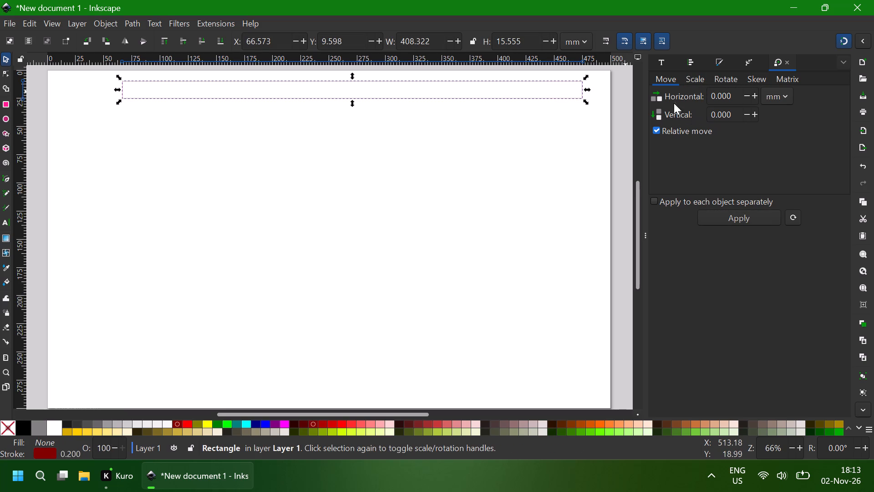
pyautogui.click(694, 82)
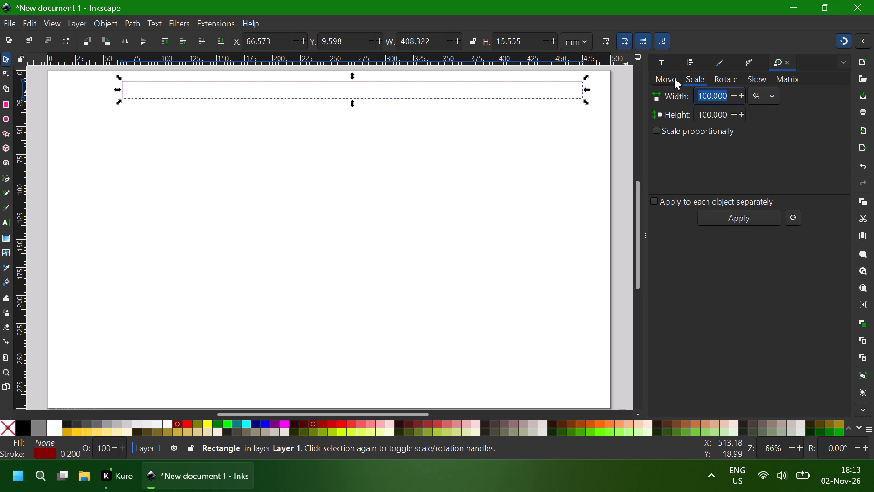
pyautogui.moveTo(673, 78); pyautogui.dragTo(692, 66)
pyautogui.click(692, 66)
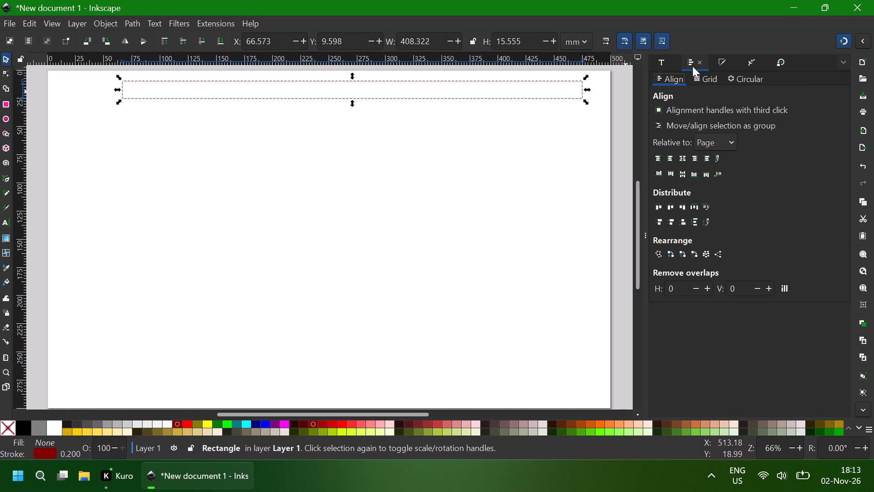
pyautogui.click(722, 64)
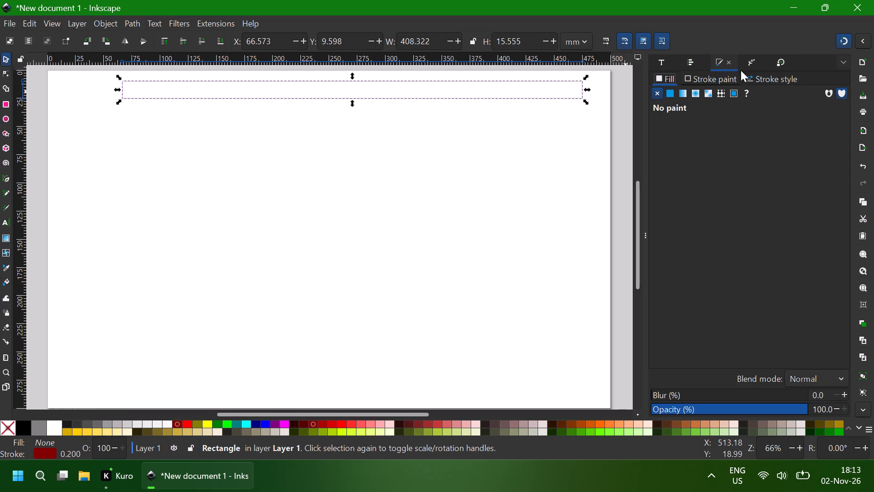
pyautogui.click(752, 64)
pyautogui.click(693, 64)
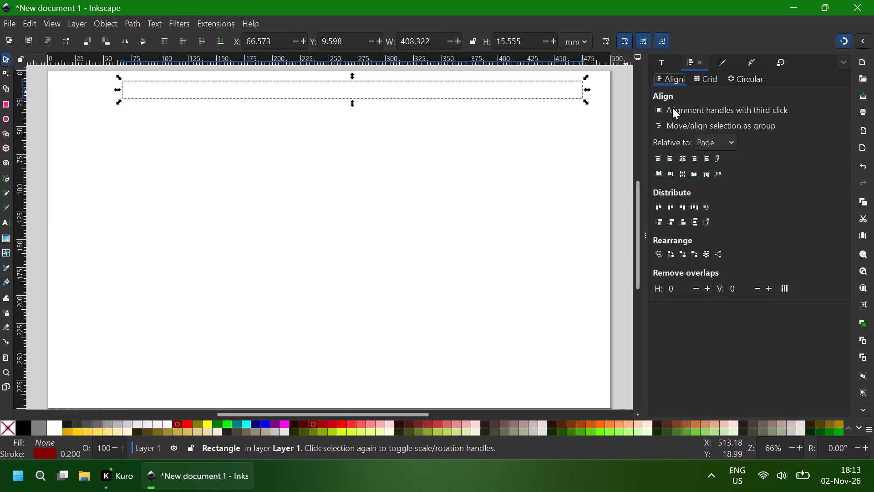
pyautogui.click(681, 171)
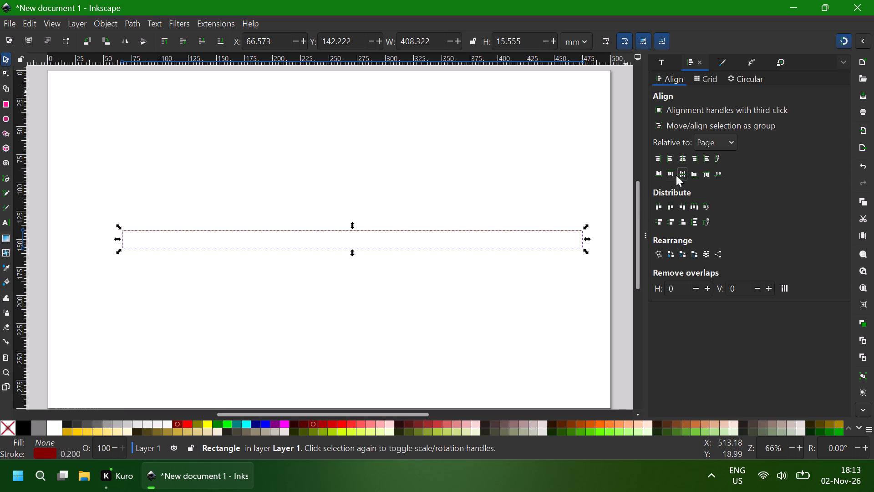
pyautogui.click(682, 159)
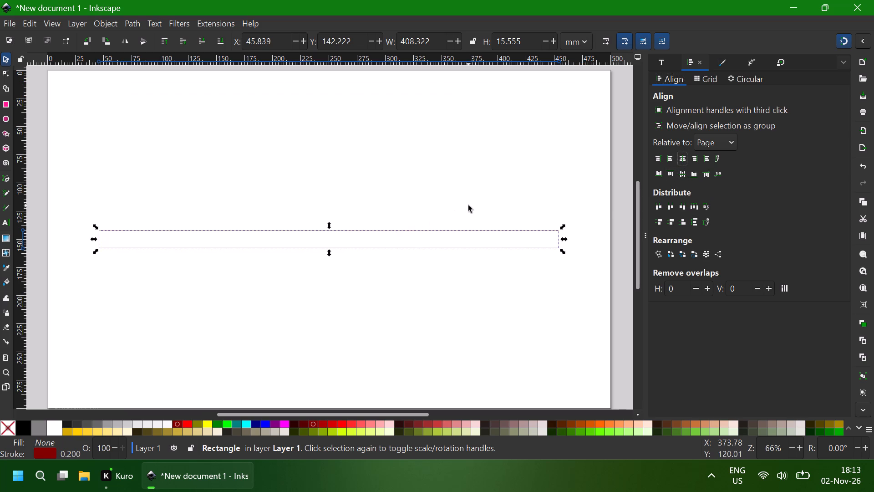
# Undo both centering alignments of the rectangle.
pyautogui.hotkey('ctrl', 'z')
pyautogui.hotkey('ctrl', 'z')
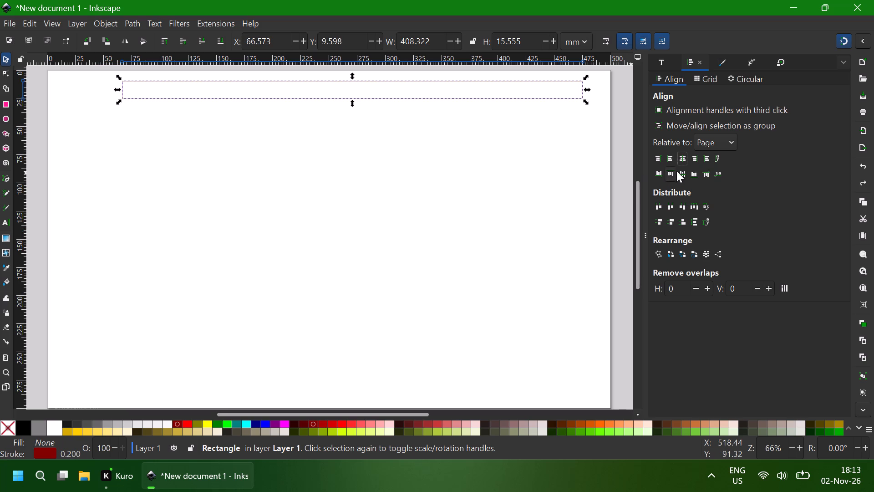
# Center the rectangle only horizontally relative to the page, keeping it near the top edge.
pyautogui.click(681, 160)
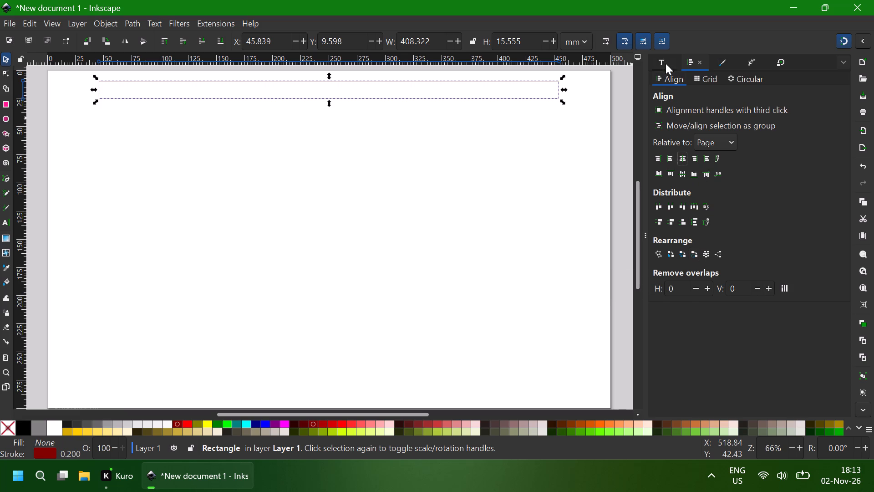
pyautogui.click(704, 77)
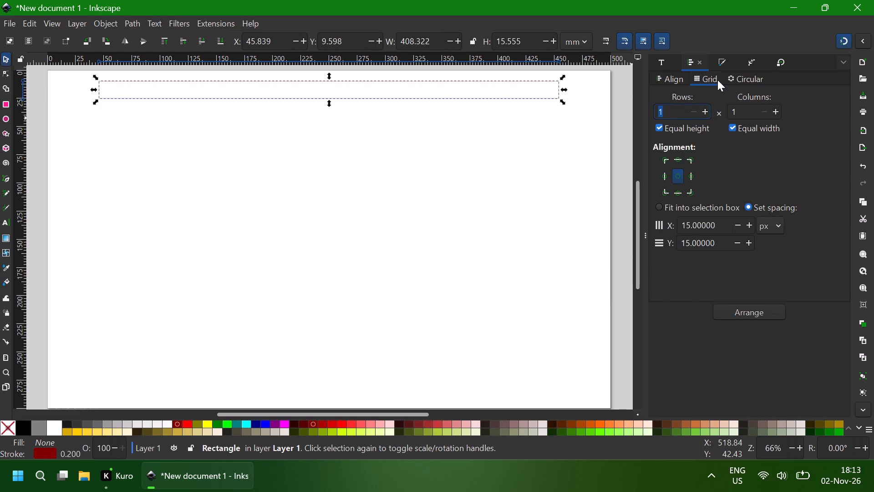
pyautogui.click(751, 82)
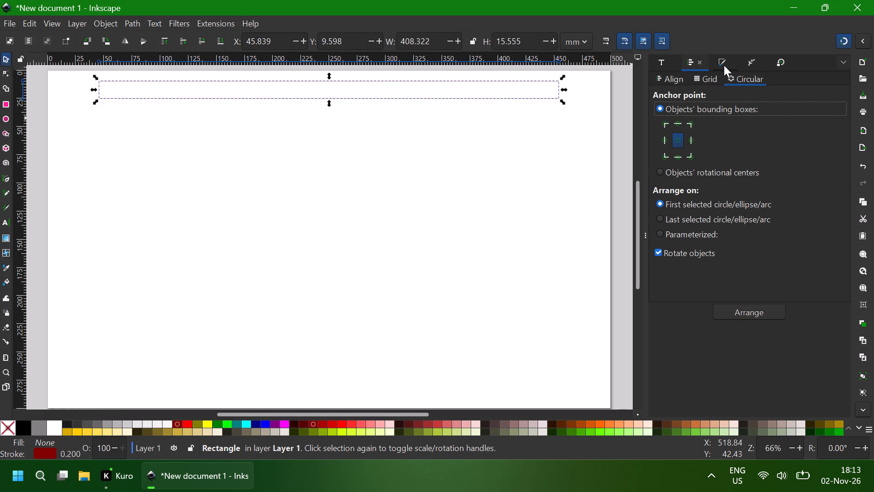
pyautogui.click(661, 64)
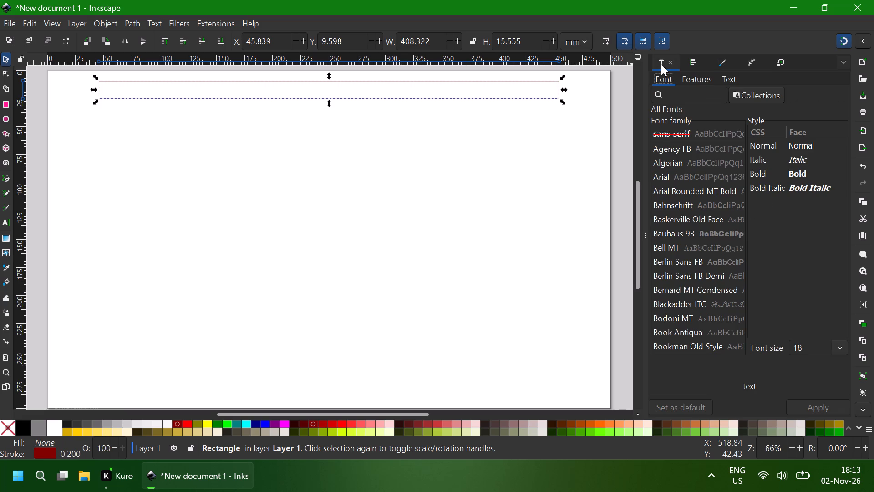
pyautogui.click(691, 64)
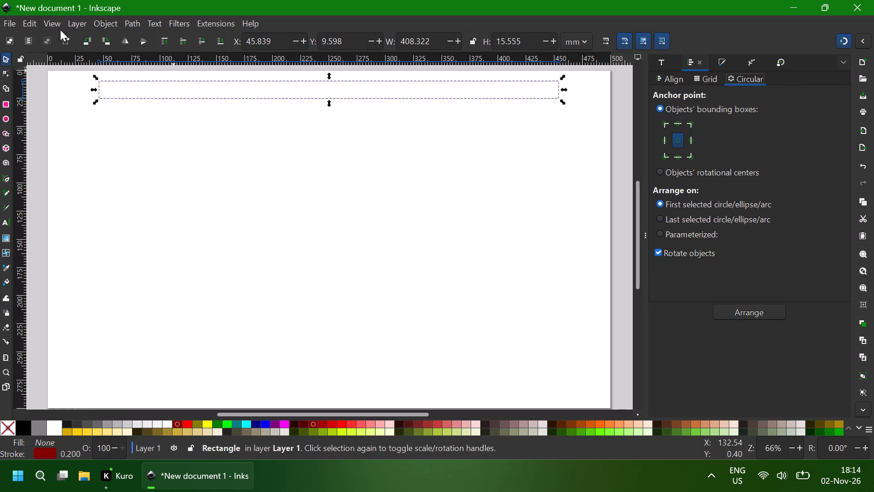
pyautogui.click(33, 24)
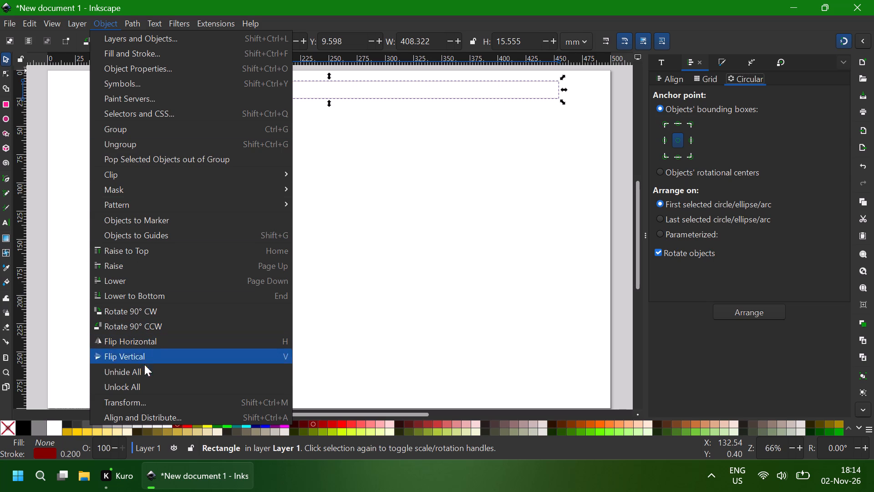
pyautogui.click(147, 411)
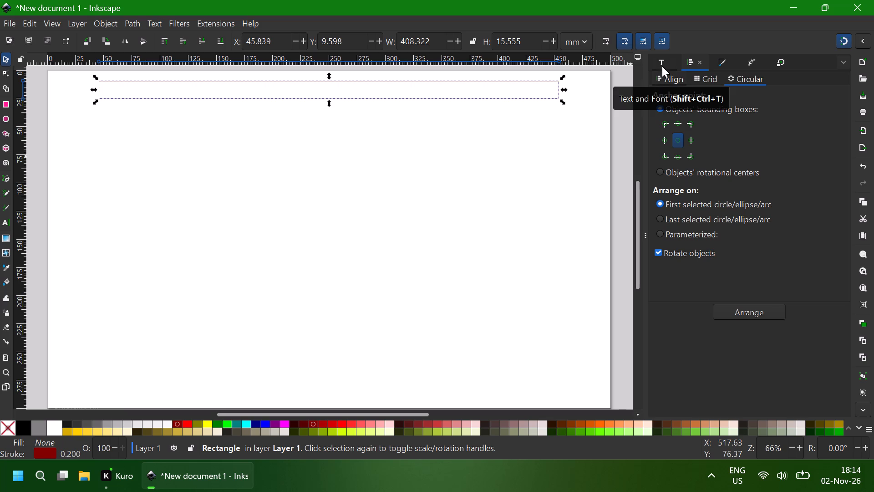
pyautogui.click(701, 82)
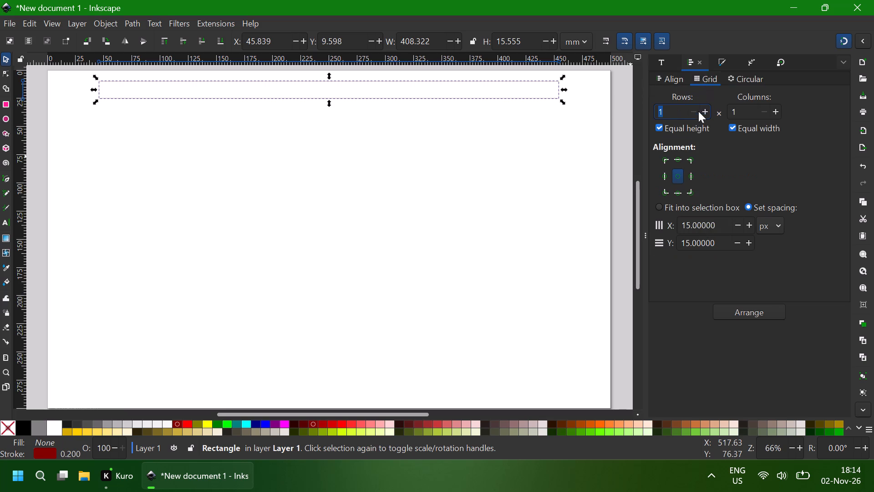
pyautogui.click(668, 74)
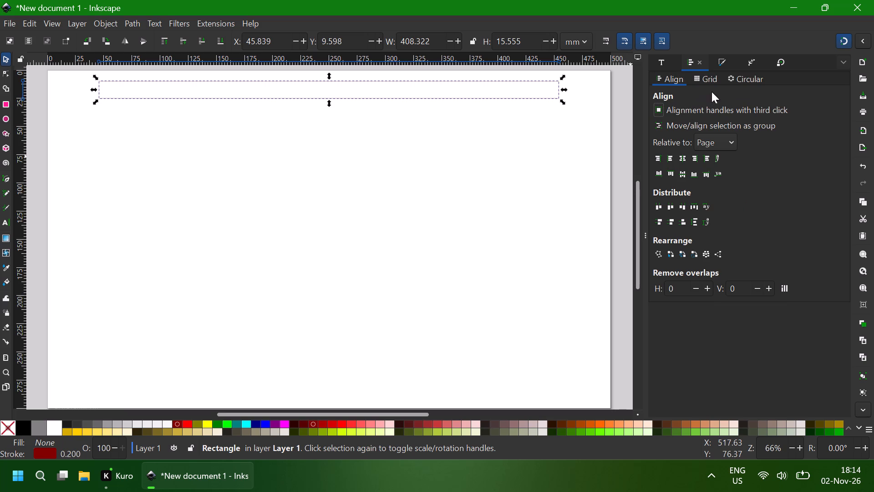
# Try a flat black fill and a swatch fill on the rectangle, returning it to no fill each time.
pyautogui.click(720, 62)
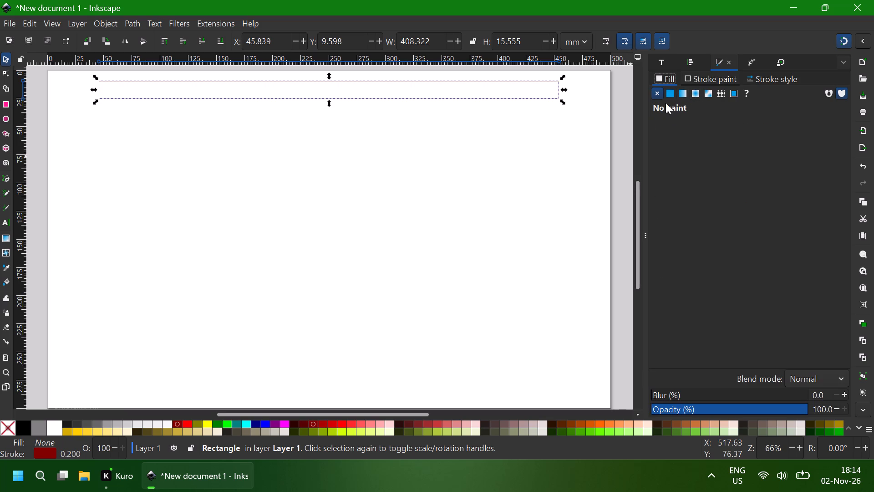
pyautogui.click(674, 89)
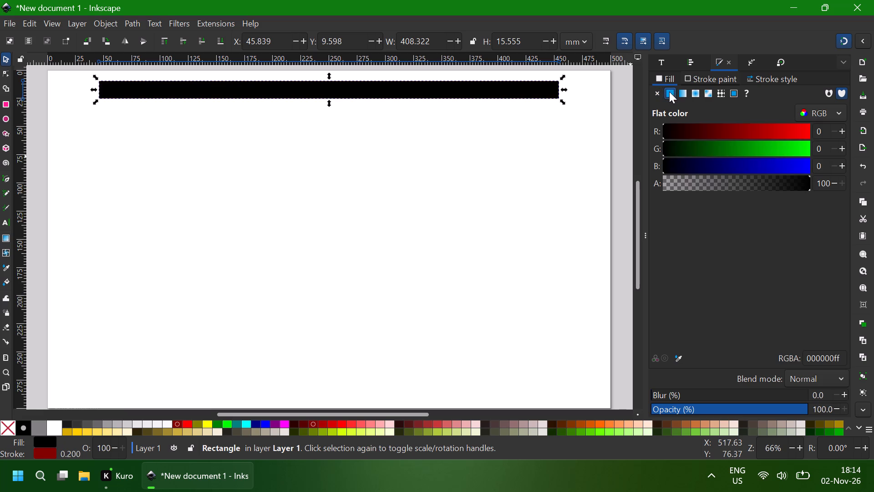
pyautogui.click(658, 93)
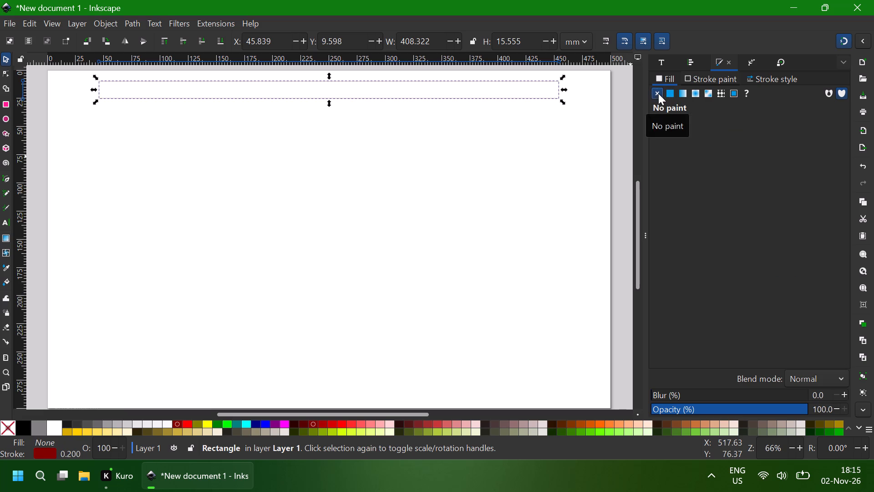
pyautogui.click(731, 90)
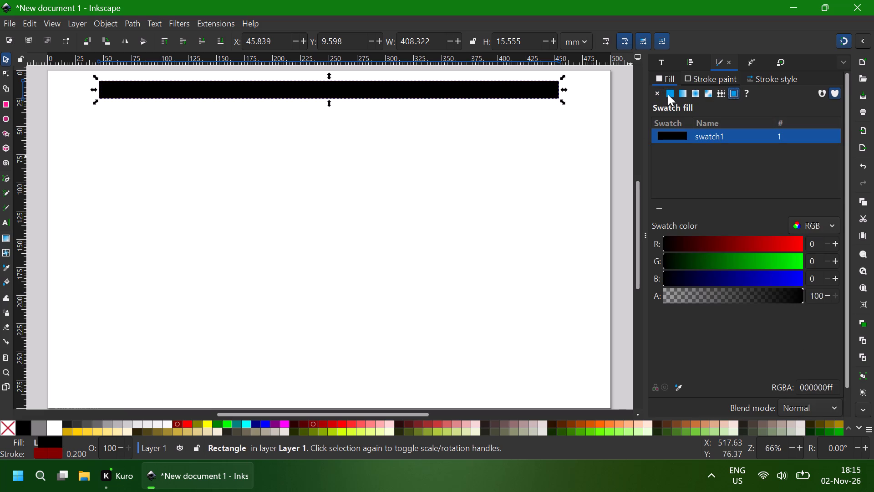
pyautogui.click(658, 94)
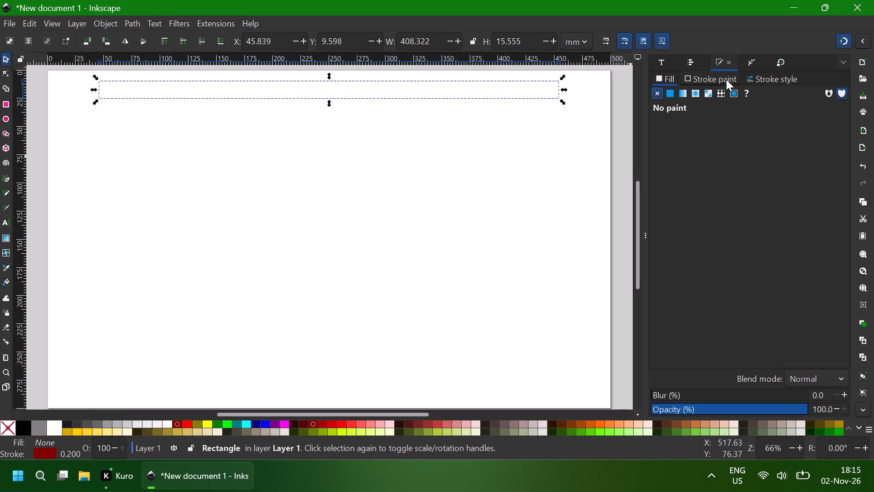
# Set the rectangle's stroke width to 0.500 mm and deselect it.
pyautogui.click(726, 79)
pyautogui.click(765, 79)
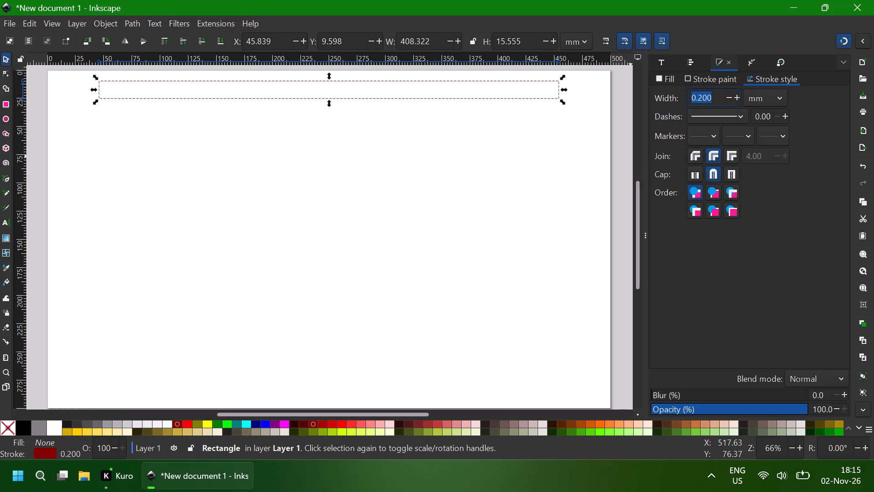
pyautogui.click(738, 99)
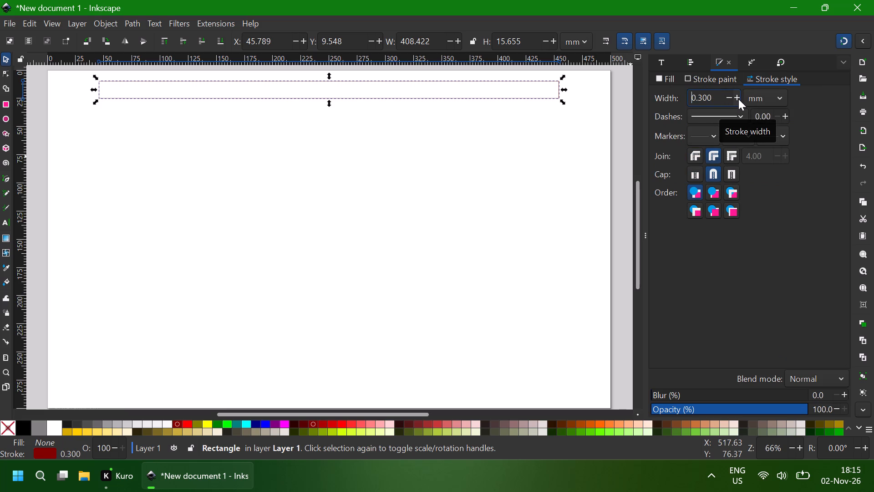
pyautogui.click(738, 99)
pyautogui.click(738, 99)
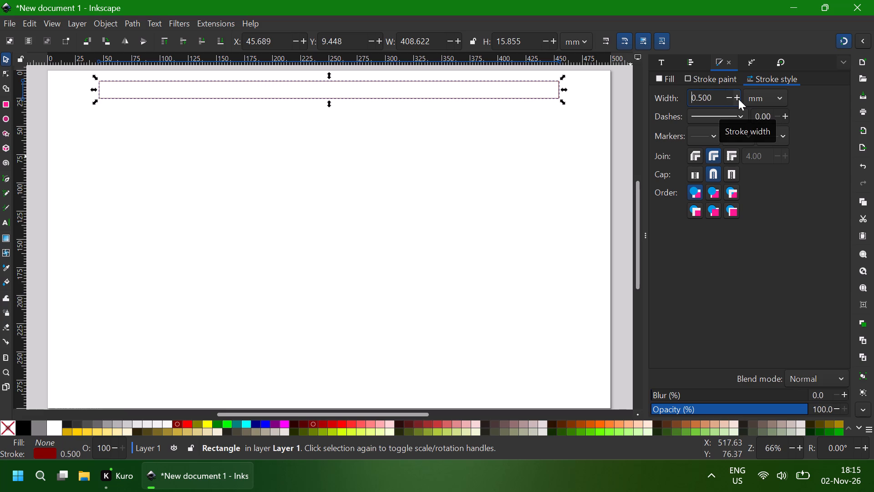
pyautogui.click(738, 99)
pyautogui.click(730, 98)
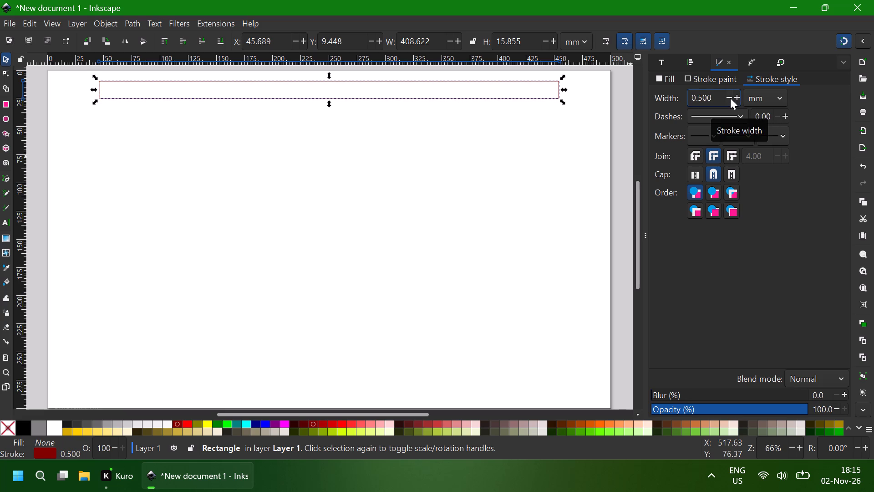
pyautogui.click(540, 129)
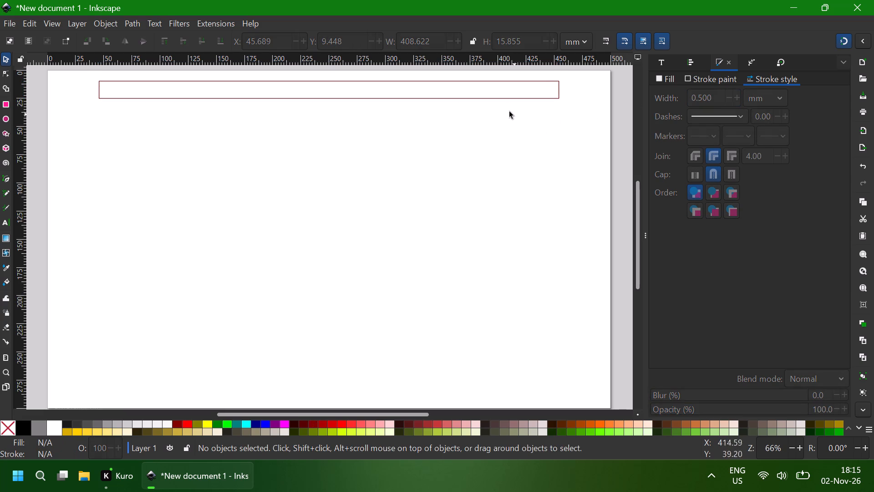
# Select the rectangle and stretch its bottom edge downward to a height of about 23 mm.
pyautogui.click(518, 100)
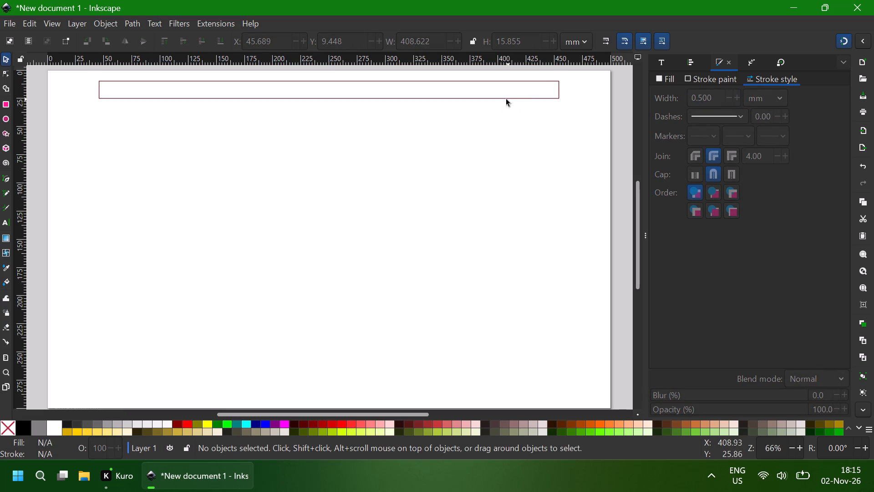
pyautogui.click(506, 99)
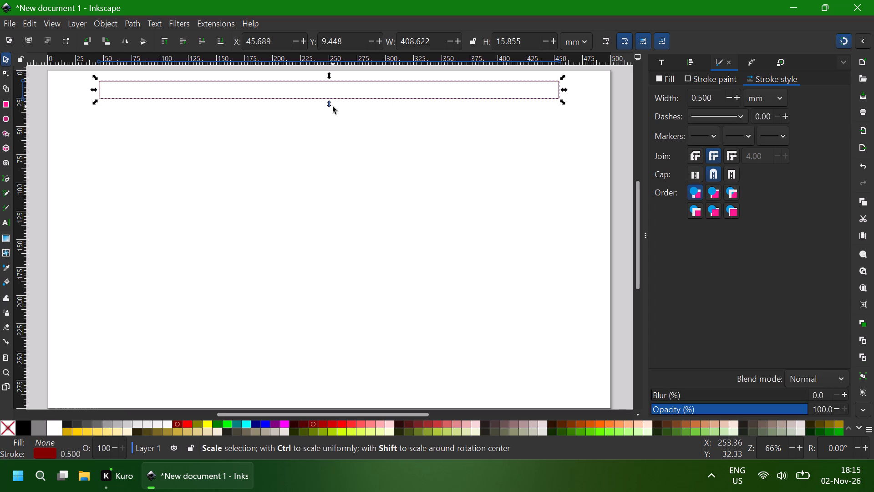
pyautogui.moveTo(329, 105); pyautogui.dragTo(329, 108)
pyautogui.moveTo(329, 108); pyautogui.dragTo(329, 109)
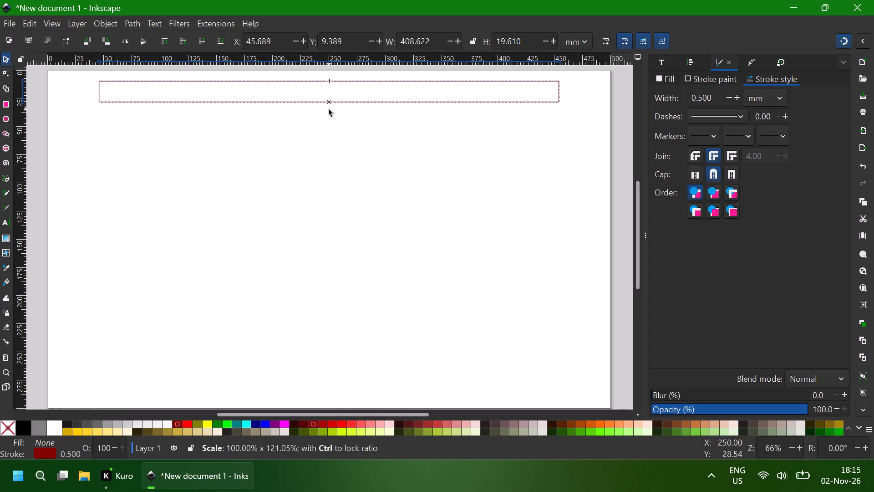
pyautogui.moveTo(329, 109); pyautogui.dragTo(329, 113)
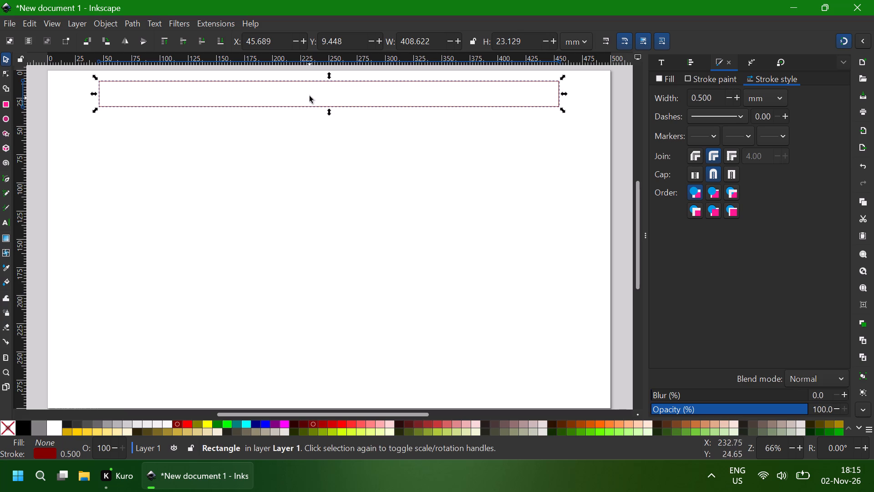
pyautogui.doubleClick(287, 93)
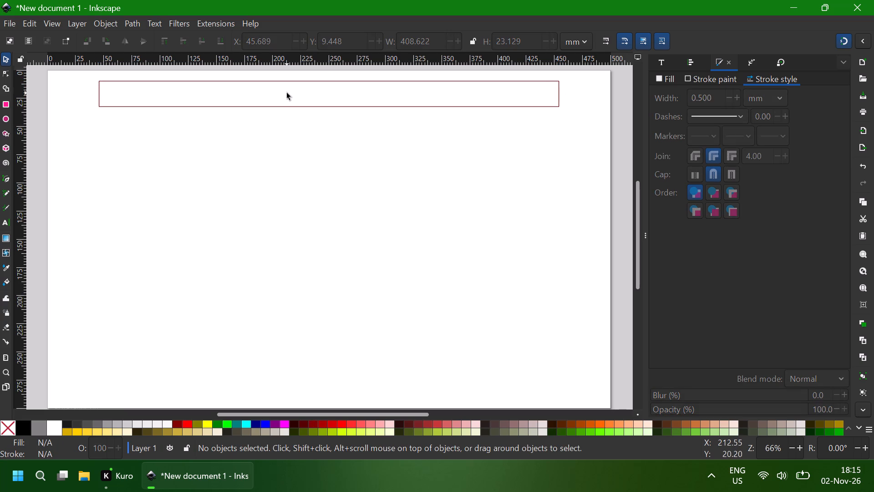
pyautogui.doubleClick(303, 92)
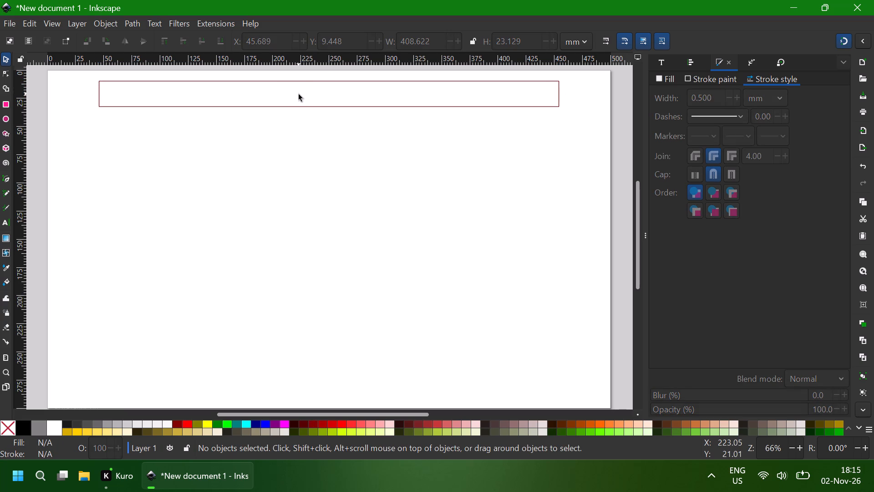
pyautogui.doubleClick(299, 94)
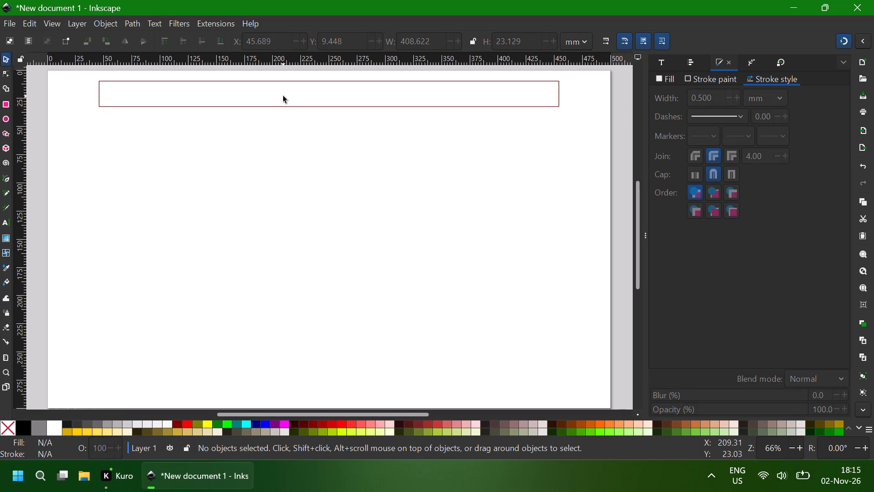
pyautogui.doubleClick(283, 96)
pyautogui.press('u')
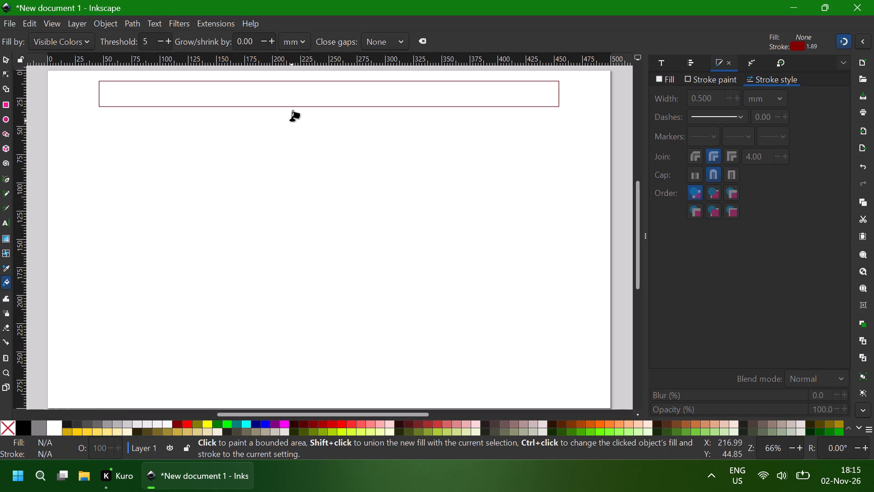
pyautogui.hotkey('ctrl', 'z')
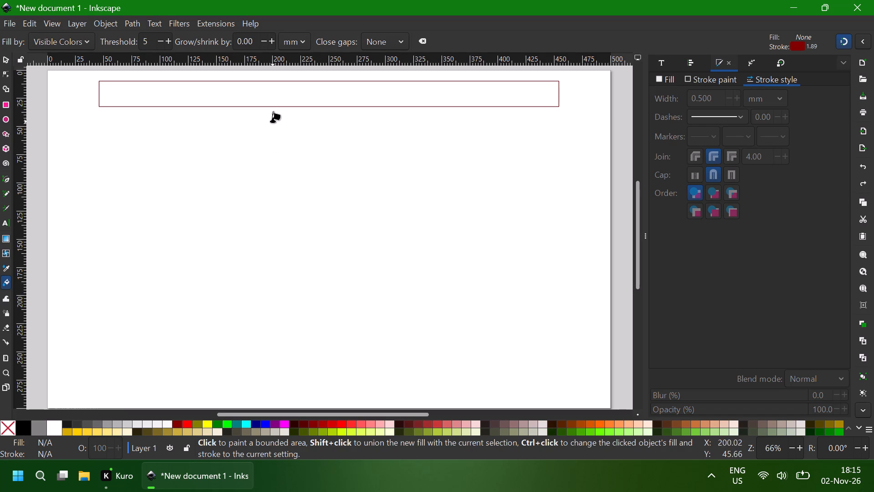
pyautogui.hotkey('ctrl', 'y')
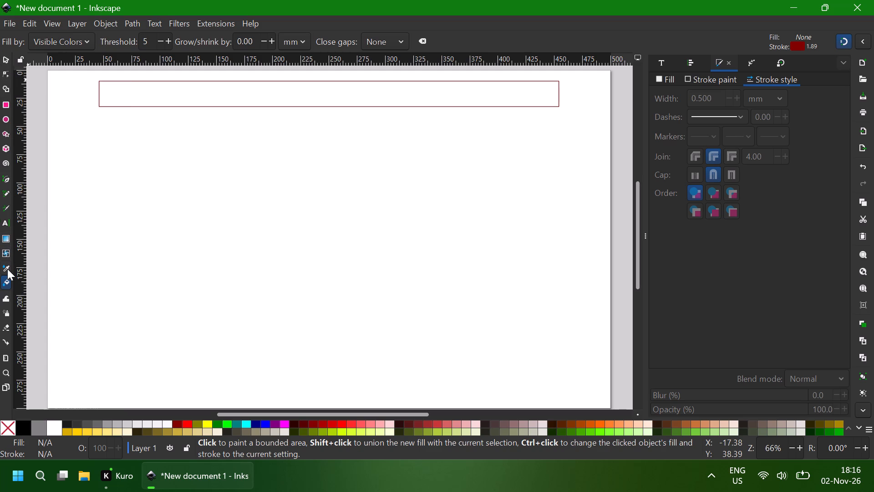
# Add the title text "KENYA SENIOR SCHOOL ORGANOGRAM", starting it inside the rectangle near its left end.
pyautogui.click(6, 222)
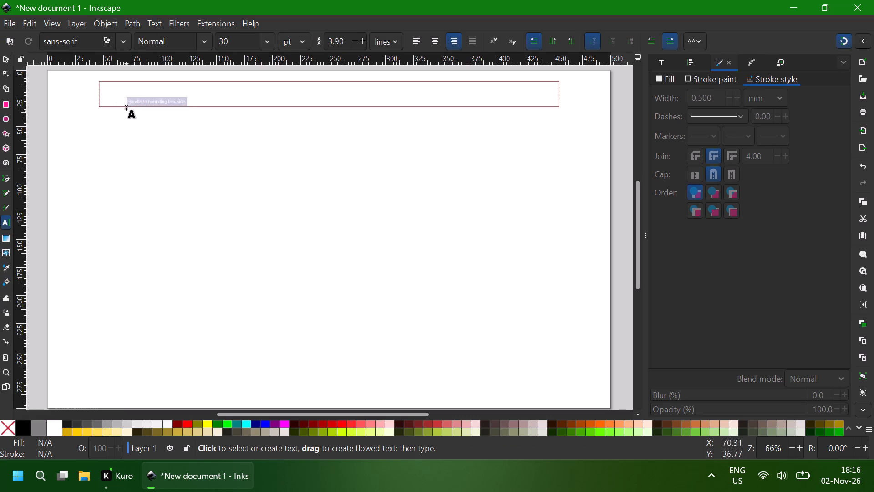
pyautogui.click(114, 90)
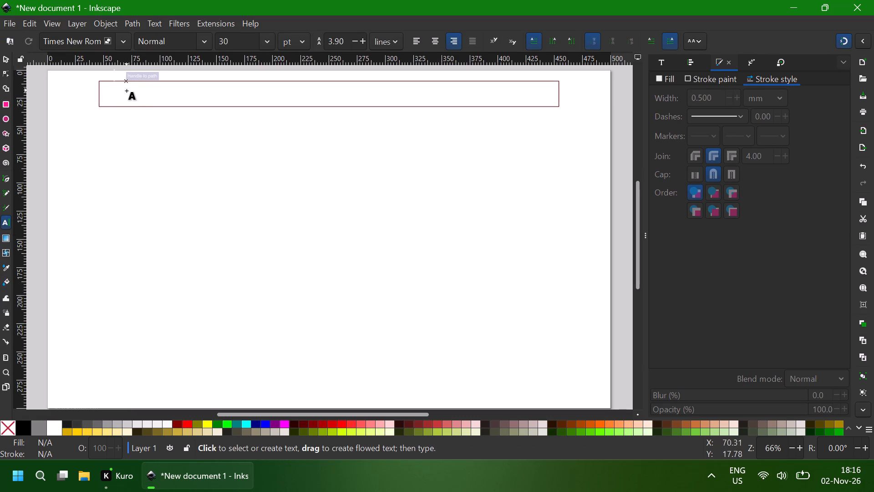
pyautogui.click(128, 97)
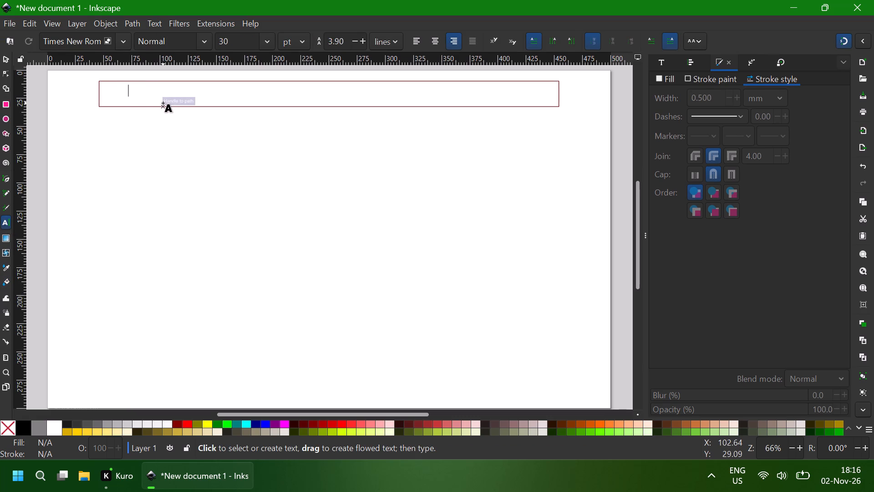
pyautogui.press('Down')
pyautogui.press('Up')
pyautogui.press('k')
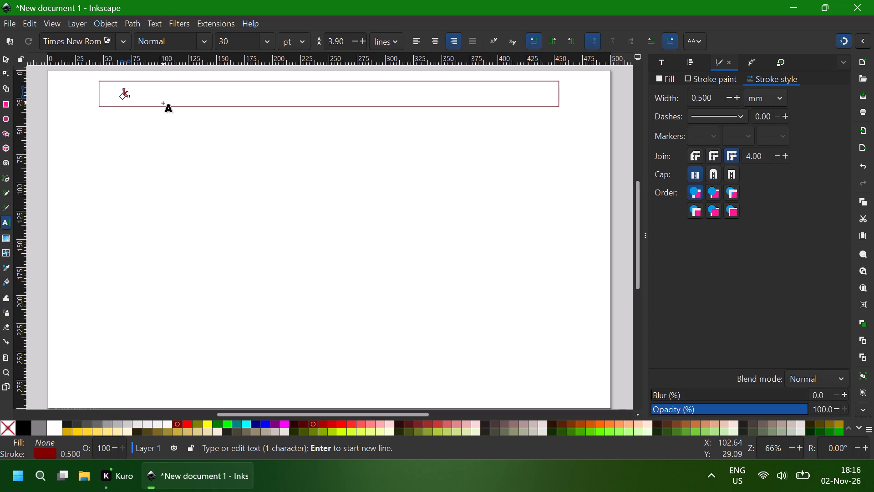
pyautogui.press('BackSpace')
pyautogui.press('k')
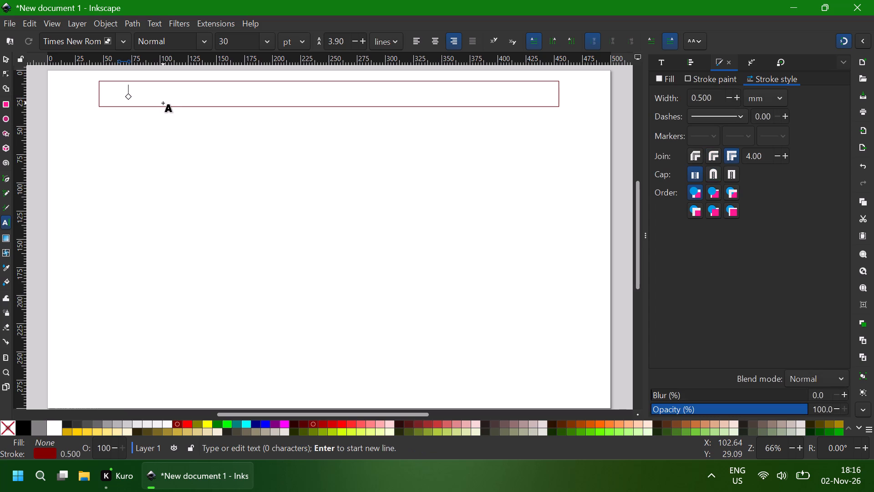
pyautogui.write('ENYA SENIOR SCHOOL')
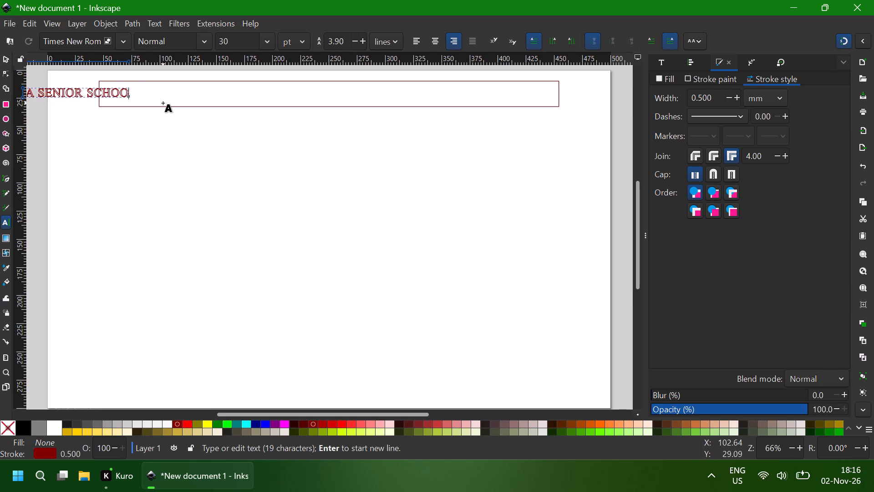
pyautogui.press('space')
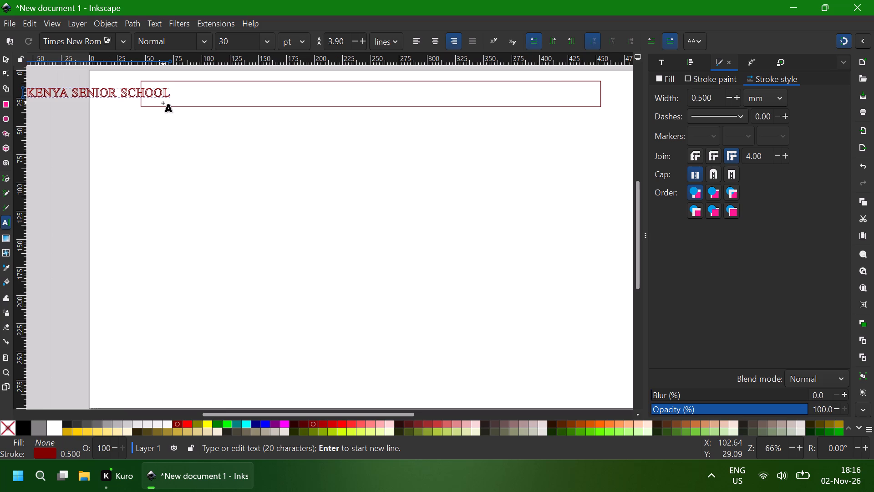
pyautogui.press('o')
pyautogui.write('RGANOGRAM')
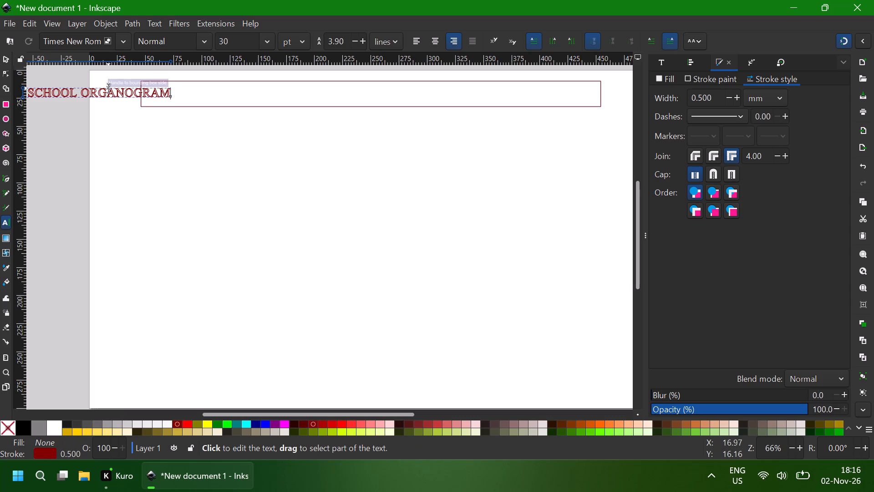
# Move the title text into the rectangle against its top edge, at about X 104 mm, Y 9.4 mm.
pyautogui.click(5, 52)
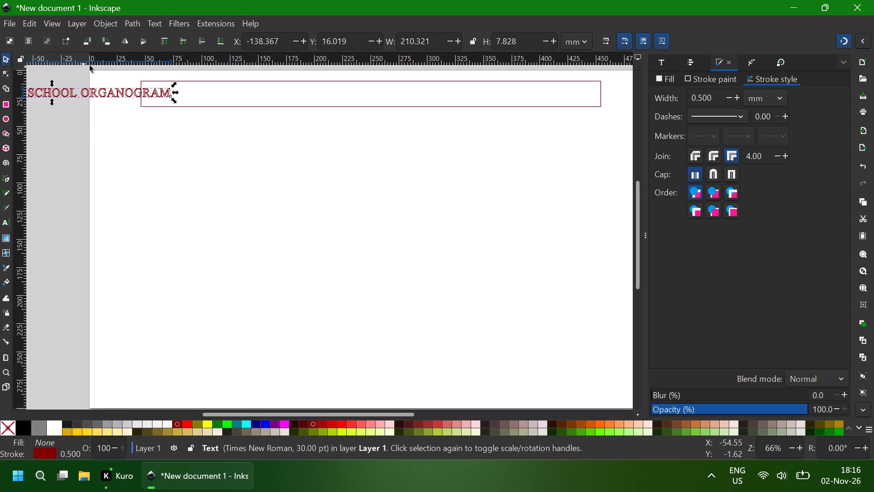
pyautogui.moveTo(112, 90); pyautogui.dragTo(196, 87)
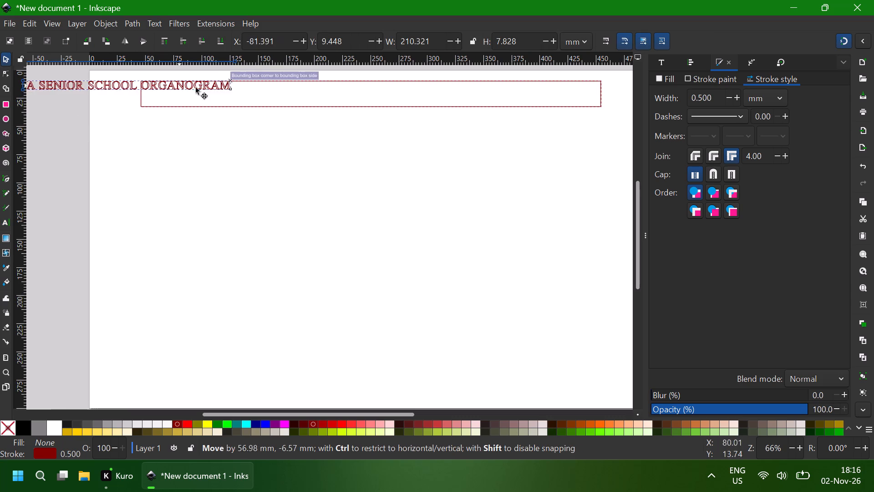
pyautogui.moveTo(196, 87); pyautogui.dragTo(374, 86)
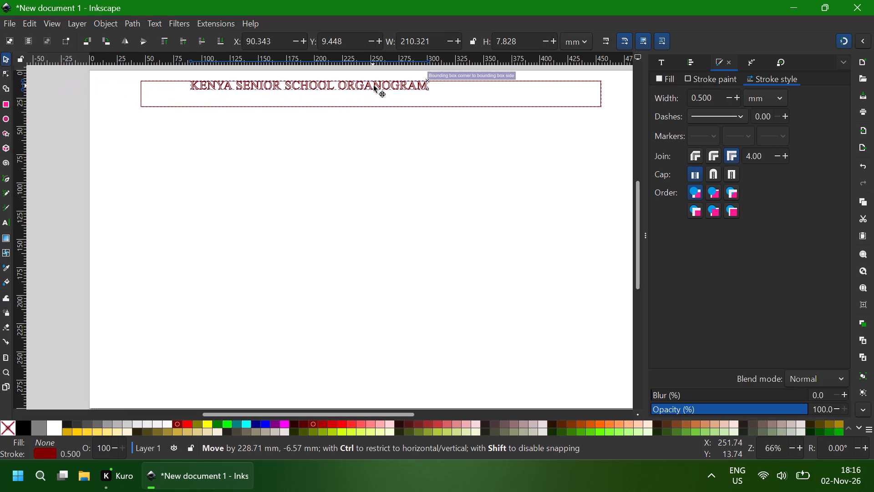
pyautogui.moveTo(374, 86); pyautogui.dragTo(393, 91)
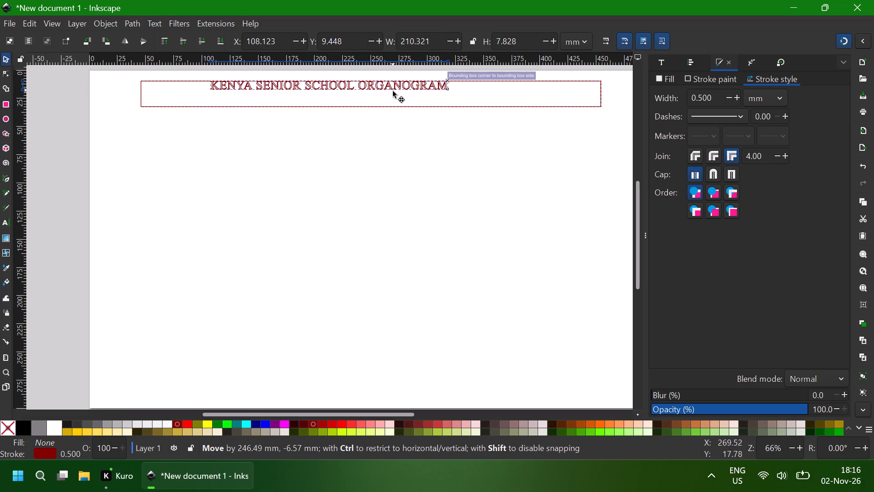
pyautogui.moveTo(393, 91); pyautogui.dragTo(395, 92)
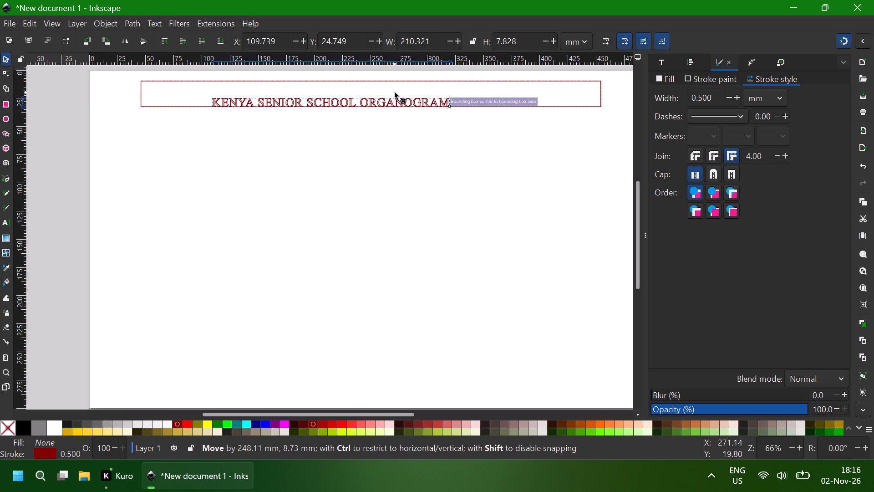
pyautogui.moveTo(395, 92); pyautogui.dragTo(388, 90)
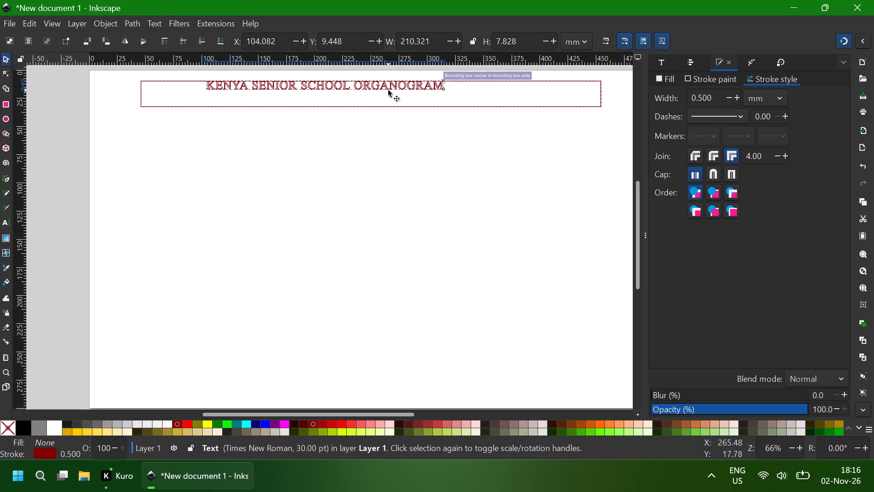
# Set the font size of the whole title text to 40 pt.
pyautogui.doubleClick(377, 84)
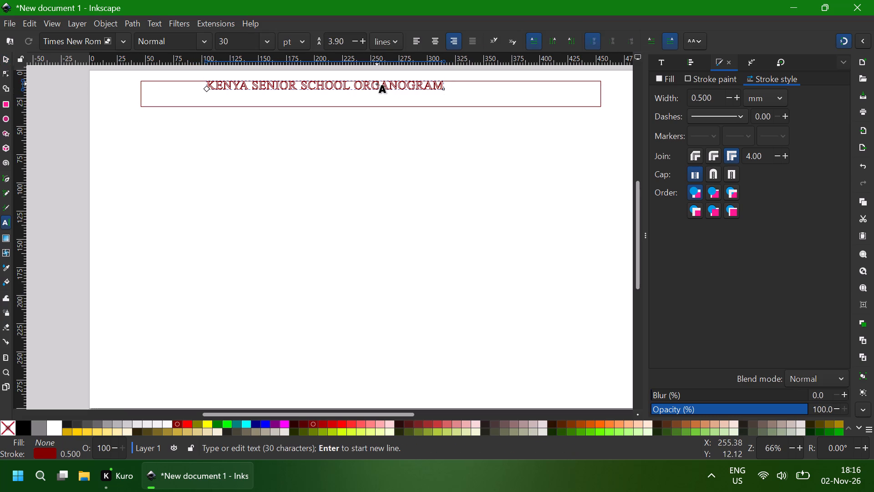
pyautogui.hotkey('ctrl', 'a')
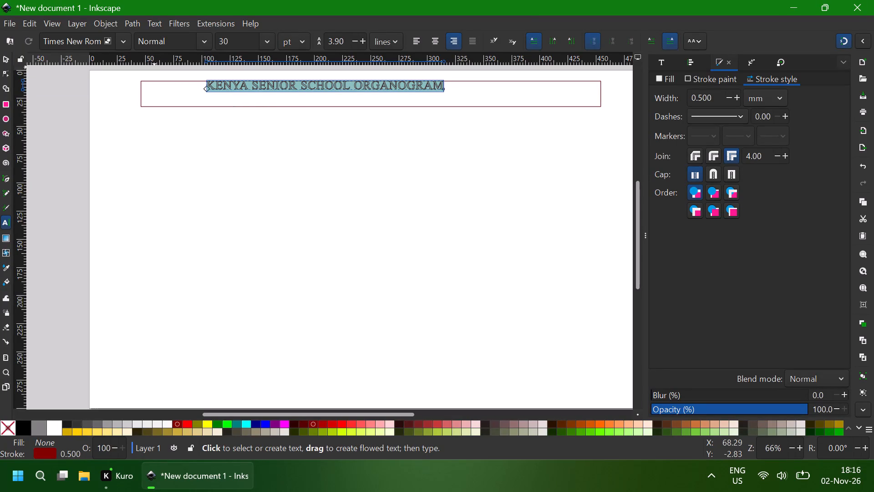
pyautogui.click(264, 41)
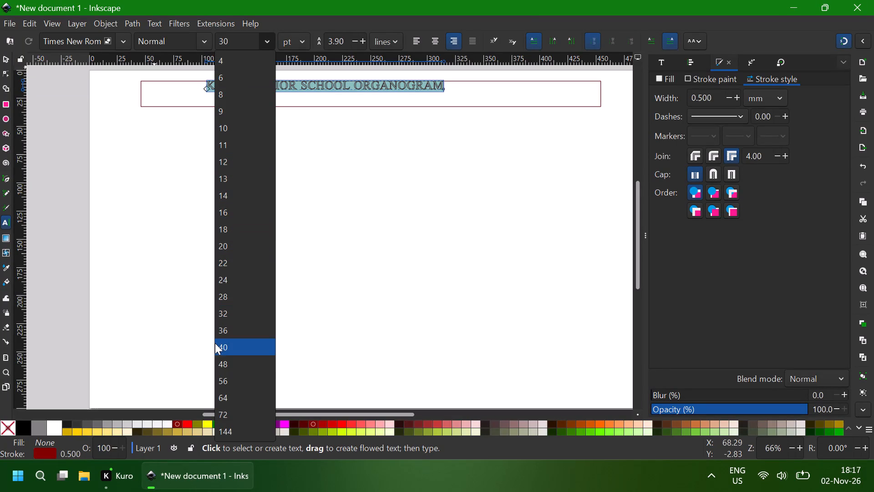
pyautogui.click(224, 351)
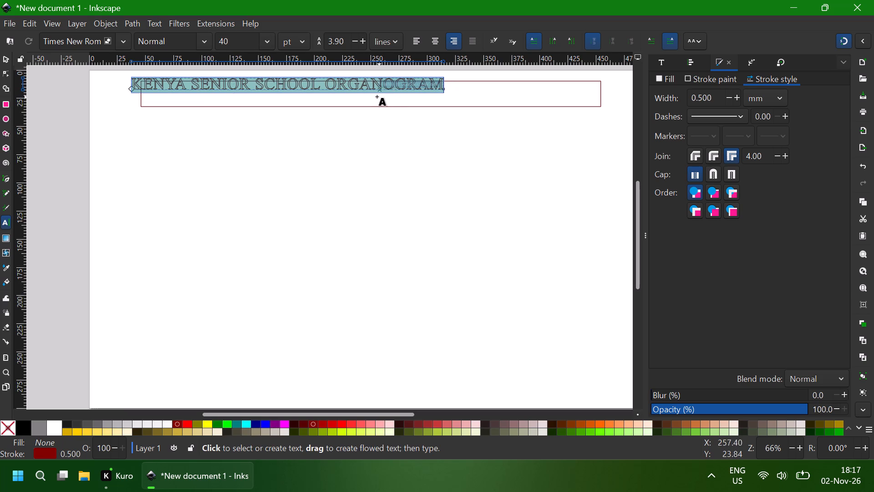
# Reposition the title near the middle of the rectangle, at about X 114 mm, Y 16 mm.
pyautogui.click(4, 56)
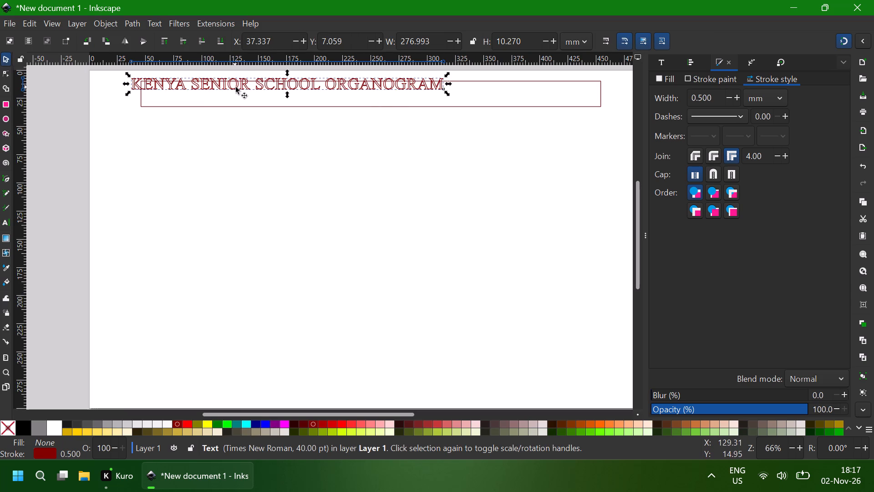
pyautogui.moveTo(236, 87); pyautogui.dragTo(284, 99)
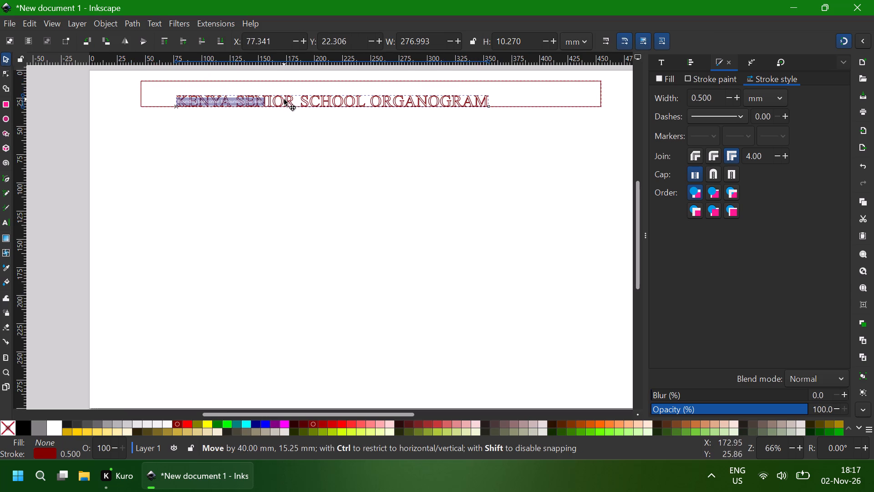
pyautogui.moveTo(284, 99); pyautogui.dragTo(325, 102)
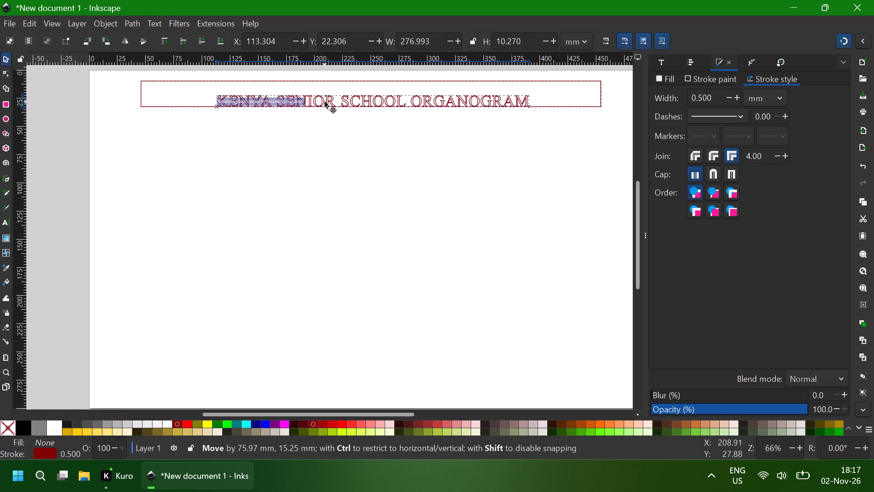
pyautogui.moveTo(325, 102); pyautogui.dragTo(325, 102)
pyautogui.press('Up')
pyautogui.press('Up')
pyautogui.press('Up')
pyautogui.press('Up')
pyautogui.press('Up')
pyautogui.press('Up')
pyautogui.press('Up')
pyautogui.press('Up')
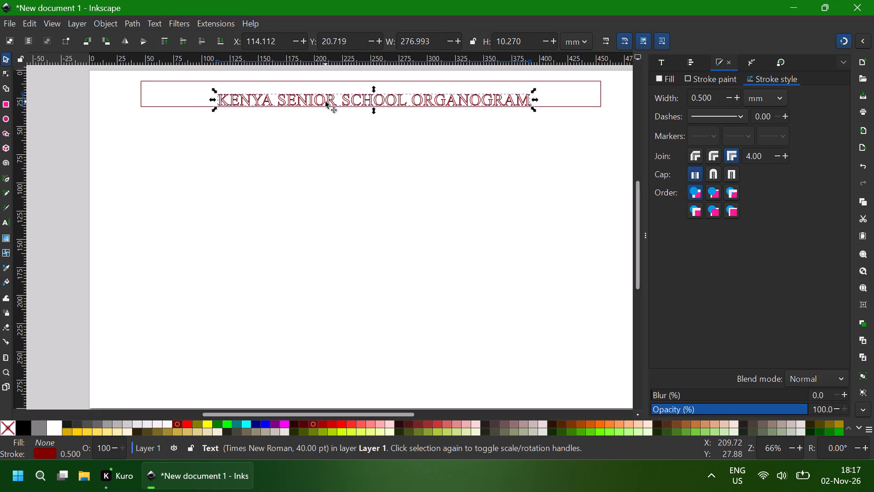
pyautogui.press('Up')
pyautogui.press('Up')
pyautogui.press('Up')
pyautogui.press('Up')
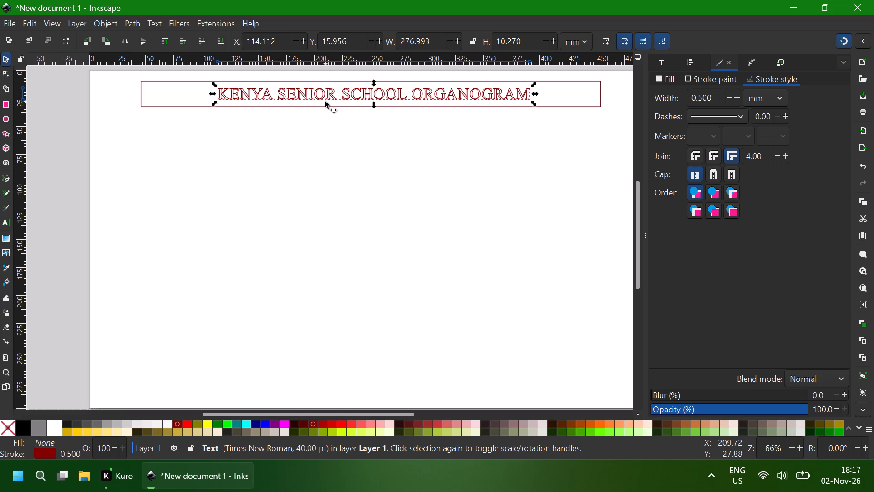
# Stretch the title's right end to the rectangle's right edge, making the text about 340 mm wide.
pyautogui.hscroll(-2, 287, 155)
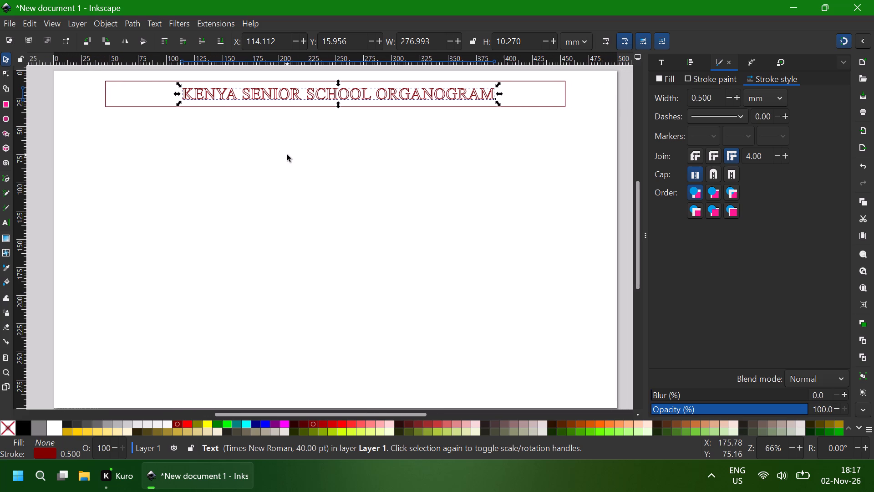
pyautogui.hscroll(-2, 287, 155)
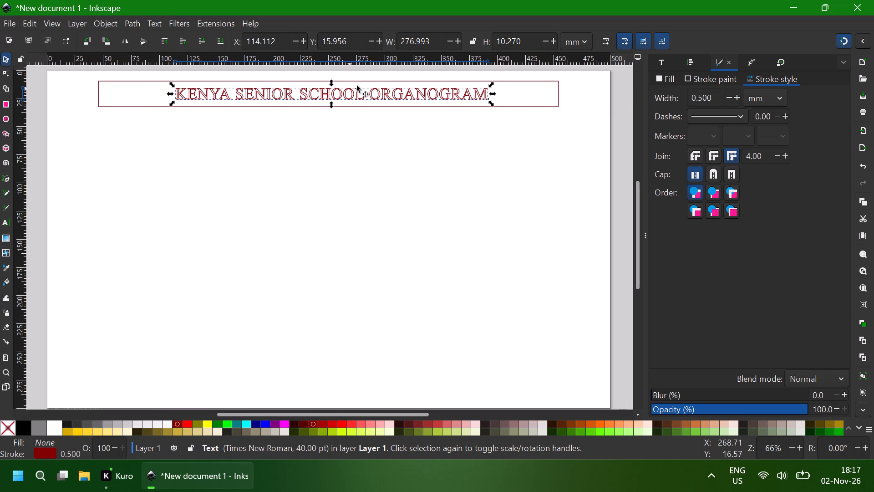
pyautogui.moveTo(493, 94); pyautogui.dragTo(503, 94)
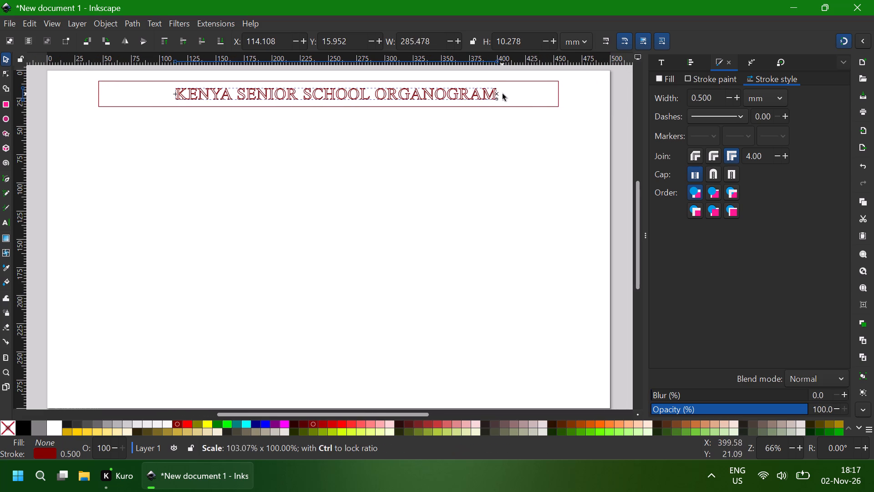
pyautogui.moveTo(503, 94); pyautogui.dragTo(549, 93)
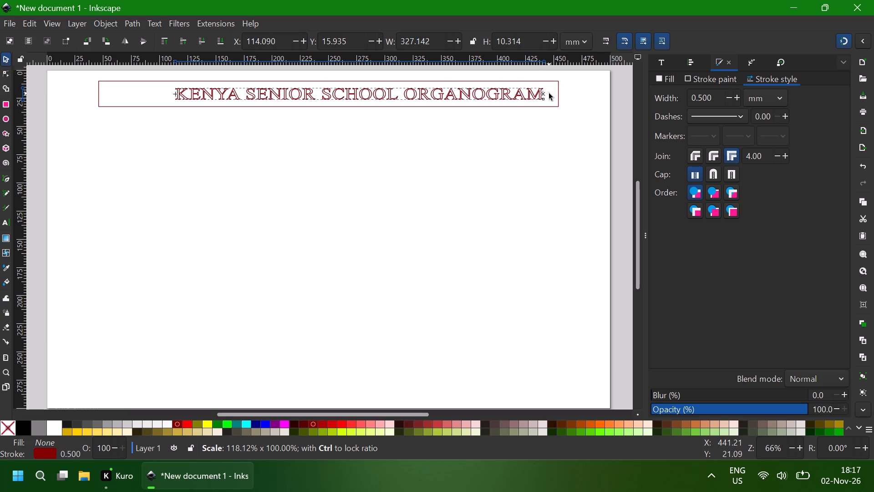
pyautogui.moveTo(549, 93); pyautogui.dragTo(554, 95)
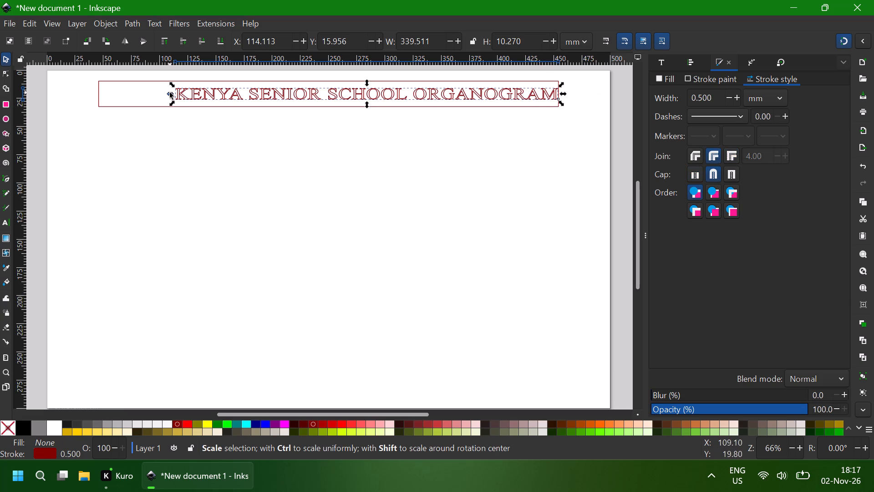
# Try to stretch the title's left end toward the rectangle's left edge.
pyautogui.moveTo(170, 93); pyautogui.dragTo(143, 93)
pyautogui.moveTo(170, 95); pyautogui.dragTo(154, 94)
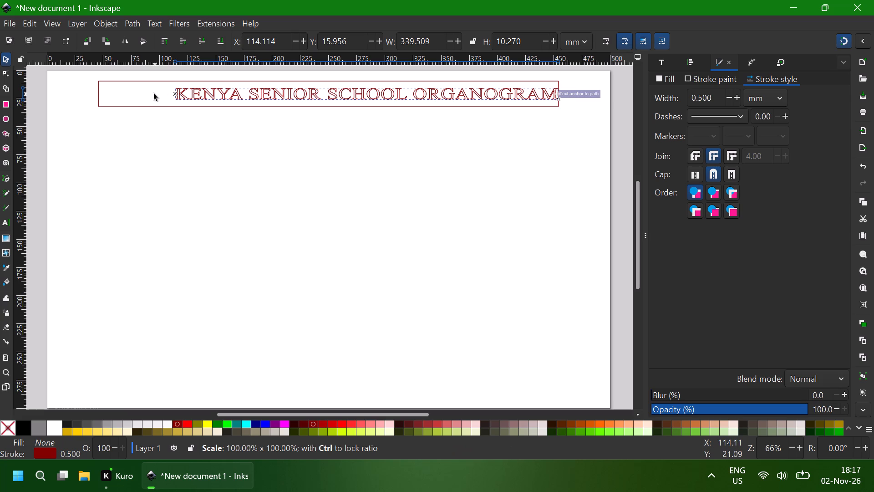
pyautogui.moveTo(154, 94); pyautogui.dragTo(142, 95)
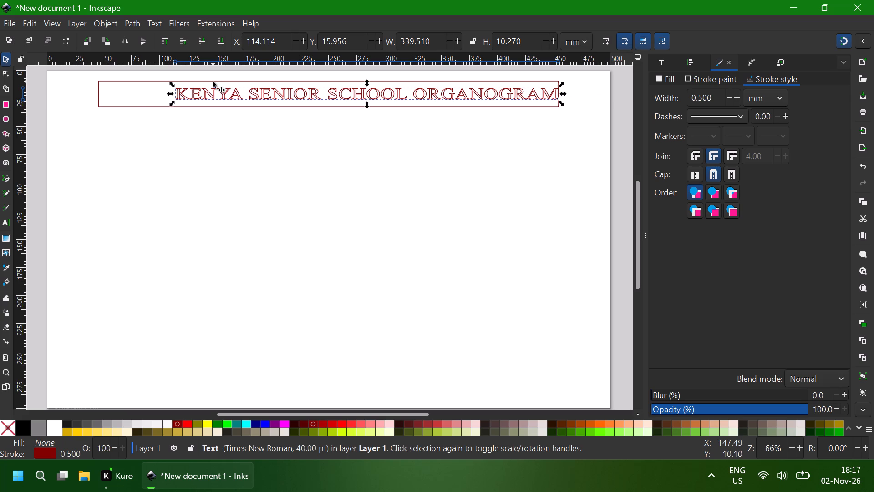
# Nudge the title horizontally toward the rectangle's left edge, to about X 61 mm.
pyautogui.press('Left')
pyautogui.press('Left')
pyautogui.press('Left')
pyautogui.press('Left')
pyautogui.press('Left')
pyautogui.press('Left')
pyautogui.press('Left')
pyautogui.press('Left')
pyautogui.press('Left')
pyautogui.press('Left')
pyautogui.press('Left')
pyautogui.press('Left')
pyautogui.press('Left')
pyautogui.press('Left')
pyautogui.press('Left')
pyautogui.press('Left')
pyautogui.press('Left')
pyautogui.press('Left')
pyautogui.press('Left')
pyautogui.press('Left')
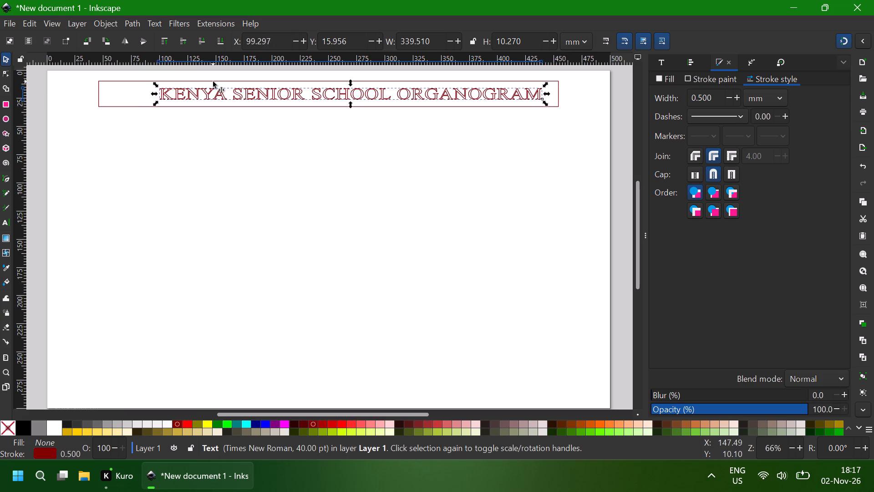
pyautogui.press('Left')
pyautogui.press('Left')
pyautogui.press('Left')
pyautogui.press('Left')
pyautogui.press('Left')
pyautogui.press('Left')
pyautogui.press('Left')
pyautogui.press('Left')
pyautogui.press('Left')
pyautogui.press('Left')
pyautogui.press('Left')
pyautogui.press('Left')
pyautogui.press('Left')
pyautogui.press('Left')
pyautogui.press('Left')
pyautogui.press('Left')
pyautogui.press('Left')
pyautogui.press('Left')
pyautogui.press('Left')
pyautogui.press('Left')
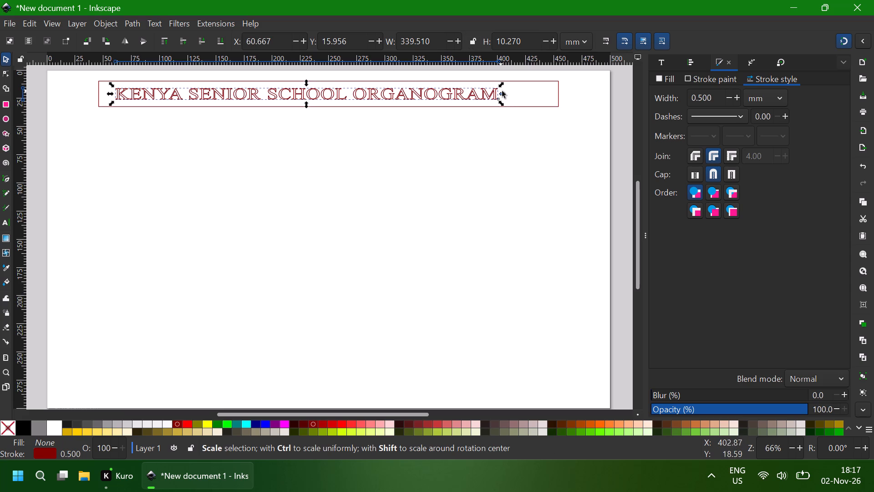
# Stretch the title's right end outward to a text width of about 380 mm.
pyautogui.moveTo(502, 96); pyautogui.dragTo(547, 94)
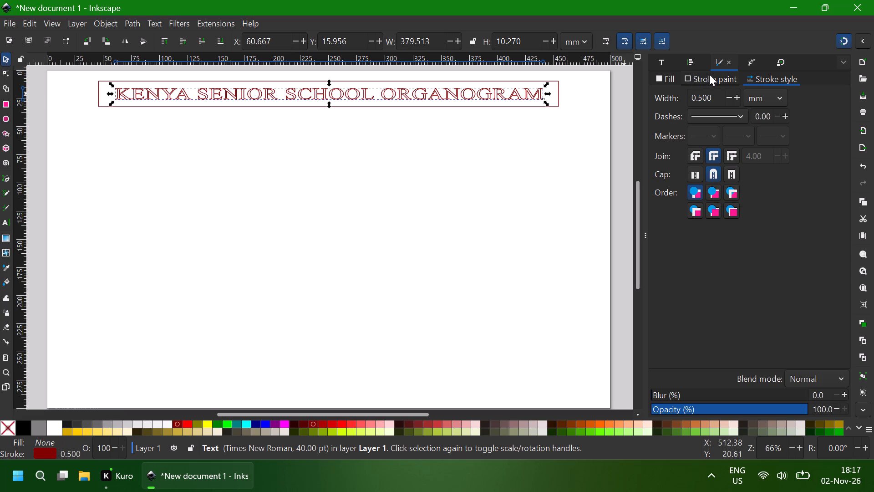
# Center the title horizontally relative to the page and deselect it.
pyautogui.click(689, 64)
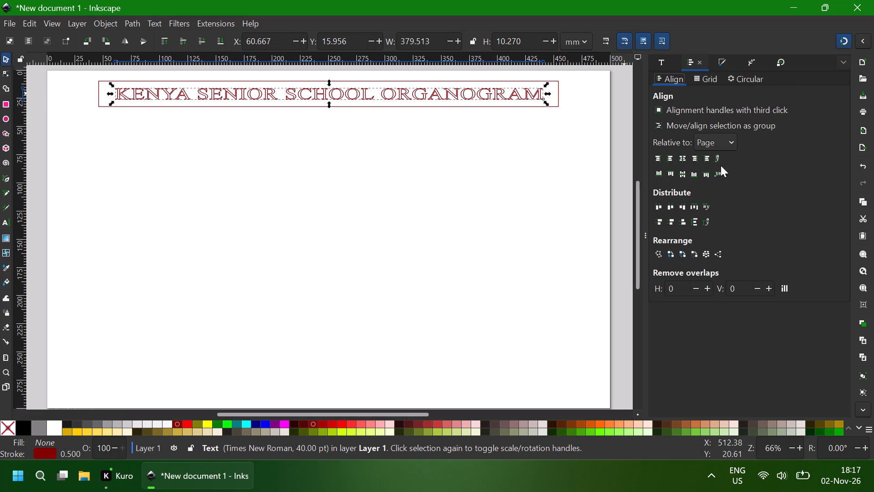
pyautogui.click(684, 159)
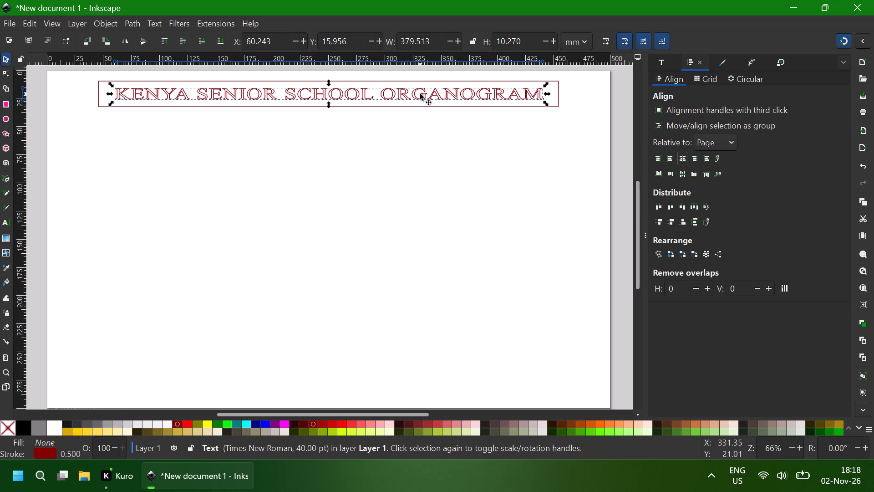
pyautogui.click(424, 121)
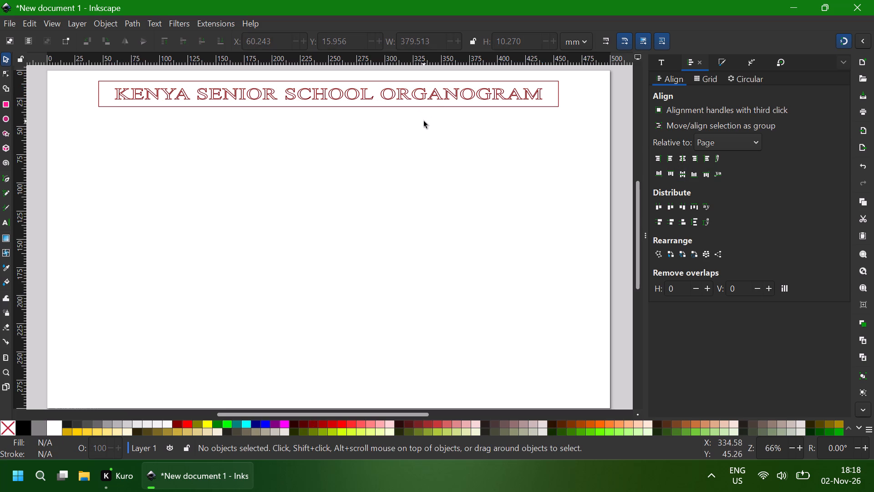
# Select all of the title's text and set its paragraph alignment to center.
pyautogui.tripleClick(386, 90)
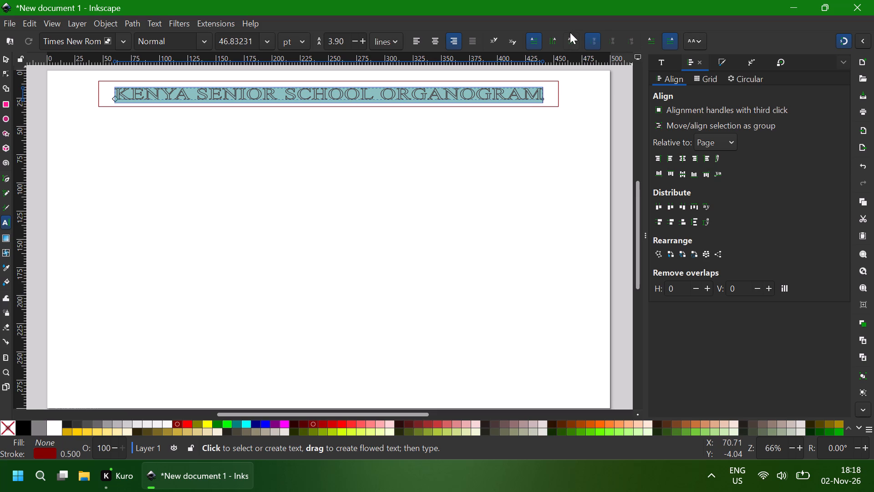
pyautogui.click(434, 39)
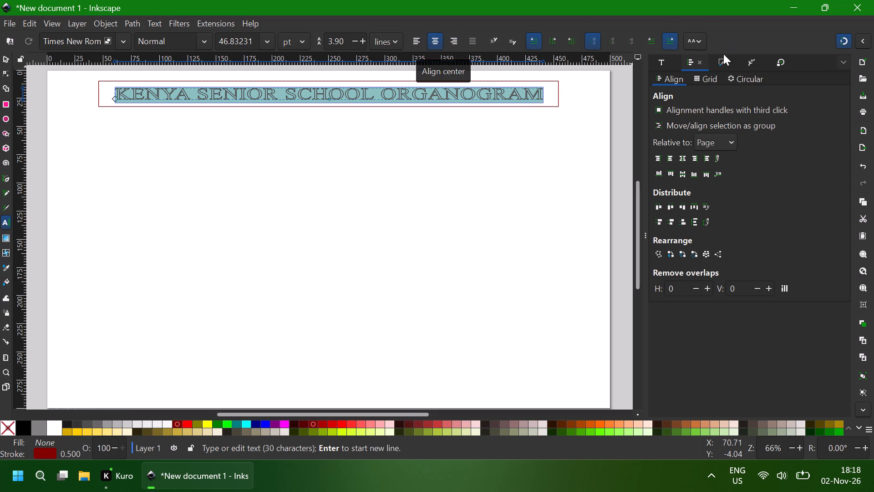
# Increase the title's spacing between words to 3.26 px.
pyautogui.click(701, 42)
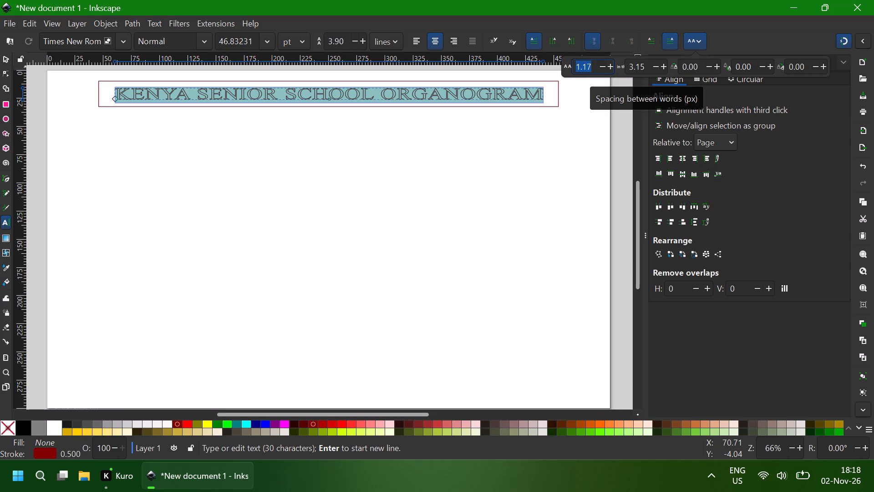
pyautogui.click(663, 67)
pyautogui.tripleClick(663, 67)
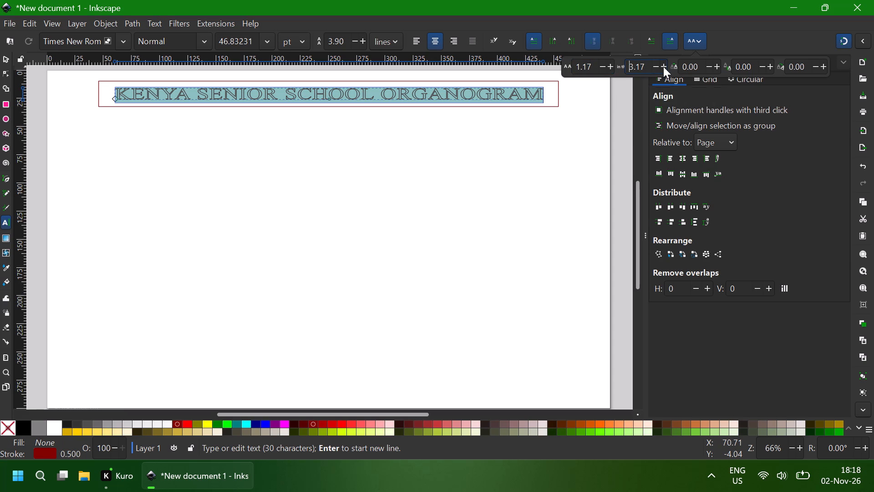
pyautogui.tripleClick(663, 67)
pyautogui.tripleClick(663, 67)
pyautogui.click(663, 67)
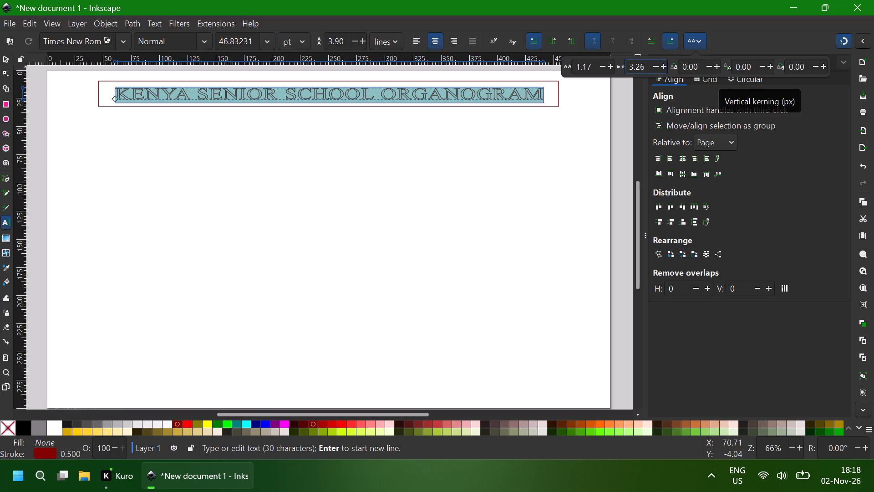
pyautogui.click(714, 86)
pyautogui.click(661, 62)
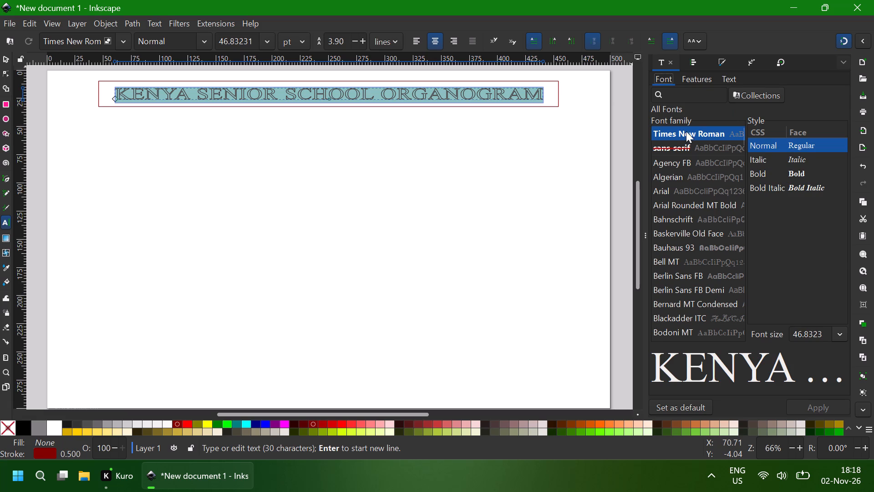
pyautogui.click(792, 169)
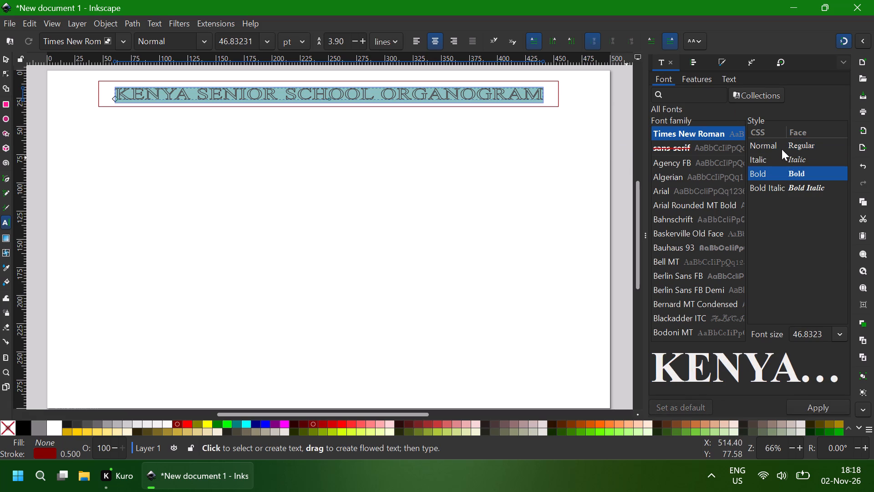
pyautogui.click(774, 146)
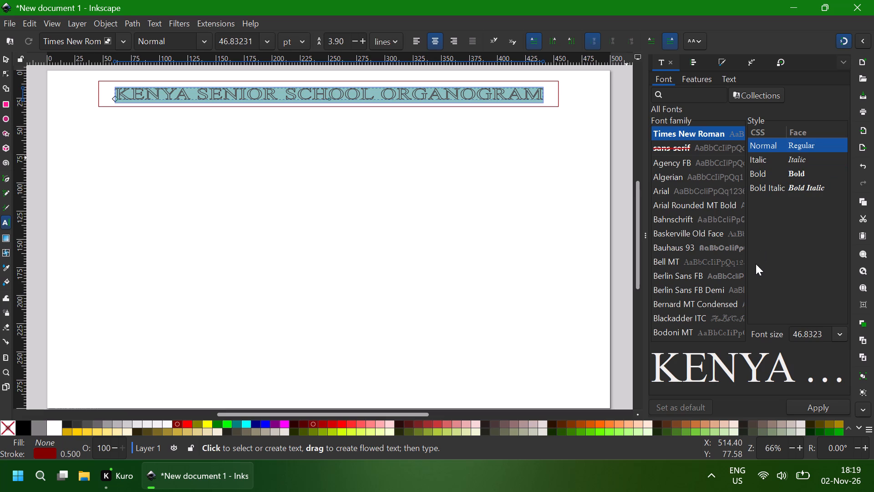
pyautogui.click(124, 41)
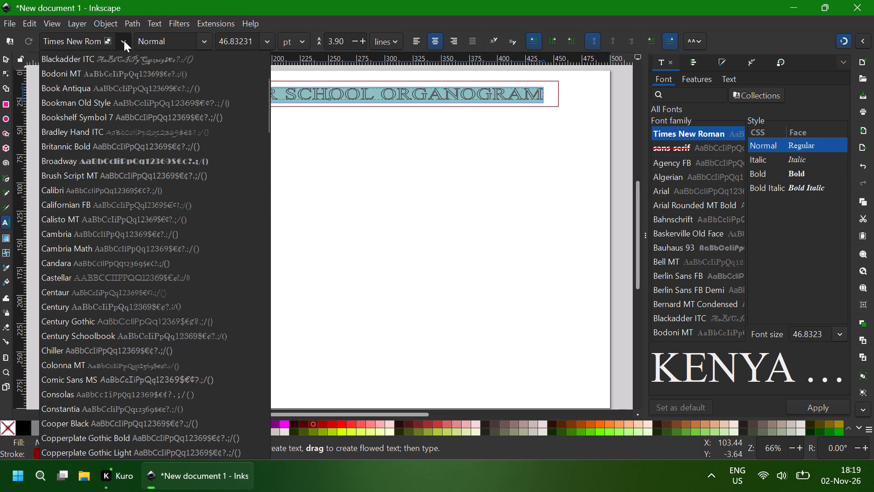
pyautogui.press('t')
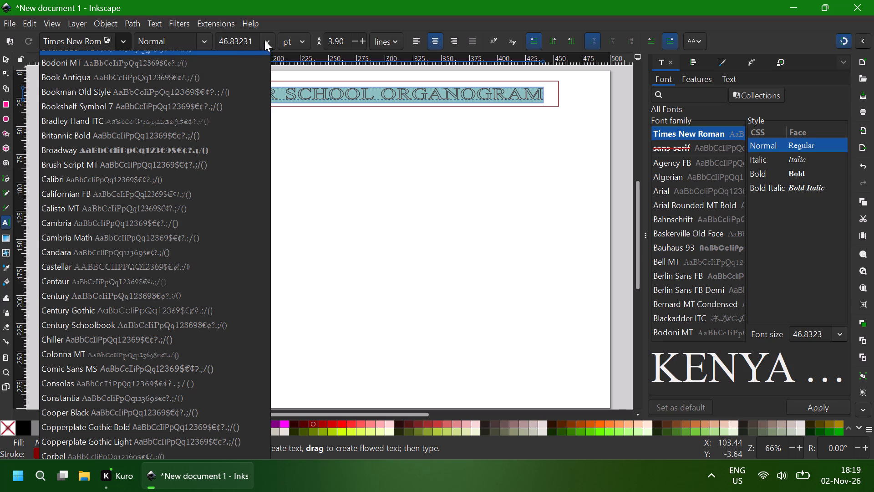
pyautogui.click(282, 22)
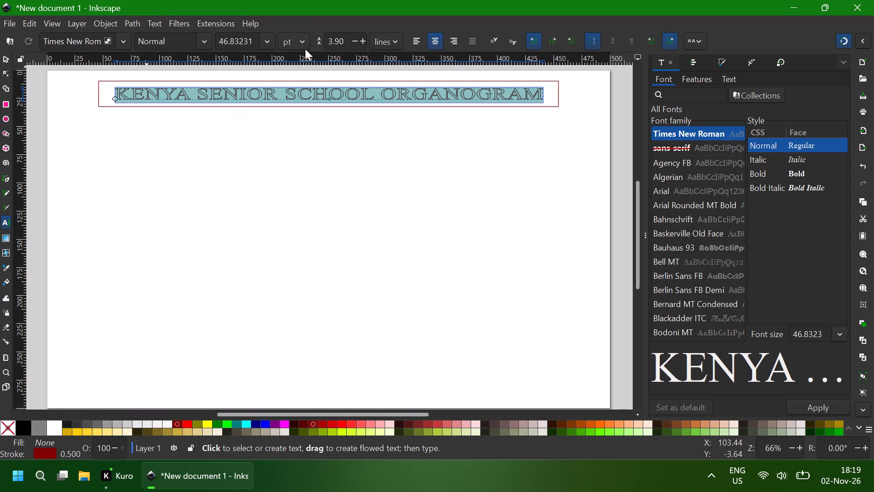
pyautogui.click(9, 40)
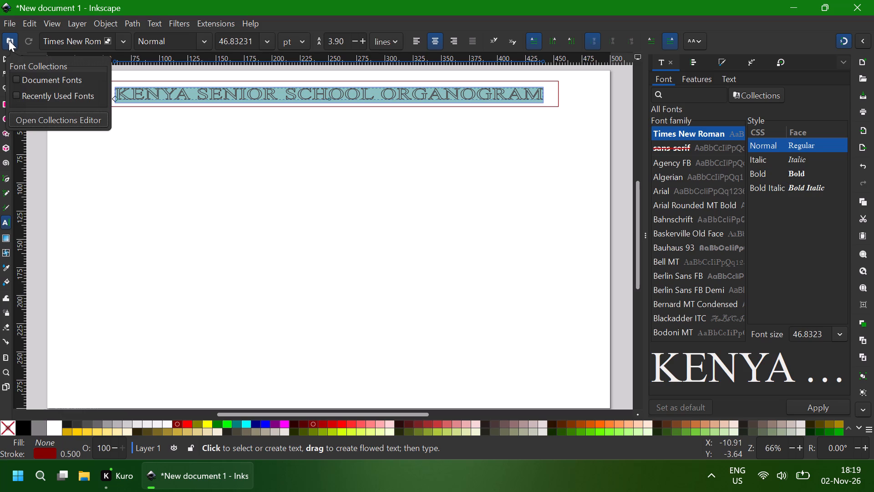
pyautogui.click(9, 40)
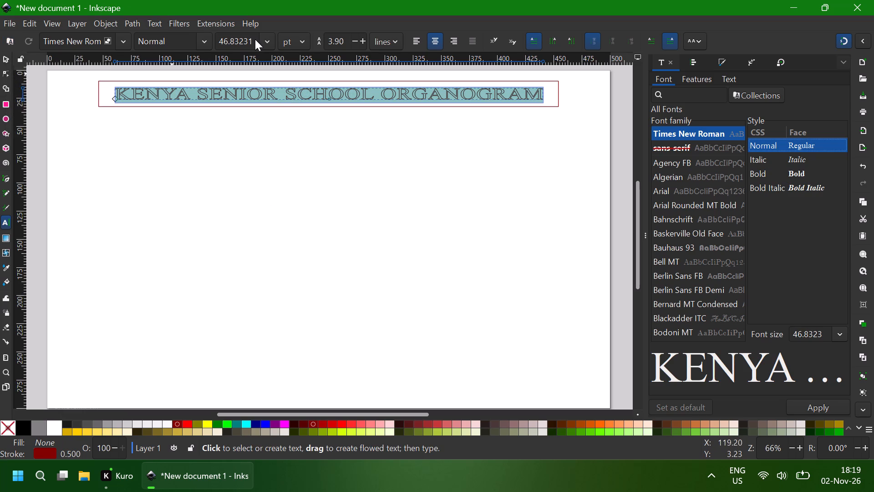
# Set the title's font size to 56 pt.
pyautogui.click(267, 43)
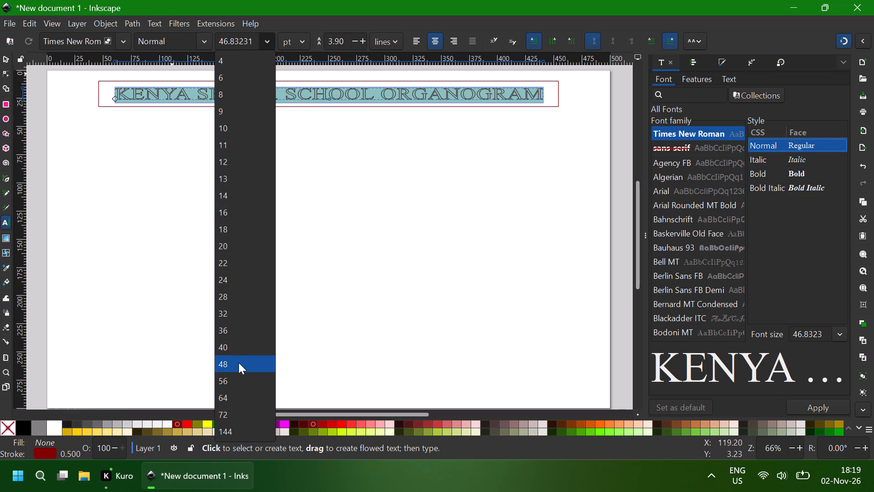
pyautogui.click(239, 363)
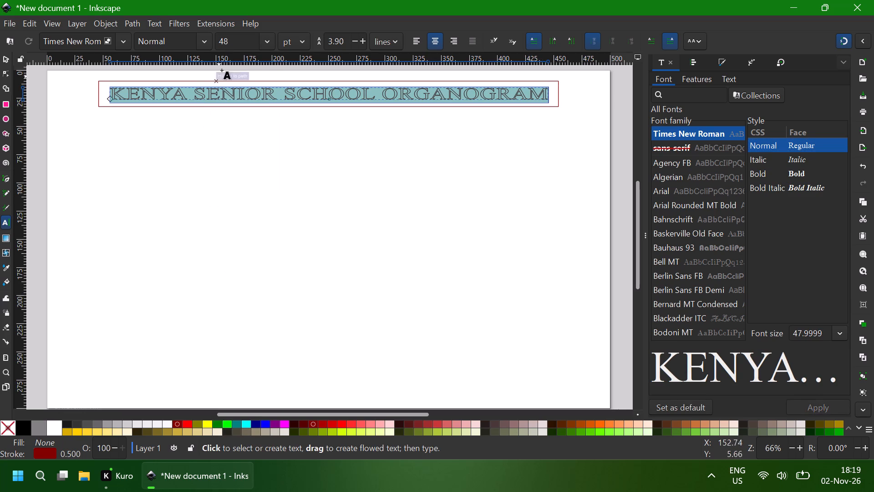
pyautogui.click(268, 41)
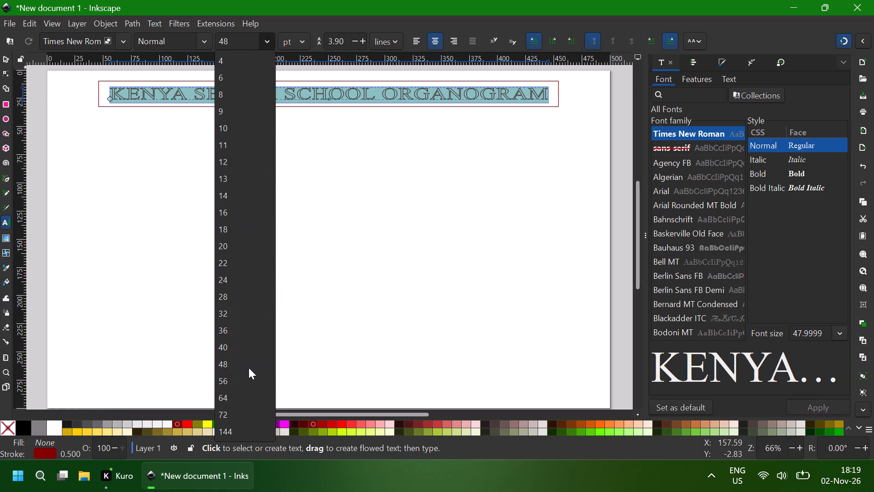
pyautogui.click(236, 376)
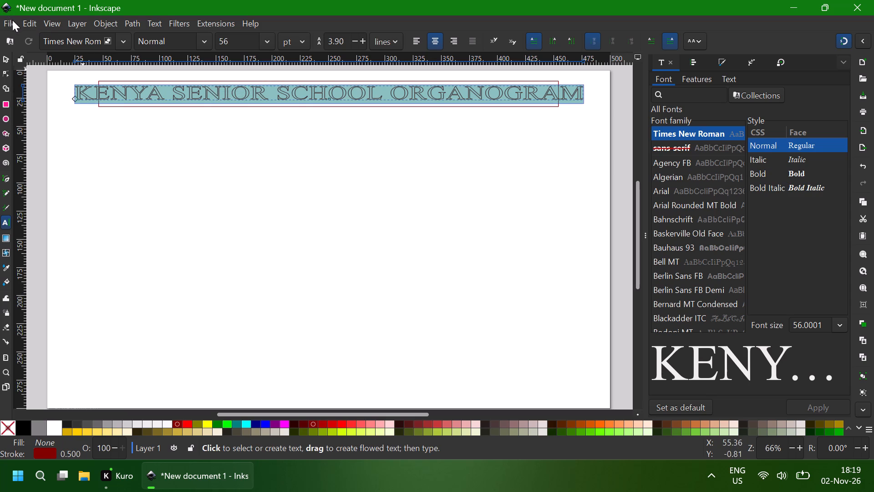
# Widen the title's rectangle at both ends to about 463 mm so it encloses the whole title.
pyautogui.click(8, 55)
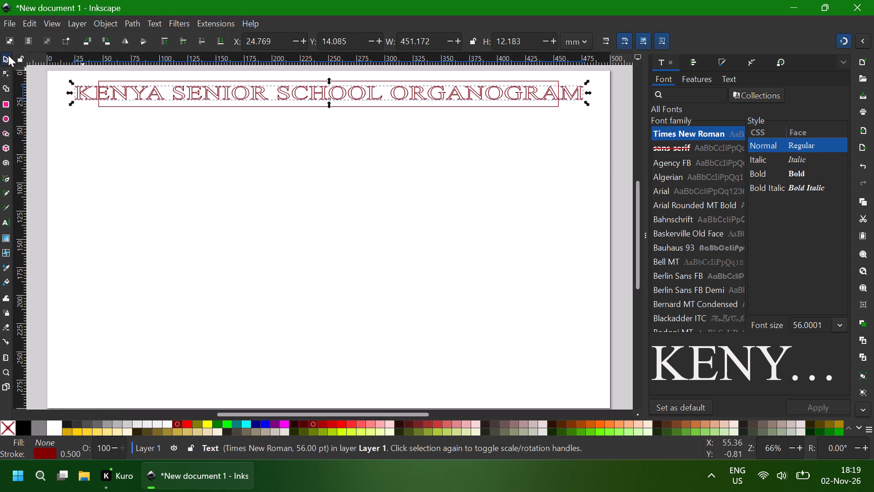
pyautogui.click(132, 107)
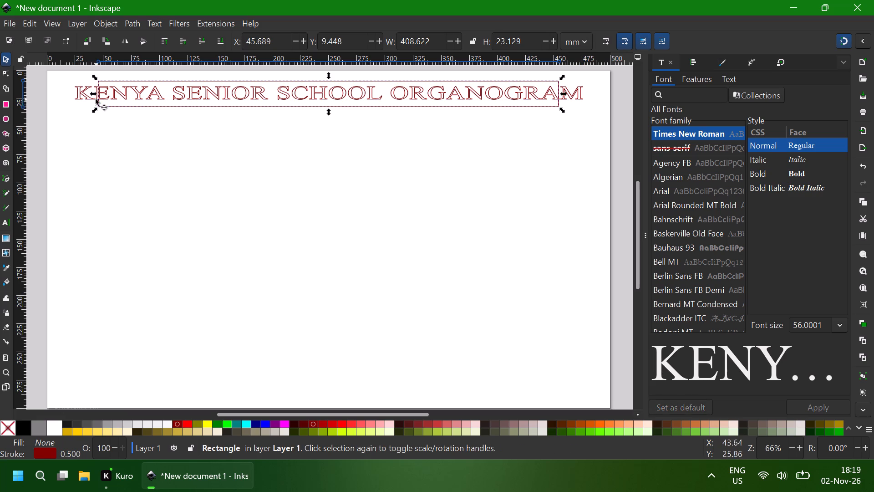
pyautogui.click(94, 95)
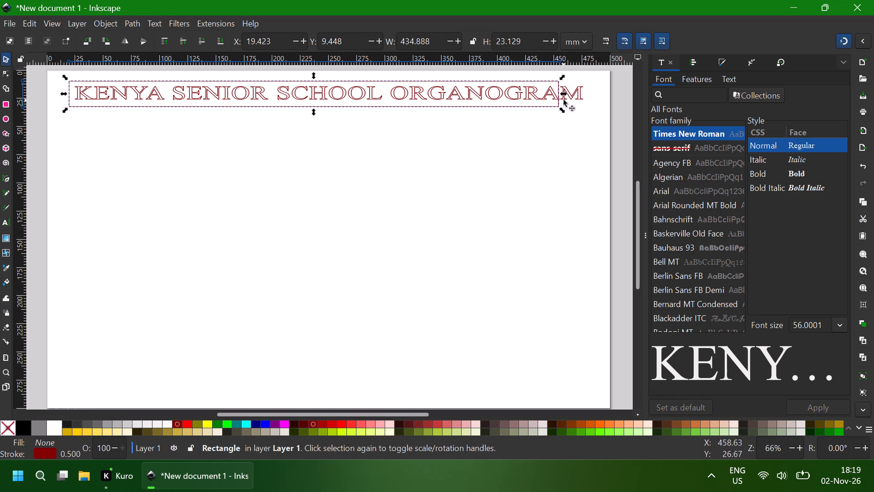
pyautogui.moveTo(564, 97); pyautogui.dragTo(593, 97)
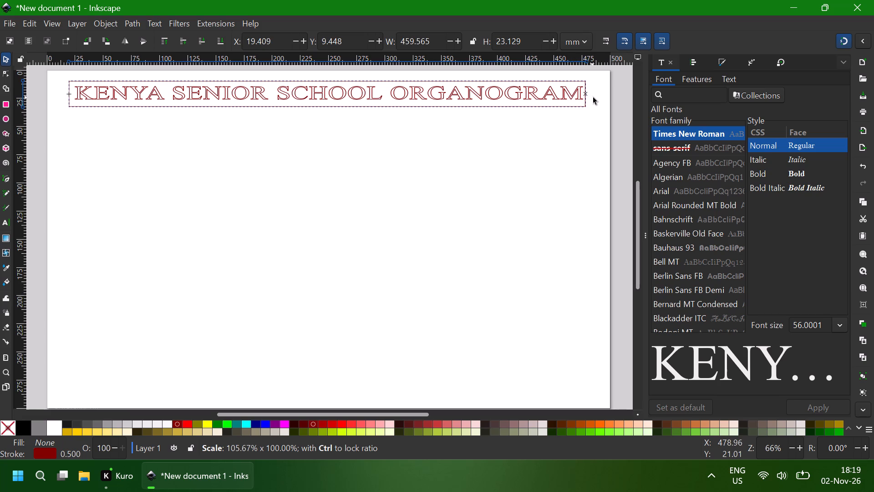
pyautogui.moveTo(593, 97); pyautogui.dragTo(595, 97)
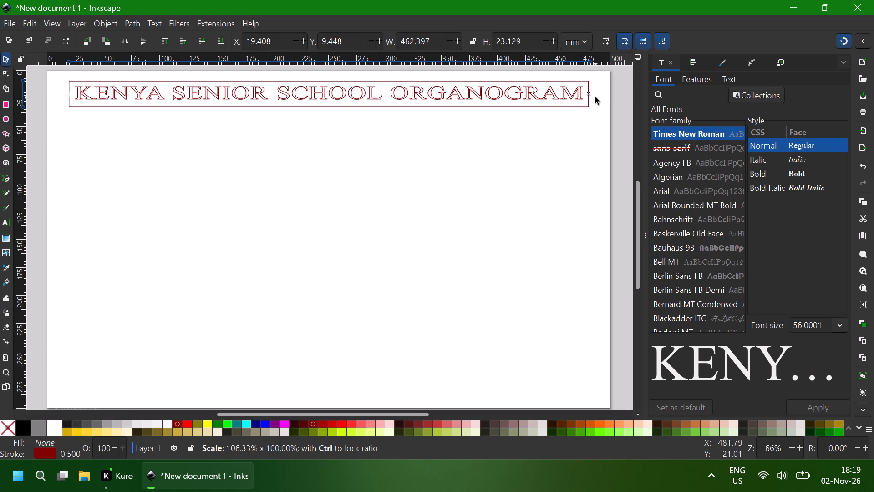
pyautogui.moveTo(595, 97); pyautogui.dragTo(596, 97)
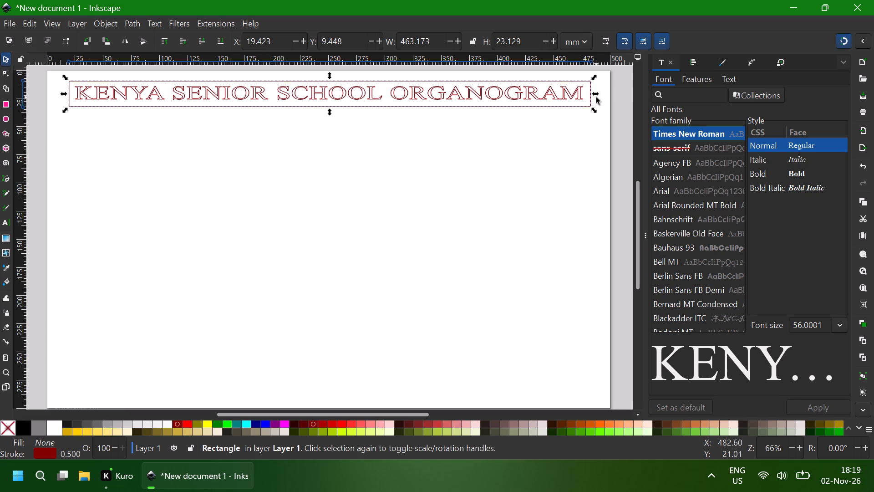
# Center the rectangle and the title text horizontally relative to the page, one after the other.
pyautogui.click(691, 67)
pyautogui.click(683, 158)
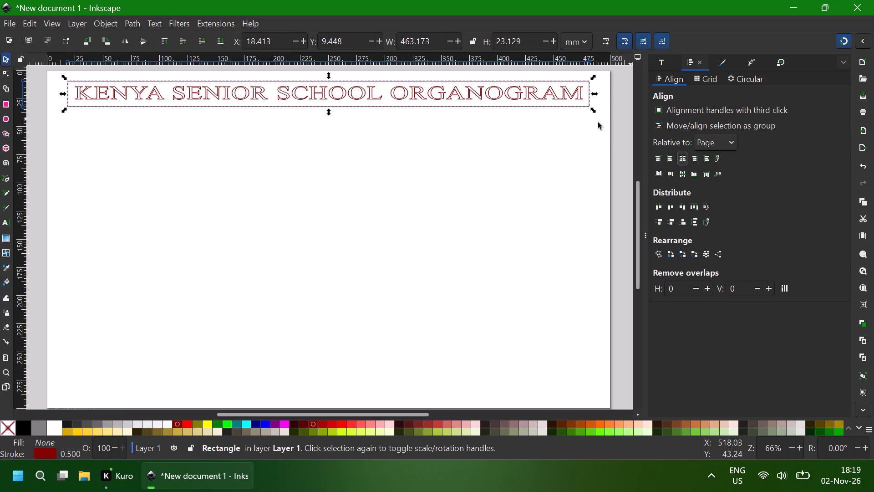
pyautogui.click(418, 90)
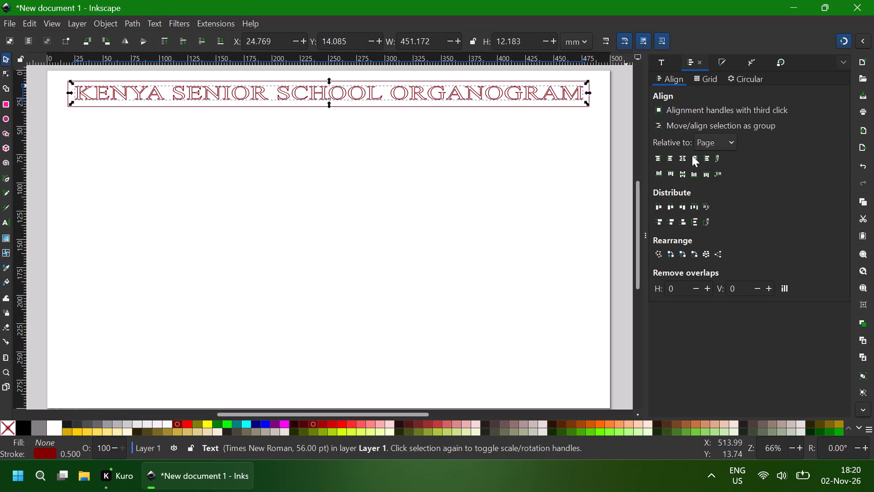
pyautogui.click(683, 157)
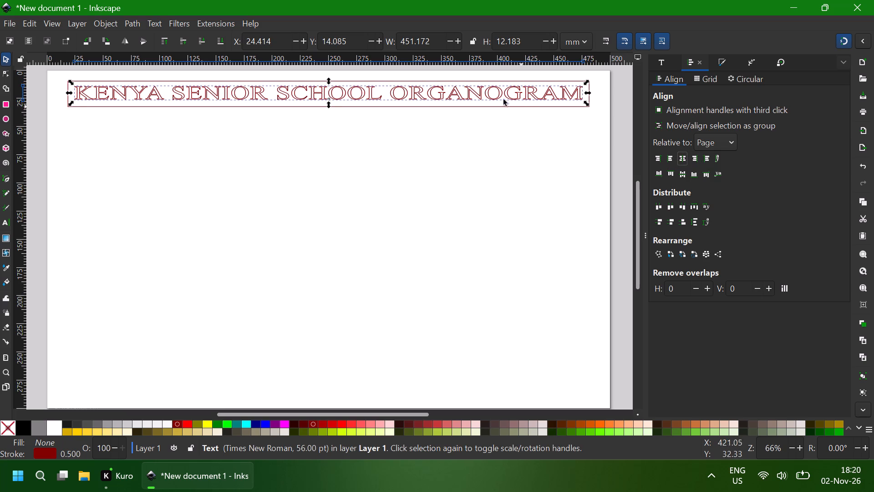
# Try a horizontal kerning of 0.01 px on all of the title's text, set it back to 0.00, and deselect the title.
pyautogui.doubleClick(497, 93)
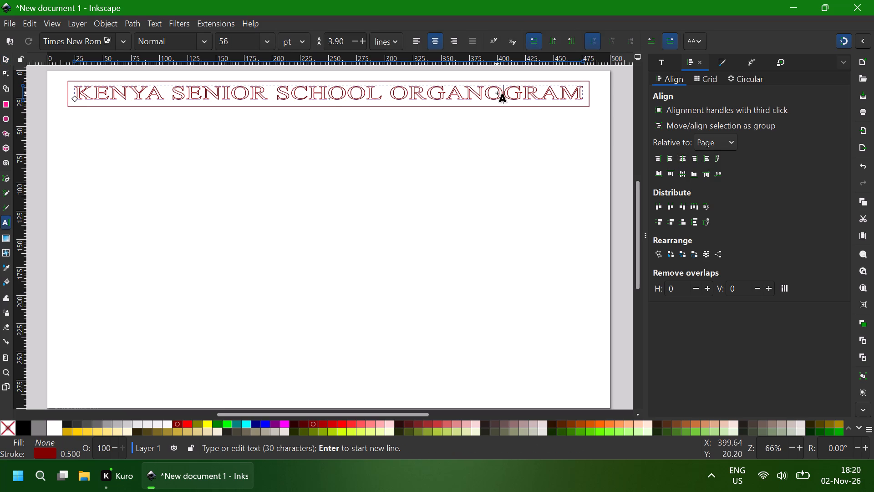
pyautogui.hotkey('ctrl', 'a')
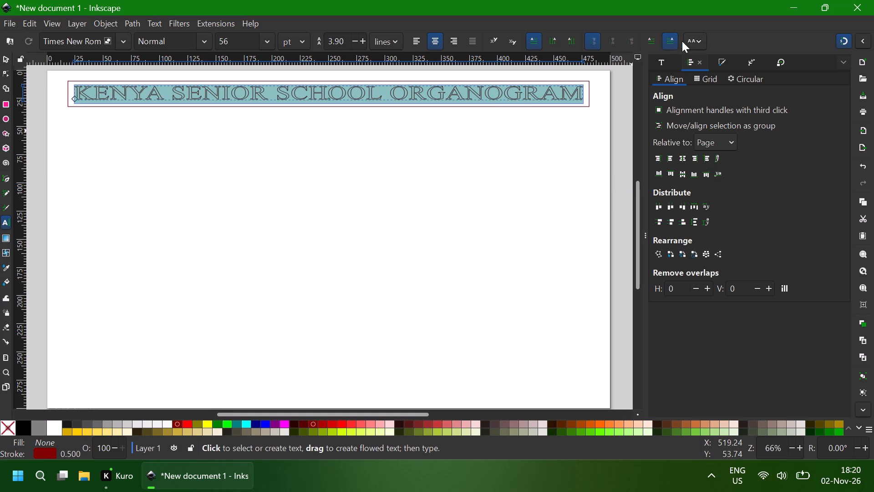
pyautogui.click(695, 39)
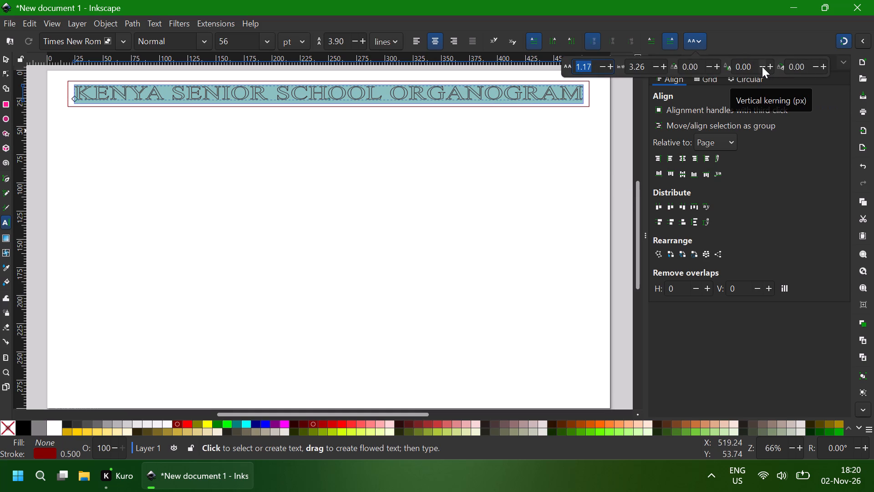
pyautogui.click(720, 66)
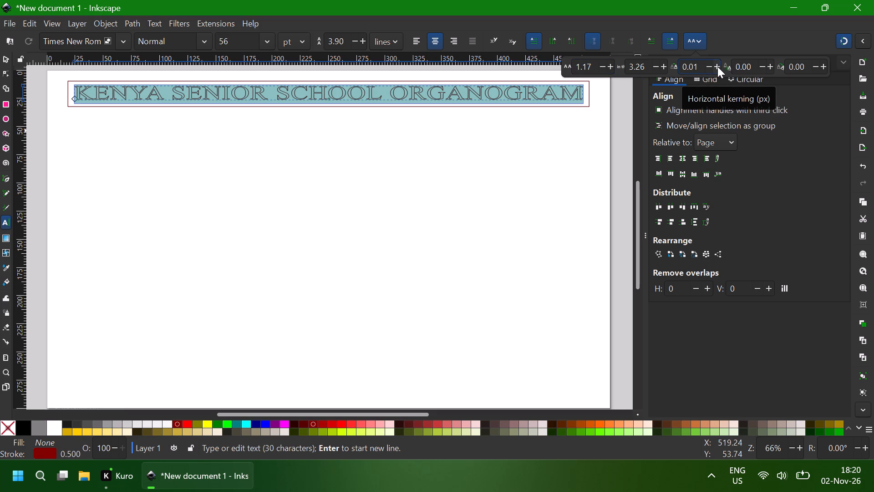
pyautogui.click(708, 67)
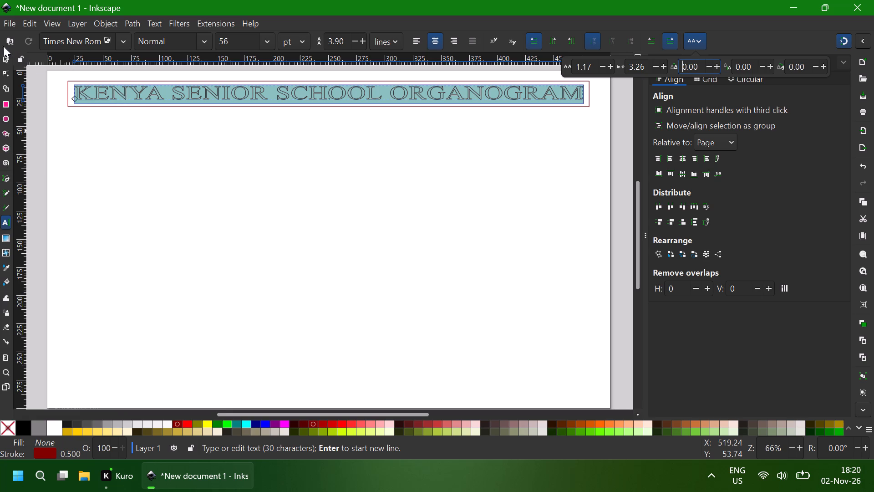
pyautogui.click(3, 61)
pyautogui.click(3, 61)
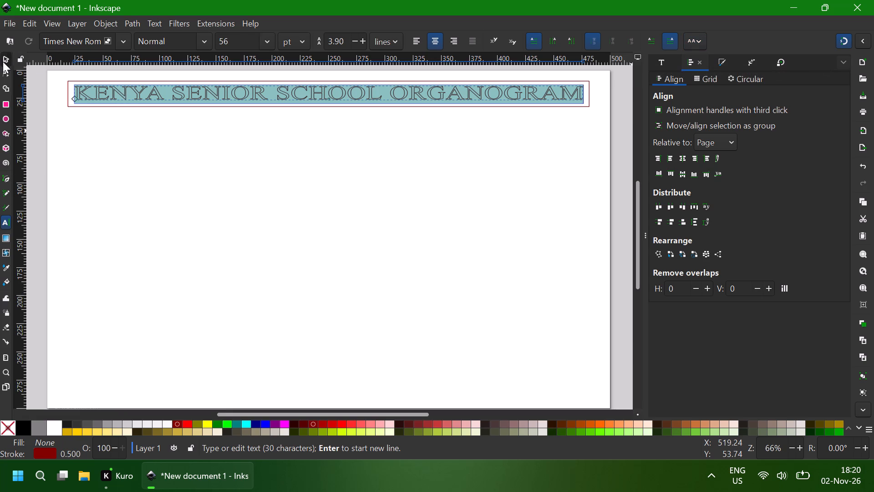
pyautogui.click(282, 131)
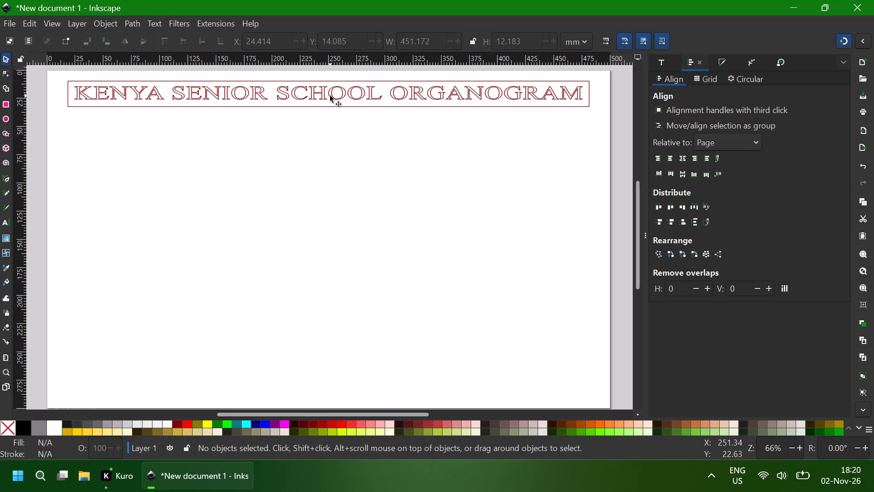
# Draw a rectangle about 60 × 17 mm below the title's box for the first chart entry, and leave it deselected.
pyautogui.click(7, 104)
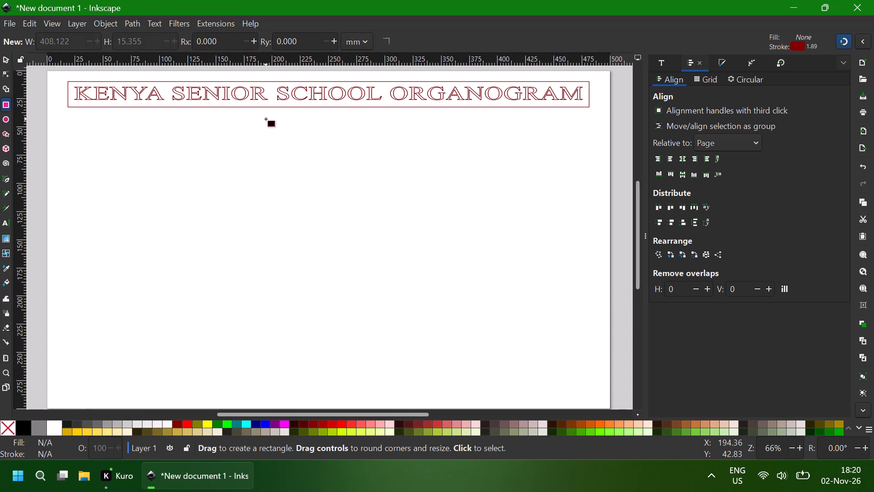
pyautogui.moveTo(266, 119); pyautogui.dragTo(349, 136)
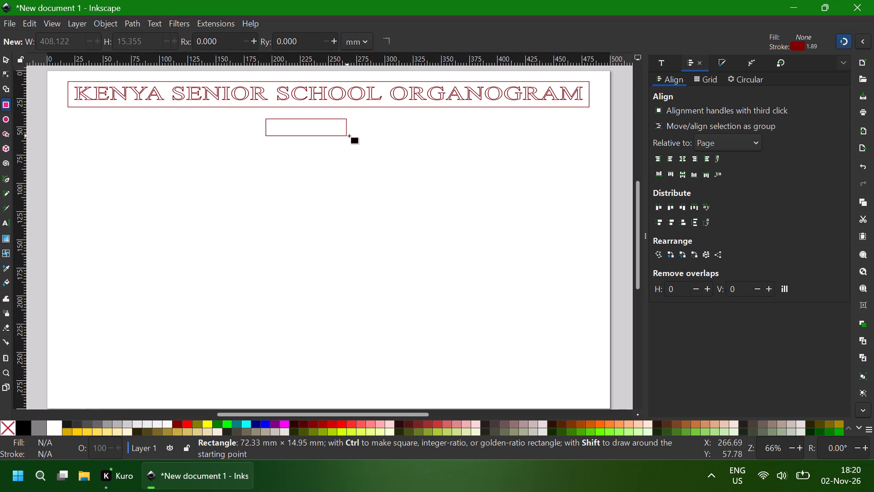
pyautogui.moveTo(349, 136); pyautogui.dragTo(361, 141)
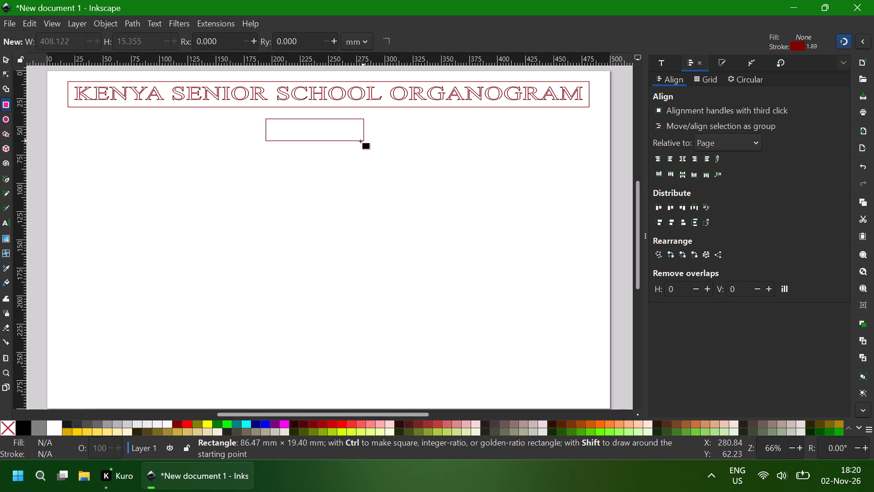
pyautogui.moveTo(361, 141); pyautogui.dragTo(336, 139)
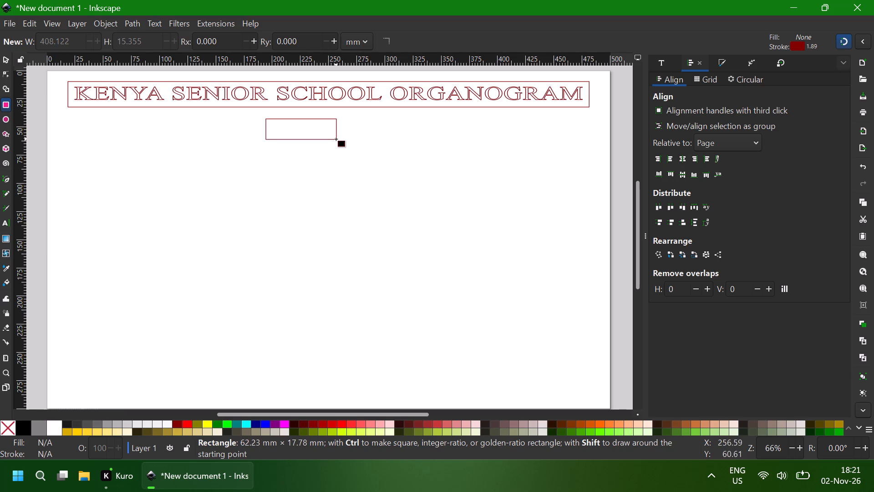
pyautogui.moveTo(336, 139); pyautogui.dragTo(336, 138)
pyautogui.moveTo(336, 138); pyautogui.dragTo(330, 134)
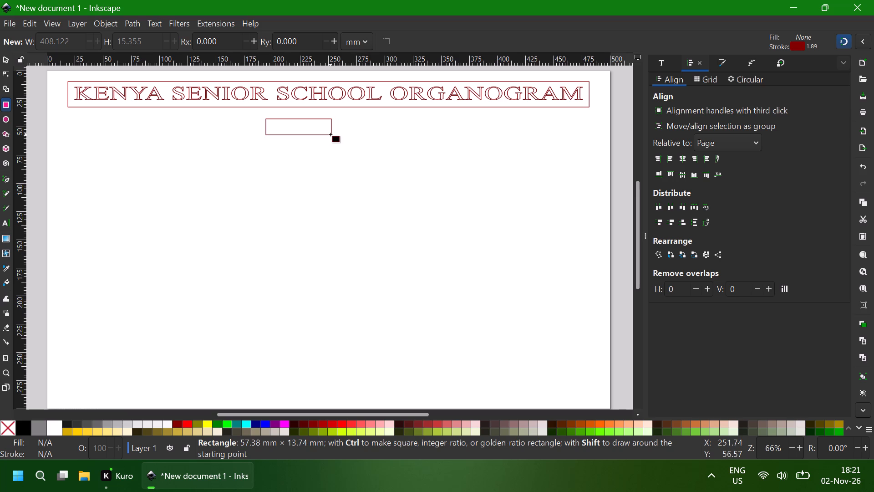
pyautogui.moveTo(330, 134); pyautogui.dragTo(330, 135)
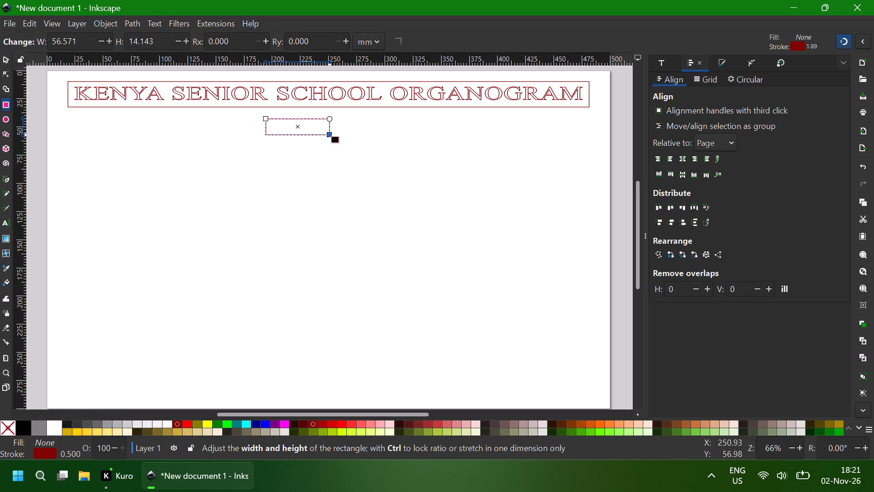
pyautogui.moveTo(329, 135); pyautogui.dragTo(333, 138)
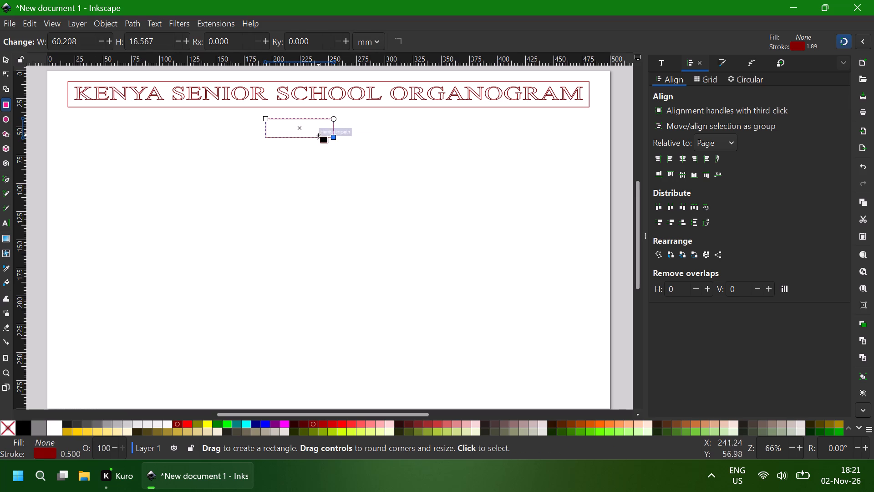
pyautogui.click(5, 61)
pyautogui.click(276, 172)
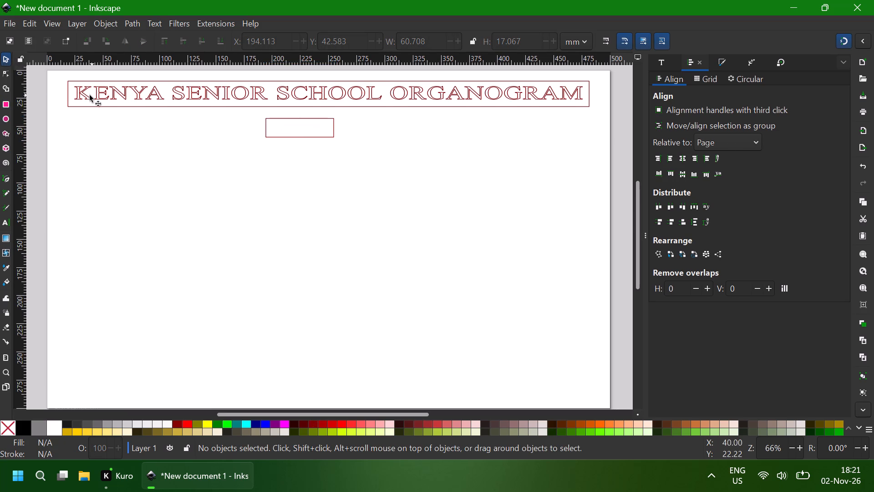
# Center the small rectangle horizontally relative to the page and nudge it up about 1.6 mm towards the title.
pyautogui.click(280, 137)
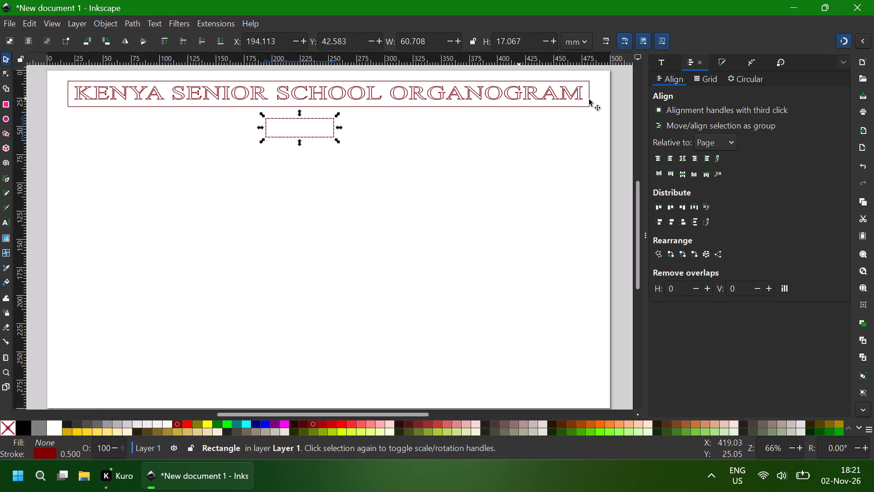
pyautogui.click(684, 160)
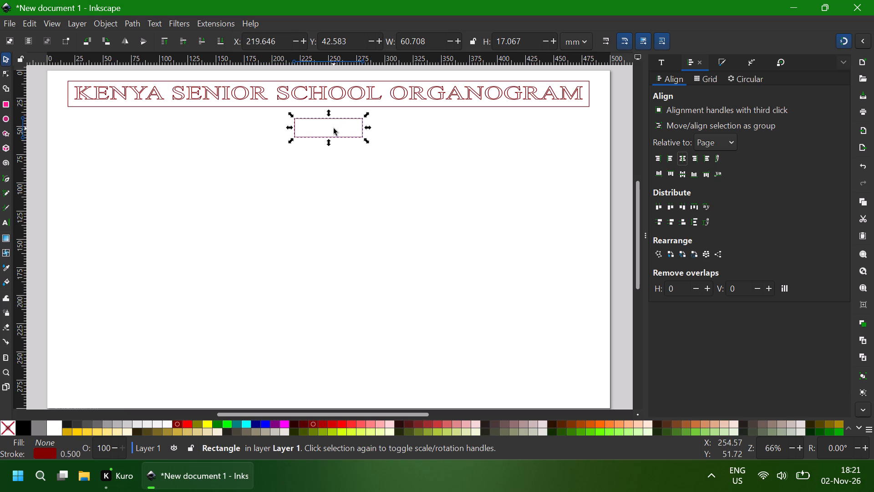
pyautogui.press('Up')
pyautogui.press('Up')
pyautogui.press('Up')
pyautogui.press('Up')
pyautogui.press('Up')
pyautogui.press('Up')
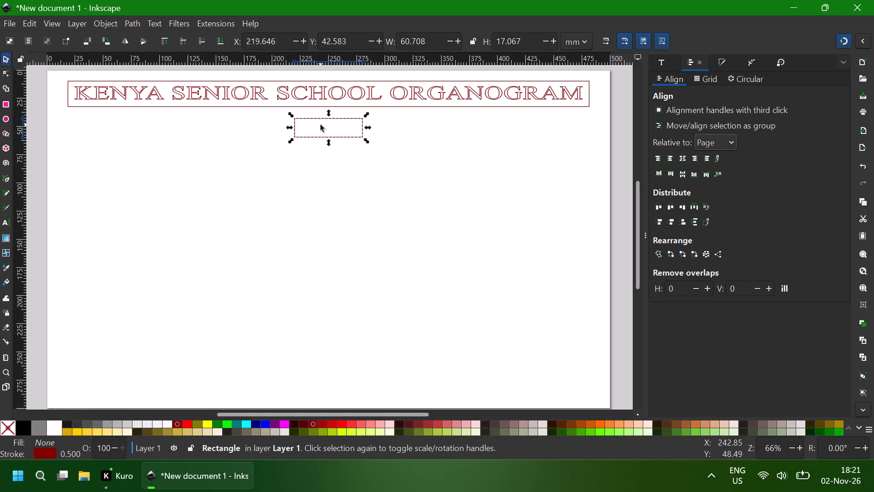
pyautogui.click(323, 120)
pyautogui.click(321, 118)
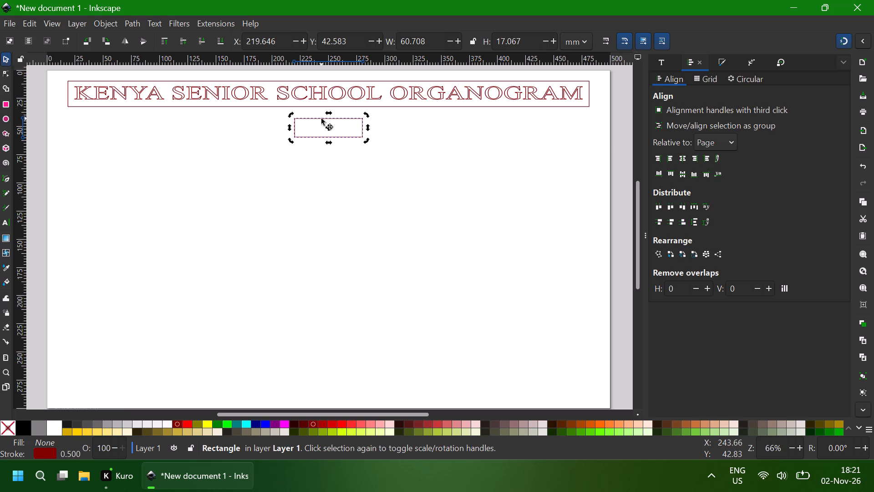
pyautogui.press('Up')
pyautogui.press('Up')
pyautogui.press('Up')
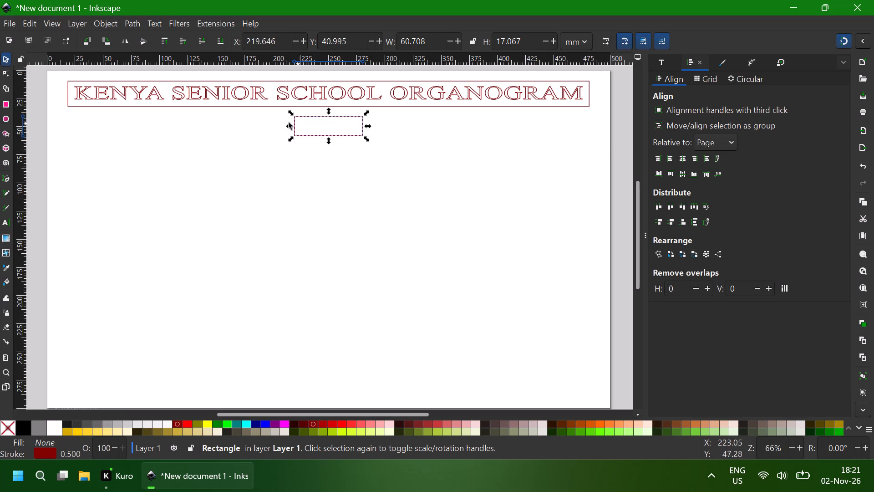
# Add the text "BOM" at the small rectangle below the title.
pyautogui.click(7, 225)
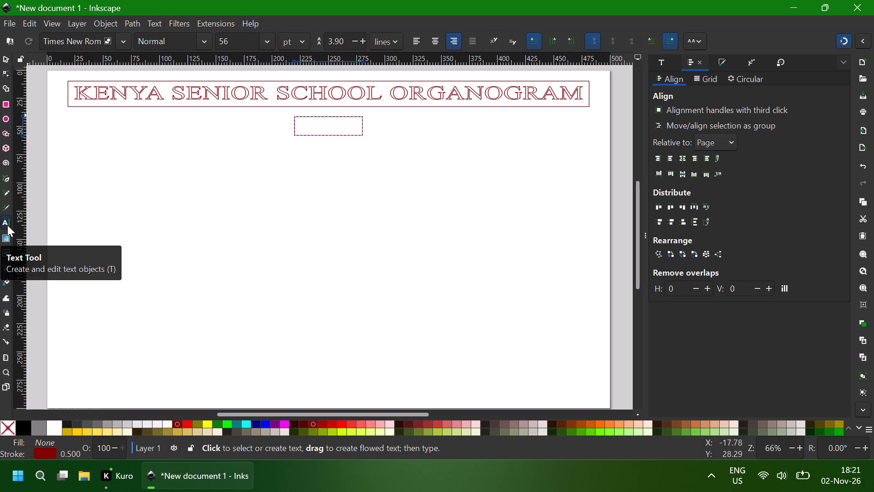
pyautogui.click(312, 128)
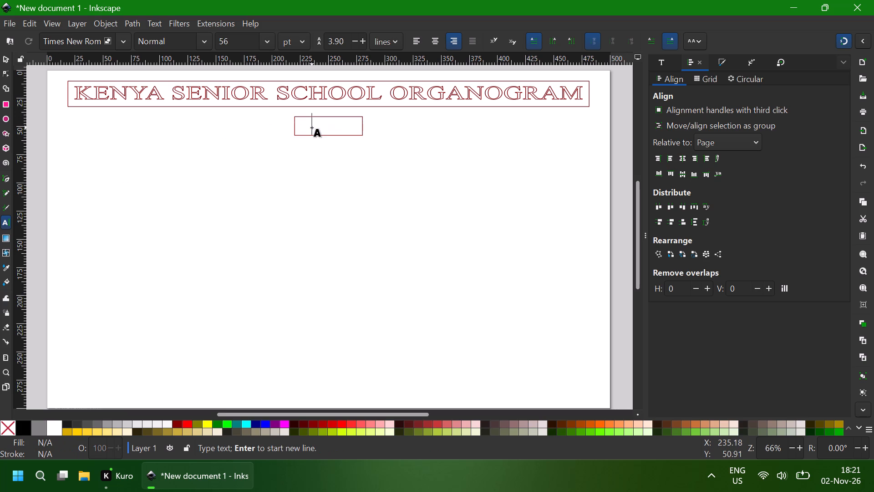
pyautogui.write('BOM')
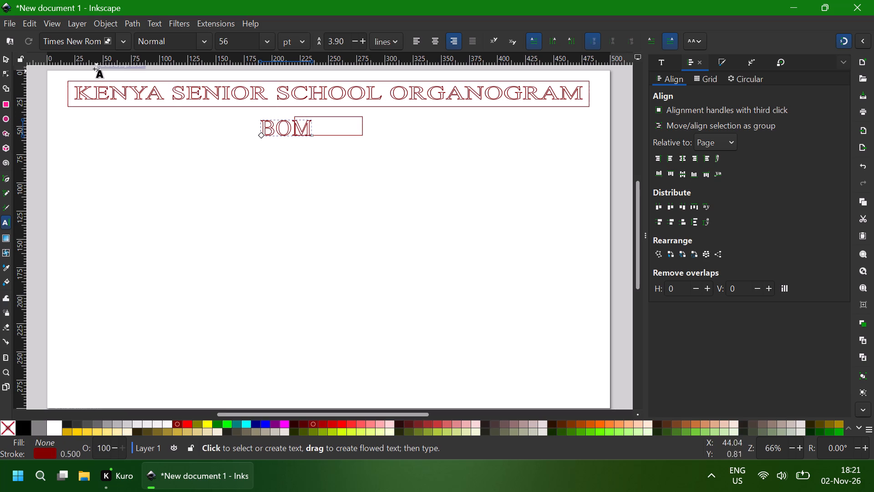
# Nudge the "BOM" text across and slightly up into the small rectangle, to about X 227.7 mm, Y 42.1 mm.
pyautogui.click(7, 56)
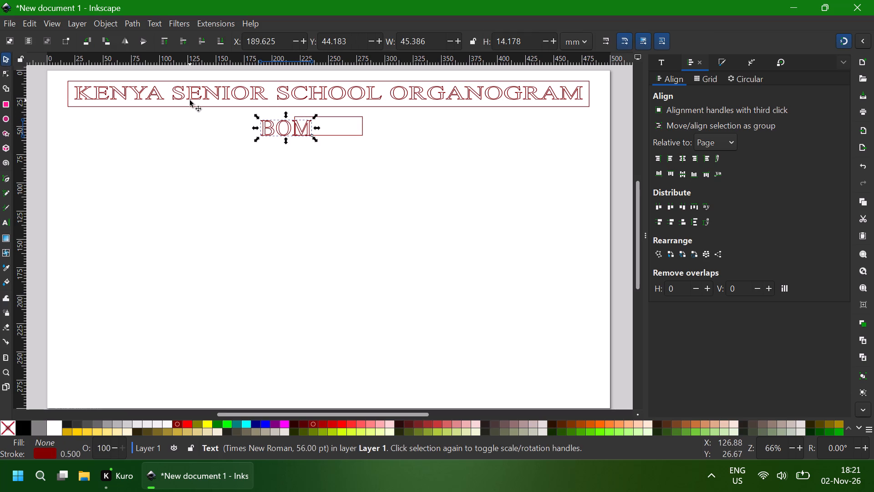
pyautogui.press('Right')
pyautogui.press('Right')
pyautogui.press('Right')
pyautogui.press('Right')
pyautogui.press('Right')
pyautogui.press('Right')
pyautogui.press('Right')
pyautogui.press('Right')
pyautogui.press('Right')
pyautogui.press('Right')
pyautogui.press('Right')
pyautogui.press('Right')
pyautogui.press('Right')
pyautogui.press('Right')
pyautogui.press('Right')
pyautogui.press('Right')
pyautogui.press('Right')
pyautogui.press('Right')
pyautogui.press('Right')
pyautogui.press('Right')
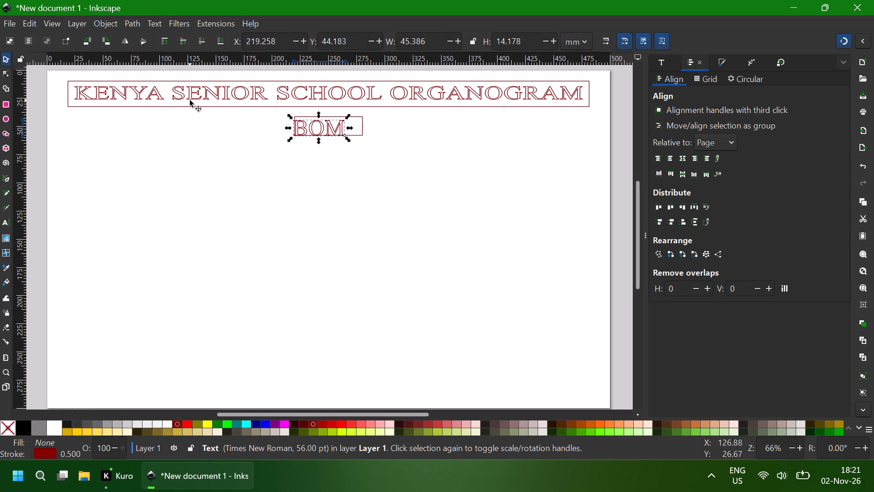
pyautogui.press('Up')
pyautogui.press('Up')
pyautogui.press('Up')
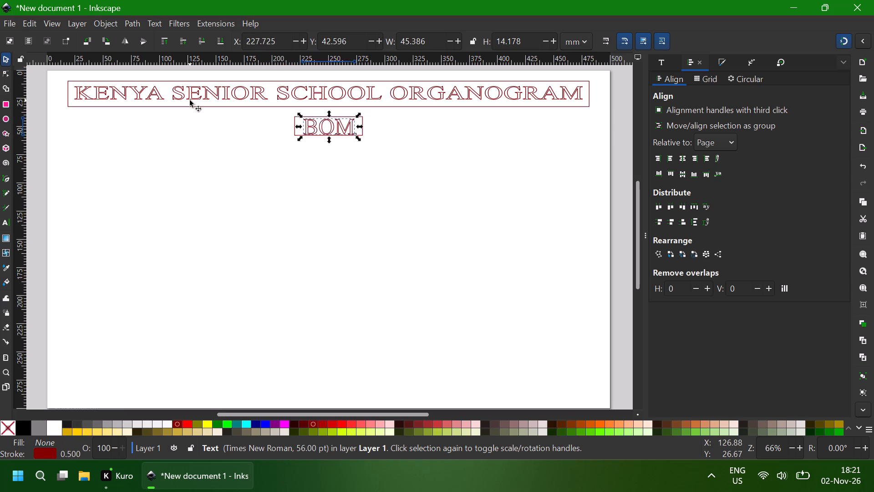
pyautogui.press('Up')
# Set the font size of all of the "BOM" text to 48 pt.
pyautogui.doubleClick(326, 121)
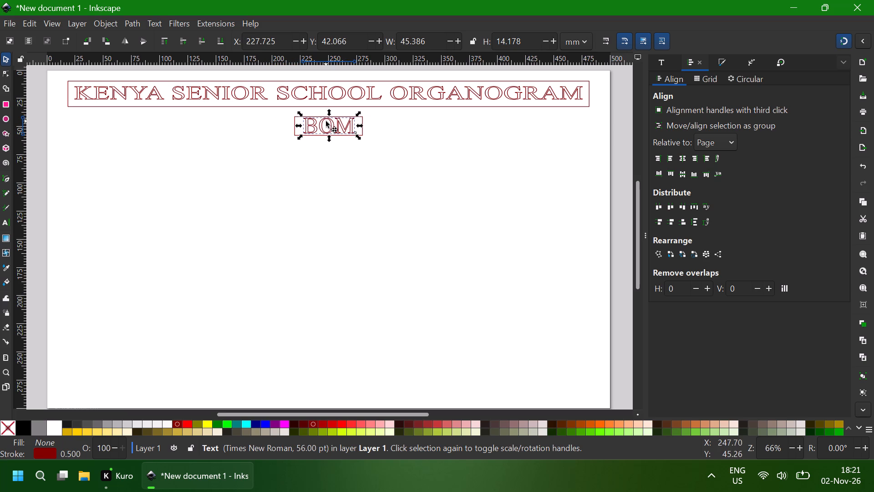
pyautogui.hotkey('ctrl', 'a')
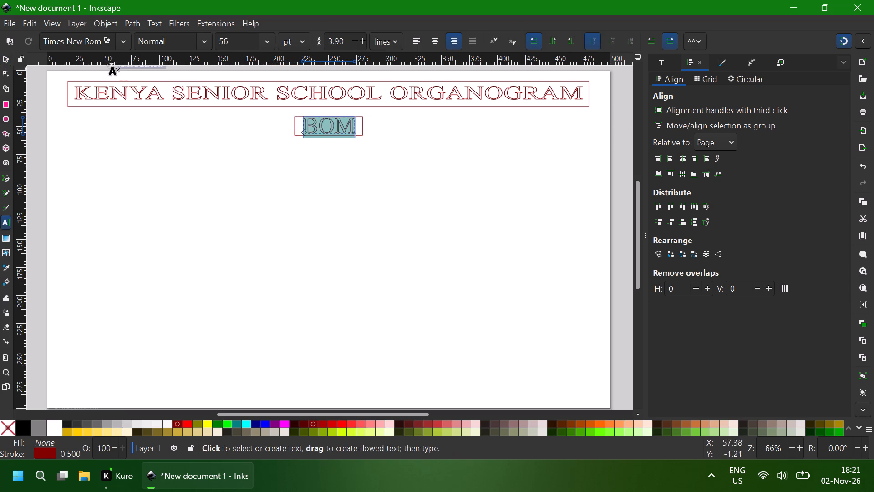
pyautogui.click(264, 41)
pyautogui.click(228, 361)
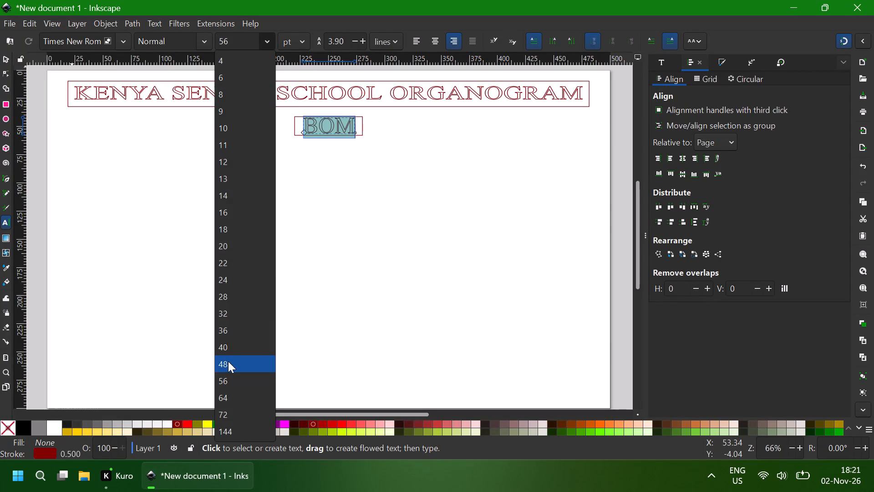
pyautogui.click(317, 241)
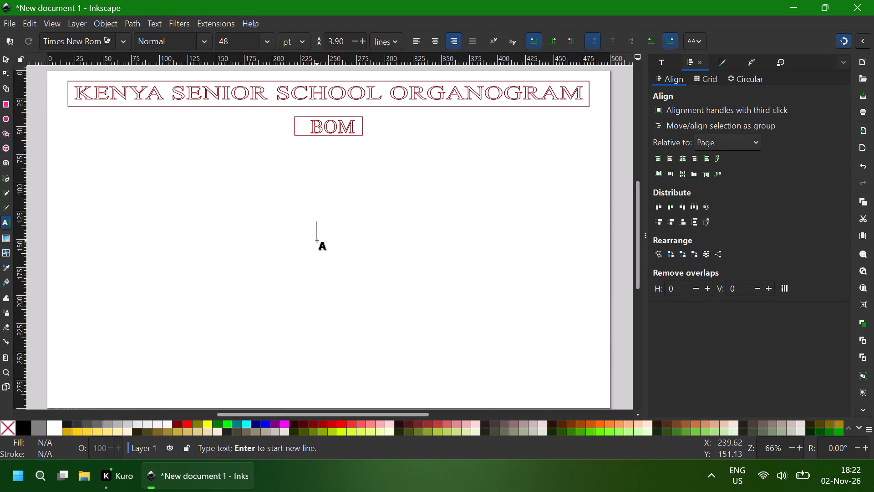
# Center the "BOM" text horizontally relative to the page, nudge it up about 0.5 mm in its box, and deselect it.
pyautogui.click(7, 59)
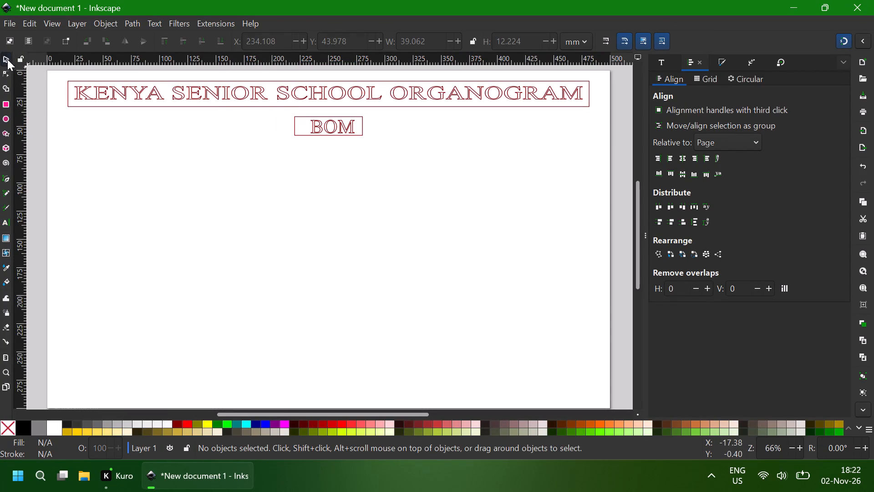
pyautogui.click(323, 126)
pyautogui.press('Left')
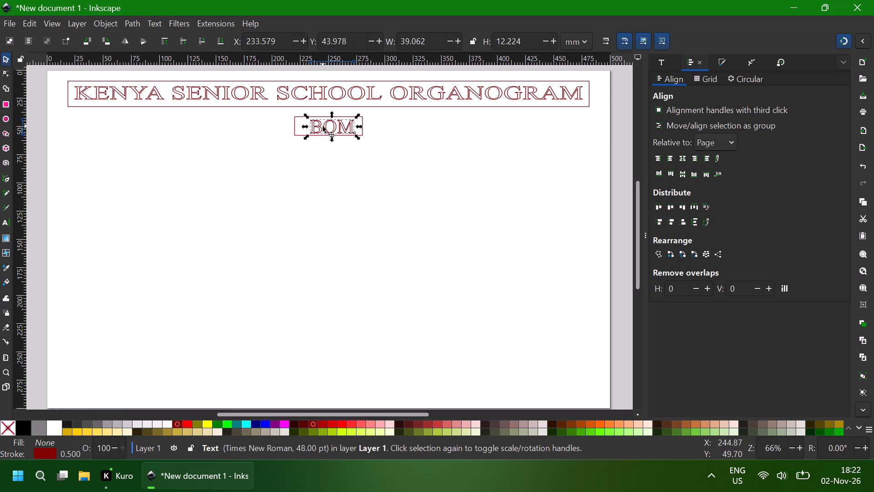
pyautogui.press('Left')
pyautogui.press('Left')
pyautogui.press('Left')
pyautogui.press('Left')
pyautogui.press('Left')
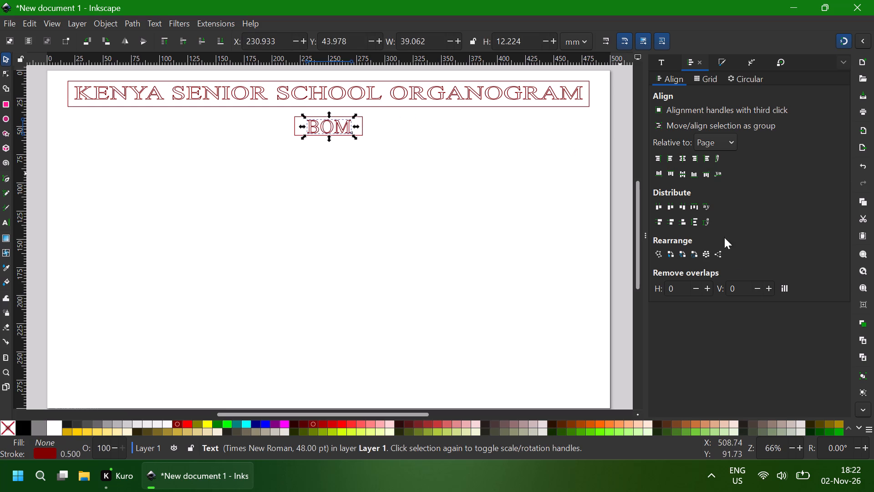
pyautogui.click(679, 159)
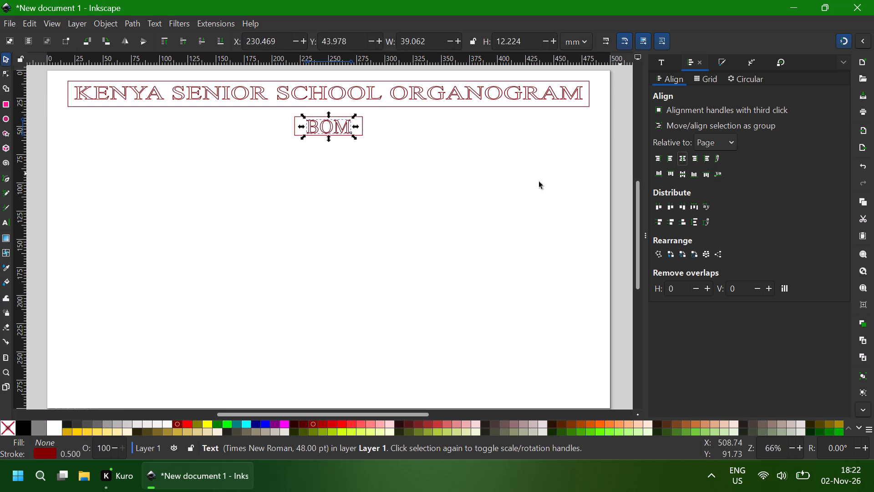
pyautogui.click(331, 169)
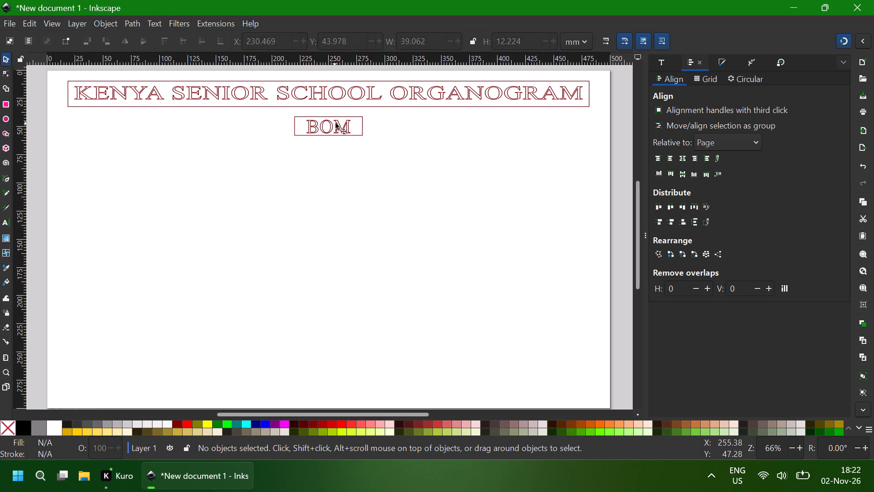
pyautogui.click(341, 122)
pyautogui.press('Up')
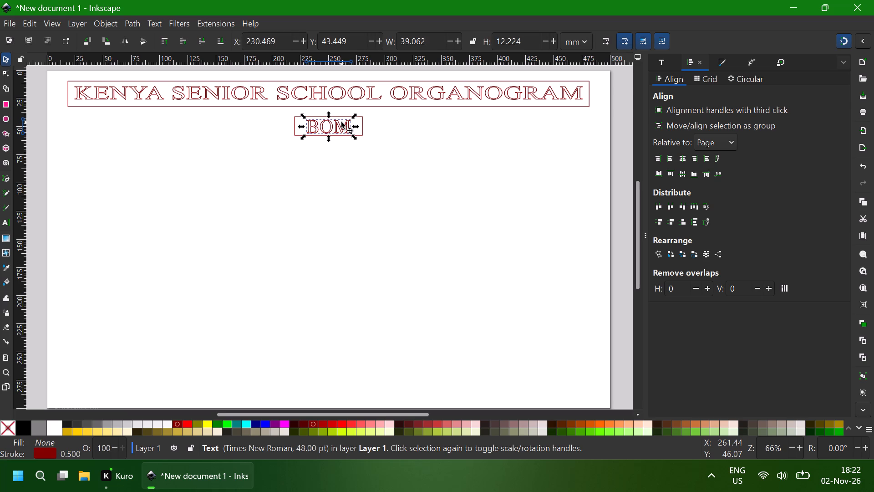
pyautogui.click(354, 161)
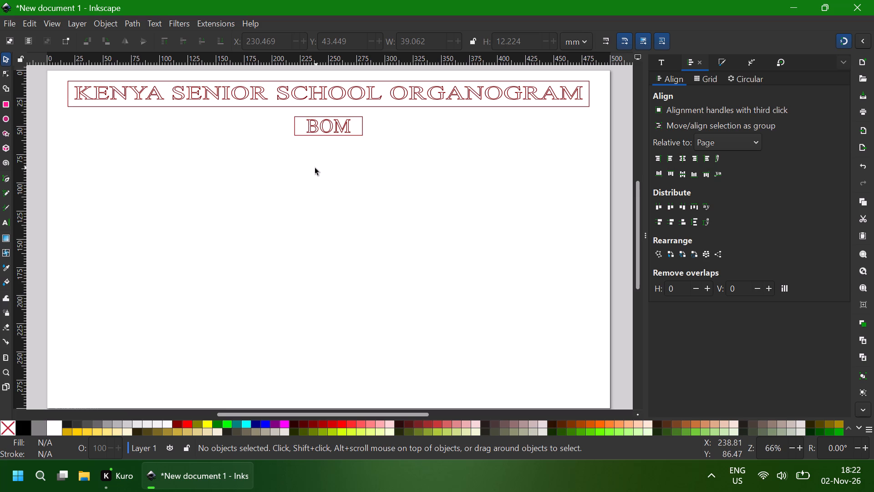
# Reduce the line spacing of all of the "BOM" text to 0.00 lines.
pyautogui.doubleClick(331, 129)
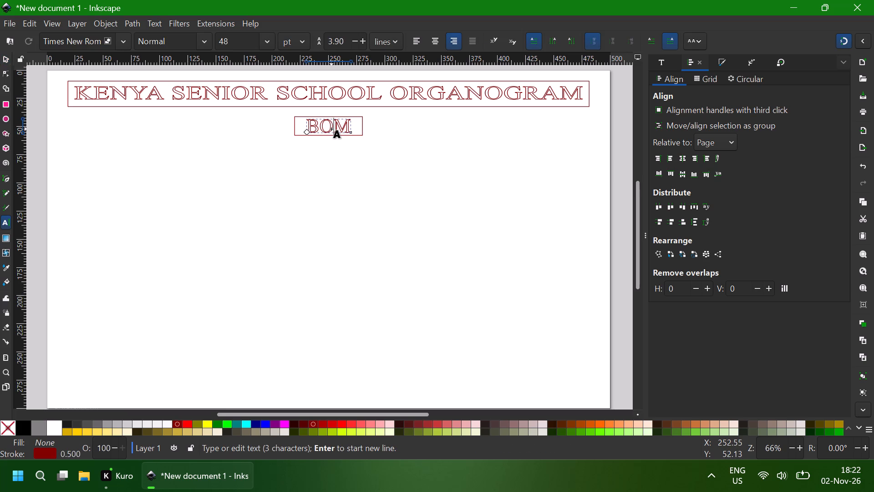
pyautogui.hotkey('ctrl', 'a')
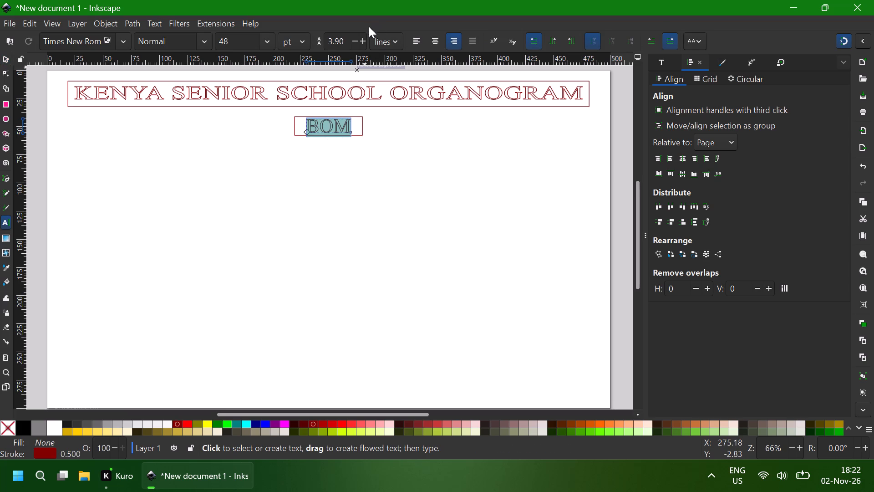
pyautogui.click(354, 40)
pyautogui.click(354, 40)
pyautogui.click(354, 40)
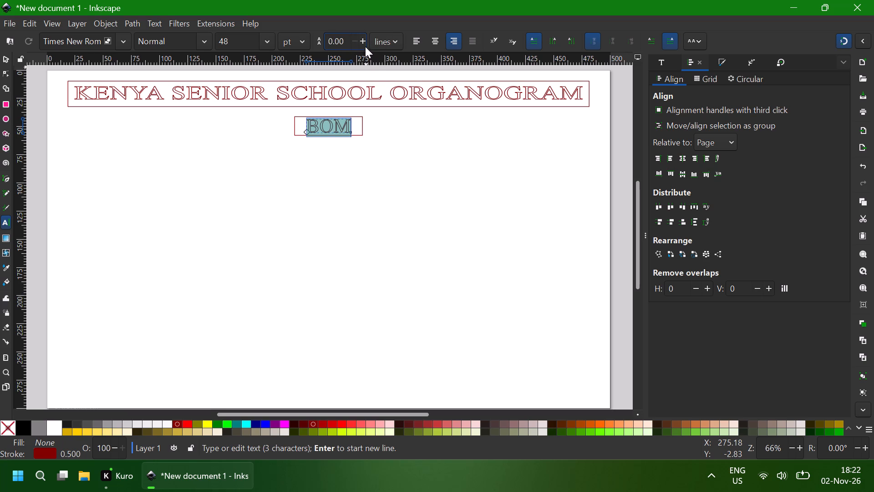
# Set the line spacing of all of the "BOM" text to 3.00 lines.
pyautogui.click(362, 43)
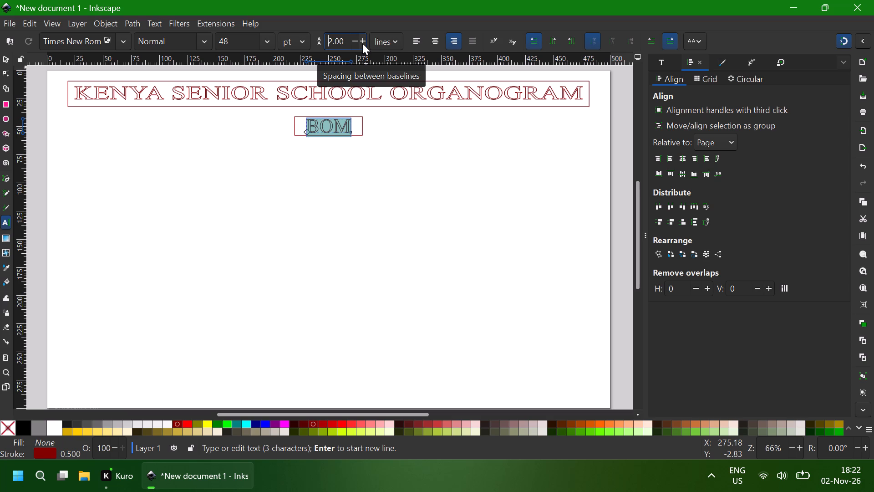
pyautogui.tripleClick(362, 43)
pyautogui.tripleClick(362, 43)
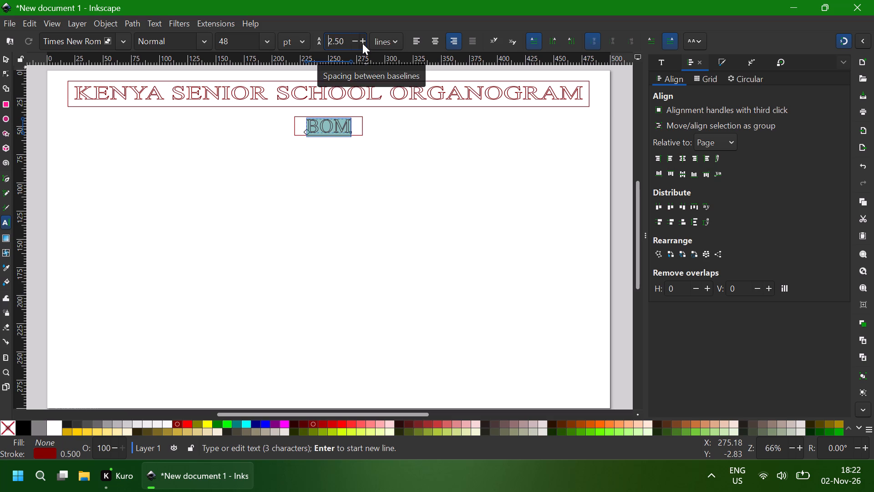
pyautogui.doubleClick(362, 43)
pyautogui.doubleClick(362, 43)
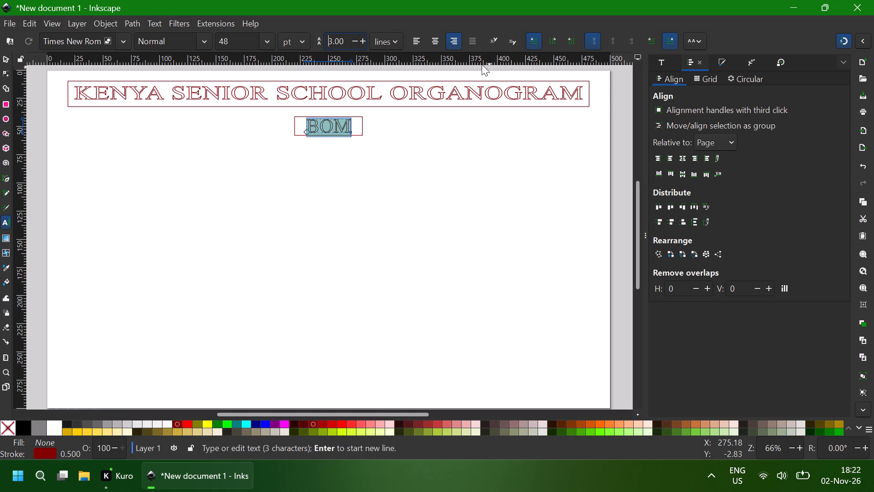
# Change the paragraph alignment of the "BOM" text to centered.
pyautogui.click(437, 42)
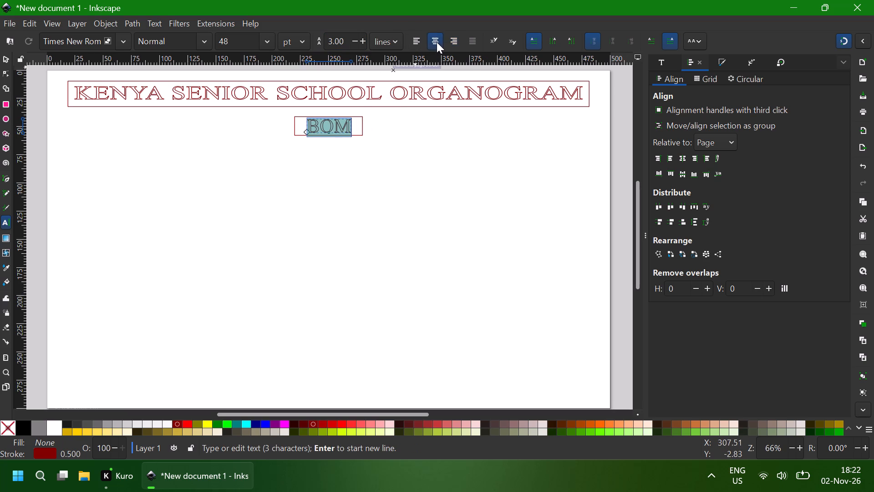
pyautogui.click(393, 92)
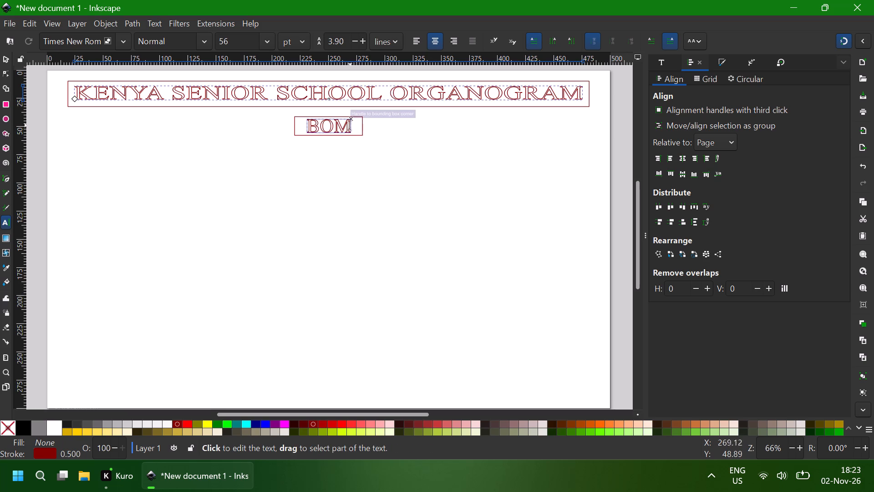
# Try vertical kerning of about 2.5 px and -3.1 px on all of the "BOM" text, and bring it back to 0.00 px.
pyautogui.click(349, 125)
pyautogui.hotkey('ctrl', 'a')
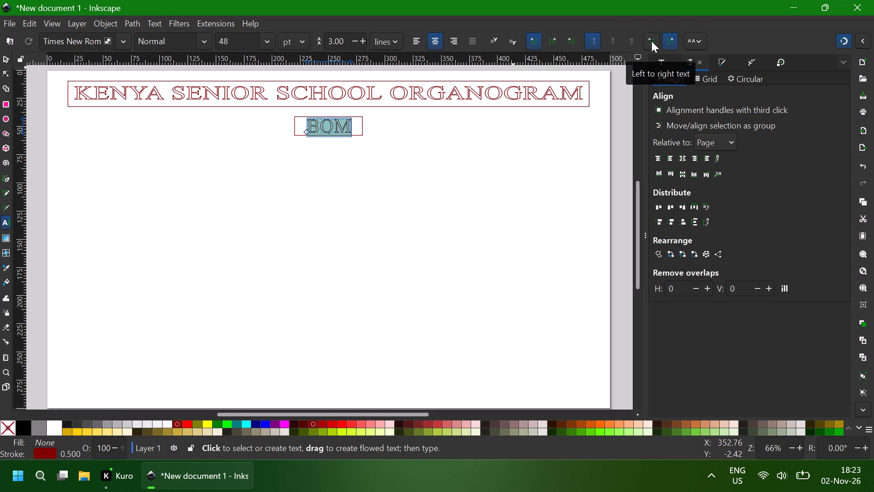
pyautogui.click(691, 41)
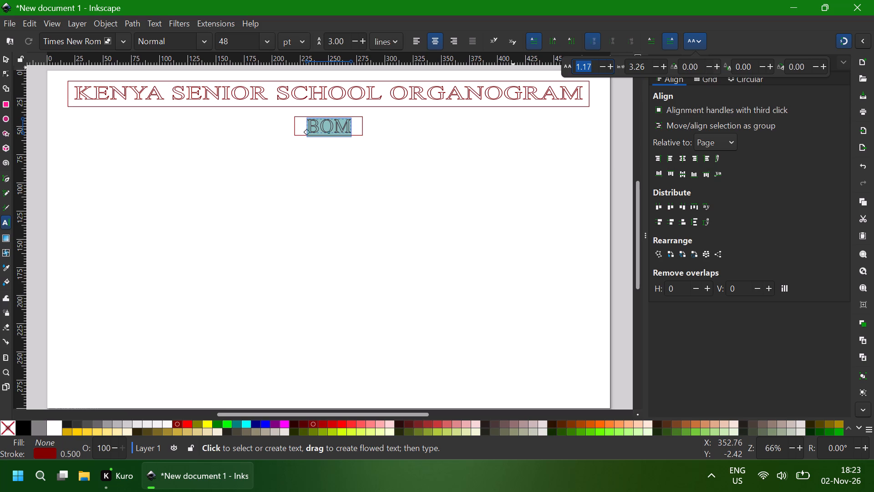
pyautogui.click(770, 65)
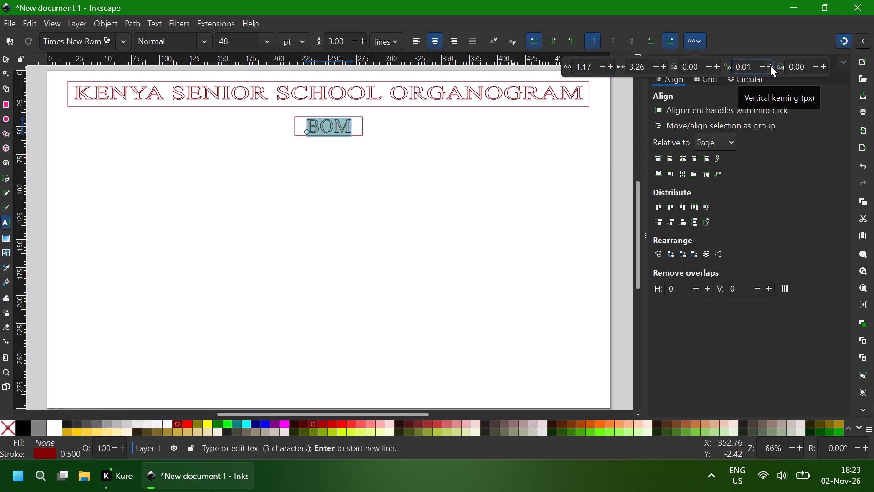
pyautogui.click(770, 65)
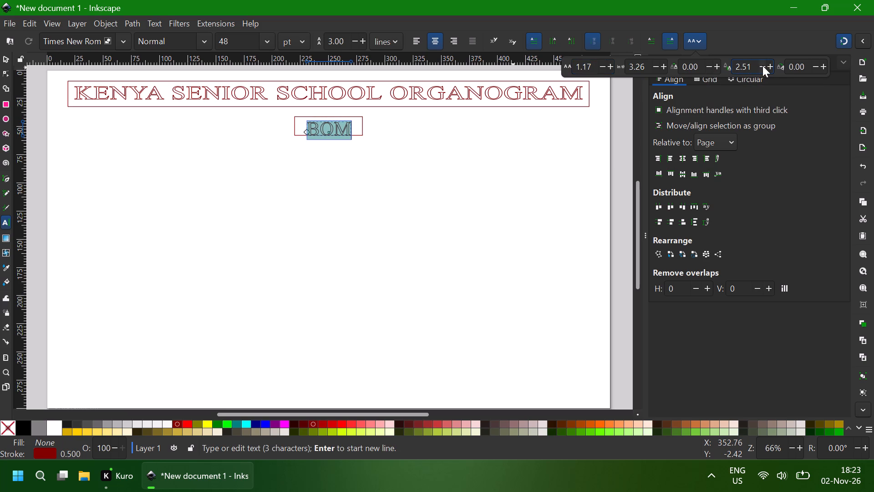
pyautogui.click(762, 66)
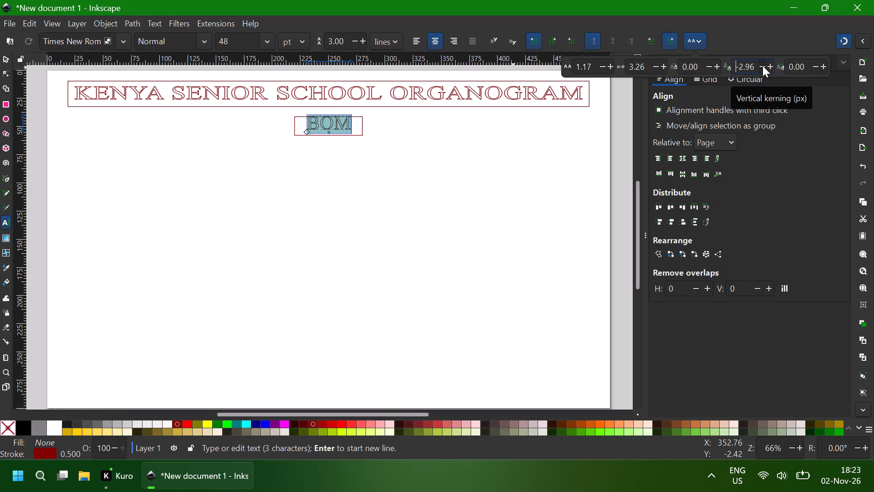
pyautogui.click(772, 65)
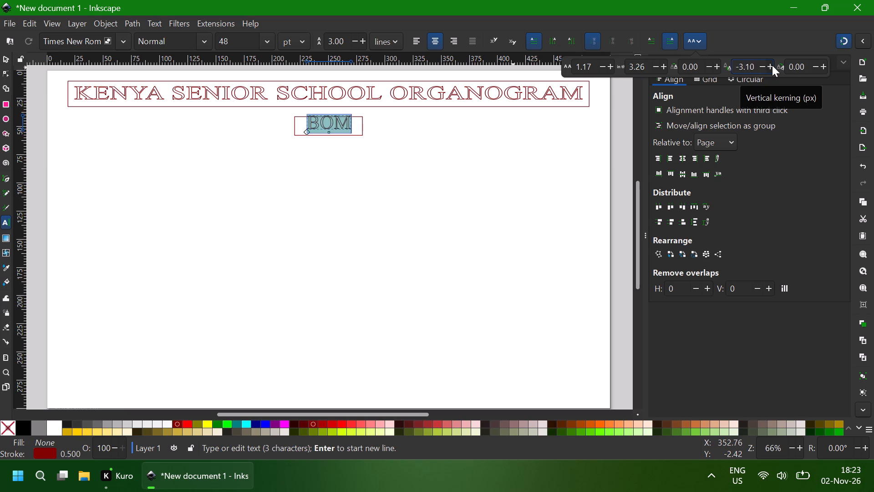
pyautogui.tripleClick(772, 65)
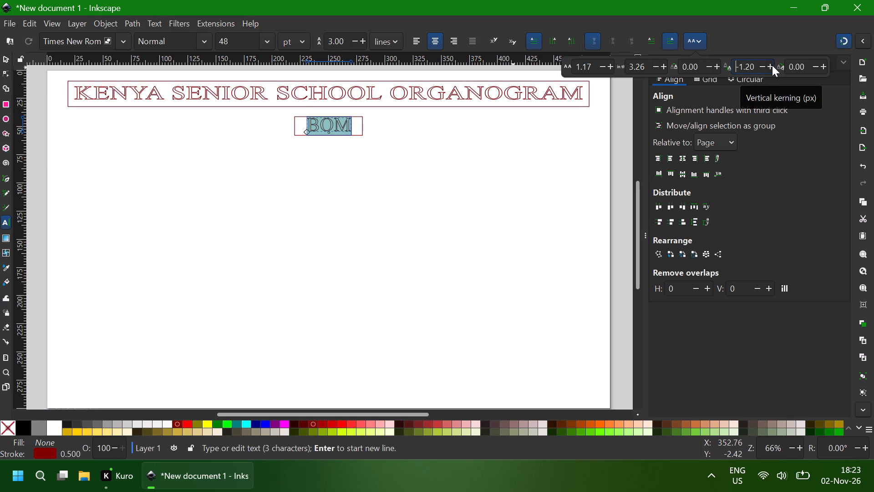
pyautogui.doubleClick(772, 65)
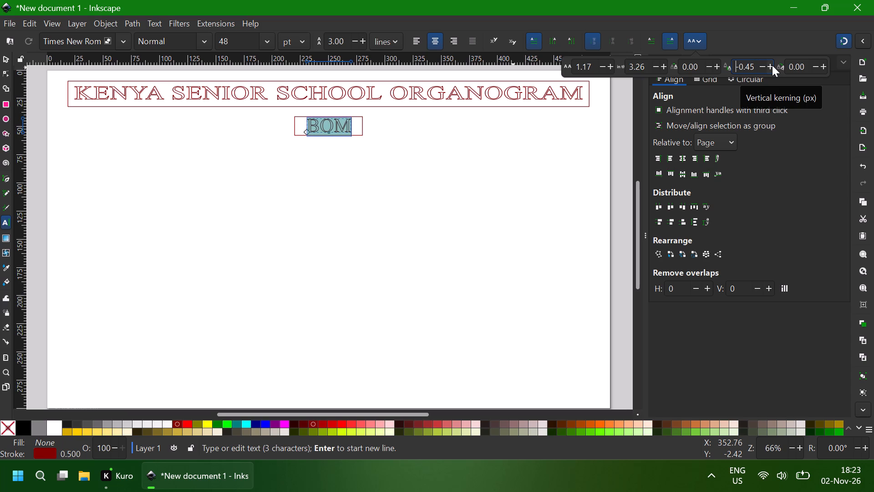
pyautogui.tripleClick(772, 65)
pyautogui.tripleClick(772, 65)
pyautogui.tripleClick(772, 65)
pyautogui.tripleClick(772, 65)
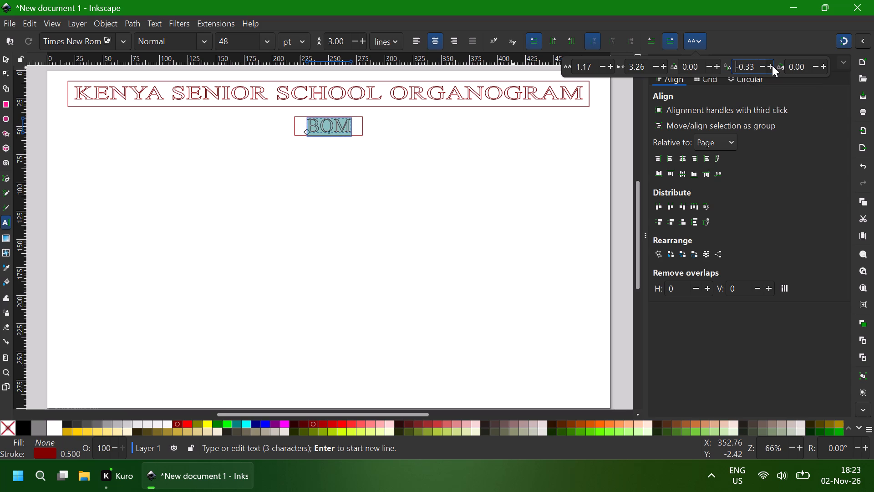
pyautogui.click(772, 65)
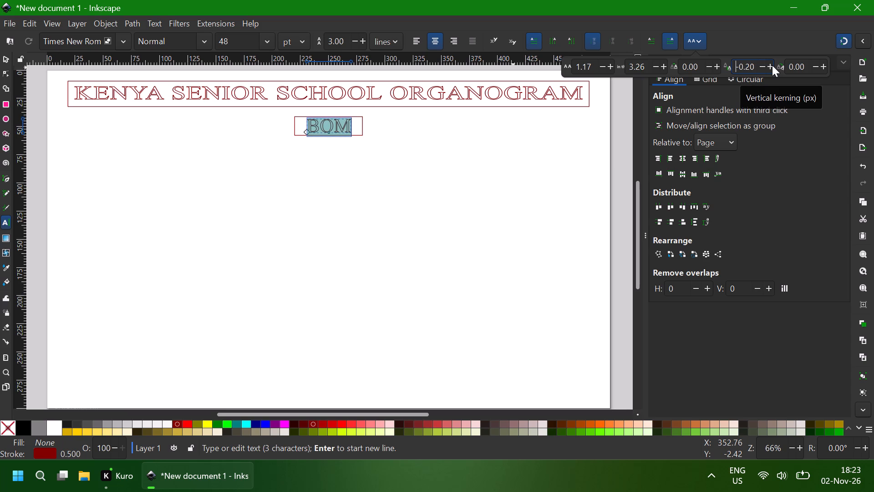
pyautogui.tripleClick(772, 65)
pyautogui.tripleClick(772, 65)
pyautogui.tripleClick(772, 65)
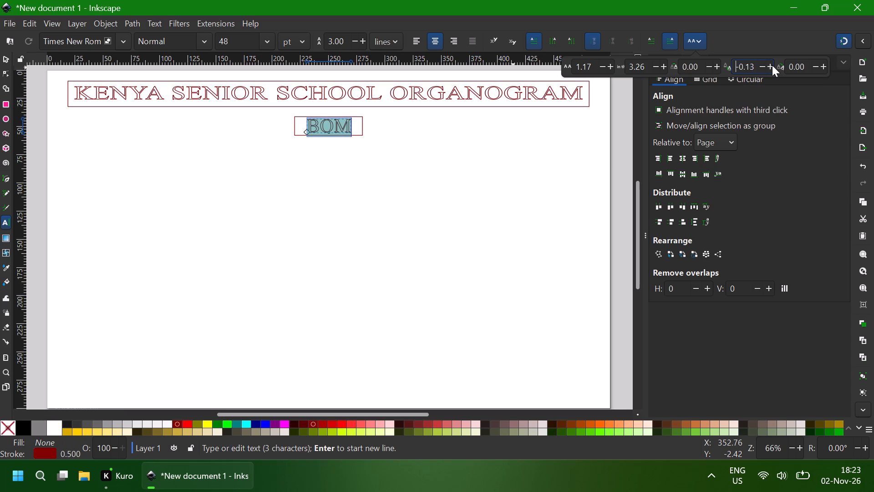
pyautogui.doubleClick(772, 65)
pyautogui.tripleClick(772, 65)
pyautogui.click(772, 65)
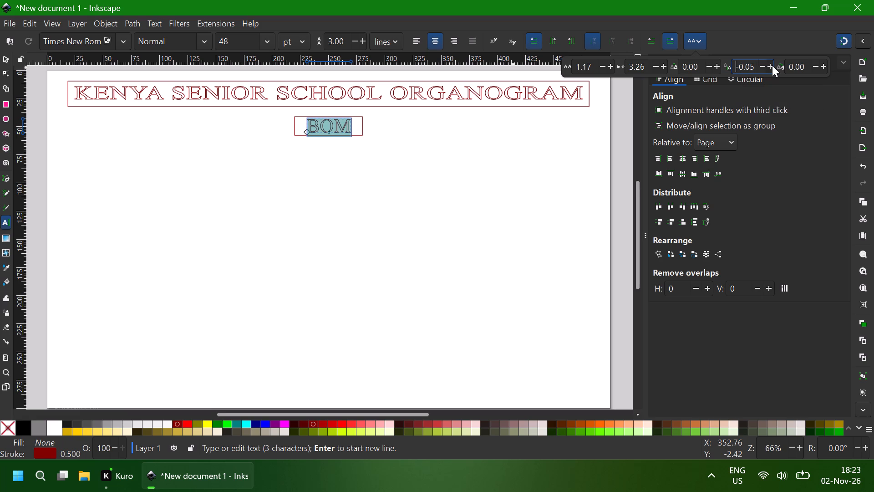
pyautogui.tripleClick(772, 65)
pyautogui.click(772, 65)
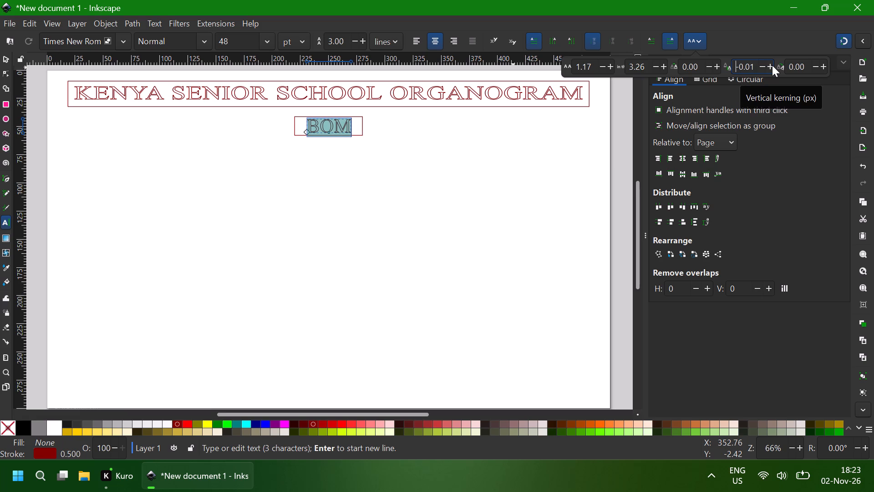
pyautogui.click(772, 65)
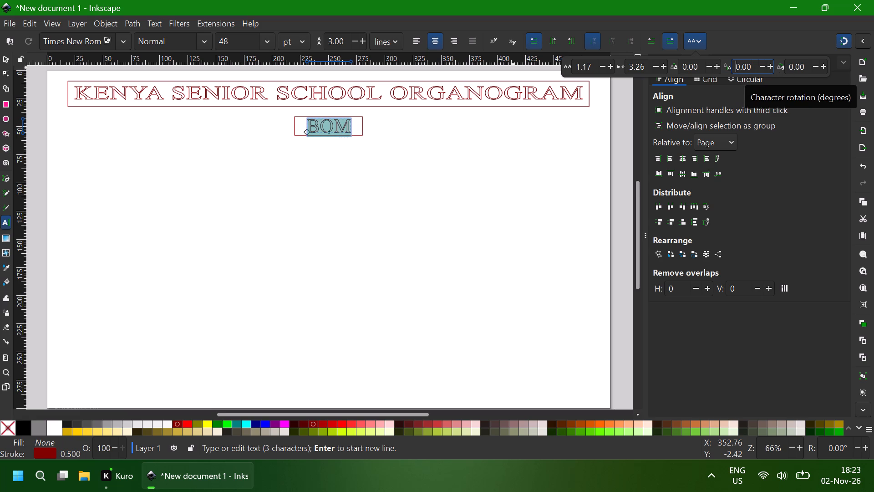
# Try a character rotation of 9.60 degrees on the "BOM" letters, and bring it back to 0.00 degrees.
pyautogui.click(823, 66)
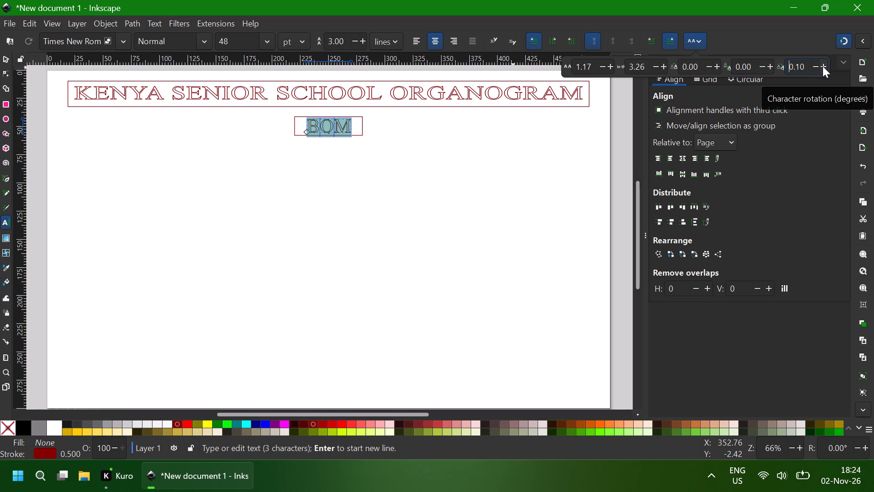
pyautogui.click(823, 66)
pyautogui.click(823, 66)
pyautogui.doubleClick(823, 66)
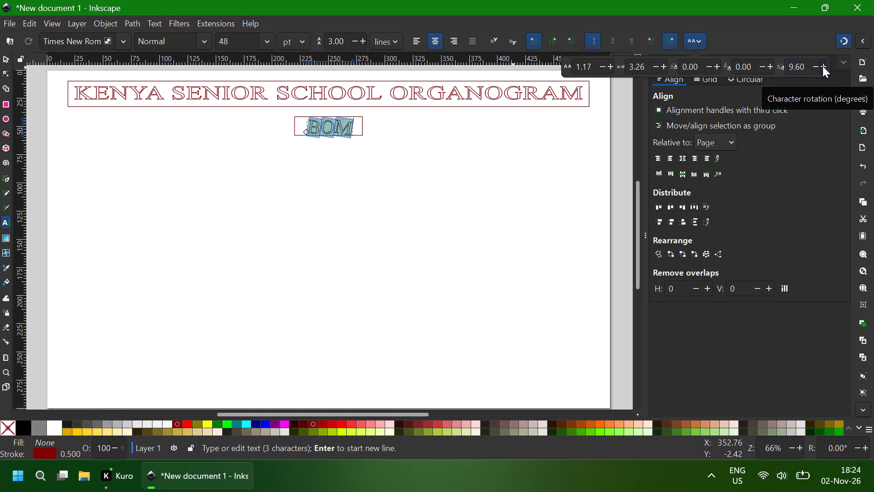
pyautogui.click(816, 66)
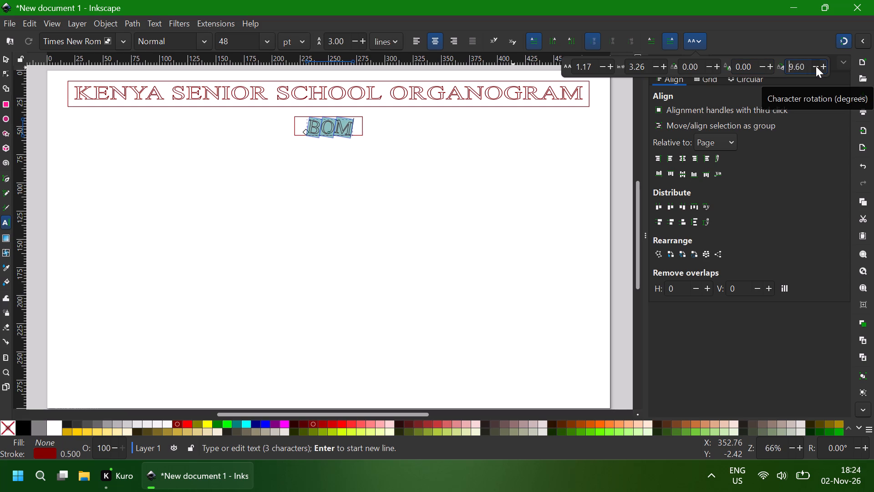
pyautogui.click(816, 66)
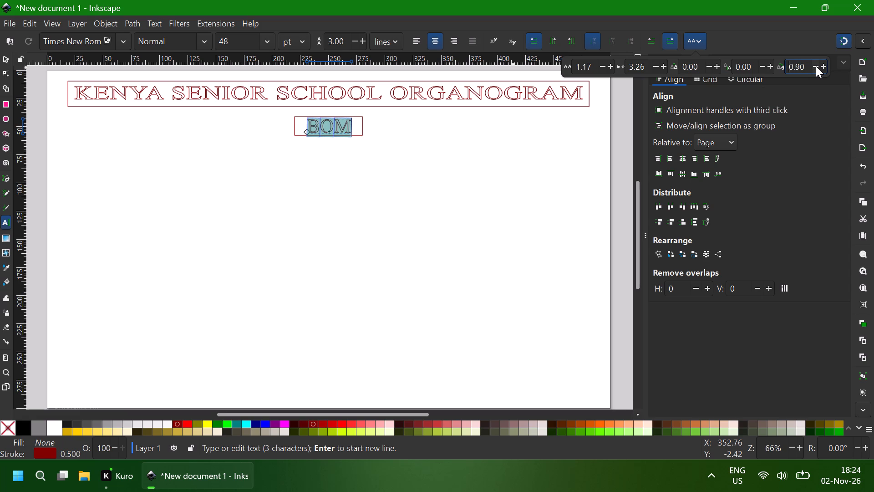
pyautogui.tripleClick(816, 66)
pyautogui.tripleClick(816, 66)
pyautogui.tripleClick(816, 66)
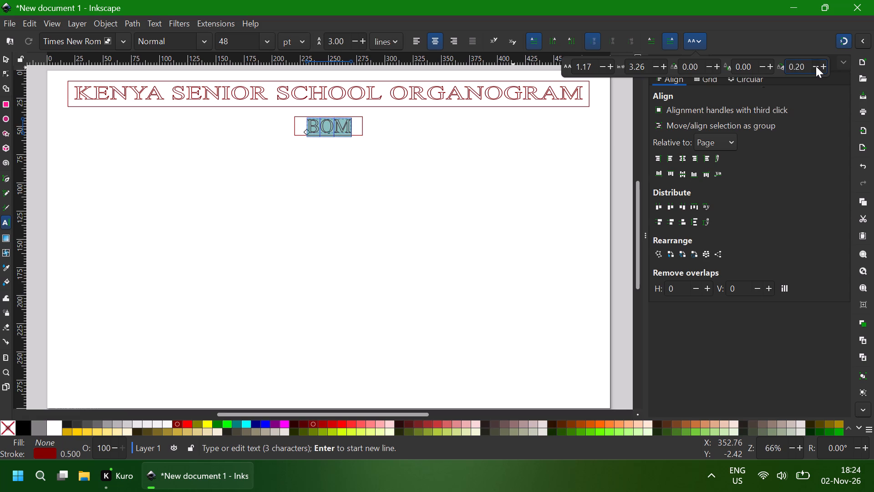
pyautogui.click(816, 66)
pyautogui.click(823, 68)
# Examine the font families, styles, OpenType feature groups and text content available for the selected "BOM" text.
pyautogui.click(153, 20)
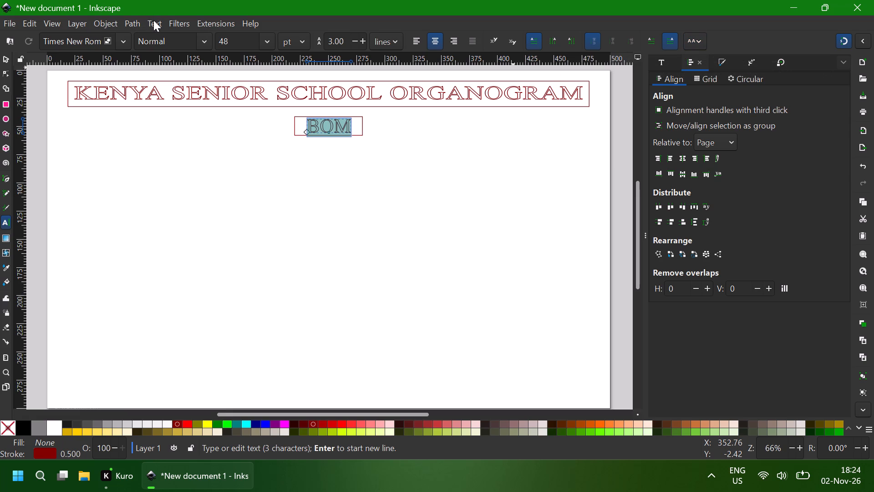
pyautogui.click(153, 21)
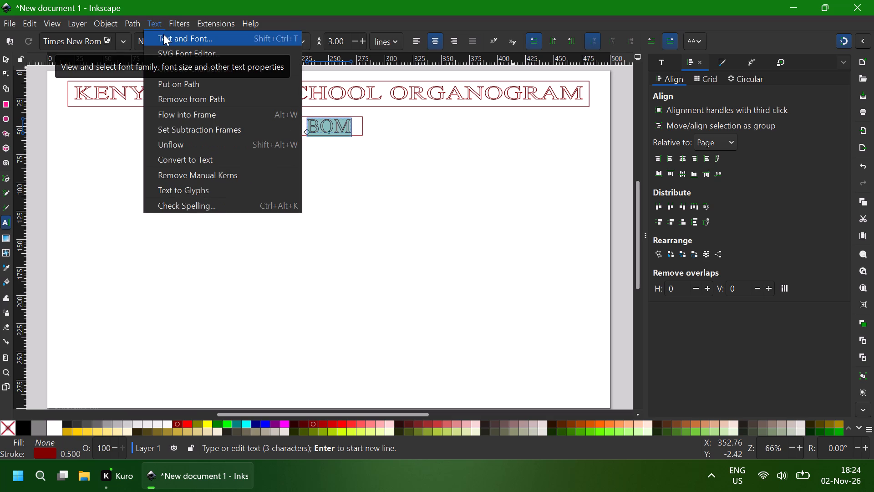
pyautogui.click(163, 34)
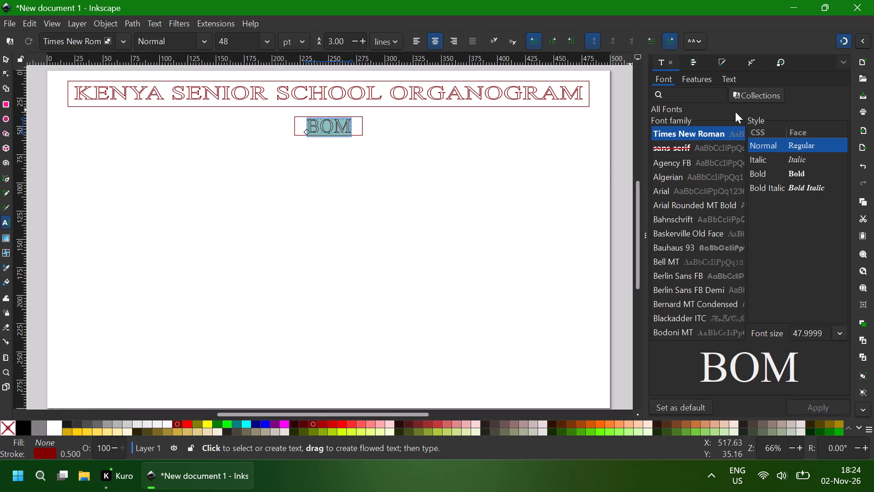
pyautogui.scroll(-2, 739, 203)
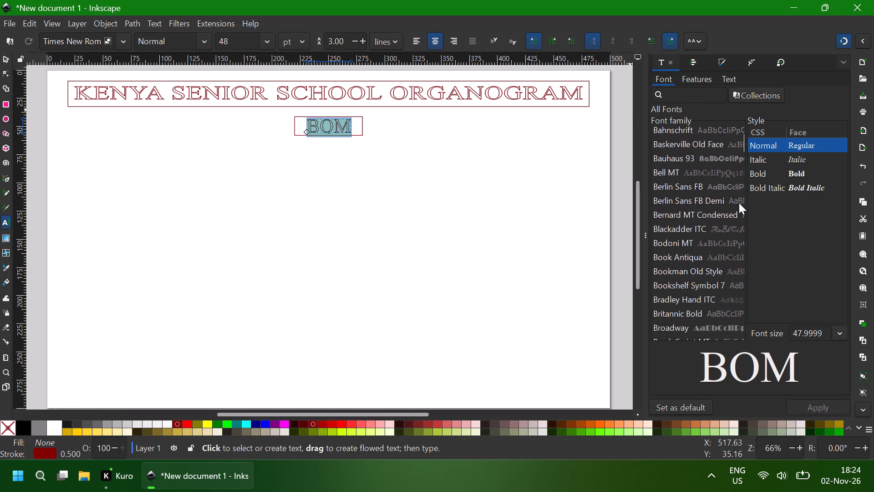
pyautogui.scroll(-2, 739, 203)
pyautogui.scroll(2, 739, 203)
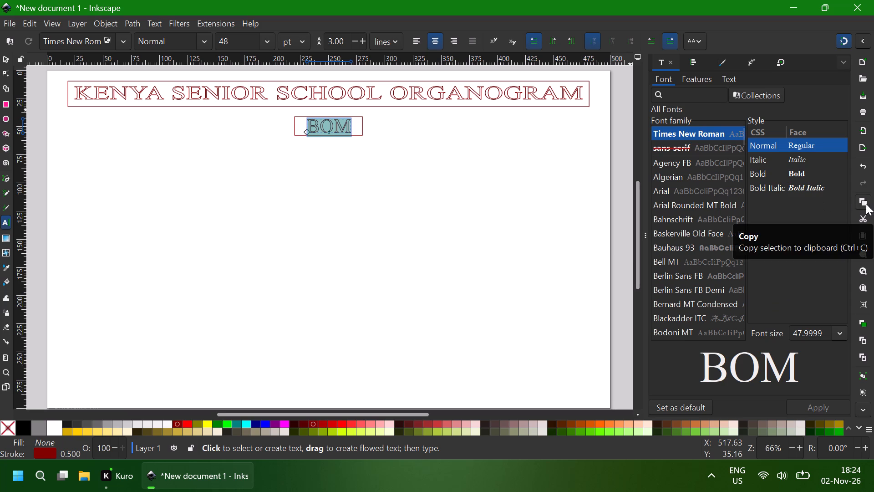
pyautogui.click(704, 81)
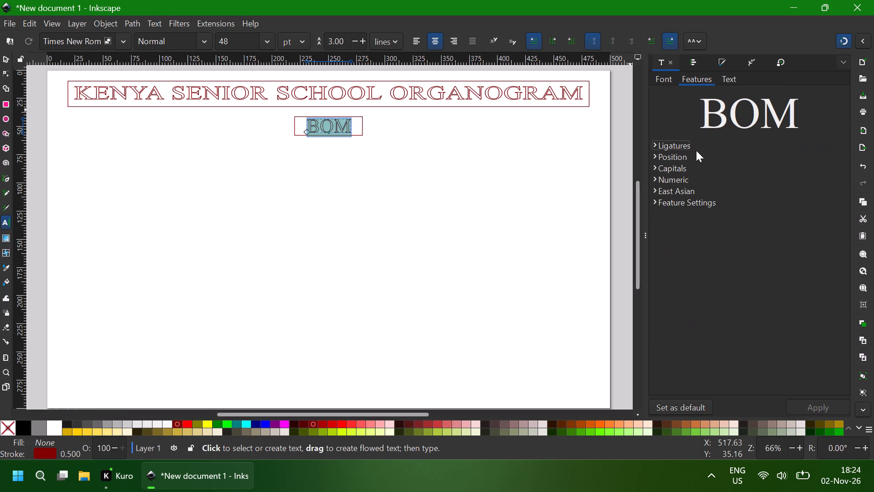
pyautogui.click(655, 146)
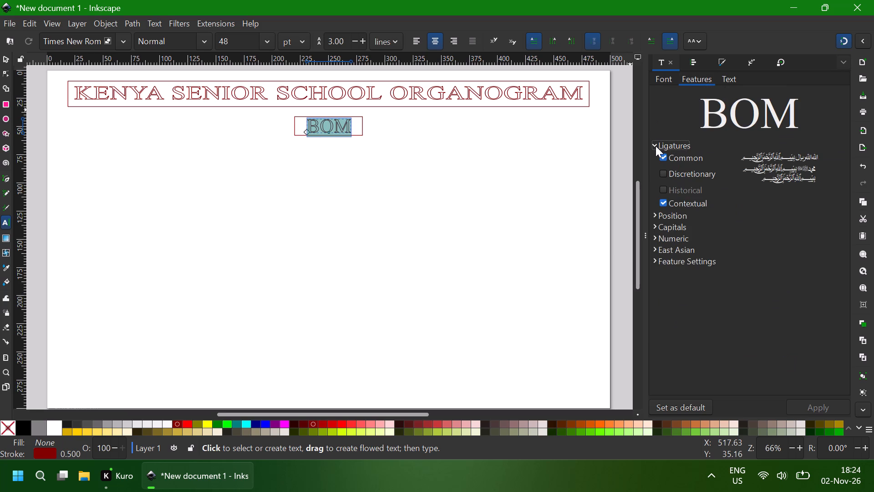
pyautogui.click(655, 146)
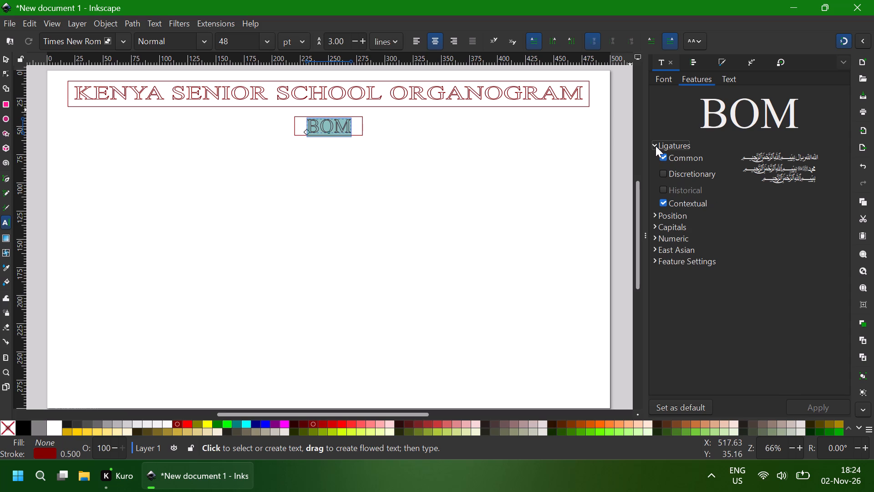
pyautogui.click(654, 155)
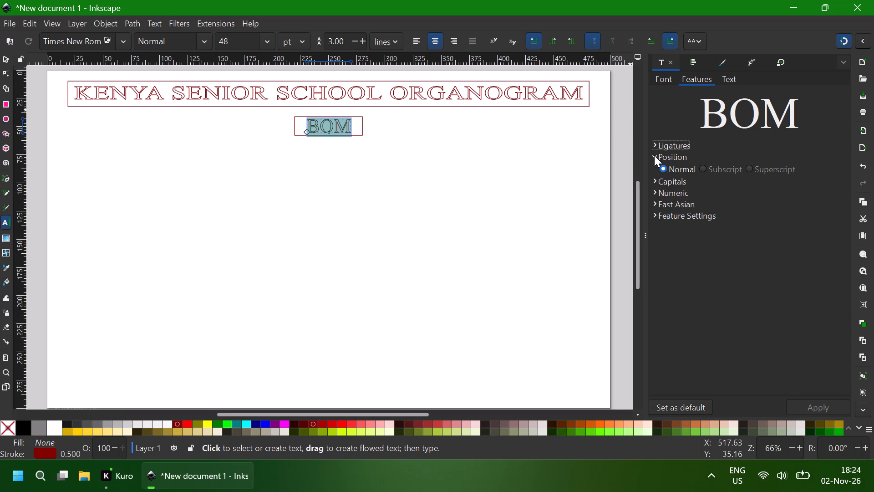
pyautogui.click(654, 155)
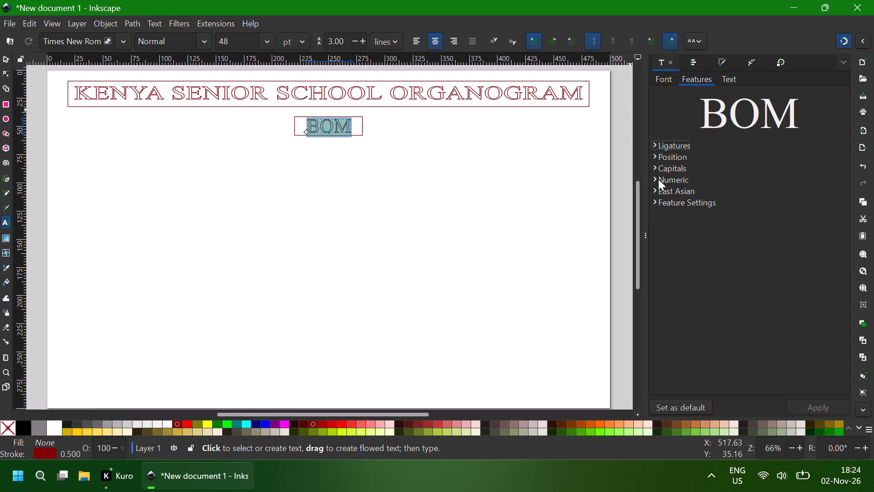
pyautogui.click(657, 202)
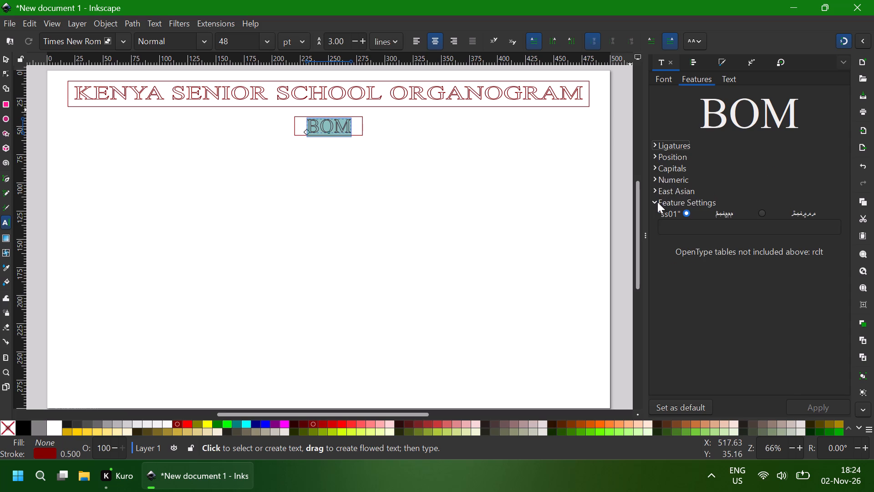
pyautogui.click(657, 202)
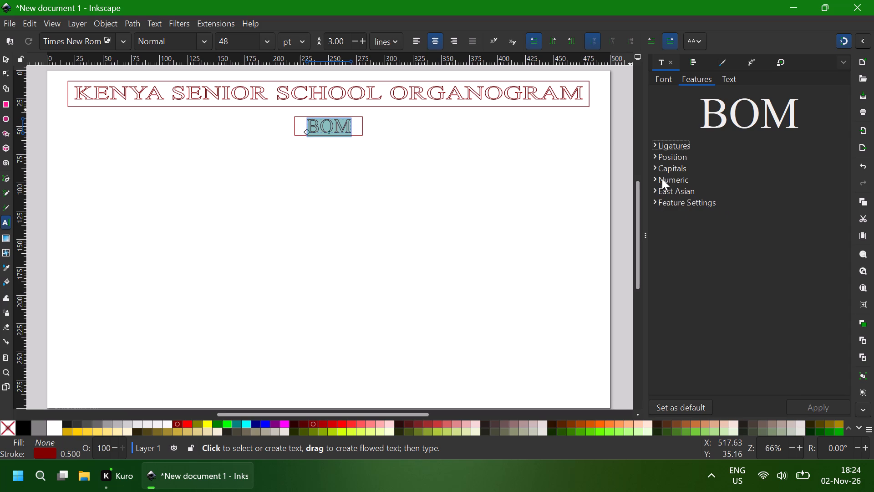
pyautogui.click(729, 80)
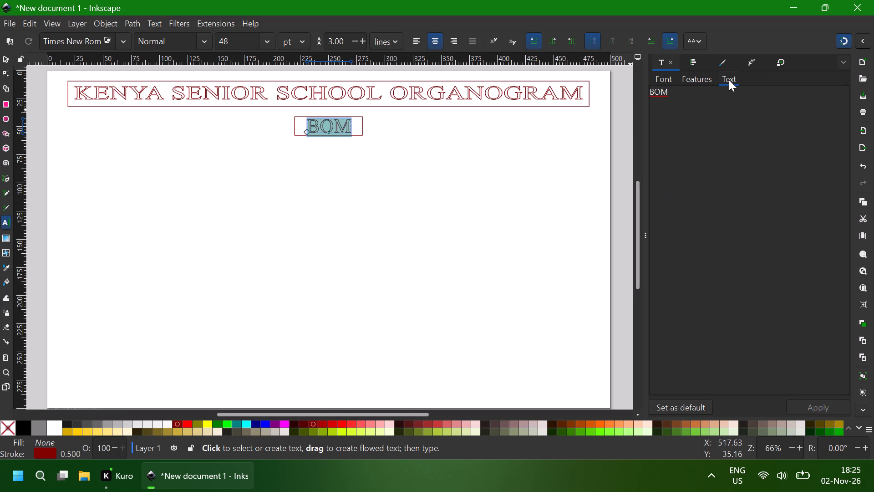
pyautogui.click(695, 84)
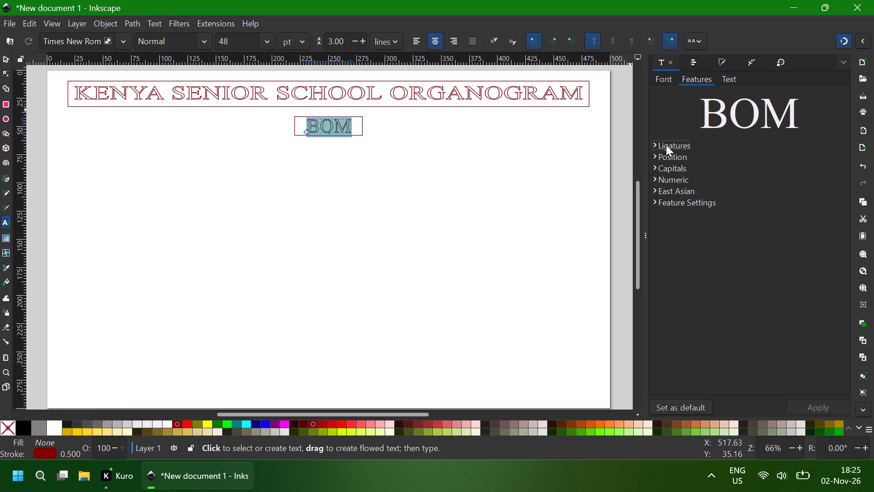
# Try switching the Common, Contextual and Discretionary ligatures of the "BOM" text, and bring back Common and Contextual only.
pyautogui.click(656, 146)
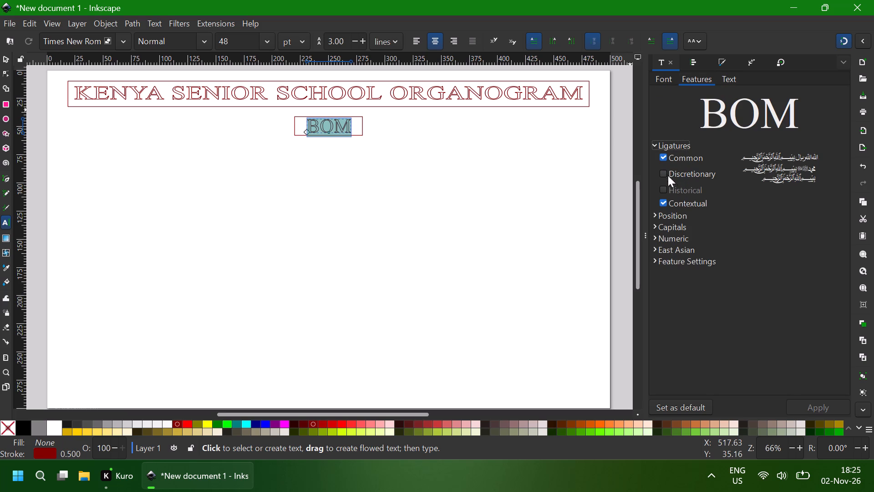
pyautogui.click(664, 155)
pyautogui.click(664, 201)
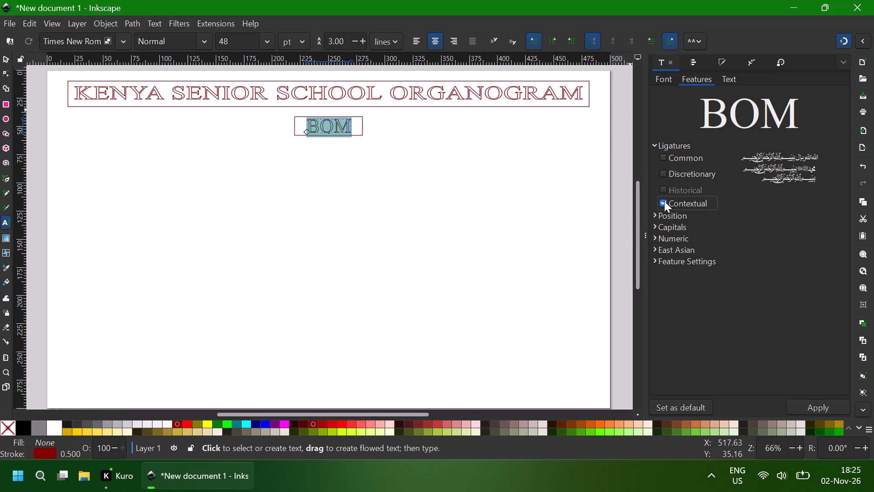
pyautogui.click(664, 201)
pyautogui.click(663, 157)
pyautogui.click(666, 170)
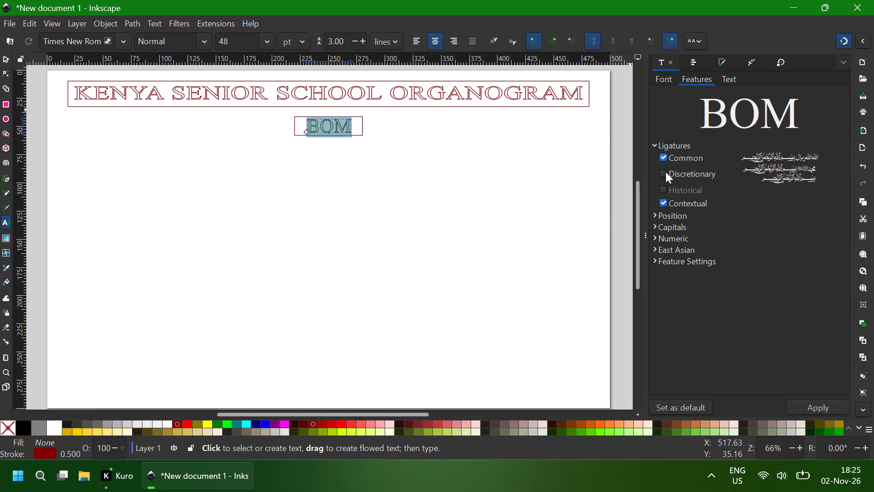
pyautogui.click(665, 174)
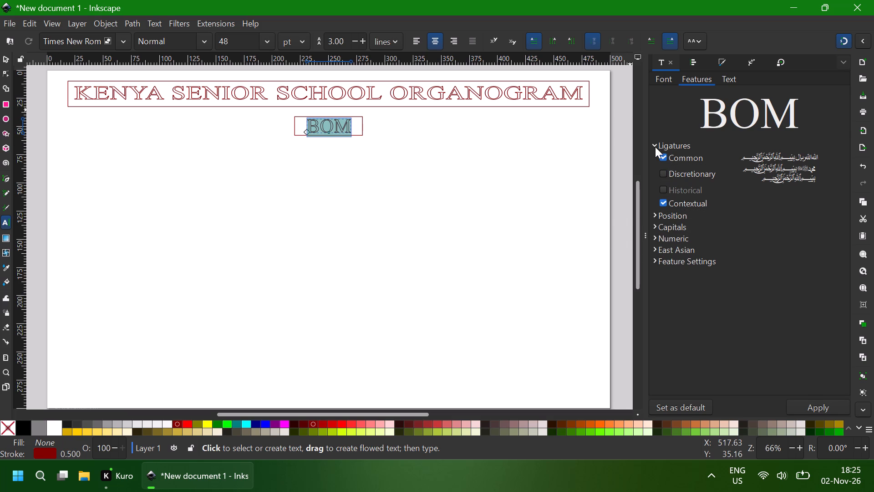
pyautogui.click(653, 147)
# Examine the capitals, position, numeric and feature settings offered by the font of the "BOM" text.
pyautogui.click(655, 164)
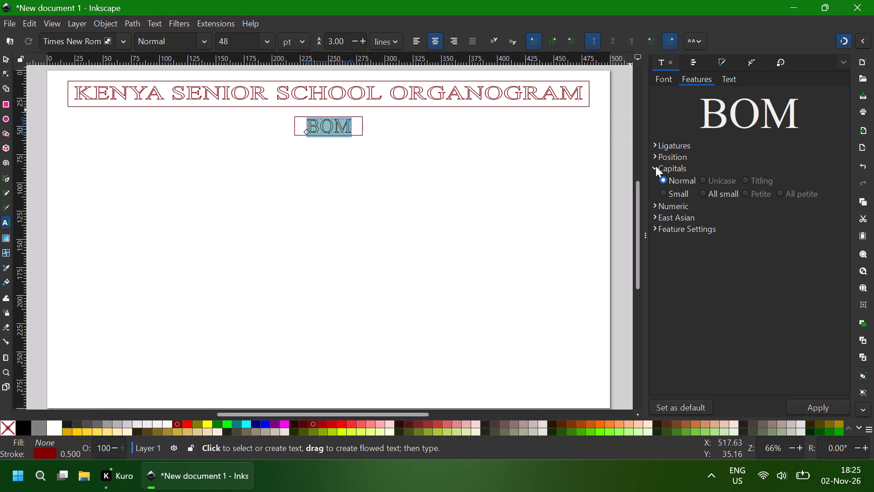
pyautogui.click(655, 166)
pyautogui.click(655, 156)
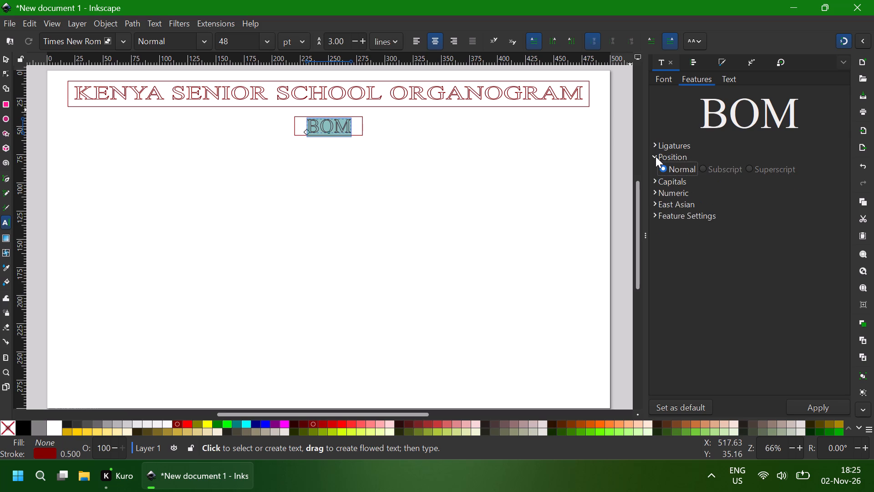
pyautogui.click(655, 156)
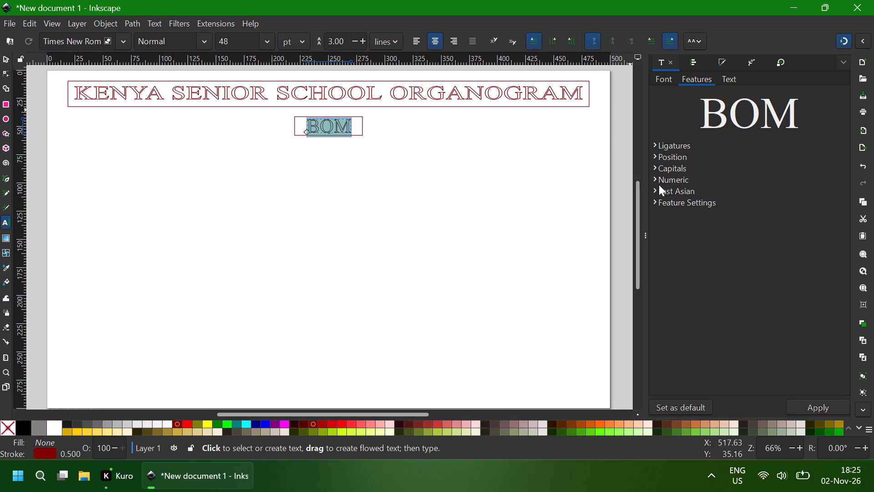
pyautogui.click(659, 184)
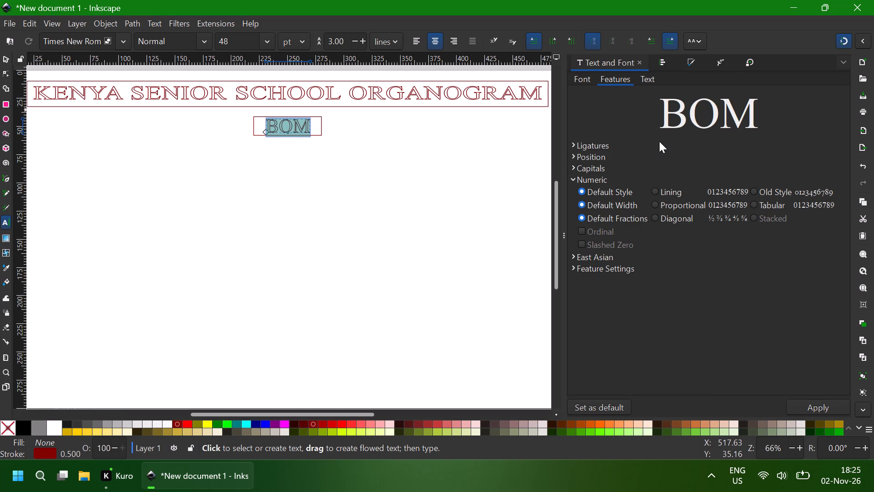
pyautogui.click(574, 180)
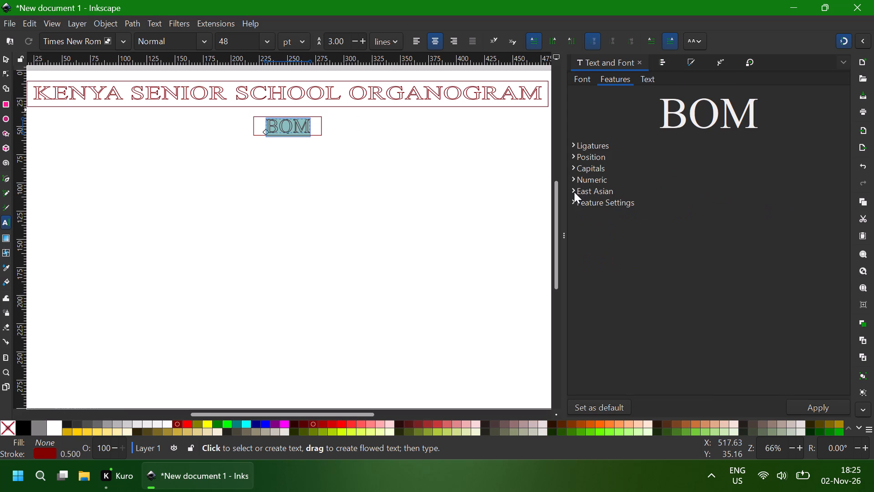
pyautogui.moveTo(566, 211); pyautogui.dragTo(596, 205)
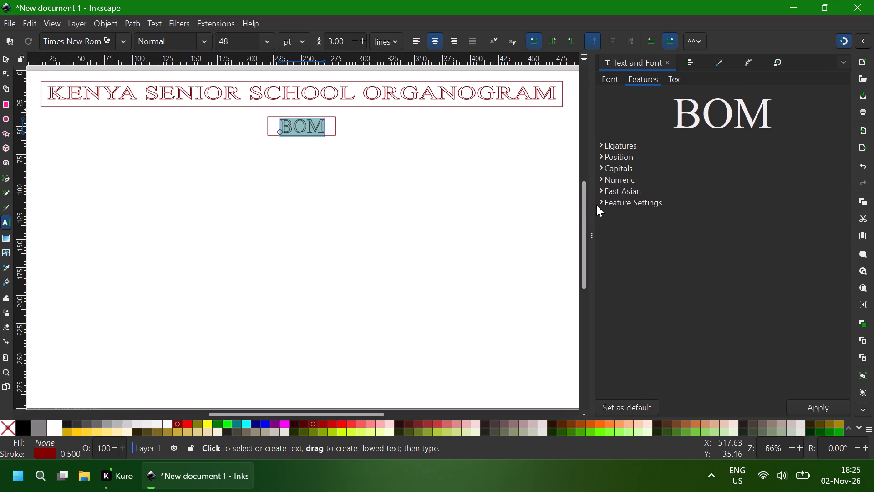
pyautogui.moveTo(596, 205); pyautogui.dragTo(624, 205)
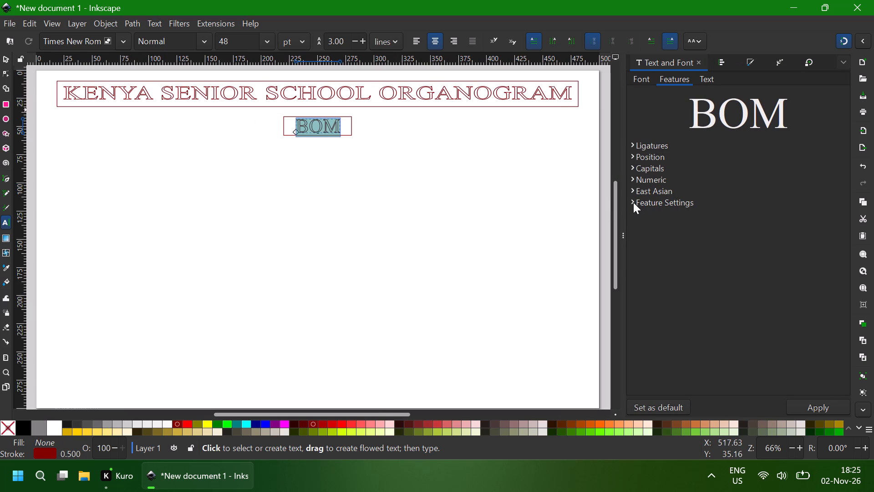
pyautogui.click(633, 202)
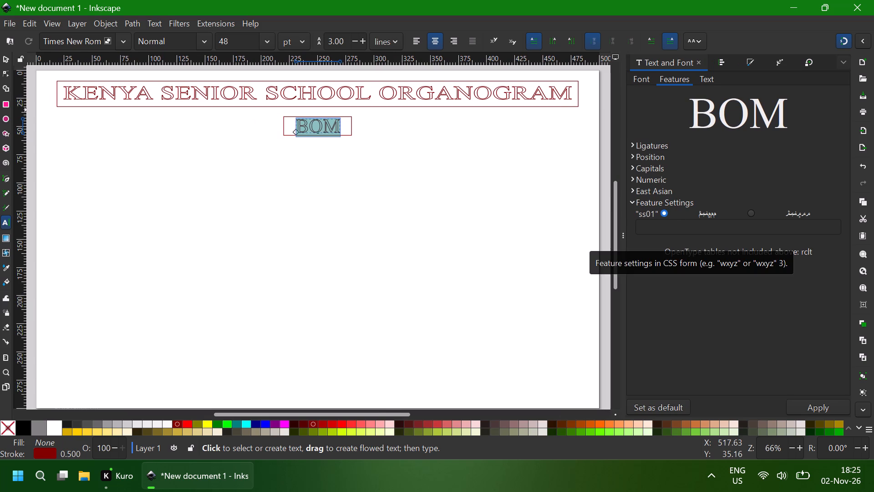
pyautogui.click(648, 87)
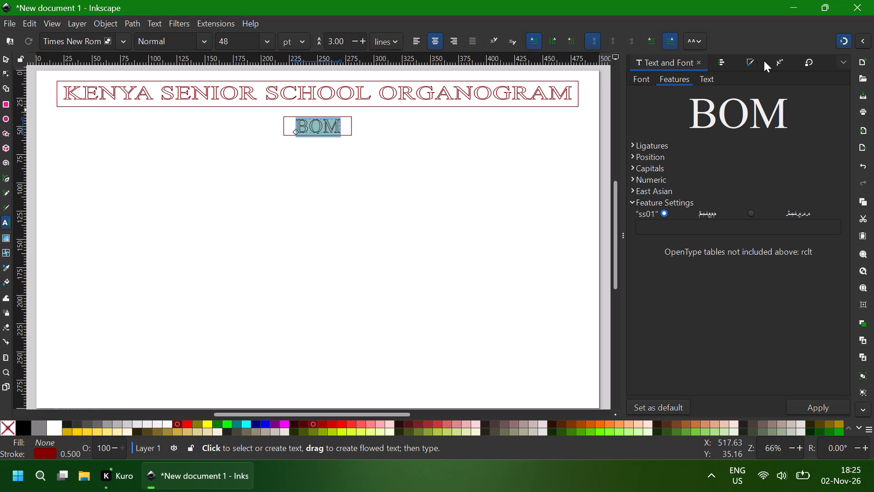
# Examine the move, scale, rotate, skew and matrix transform options and the path effects available for the "BOM" text.
pyautogui.click(808, 58)
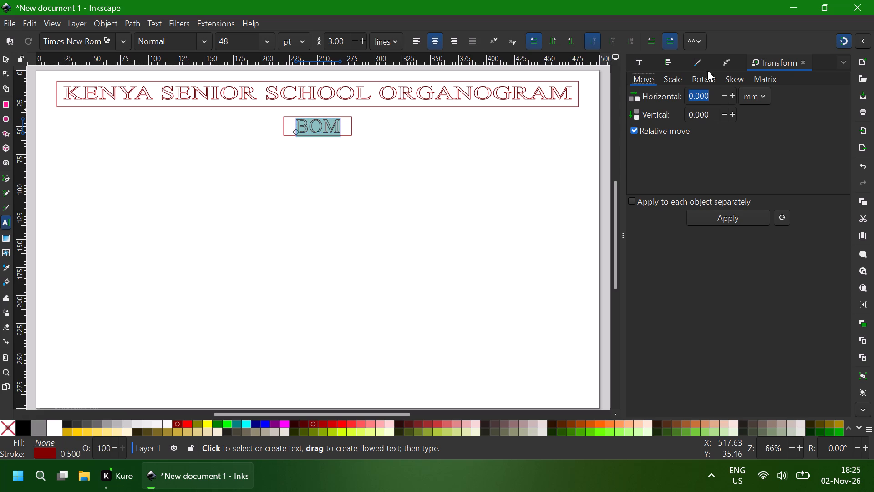
pyautogui.click(728, 83)
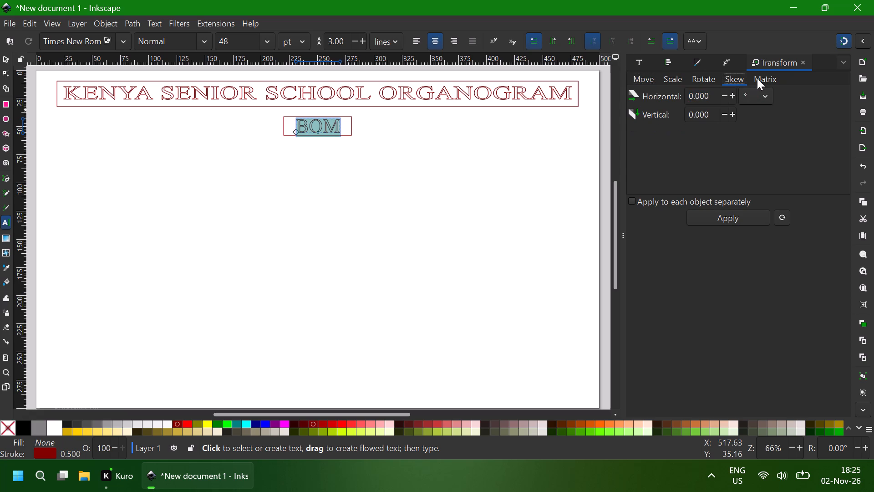
pyautogui.click(757, 78)
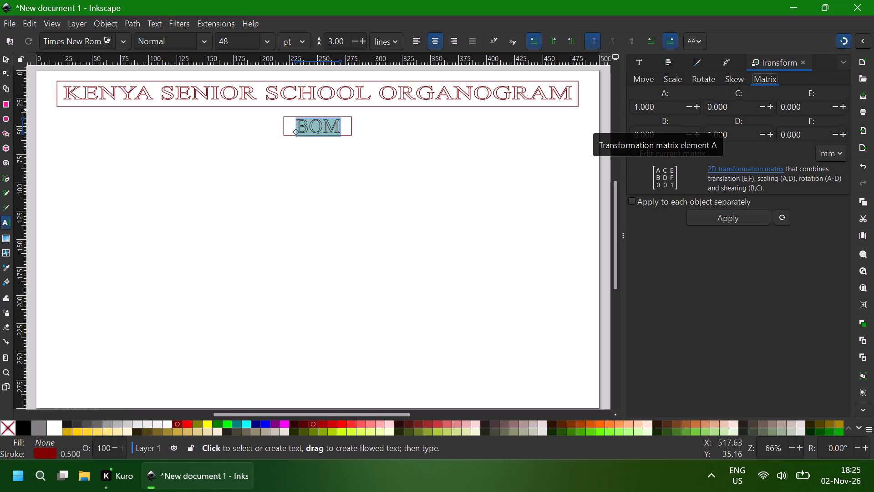
pyautogui.click(701, 79)
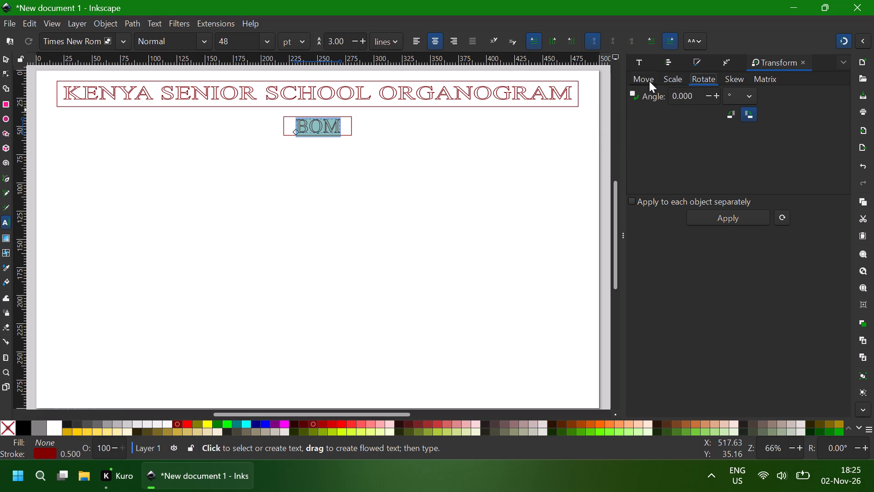
pyautogui.click(641, 81)
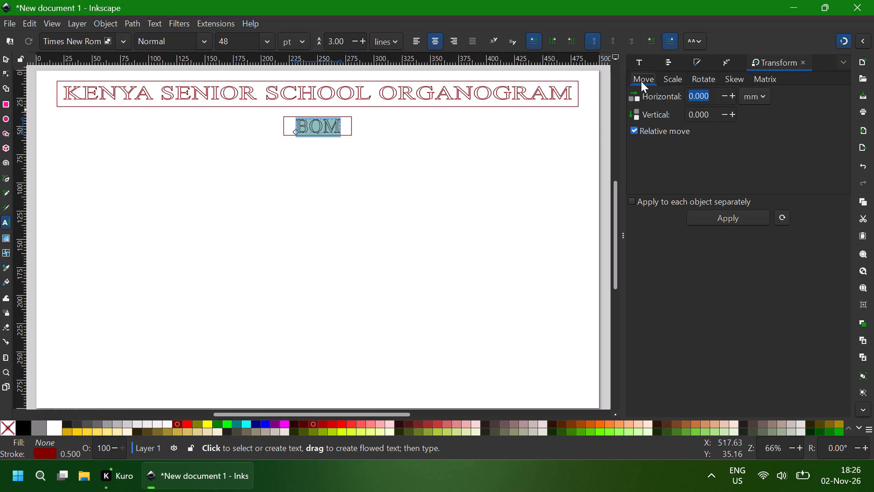
pyautogui.click(671, 81)
pyautogui.click(720, 65)
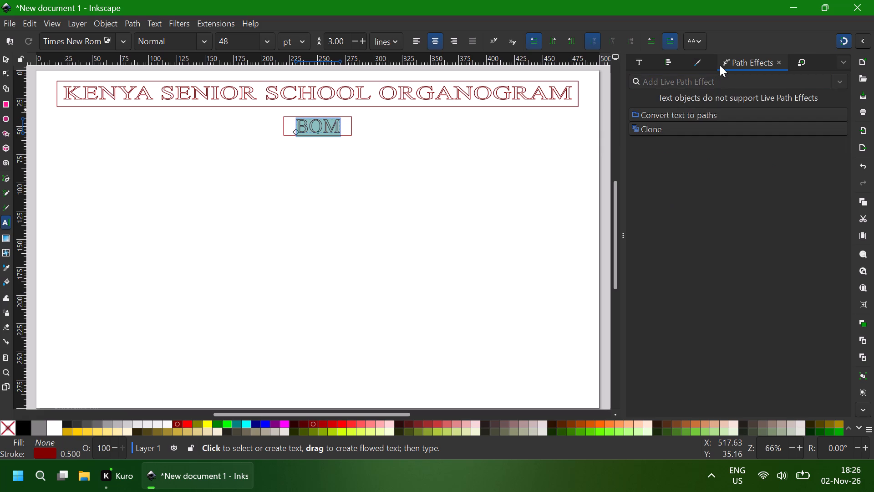
# Centre the "BOM" text horizontally relative to the page.
pyautogui.click(666, 63)
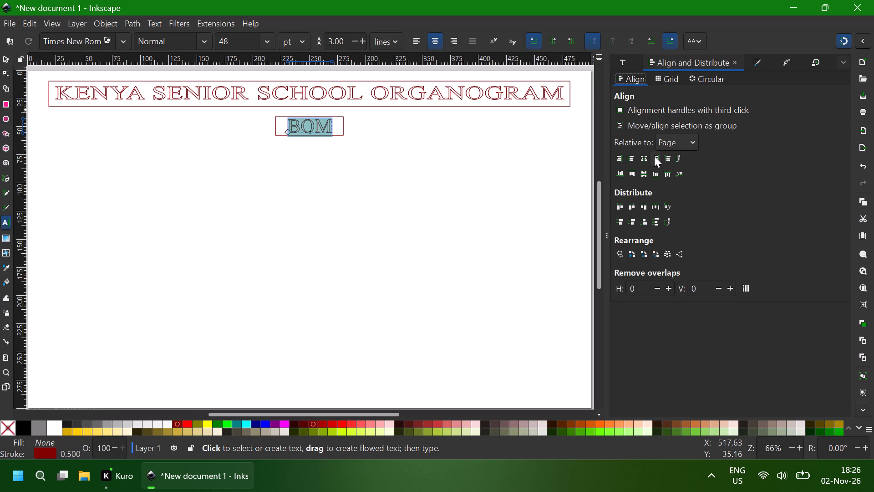
pyautogui.click(645, 156)
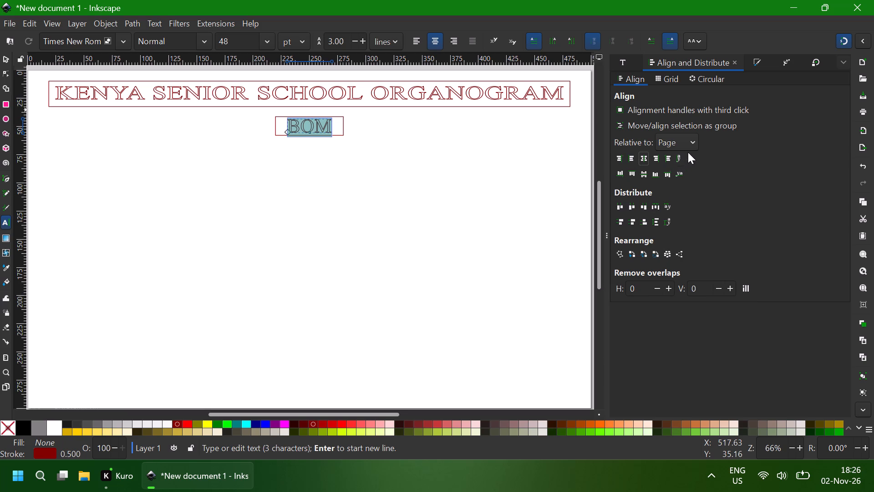
# Examine the grid and circular arrangement options, and the font families and letter and word spacing settings for the "BOM" text.
pyautogui.click(674, 79)
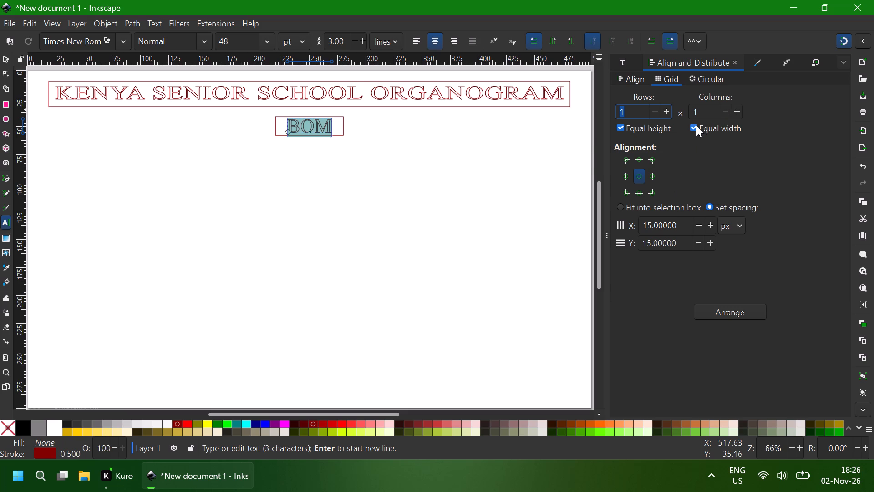
pyautogui.click(707, 77)
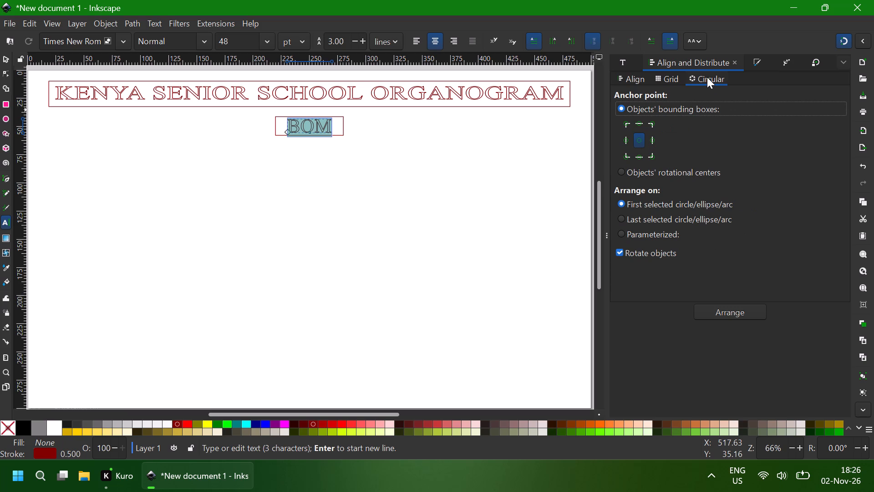
pyautogui.click(626, 62)
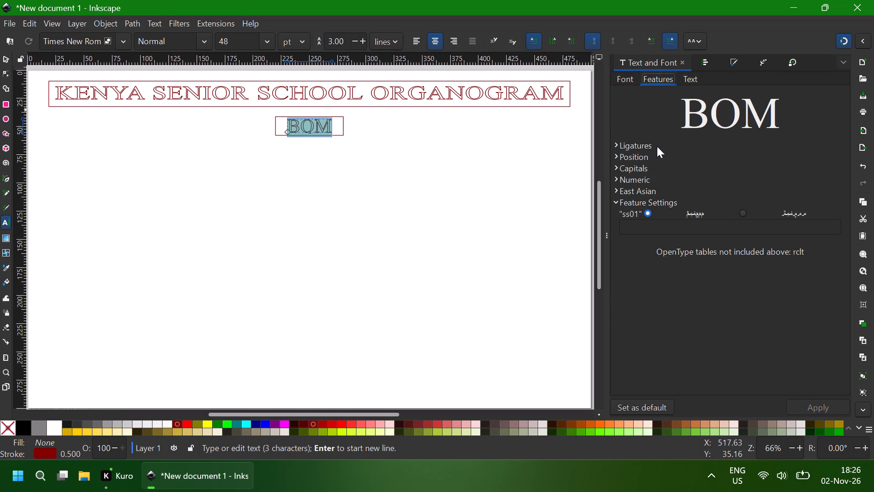
pyautogui.click(625, 76)
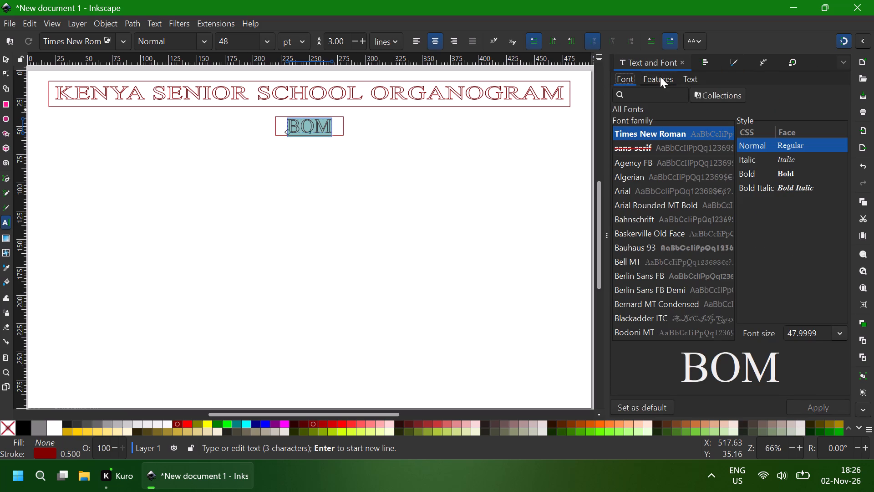
pyautogui.click(686, 44)
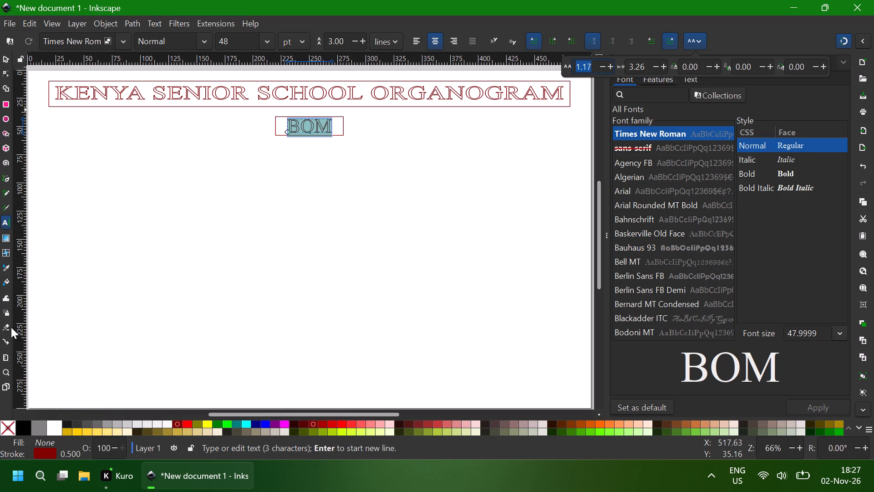
pyautogui.click(122, 40)
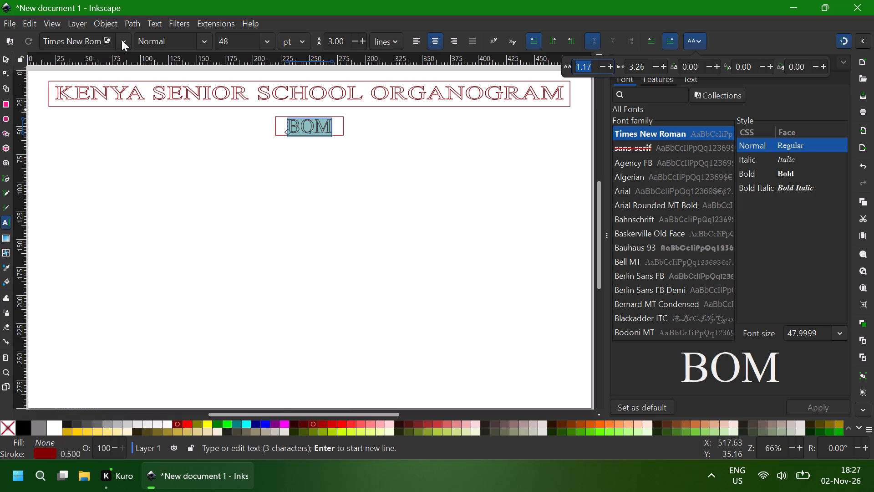
pyautogui.click(122, 40)
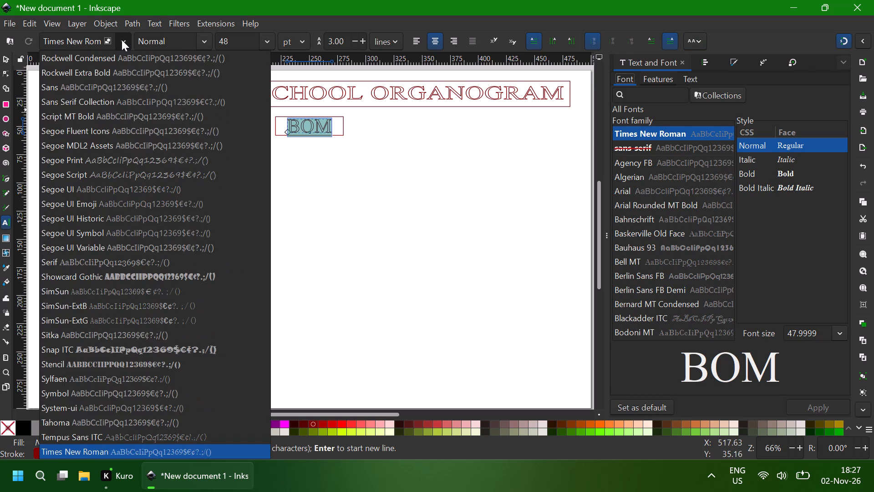
pyautogui.click(122, 40)
pyautogui.click(122, 40)
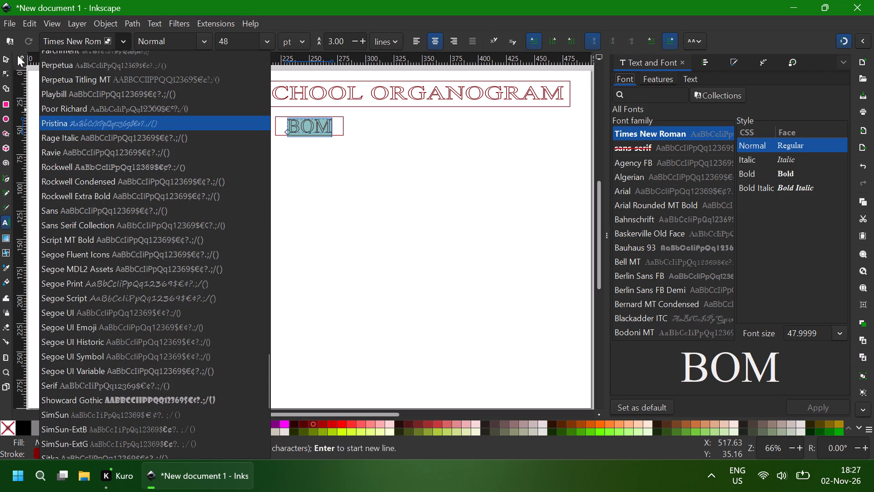
pyautogui.click(5, 49)
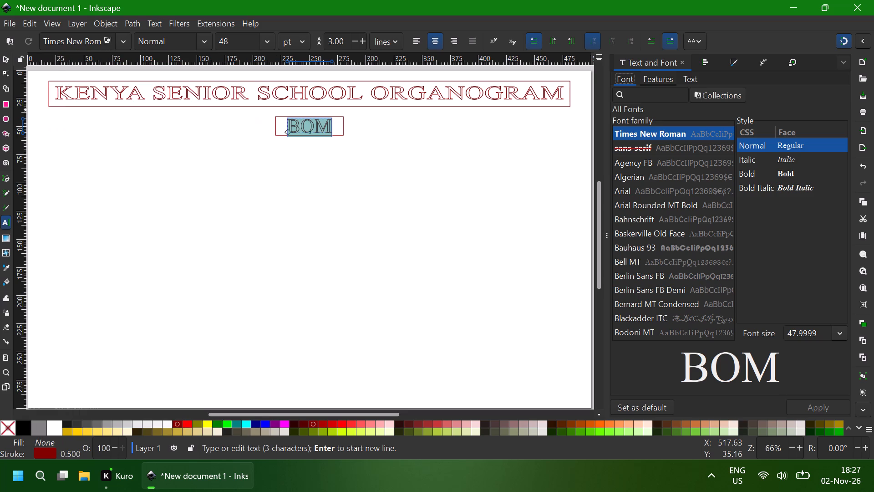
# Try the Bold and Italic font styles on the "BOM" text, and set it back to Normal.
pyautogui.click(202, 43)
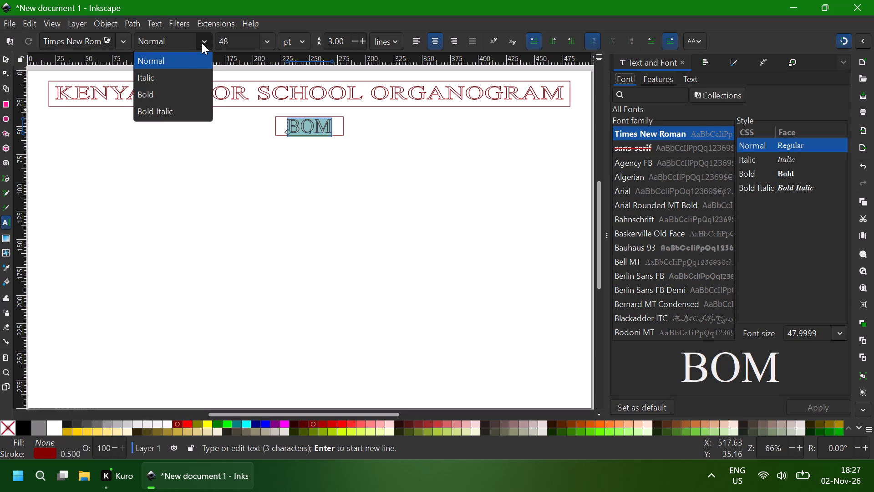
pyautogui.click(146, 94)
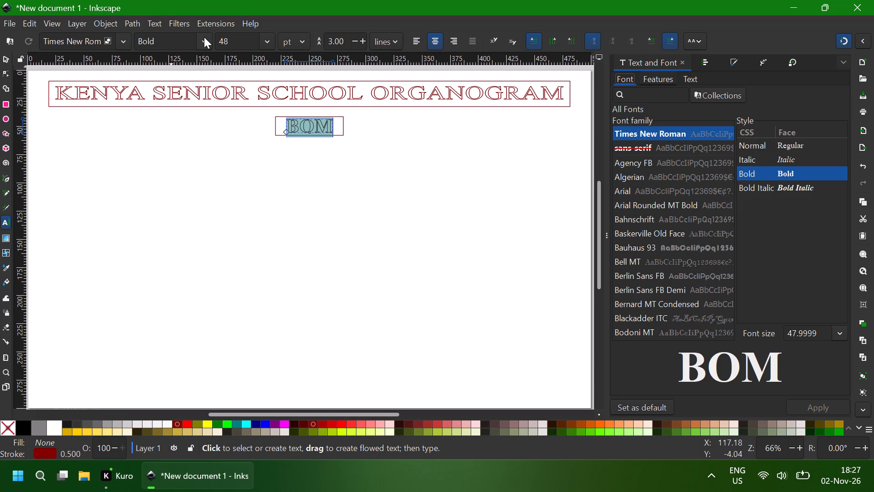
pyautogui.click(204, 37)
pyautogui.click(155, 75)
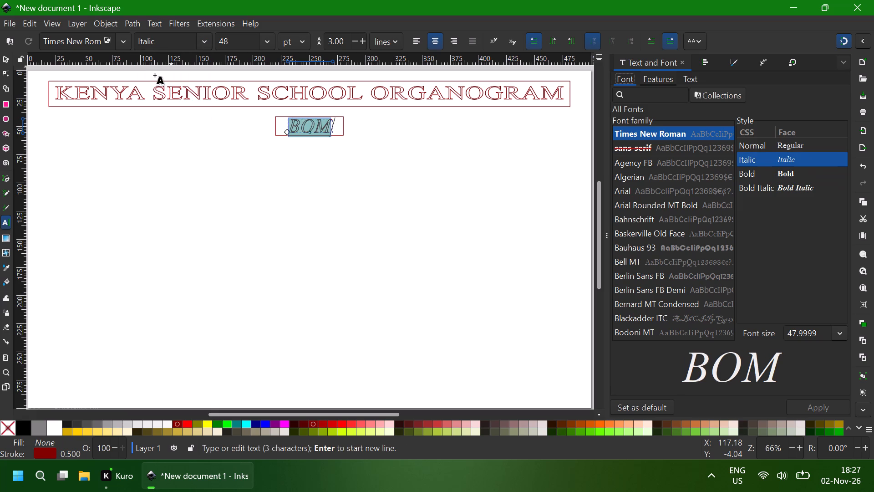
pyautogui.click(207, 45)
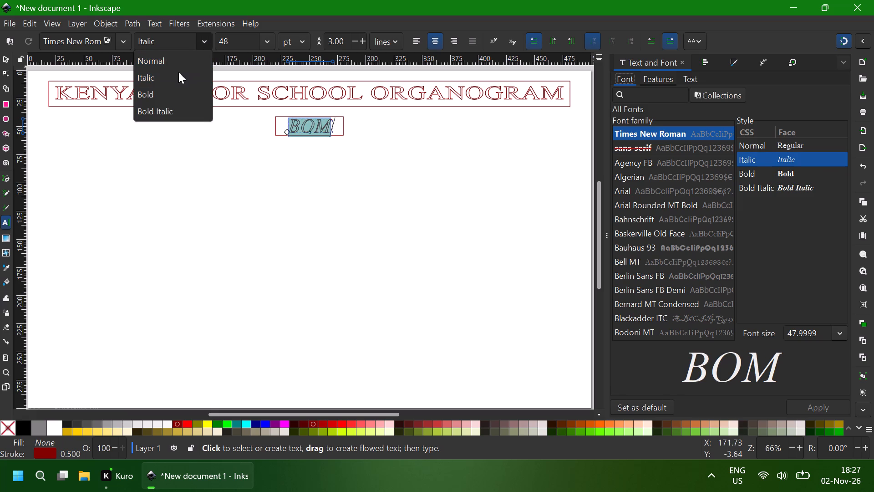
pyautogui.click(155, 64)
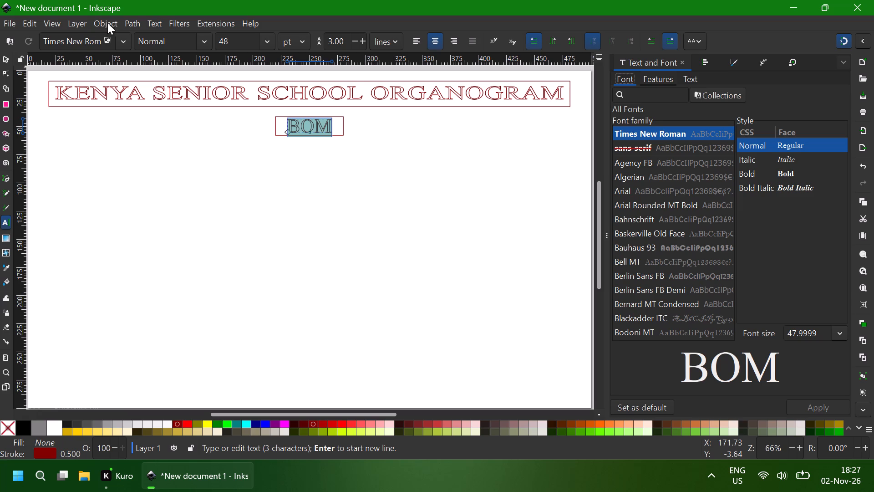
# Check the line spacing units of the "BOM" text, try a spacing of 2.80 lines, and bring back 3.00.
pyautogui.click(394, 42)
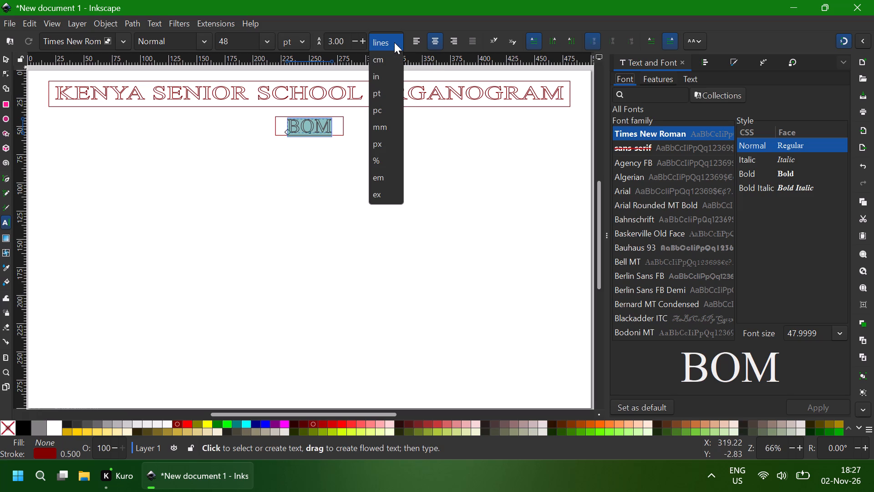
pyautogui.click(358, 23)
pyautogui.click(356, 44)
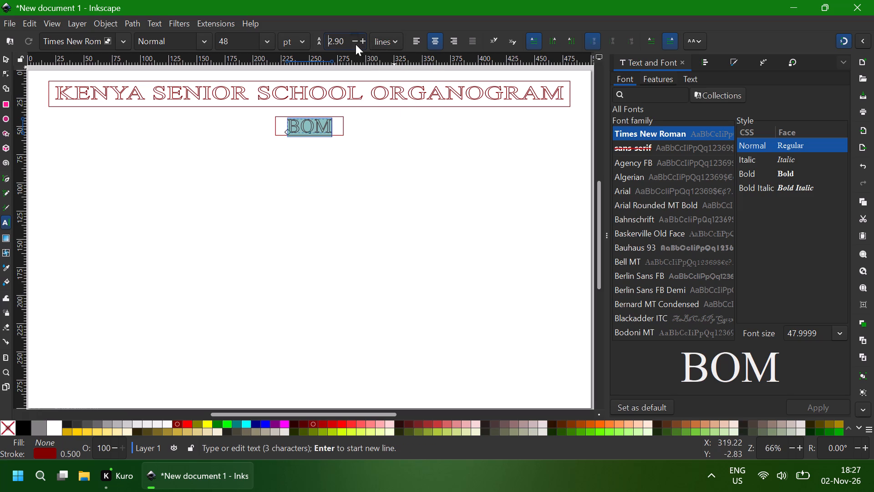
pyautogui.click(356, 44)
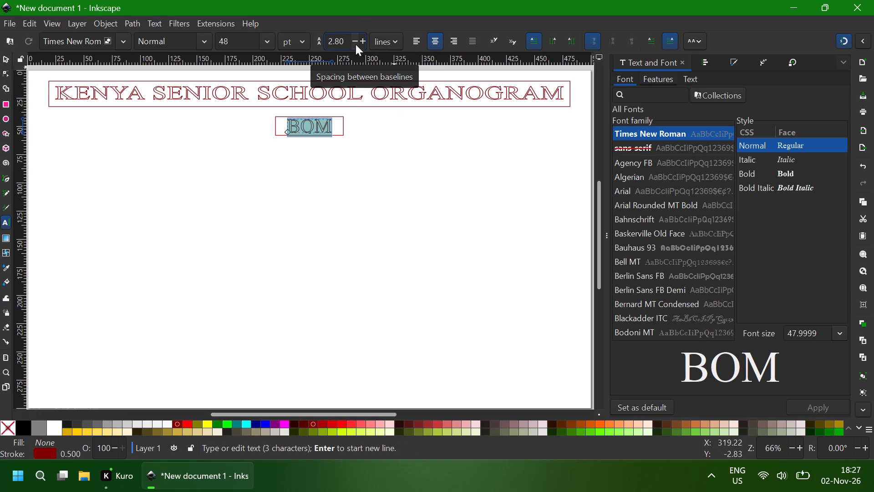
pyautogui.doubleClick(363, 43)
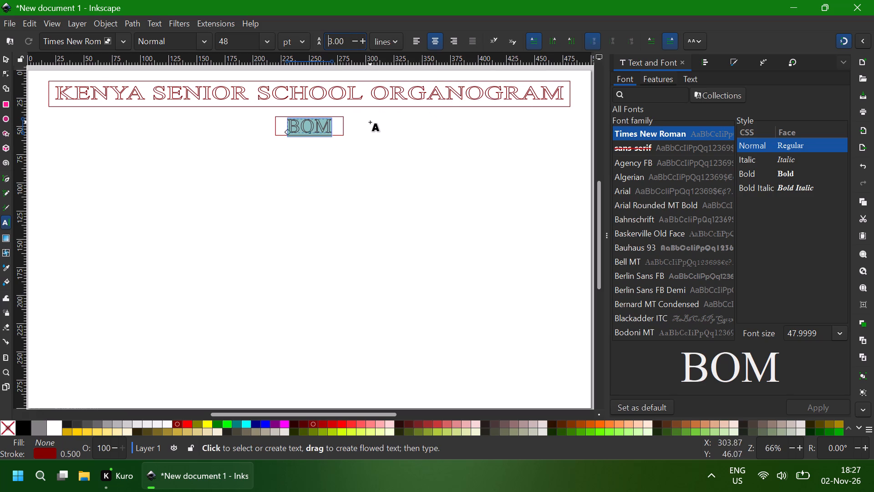
# Duplicate the "BOM" text together with its surrounding rectangle.
pyautogui.click(8, 55)
pyautogui.click(351, 163)
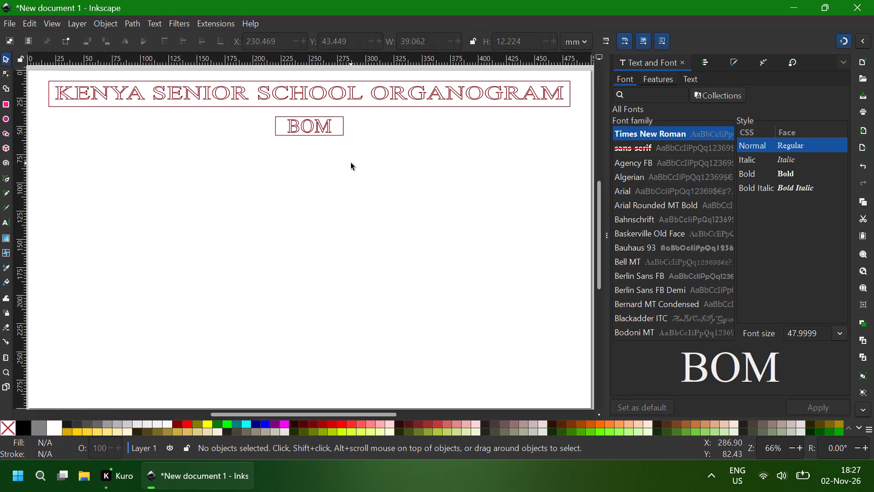
pyautogui.click(323, 130)
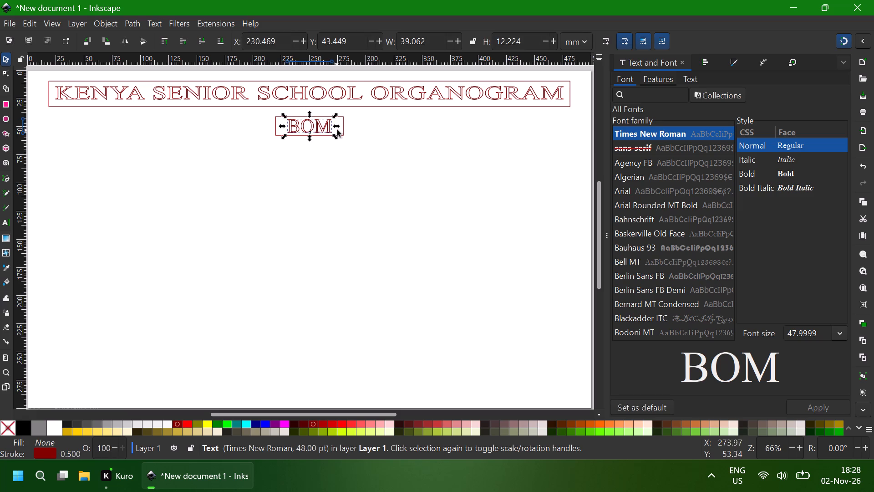
pyautogui.keyDown('ctrl'); pyautogui.click(342, 133); pyautogui.keyUp('ctrl')
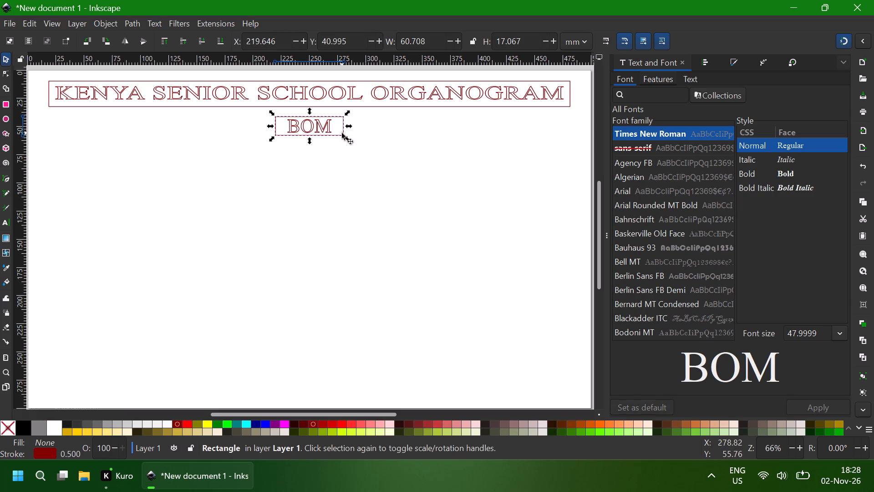
pyautogui.keyDown('ctrl'); pyautogui.click(324, 125); pyautogui.keyUp('ctrl')
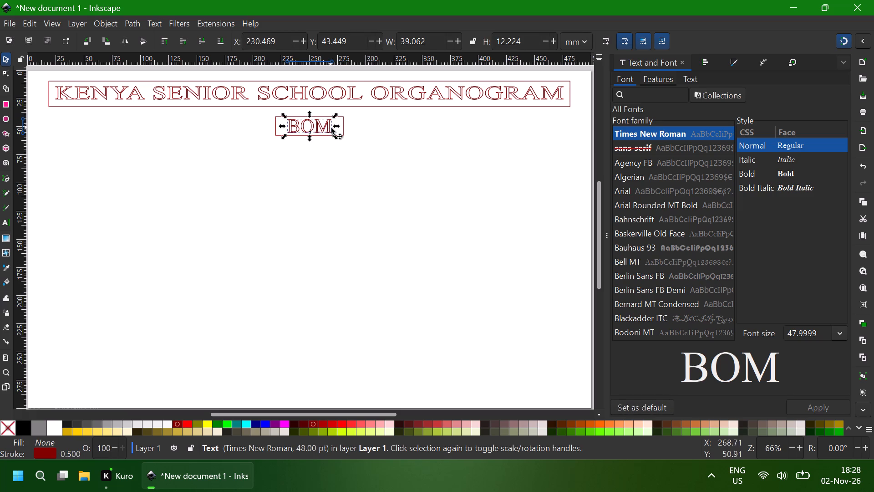
pyautogui.click(340, 133)
pyautogui.keyDown('shift'); pyautogui.click(325, 130); pyautogui.keyUp('shift')
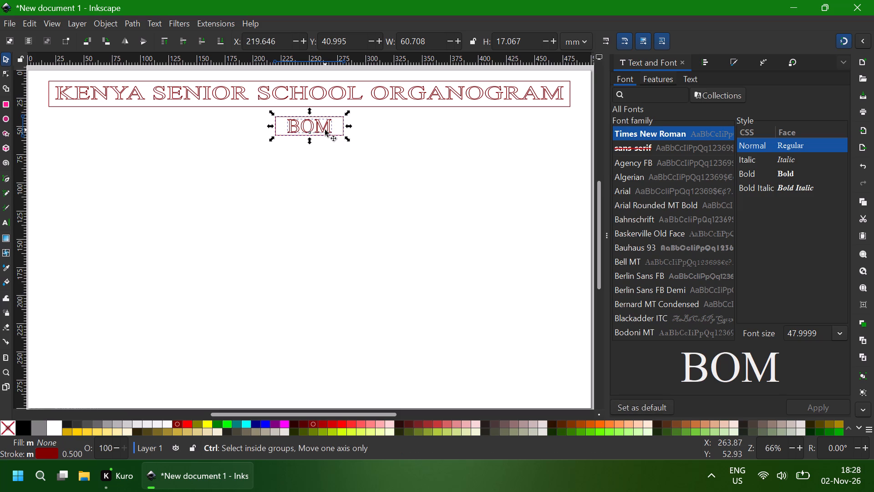
pyautogui.hotkey('ctrl', 'd')
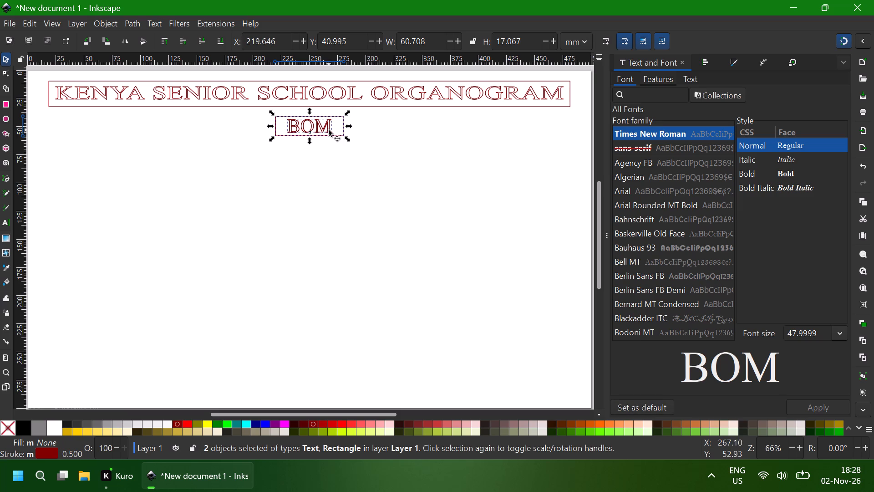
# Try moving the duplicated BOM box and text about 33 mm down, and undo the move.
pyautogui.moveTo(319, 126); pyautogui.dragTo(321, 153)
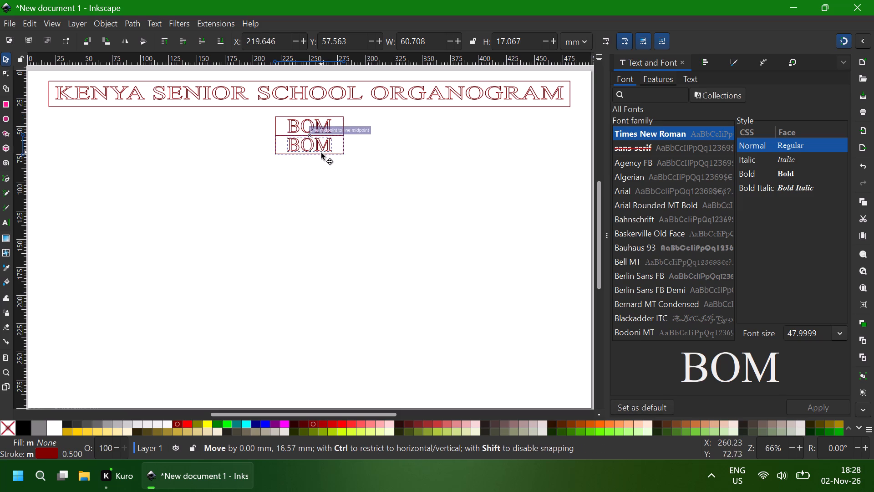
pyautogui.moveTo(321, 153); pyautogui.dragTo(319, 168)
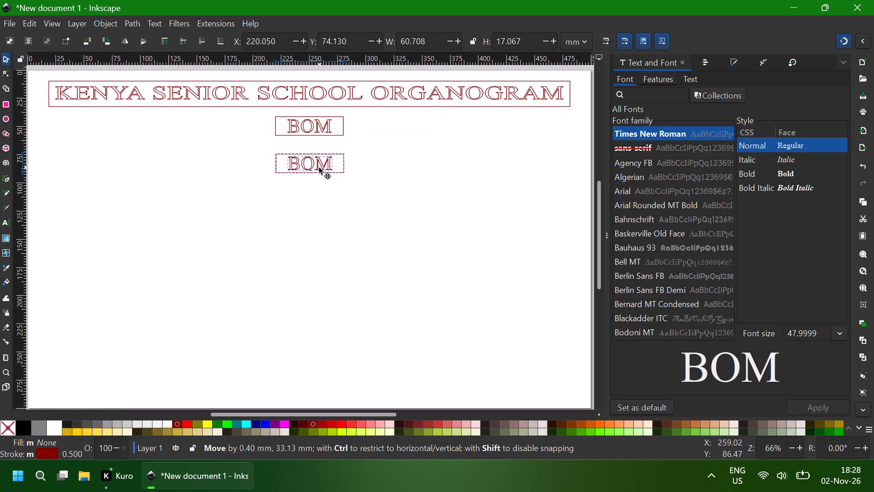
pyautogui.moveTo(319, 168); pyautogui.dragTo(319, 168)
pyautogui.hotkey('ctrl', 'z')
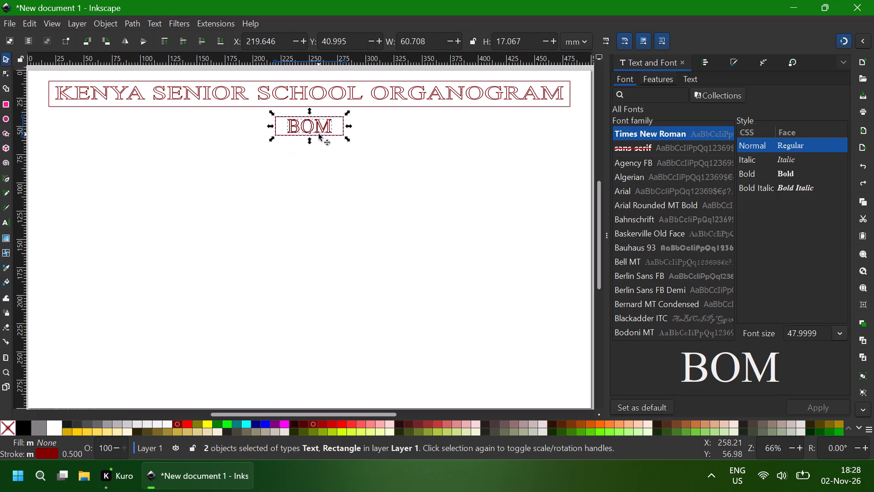
# Move the duplicated box and text straight down below the original BOM box, by about 31 mm to Y about 72.1 mm.
pyautogui.keyDown('ctrl'); pyautogui.moveTo(318, 128); pyautogui.dragTo(318, 140); pyautogui.keyUp('ctrl')
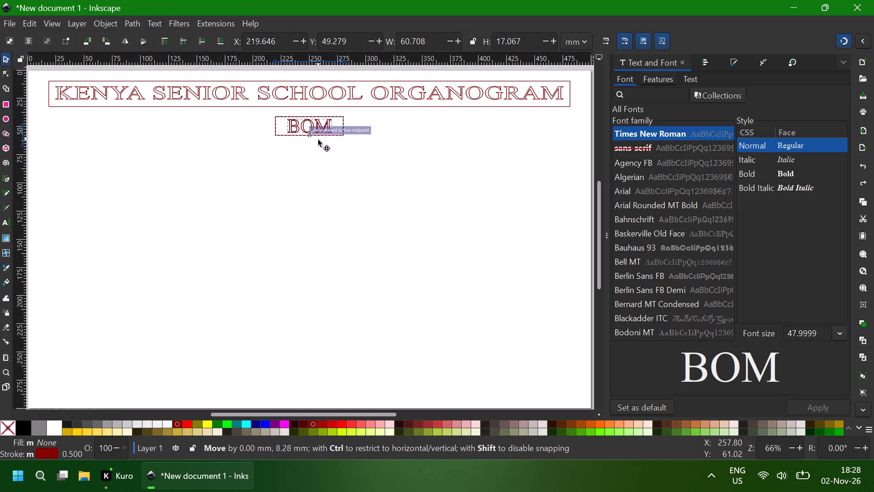
pyautogui.keyDown('ctrl'); pyautogui.moveTo(318, 140); pyautogui.dragTo(320, 161); pyautogui.keyUp('ctrl')
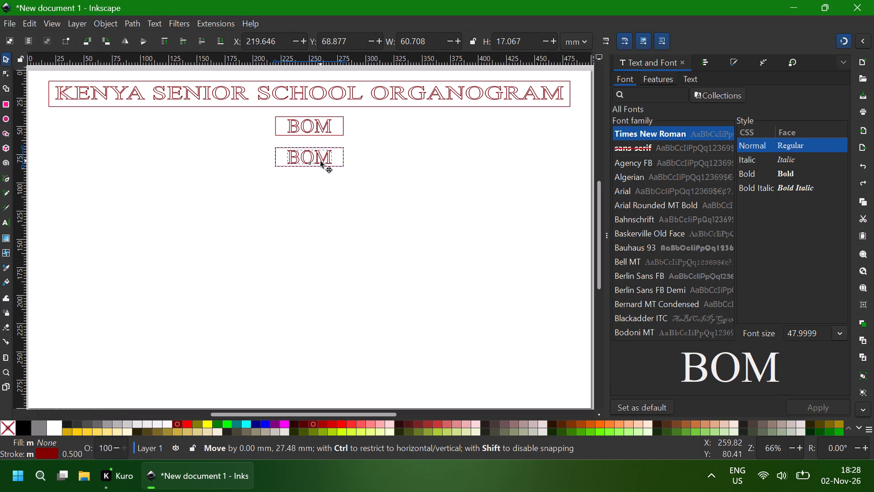
pyautogui.keyDown('ctrl'); pyautogui.moveTo(320, 161); pyautogui.dragTo(320, 165); pyautogui.keyUp('ctrl')
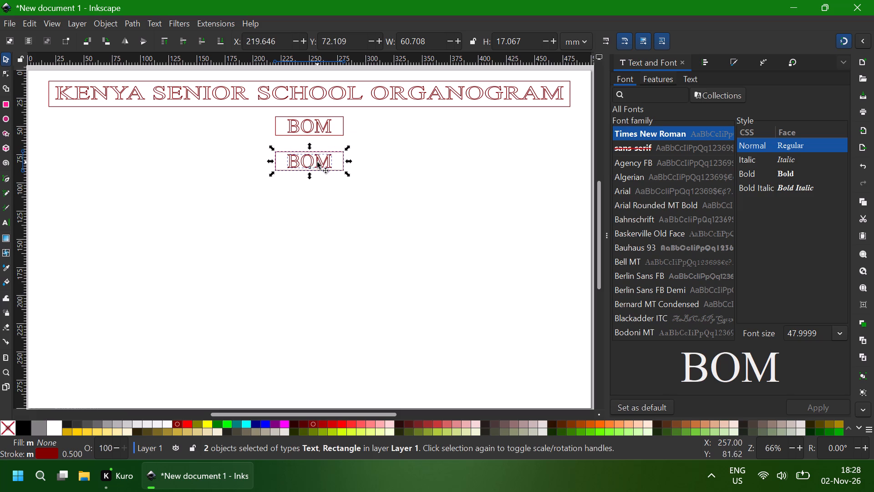
# Replace the text in the lower, duplicated box with "HOI".
pyautogui.doubleClick(317, 162)
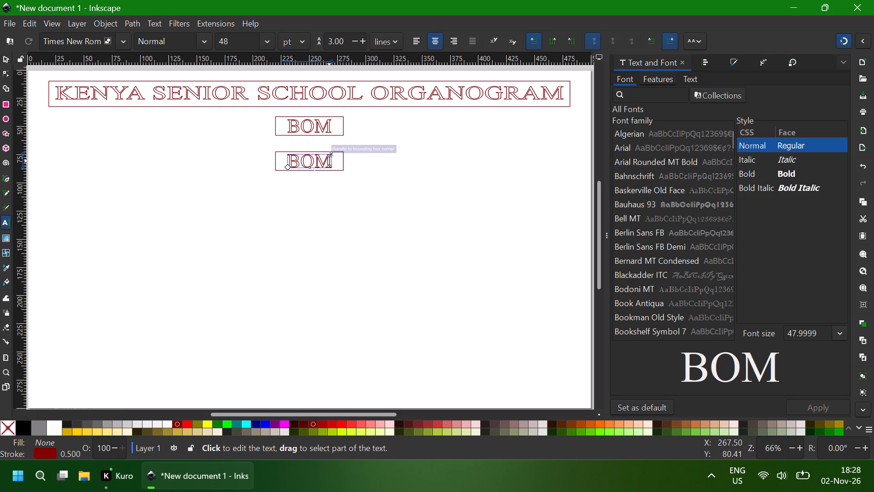
pyautogui.press('BackSpace')
pyautogui.press('BackSpace')
pyautogui.press('Delete')
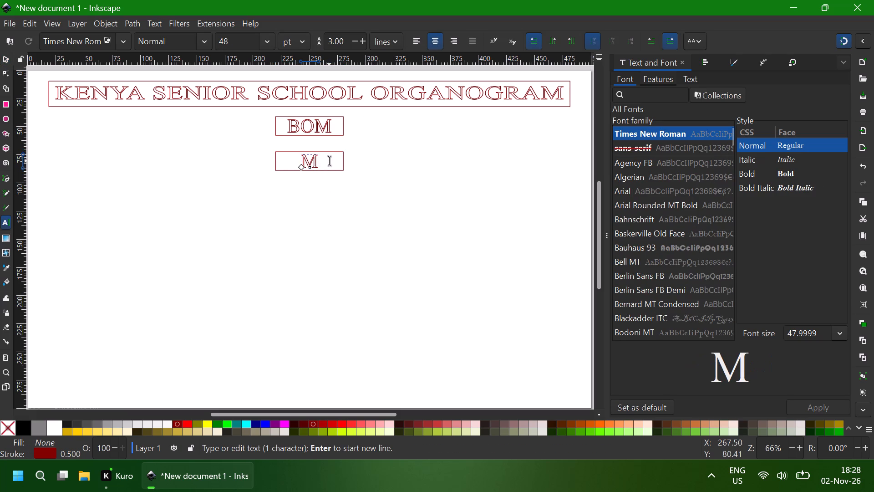
pyautogui.write('HOI')
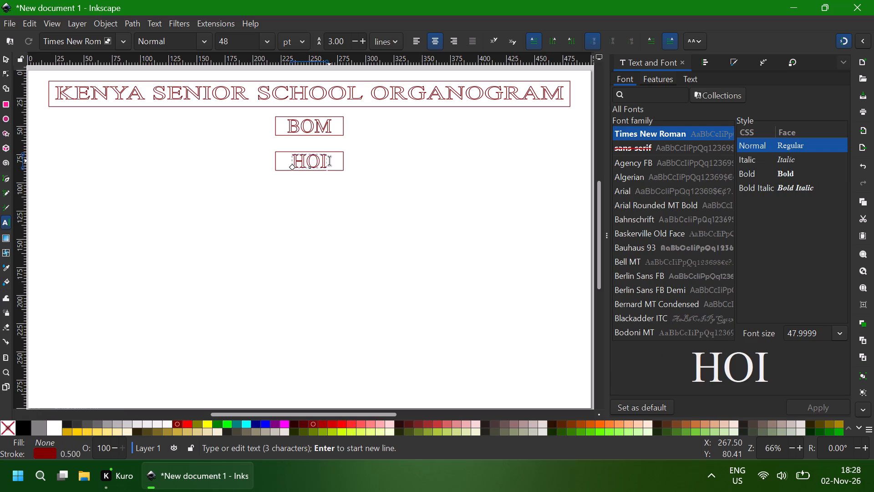
# Extend the "HOI" text in the lower box to read "HOI/Principal".
pyautogui.press('/')
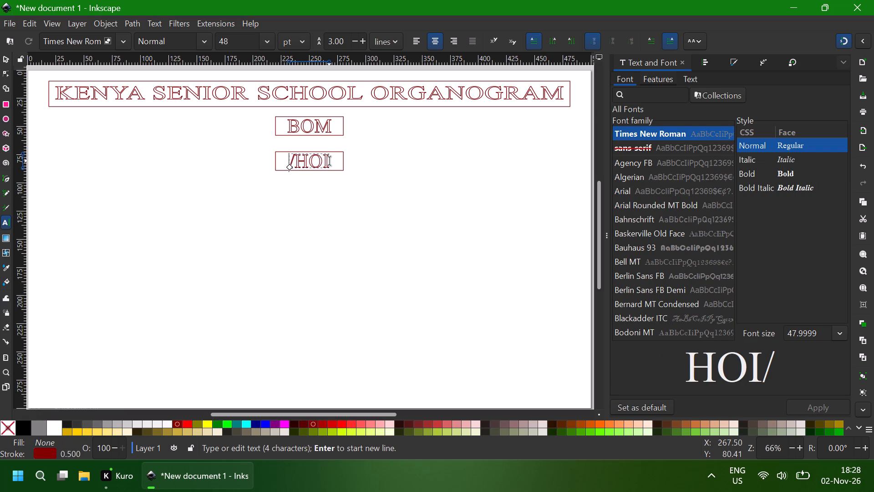
pyautogui.press('BackSpace')
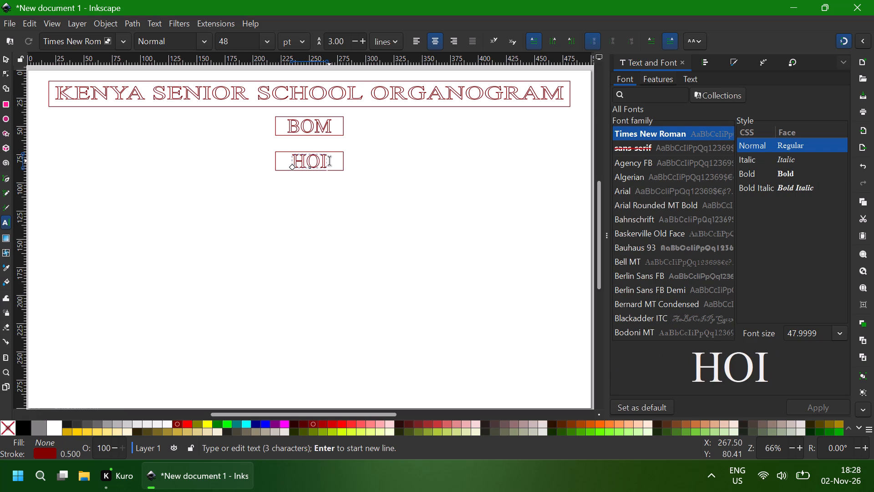
pyautogui.press('/')
pyautogui.press('p')
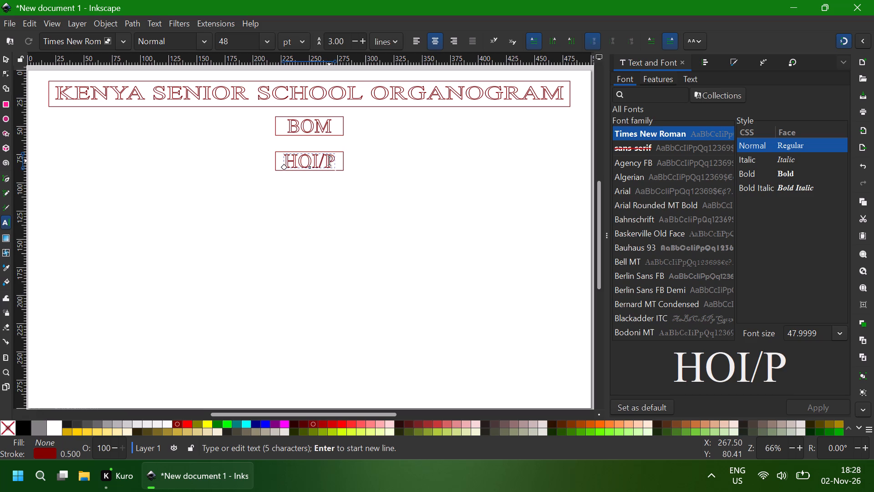
pyautogui.write('rincipal')
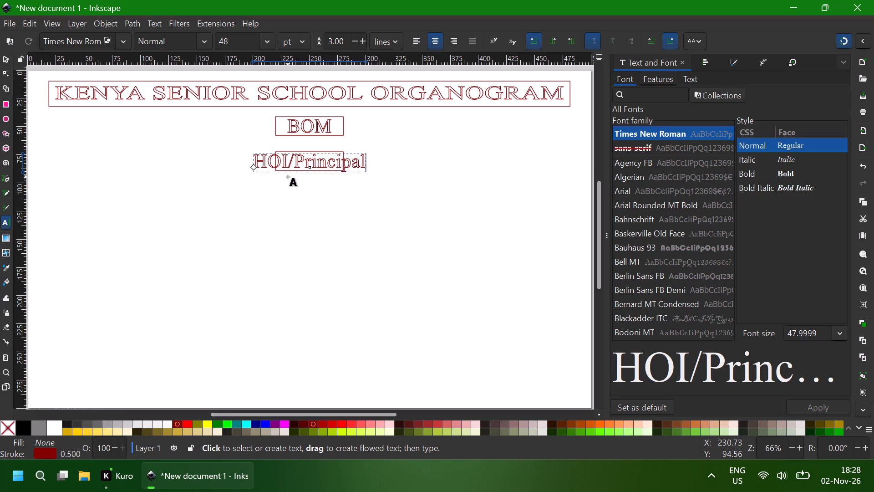
# Set the font size of the whole "HOI/Principal" text to 28 pt.
pyautogui.hotkey('ctrl', 'a')
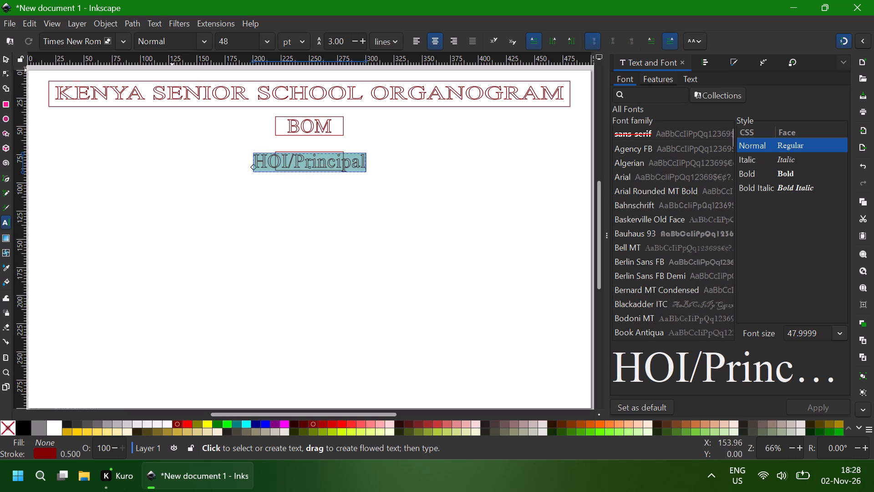
pyautogui.click(269, 45)
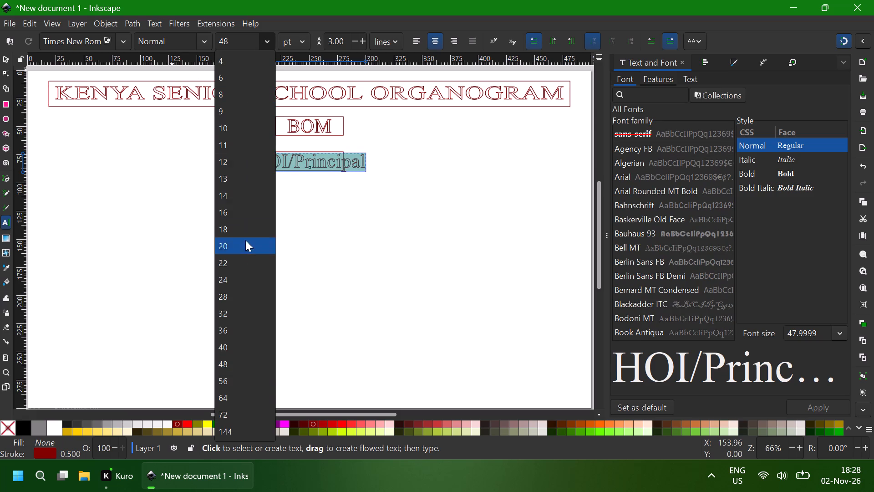
pyautogui.click(228, 297)
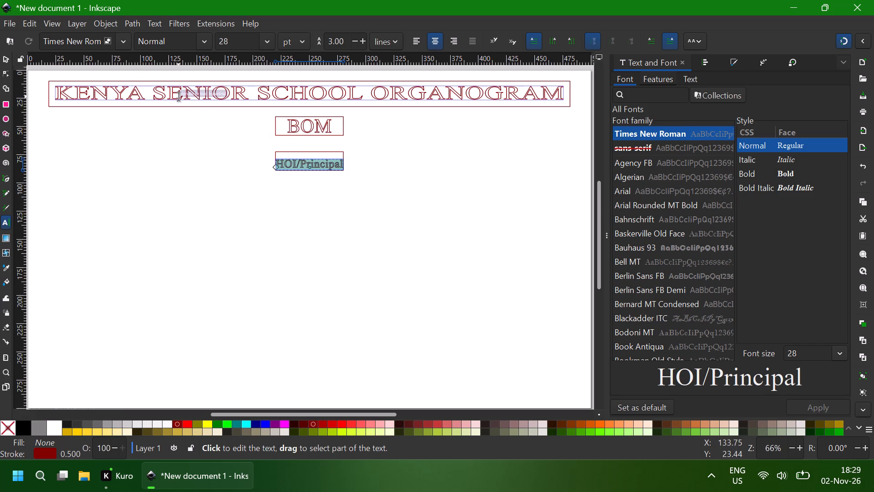
# Move the "HOI/Principal" text straight up within its rectangle to Y about 76 mm.
pyautogui.click(6, 59)
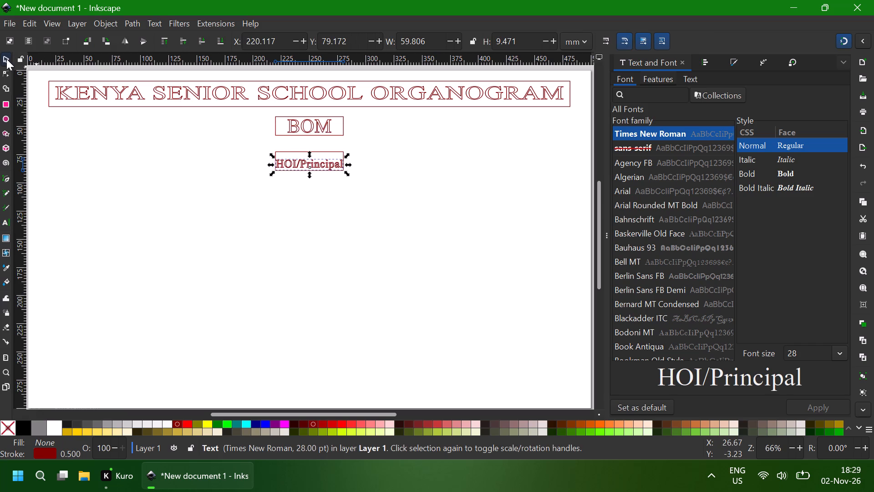
pyautogui.press('Up')
pyautogui.press('Up')
pyautogui.press('Up')
pyautogui.press('Up')
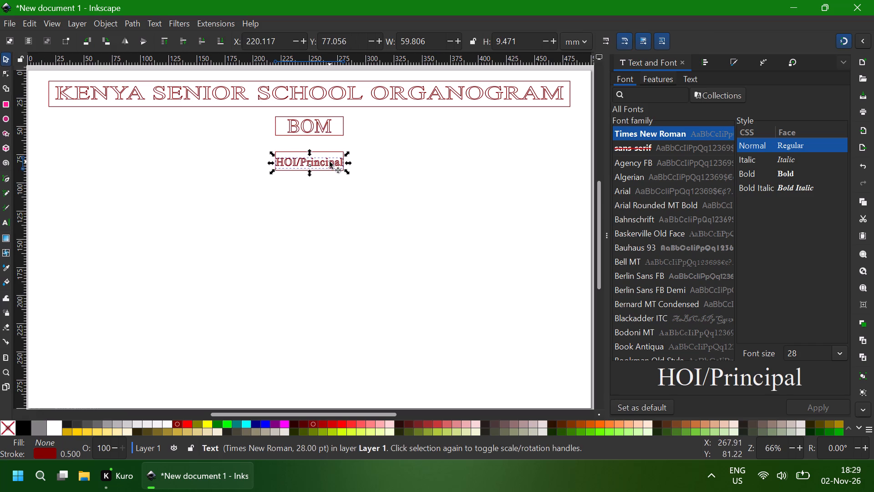
pyautogui.press('Up')
pyautogui.press('Up')
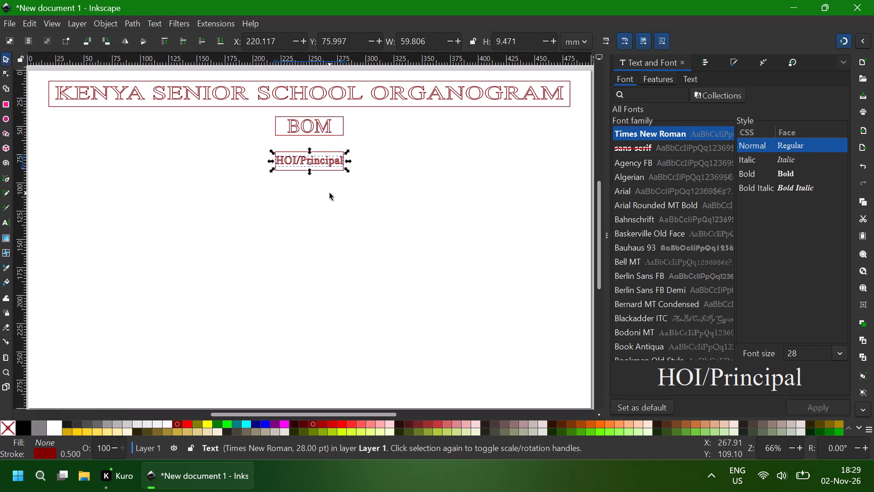
# Widen the rectangle around "HOI/Principal" to about 67 mm and shift it right about 3 mm so it surrounds the text evenly.
pyautogui.click(315, 189)
pyautogui.click(295, 169)
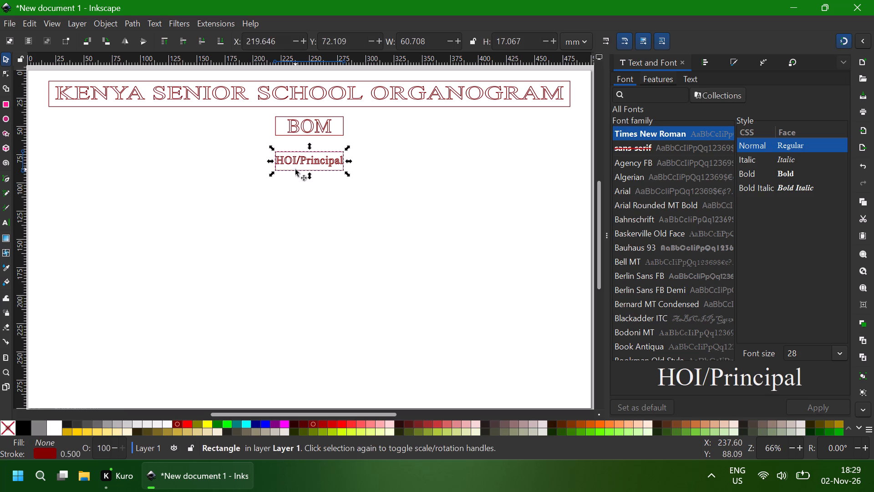
pyautogui.moveTo(269, 159); pyautogui.dragTo(260, 159)
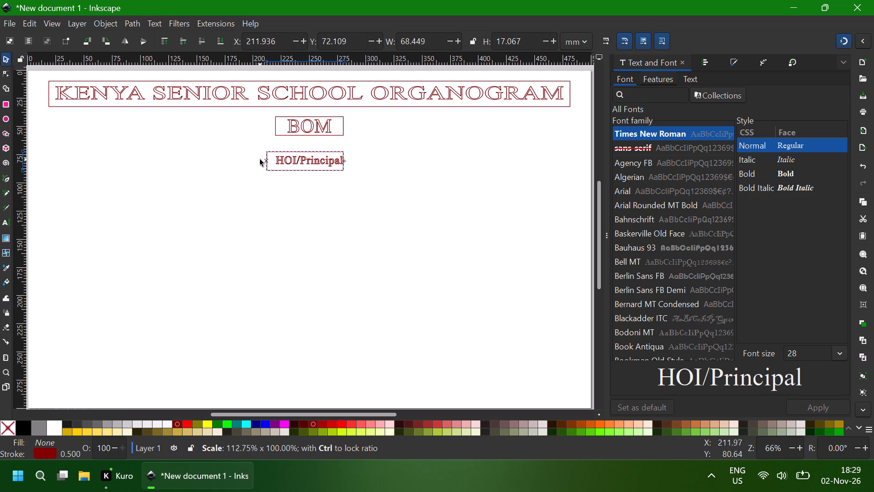
pyautogui.moveTo(260, 159); pyautogui.dragTo(249, 160)
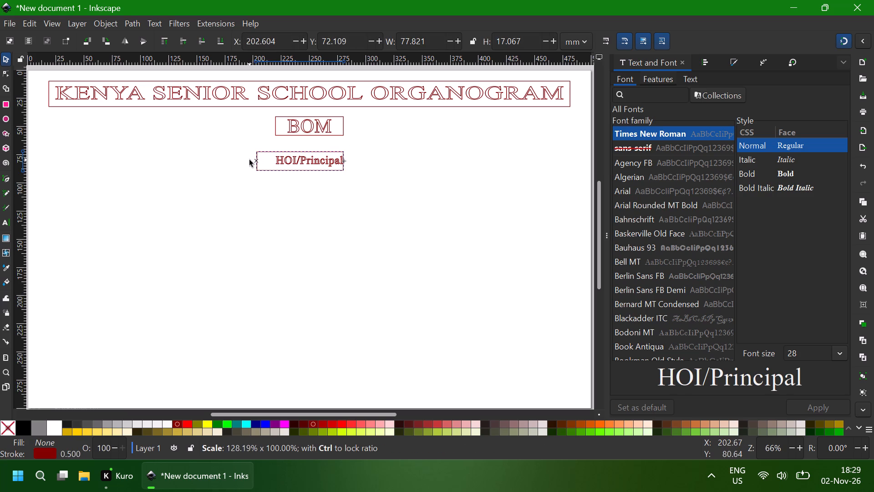
pyautogui.moveTo(249, 160); pyautogui.dragTo(245, 161)
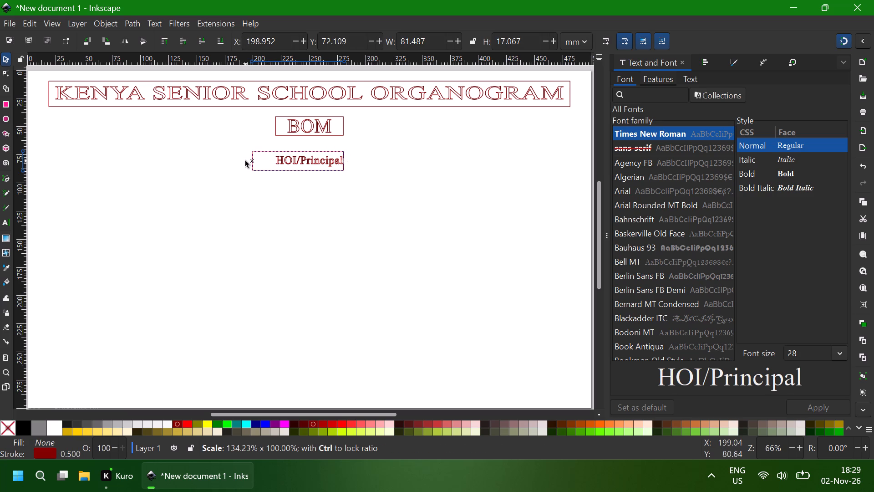
pyautogui.moveTo(245, 161); pyautogui.dragTo(261, 159)
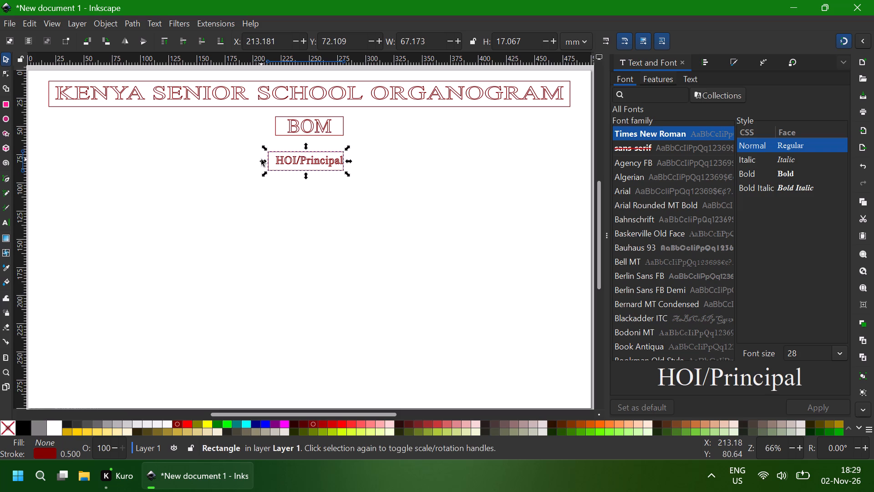
pyautogui.press('Right')
pyautogui.press('Right')
pyautogui.press('Right')
pyautogui.press('Right')
pyautogui.press('Right')
pyautogui.press('Right')
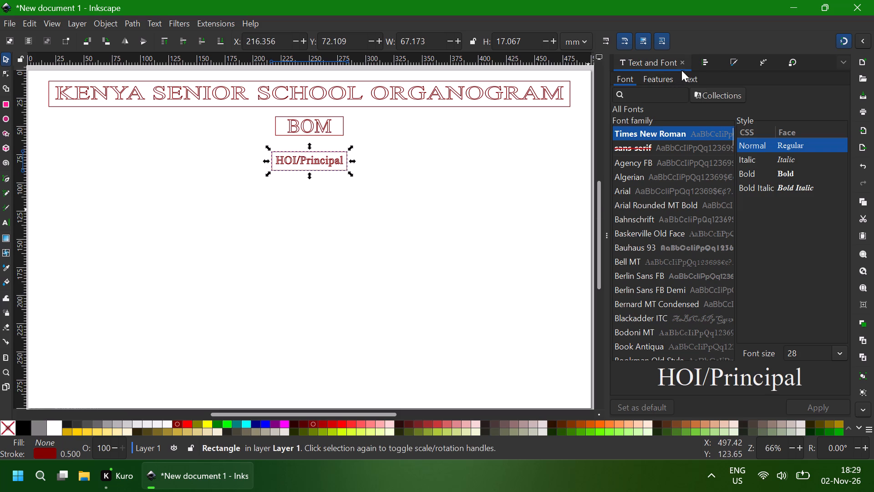
# Centre the lower rectangle and its "HOI/Principal" text horizontally relative to the page.
pyautogui.click(704, 66)
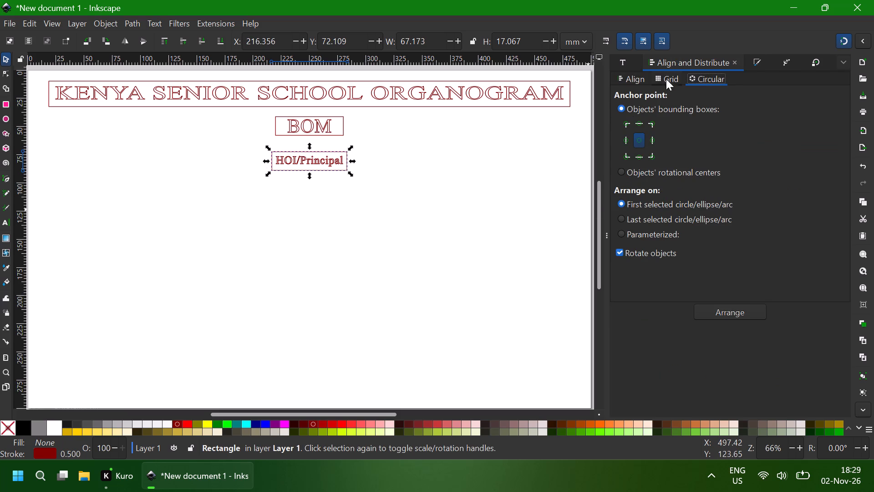
pyautogui.click(633, 80)
pyautogui.click(640, 159)
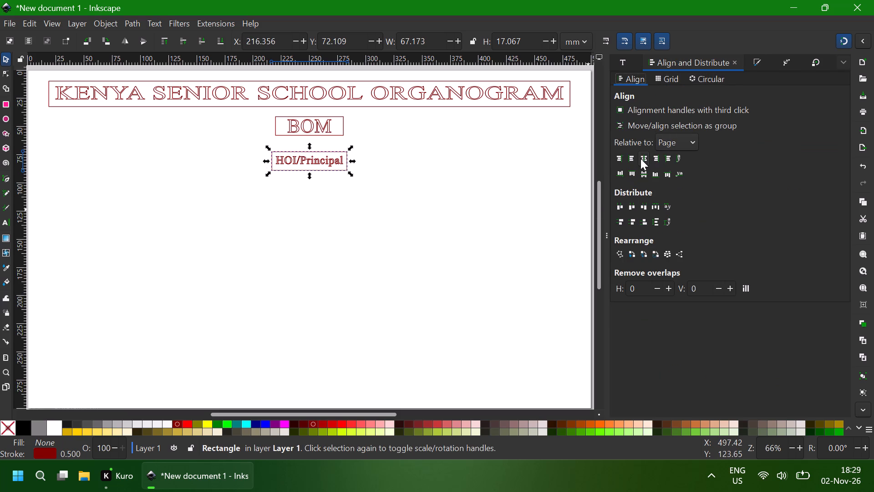
pyautogui.click(320, 160)
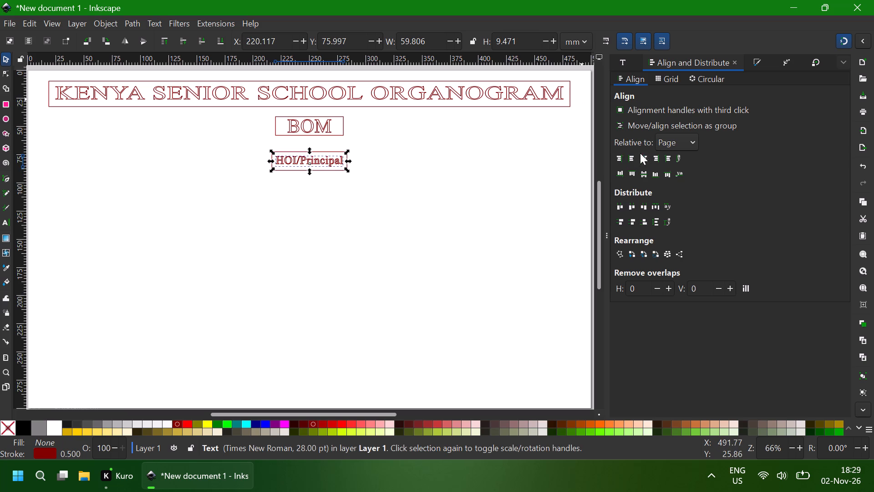
pyautogui.click(641, 155)
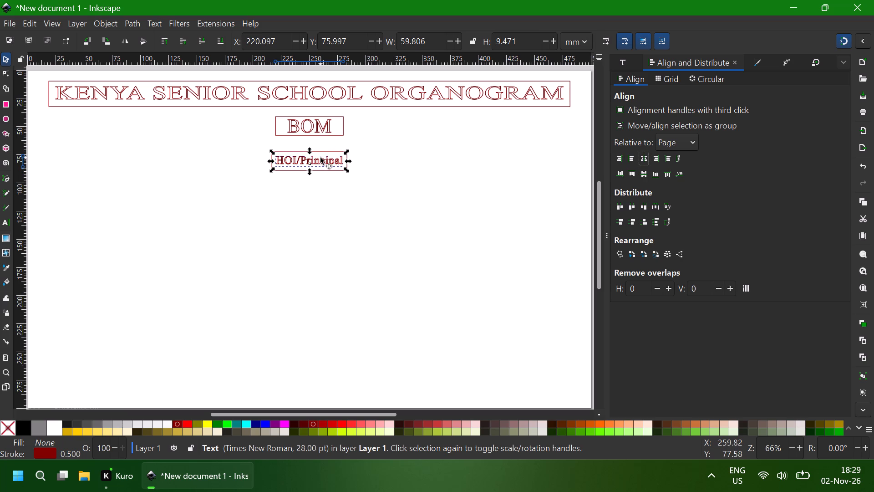
# Set the font size of the whole "BOM" text to 28 pt.
pyautogui.doubleClick(320, 158)
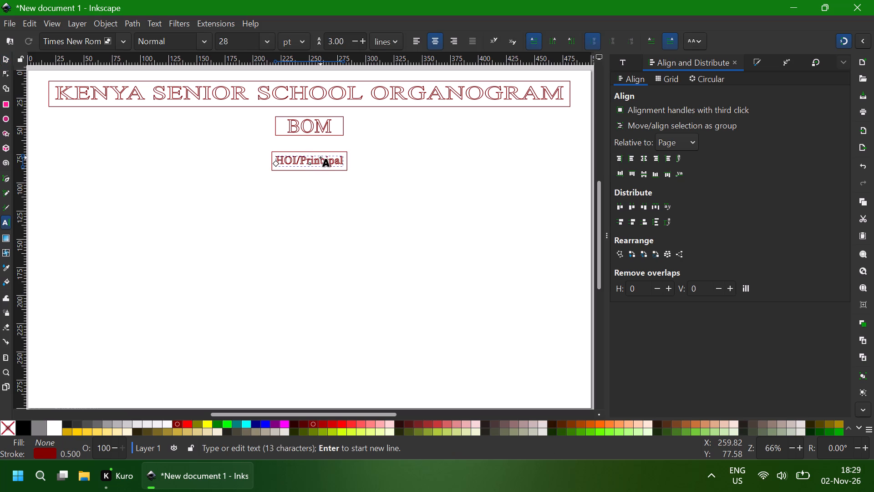
pyautogui.click(324, 127)
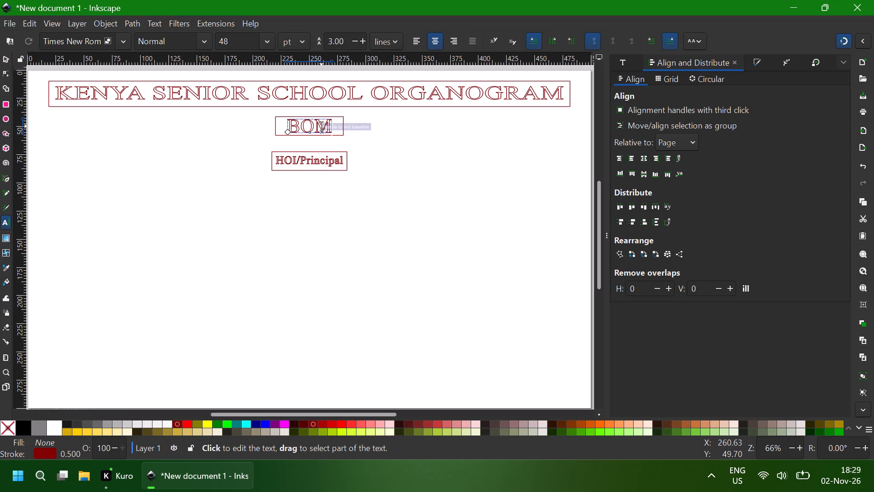
pyautogui.hotkey('ctrl', 'a')
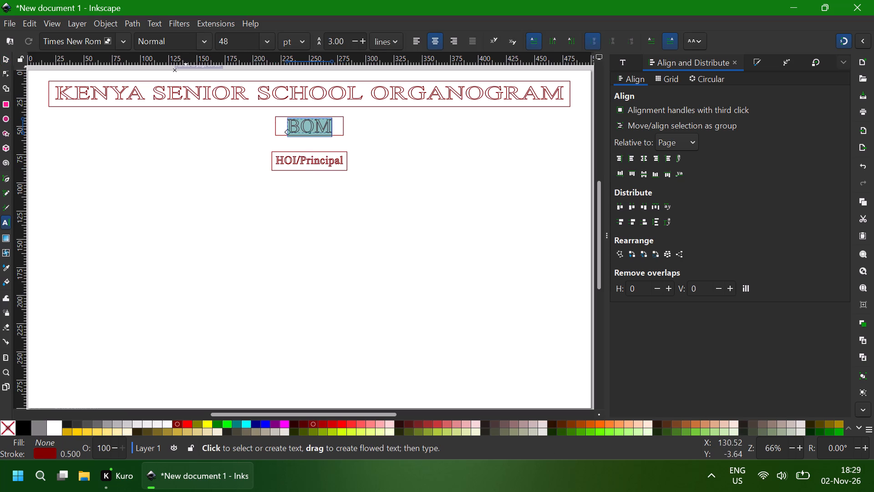
pyautogui.click(265, 44)
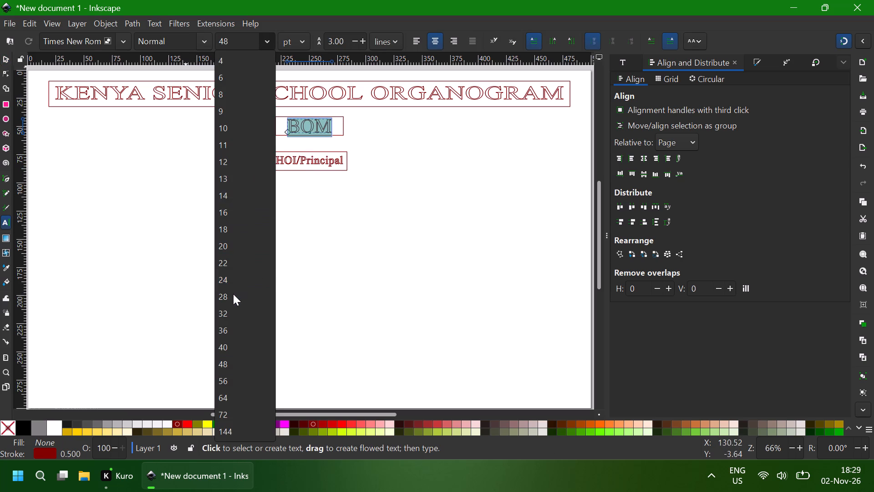
pyautogui.click(233, 294)
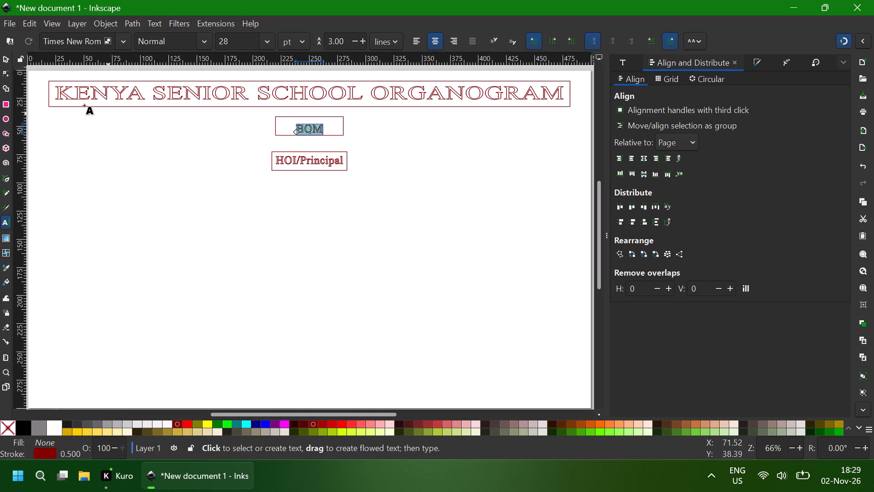
# Move the "BOM" text straight up within its rectangle to Y about 45.6 mm.
pyautogui.click(10, 54)
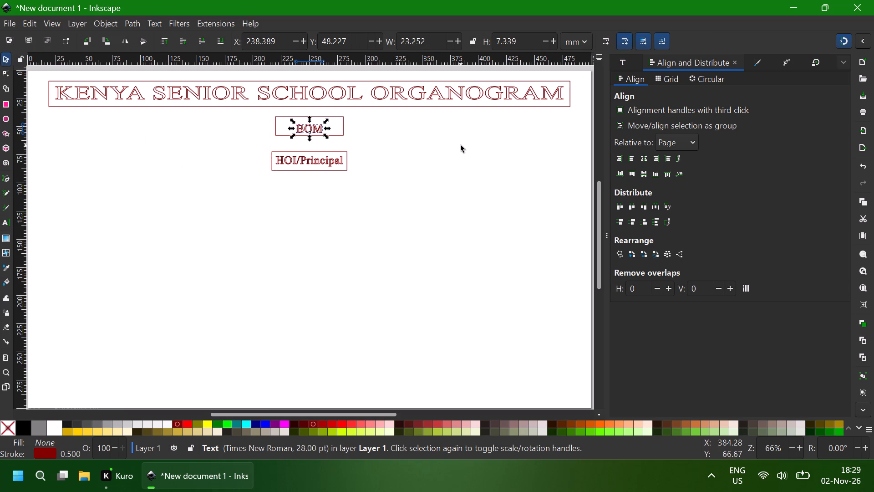
pyautogui.press('Up')
pyautogui.press('Up')
pyautogui.press('Up')
pyautogui.press('Up')
pyautogui.press('Up')
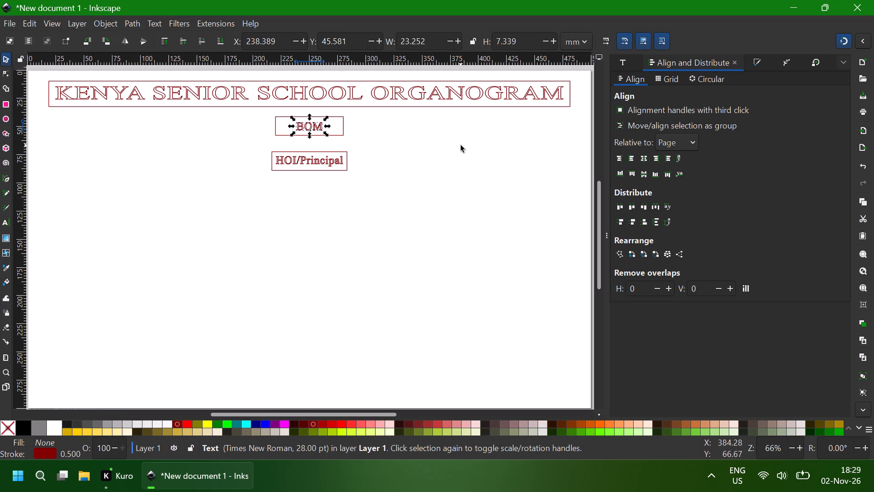
# Centre the "BOM" text and its surrounding rectangle horizontally relative to the page.
pyautogui.click(643, 158)
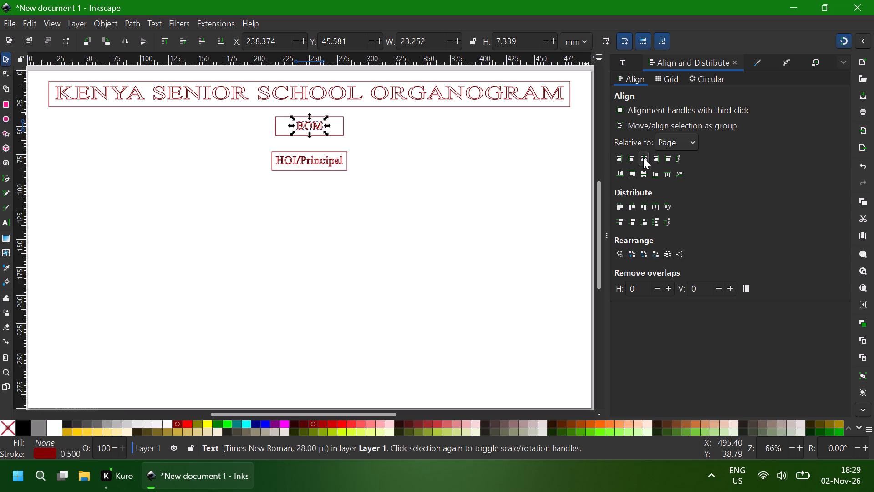
pyautogui.click(386, 132)
pyautogui.click(335, 137)
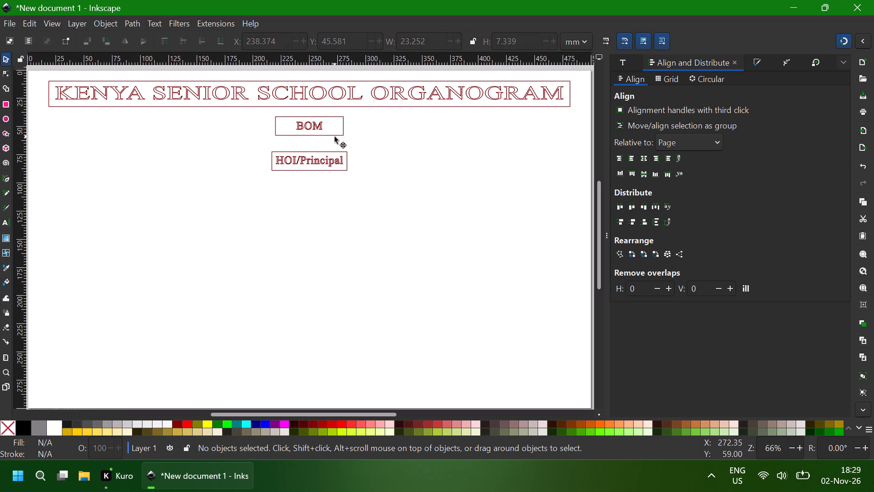
pyautogui.click(645, 161)
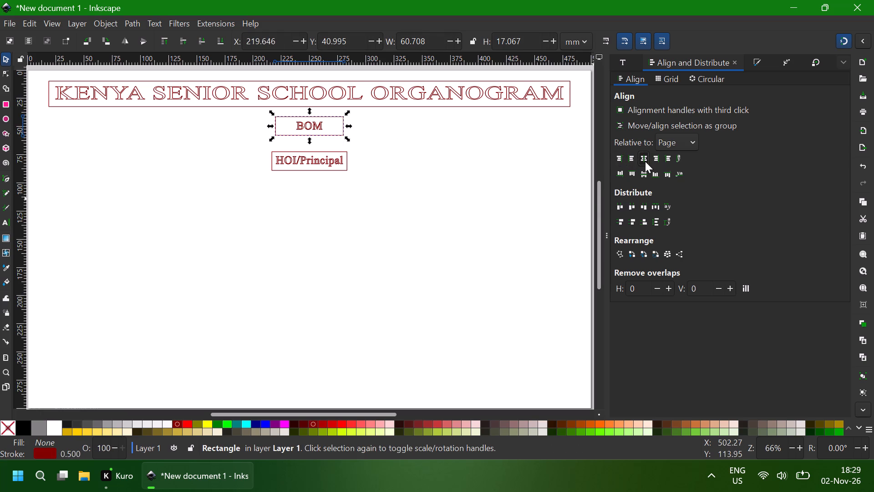
pyautogui.click(408, 210)
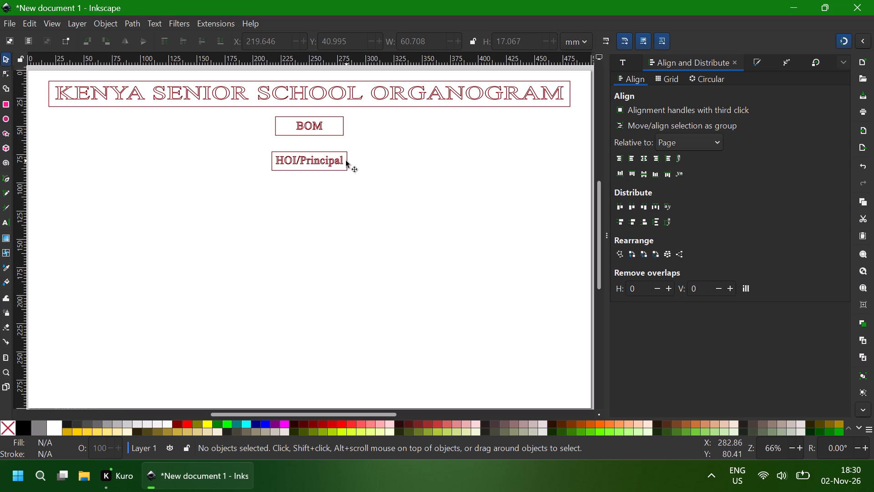
# Duplicate the "HOI/Principal" text together with its surrounding rectangle.
pyautogui.click(337, 160)
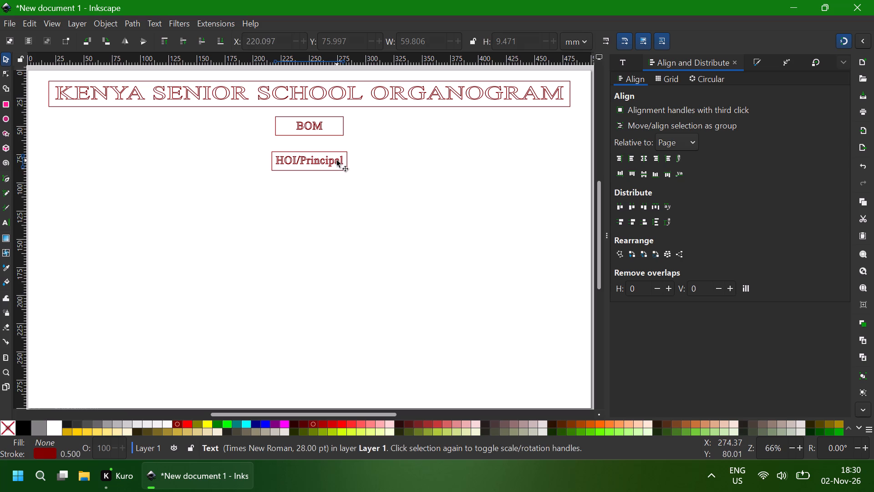
pyautogui.keyDown('ctrl'); pyautogui.click(333, 152); pyautogui.keyUp('ctrl')
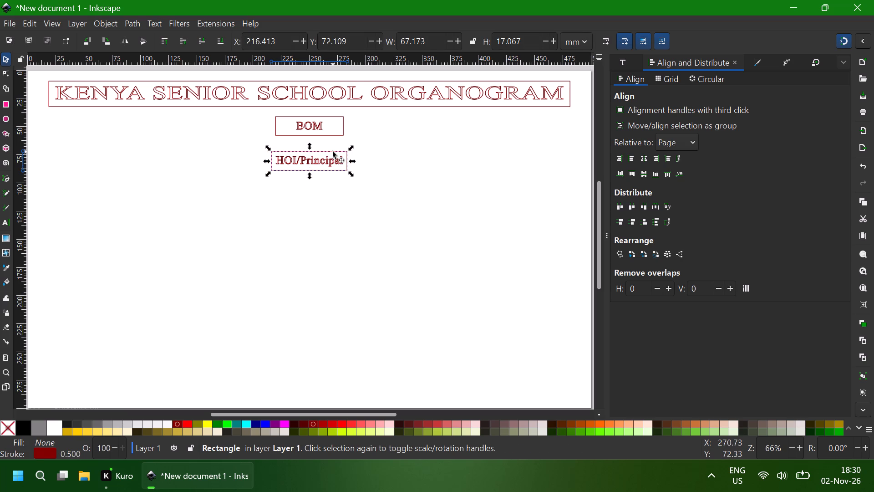
pyautogui.keyDown('shift'); pyautogui.click(325, 161); pyautogui.keyUp('shift')
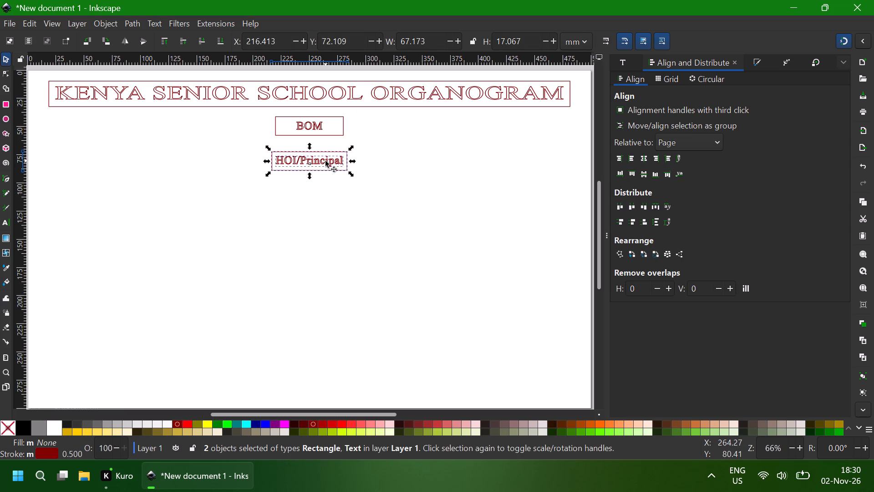
pyautogui.hotkey('ctrl', 'd')
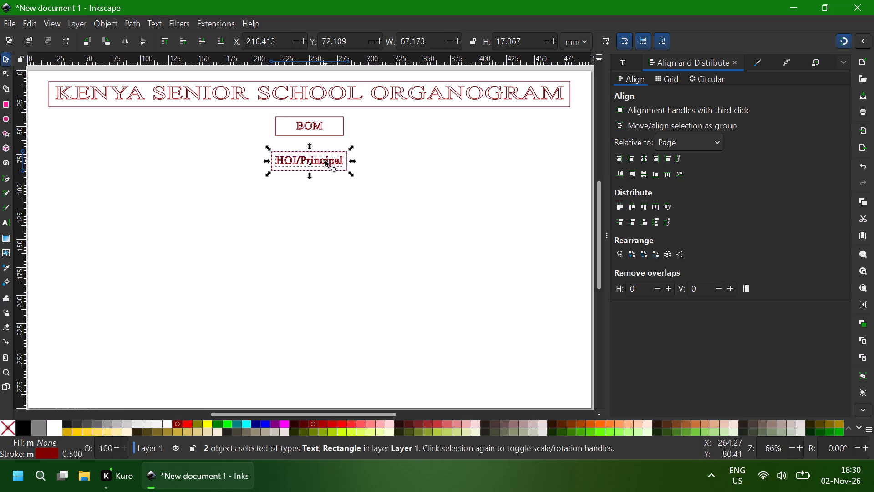
# Move the duplicated "HOI/Principal" text and rectangle horizontally to the right side of the row, at X about 372 mm.
pyautogui.keyDown('ctrl'); pyautogui.moveTo(322, 161); pyautogui.dragTo(345, 162); pyautogui.keyUp('ctrl')
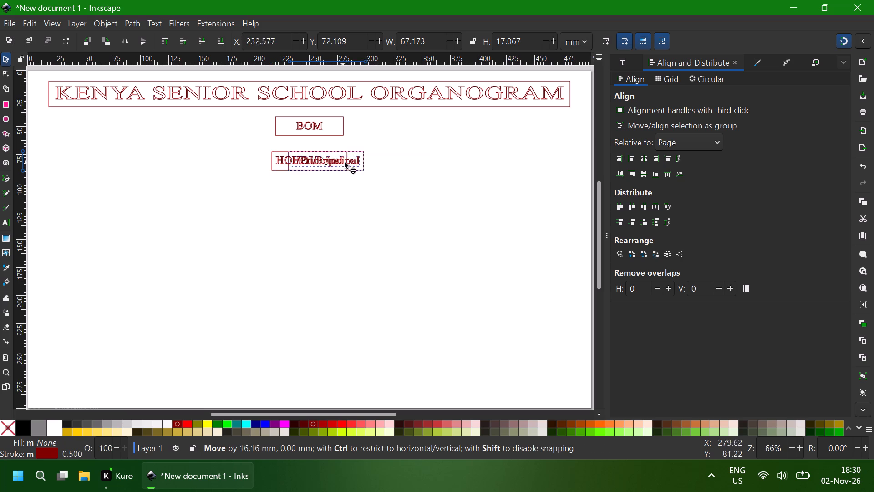
pyautogui.keyDown('ctrl'); pyautogui.moveTo(345, 162); pyautogui.dragTo(469, 157); pyautogui.keyUp('ctrl')
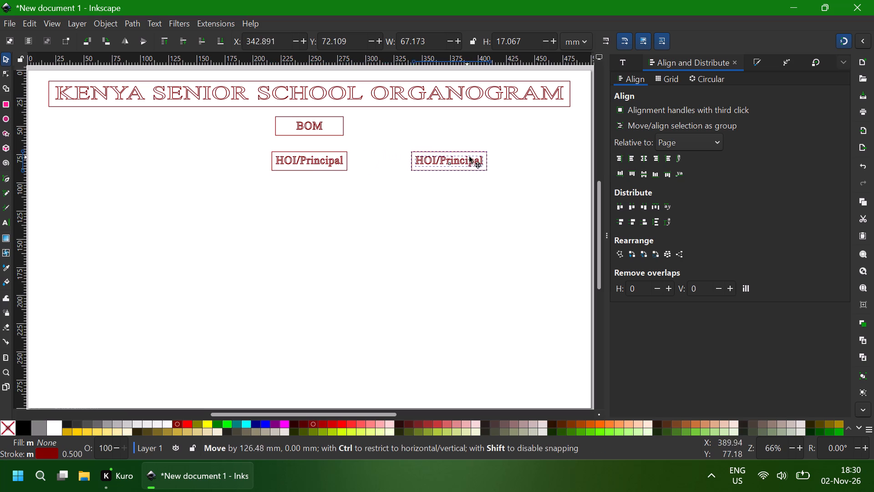
pyautogui.keyDown('ctrl'); pyautogui.moveTo(469, 157); pyautogui.dragTo(473, 157); pyautogui.keyUp('ctrl')
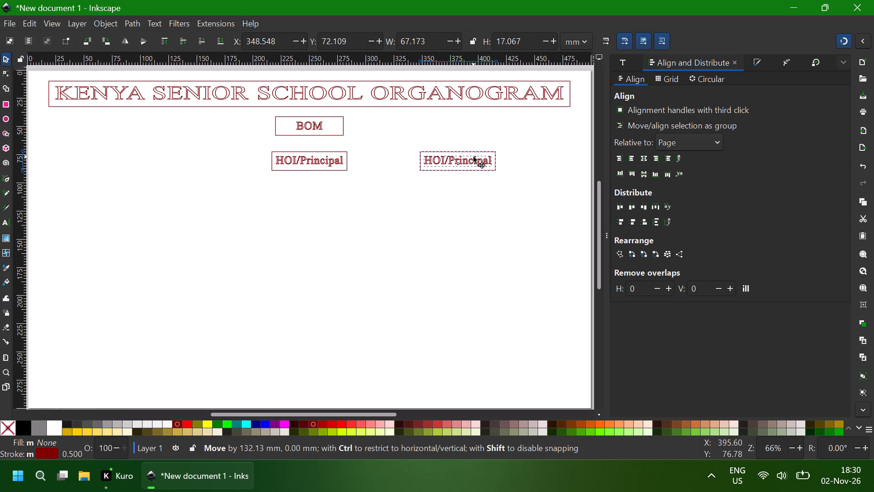
pyautogui.keyDown('ctrl'); pyautogui.moveTo(473, 157); pyautogui.dragTo(482, 157); pyautogui.keyUp('ctrl')
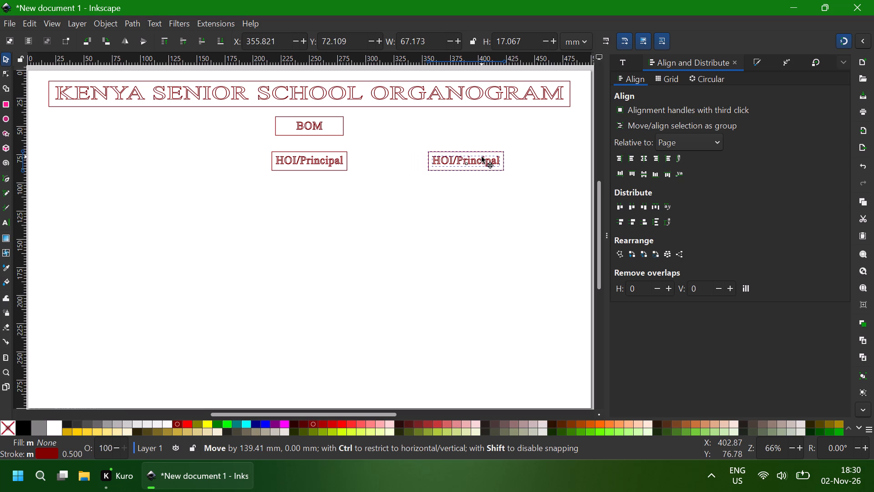
pyautogui.keyDown('ctrl'); pyautogui.moveTo(482, 157); pyautogui.dragTo(498, 157); pyautogui.keyUp('ctrl')
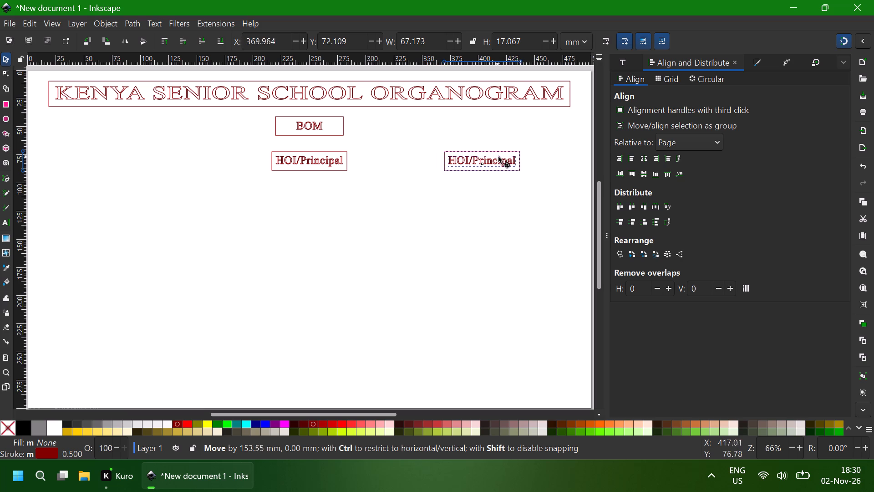
pyautogui.keyDown('ctrl'); pyautogui.moveTo(498, 157); pyautogui.dragTo(500, 157); pyautogui.keyUp('ctrl')
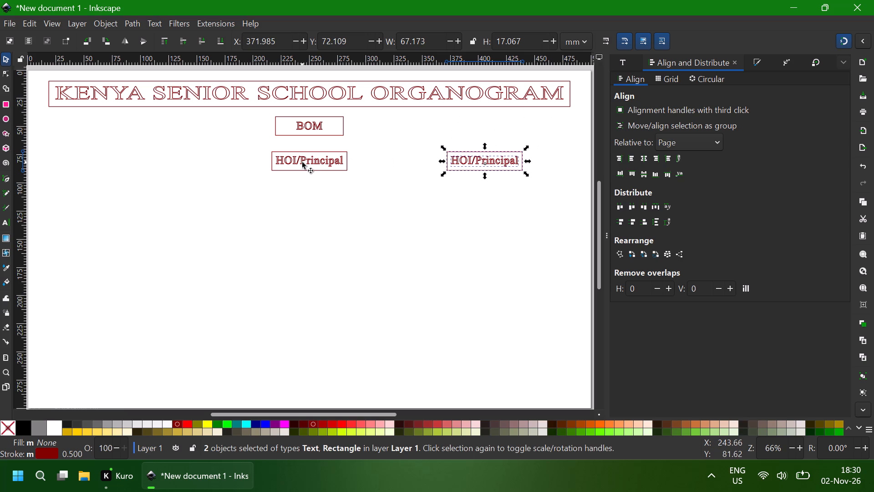
# Duplicate the central "HOI/Principal" text and rectangle and move the copy level to the page's left side, at X about 46.3 mm.
pyautogui.click(302, 162)
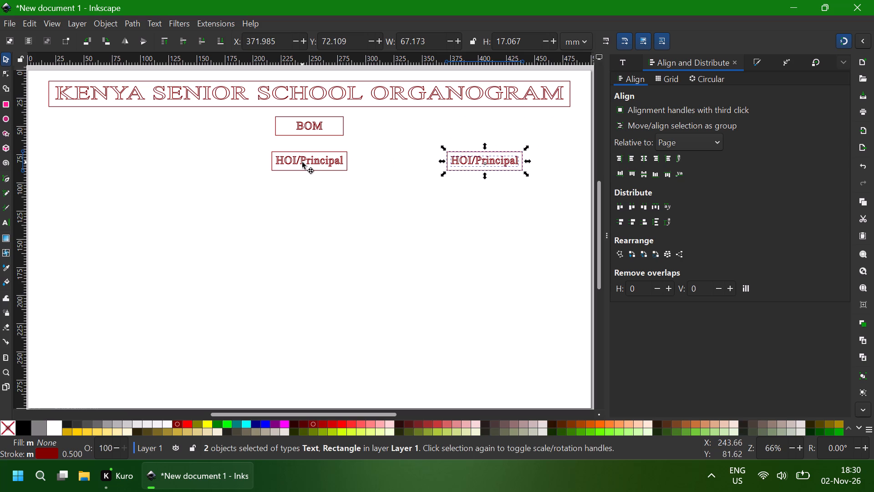
pyautogui.keyDown('shift'); pyautogui.click(296, 154); pyautogui.keyUp('shift')
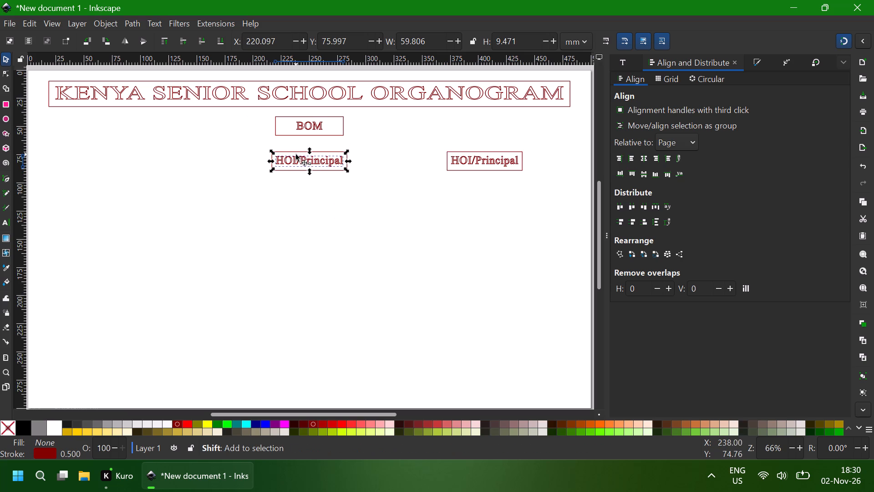
pyautogui.hotkey('ctrl', 'd')
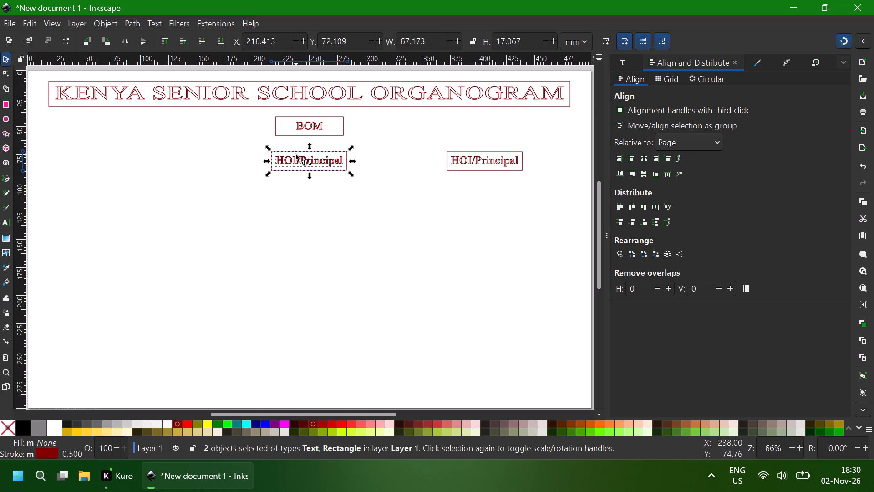
pyautogui.keyDown('ctrl'); pyautogui.moveTo(299, 160); pyautogui.dragTo(234, 160); pyautogui.keyUp('ctrl')
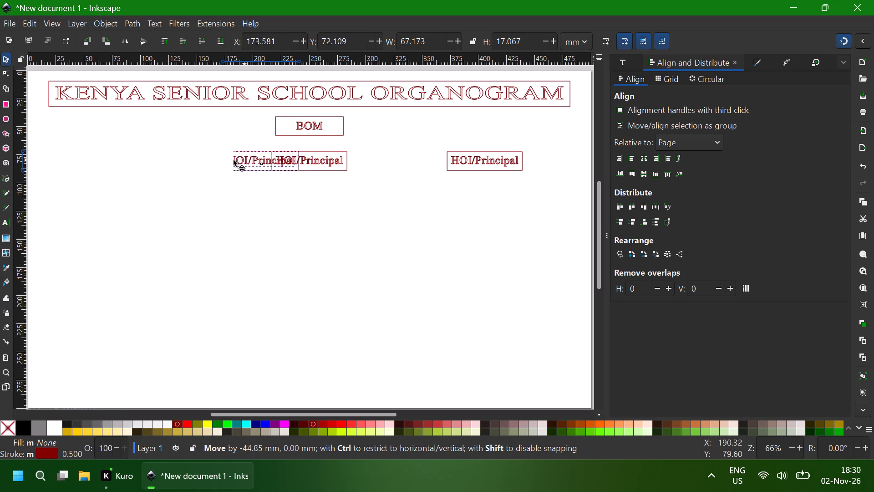
pyautogui.keyDown('ctrl'); pyautogui.moveTo(234, 160); pyautogui.dragTo(139, 166); pyautogui.keyUp('ctrl')
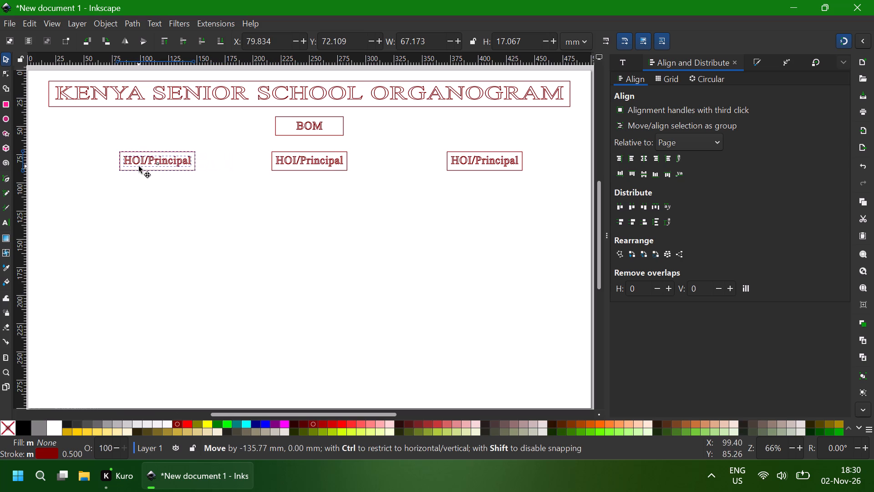
pyautogui.keyDown('ctrl'); pyautogui.moveTo(139, 166); pyautogui.dragTo(135, 167); pyautogui.keyUp('ctrl')
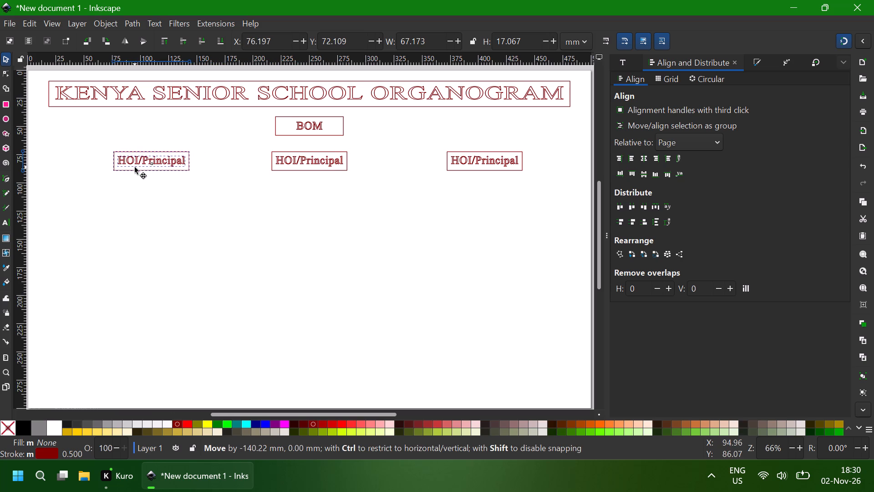
pyautogui.keyDown('ctrl'); pyautogui.moveTo(135, 167); pyautogui.dragTo(127, 170); pyautogui.keyUp('ctrl')
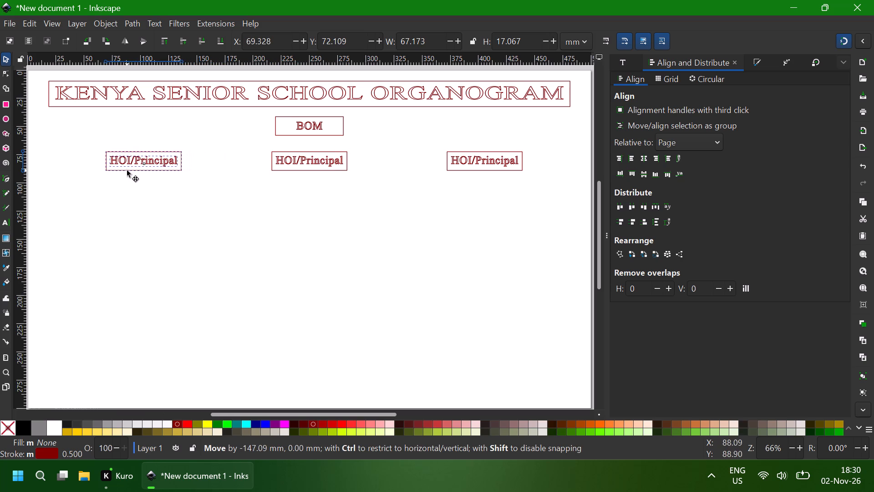
pyautogui.keyDown('ctrl'); pyautogui.moveTo(127, 170); pyautogui.dragTo(101, 172); pyautogui.keyUp('ctrl')
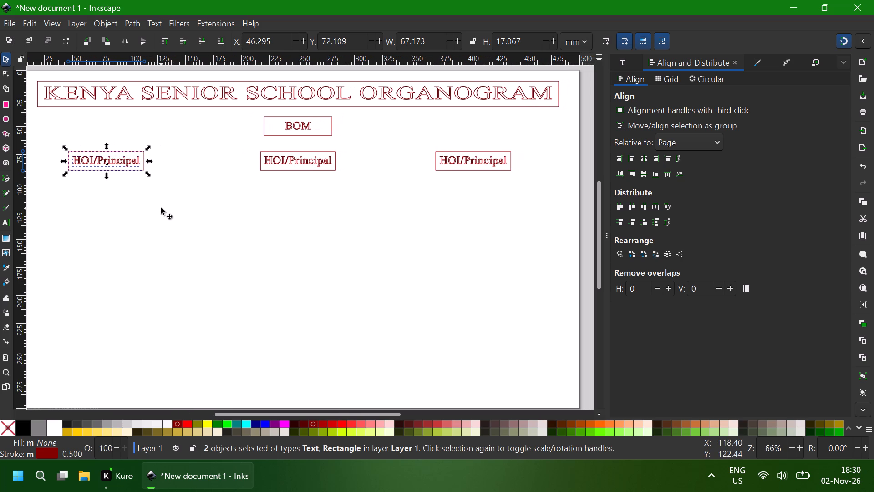
pyautogui.click(161, 208)
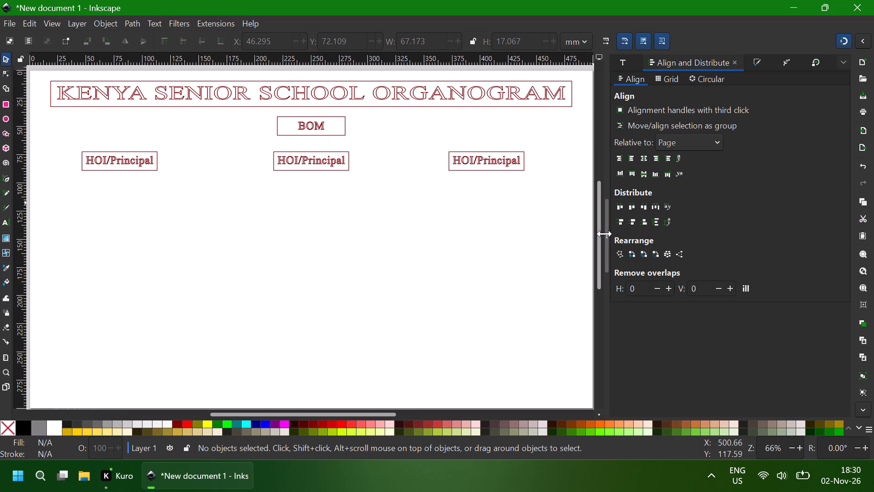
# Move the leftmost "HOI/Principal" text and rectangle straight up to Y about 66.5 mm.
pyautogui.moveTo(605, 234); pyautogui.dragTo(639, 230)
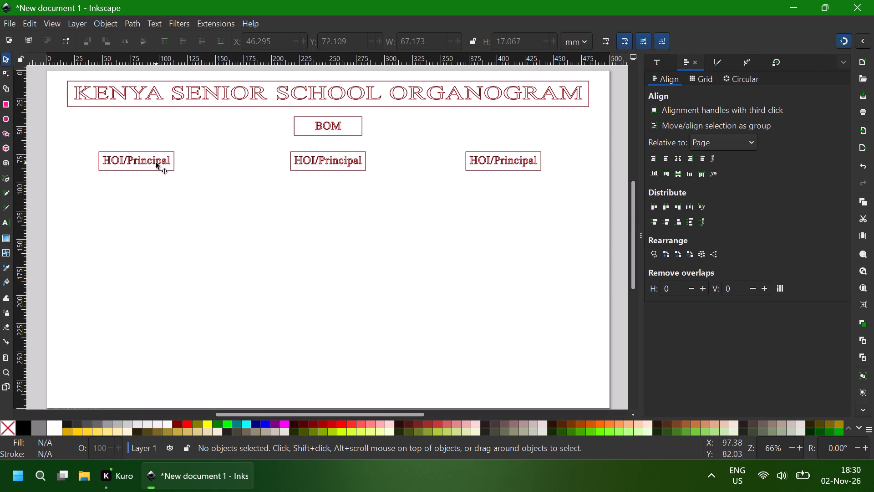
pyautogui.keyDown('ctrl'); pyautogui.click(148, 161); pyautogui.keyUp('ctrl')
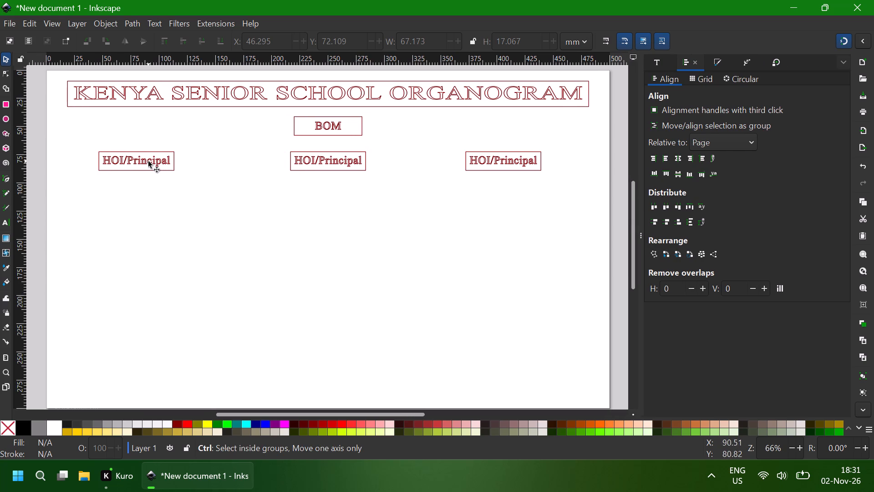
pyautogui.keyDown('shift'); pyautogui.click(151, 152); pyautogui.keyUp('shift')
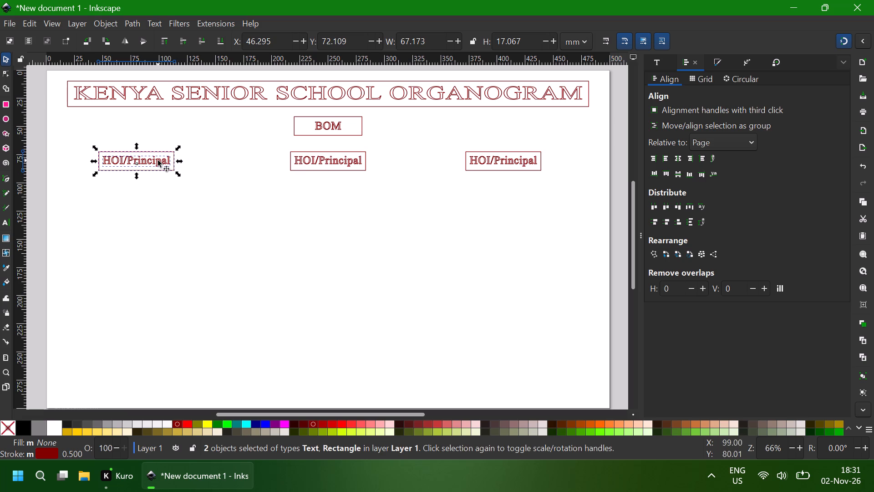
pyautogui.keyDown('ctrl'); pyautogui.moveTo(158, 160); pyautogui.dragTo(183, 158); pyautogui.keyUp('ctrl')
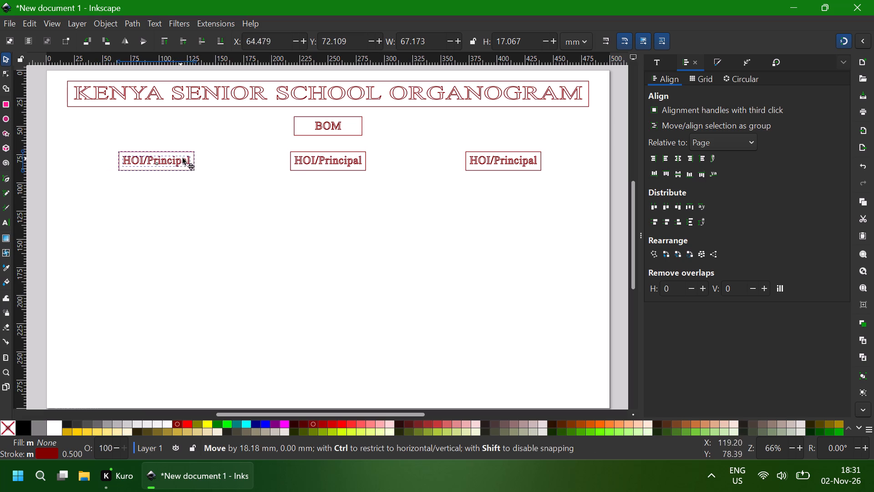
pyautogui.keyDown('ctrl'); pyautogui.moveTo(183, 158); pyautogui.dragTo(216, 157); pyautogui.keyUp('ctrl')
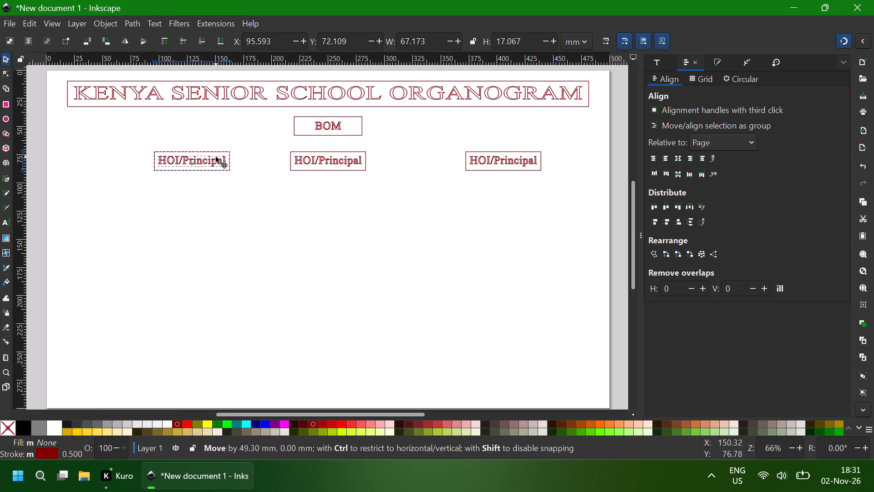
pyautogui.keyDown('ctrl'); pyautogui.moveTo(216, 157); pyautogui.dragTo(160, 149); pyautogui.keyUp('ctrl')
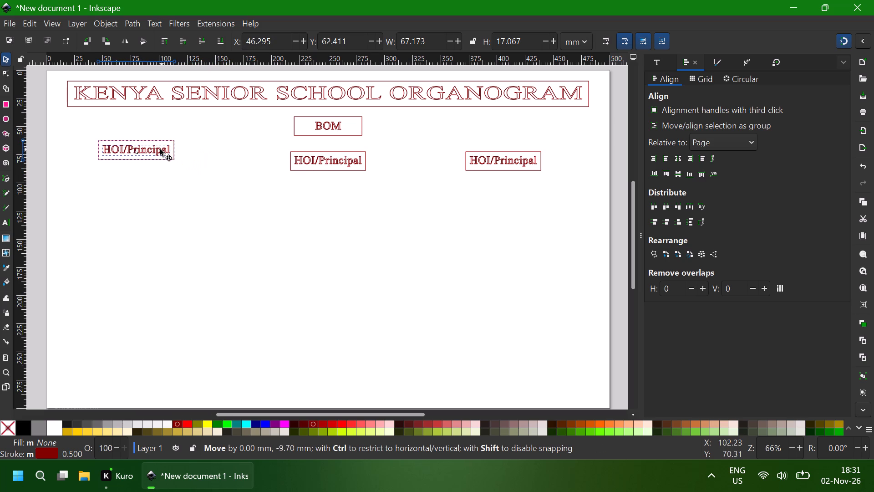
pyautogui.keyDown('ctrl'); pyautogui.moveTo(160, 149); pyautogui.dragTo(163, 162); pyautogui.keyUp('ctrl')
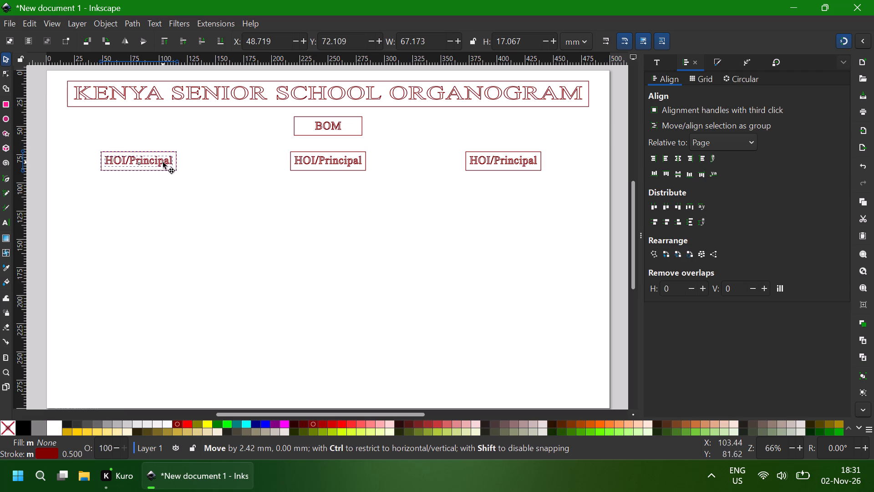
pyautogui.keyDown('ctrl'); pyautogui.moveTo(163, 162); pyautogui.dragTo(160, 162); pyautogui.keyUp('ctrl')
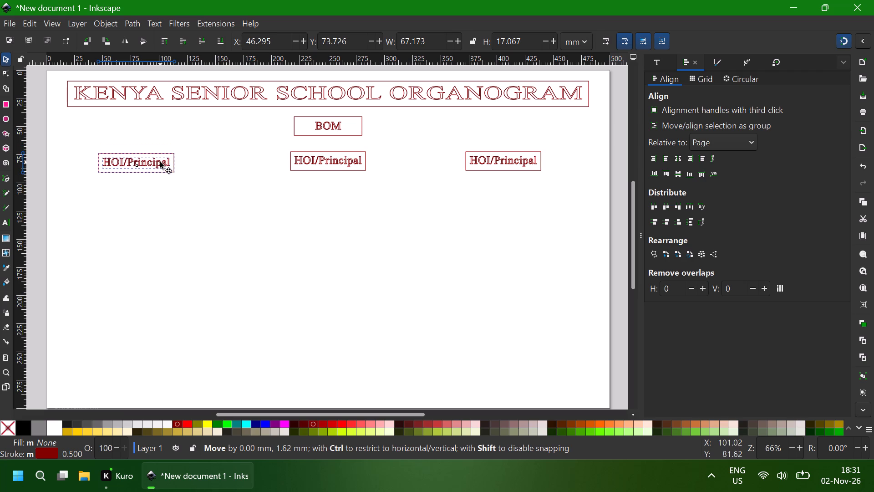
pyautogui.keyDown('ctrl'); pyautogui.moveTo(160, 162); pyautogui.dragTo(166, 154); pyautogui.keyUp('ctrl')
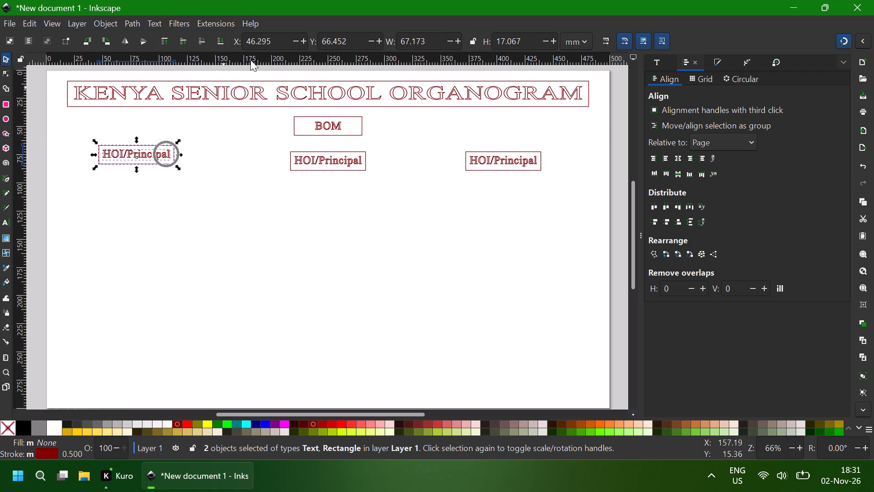
# Place a horizontal guide along the bottom edges of the central and rightmost "HOI/Principal" boxes.
pyautogui.moveTo(223, 66); pyautogui.dragTo(237, 168)
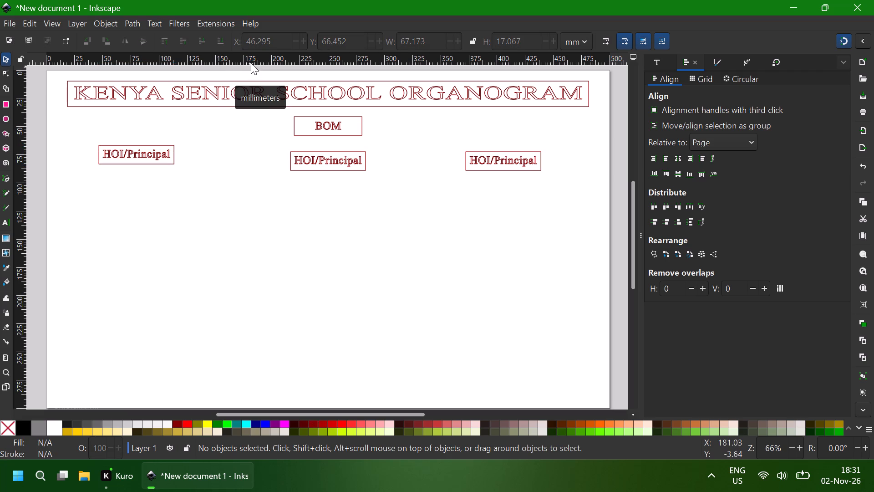
pyautogui.moveTo(251, 63); pyautogui.dragTo(266, 173)
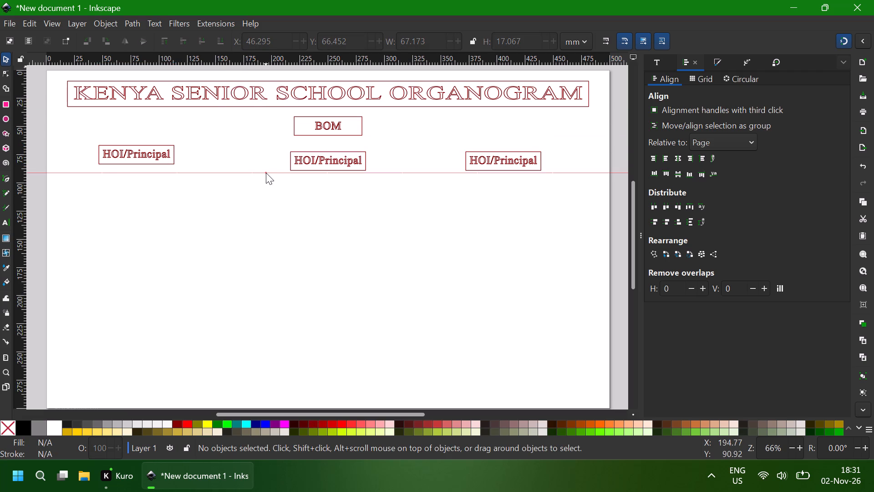
pyautogui.moveTo(266, 173); pyautogui.dragTo(267, 171)
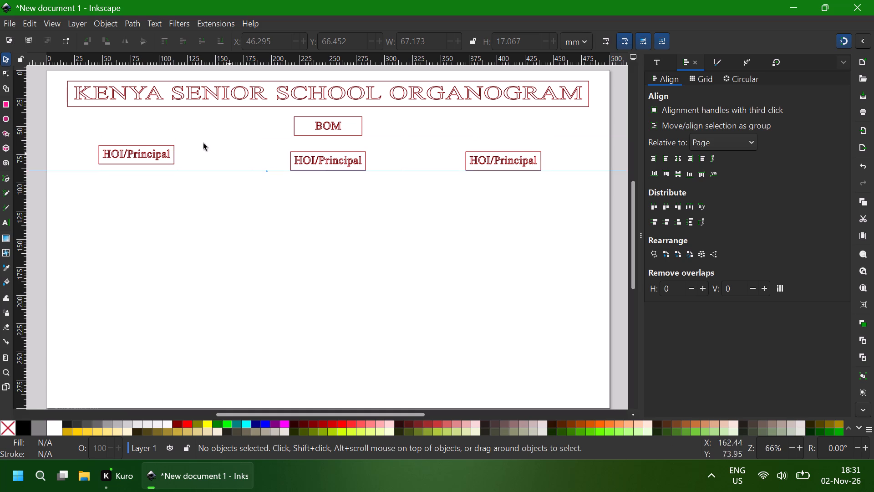
# Move the leftmost "HOI/Principal" text and rectangle down to the guide, level with the other boxes, at Y about 71.8 mm.
pyautogui.click(124, 153)
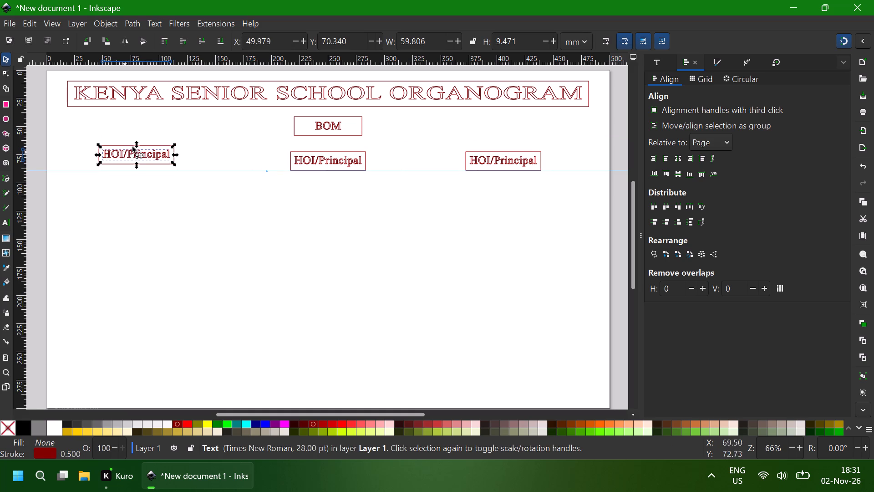
pyautogui.keyDown('shift'); pyautogui.click(154, 146); pyautogui.keyUp('shift')
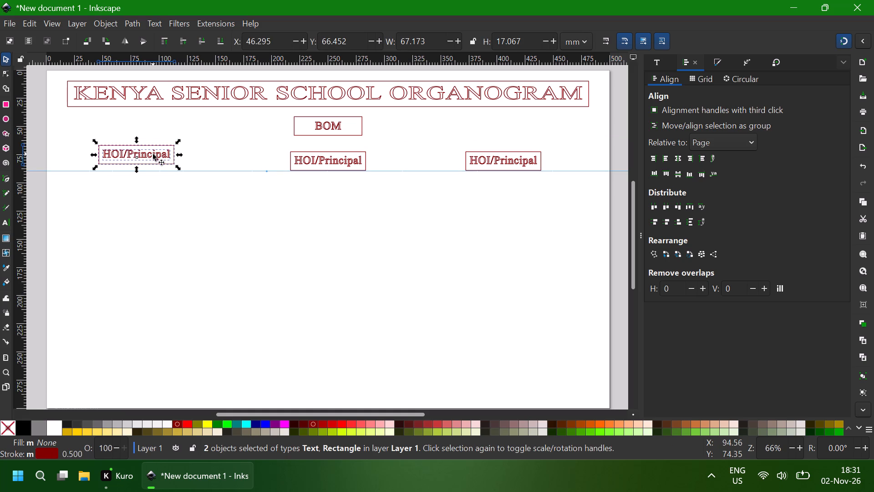
pyautogui.keyDown('ctrl'); pyautogui.click(153, 154); pyautogui.keyUp('ctrl')
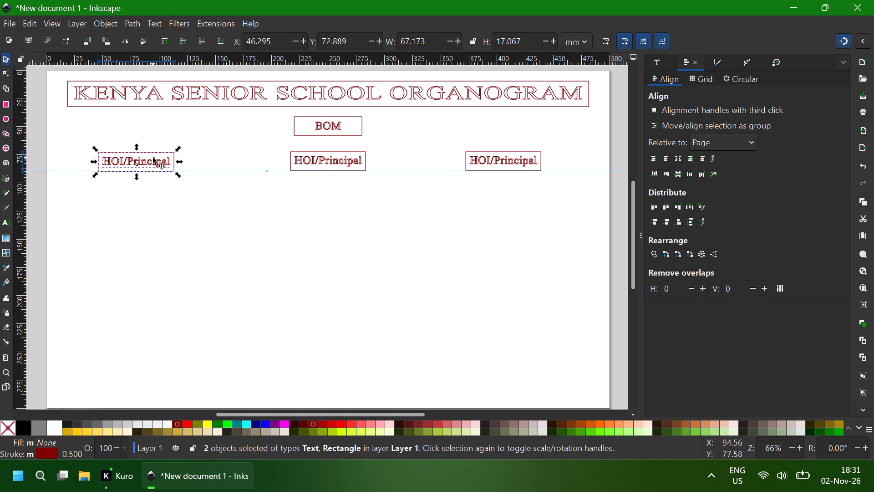
pyautogui.click(203, 193)
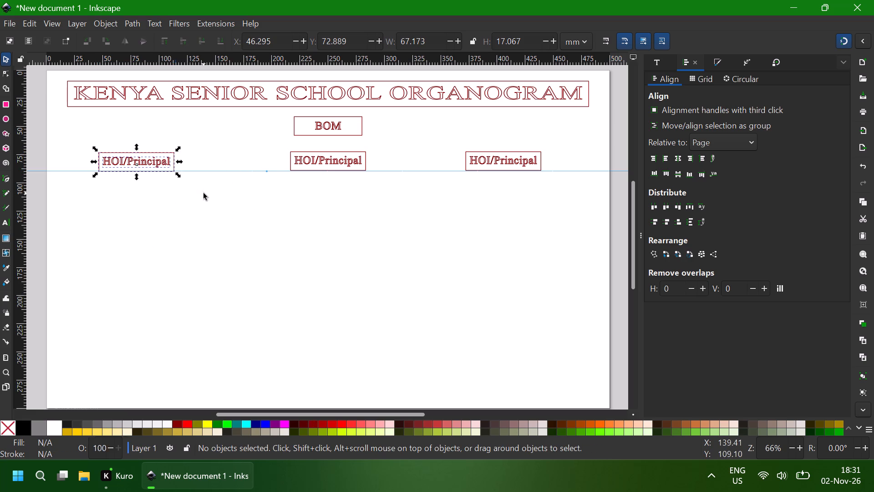
pyautogui.click(154, 162)
pyautogui.keyDown('shift'); pyautogui.click(157, 154); pyautogui.keyUp('shift')
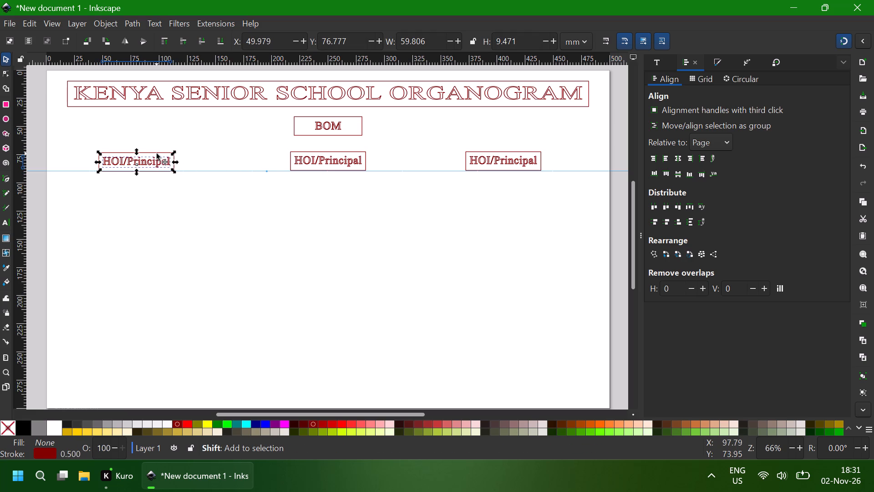
pyautogui.press('Up')
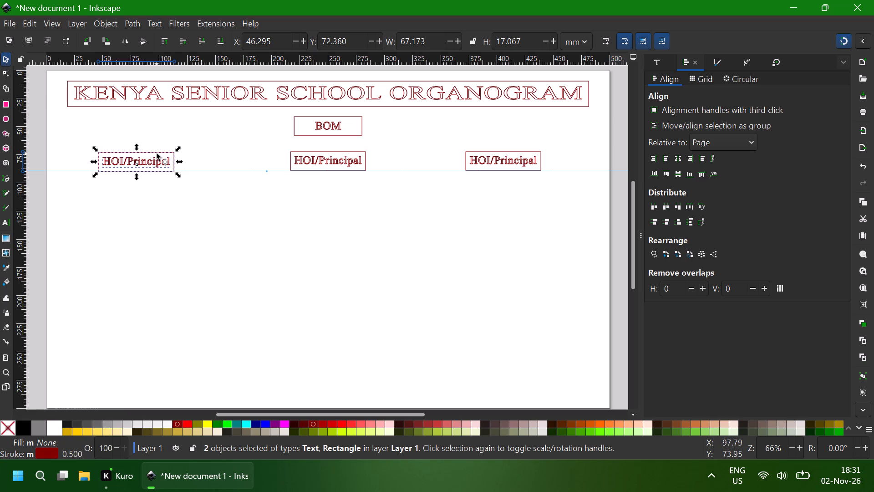
pyautogui.press('Up')
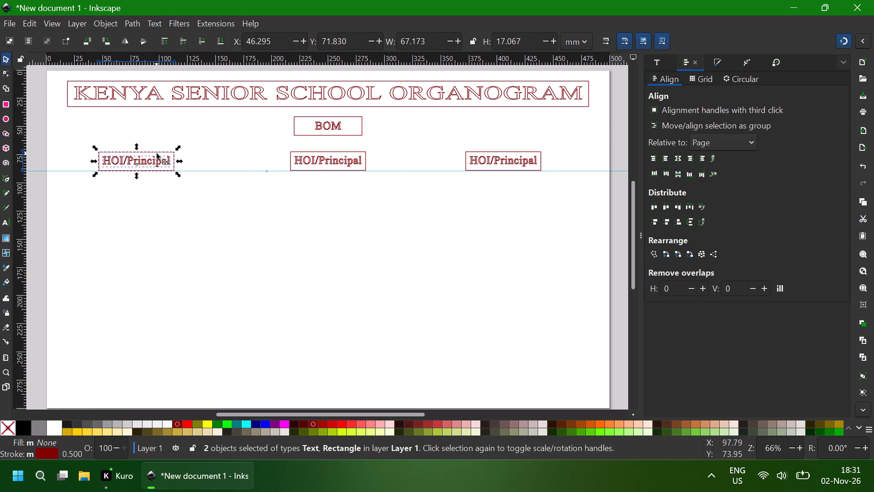
pyautogui.click(180, 196)
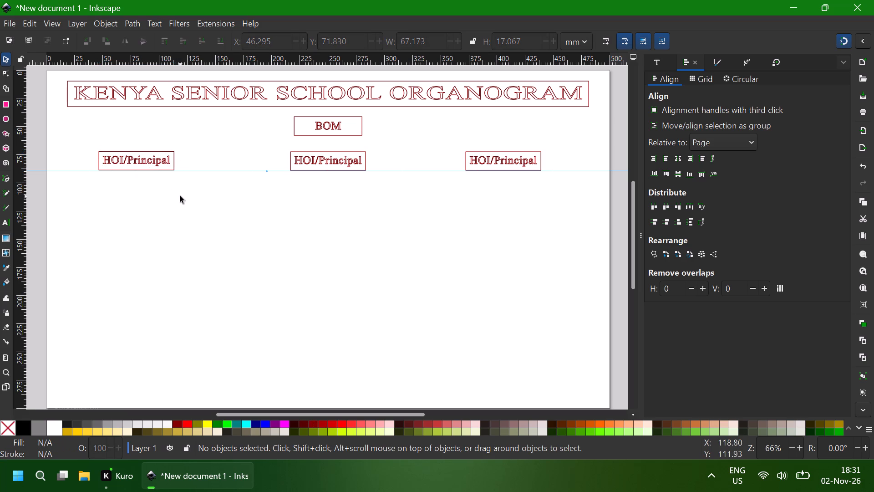
pyautogui.click(155, 169)
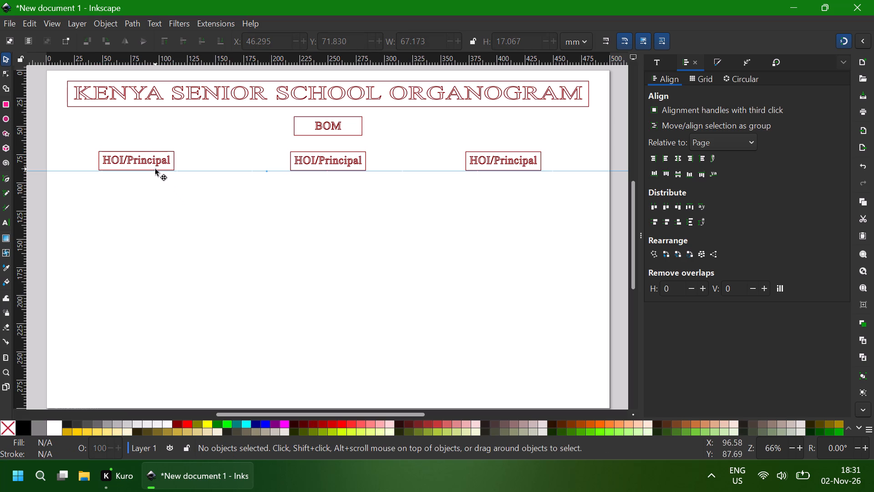
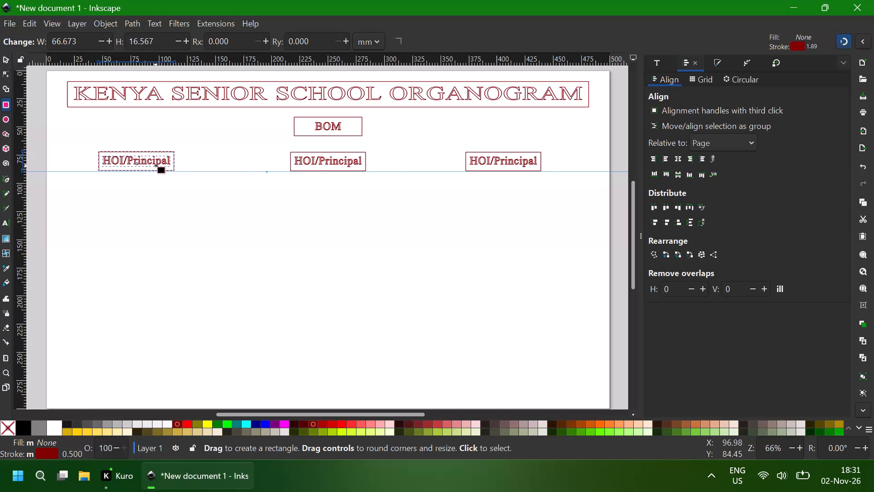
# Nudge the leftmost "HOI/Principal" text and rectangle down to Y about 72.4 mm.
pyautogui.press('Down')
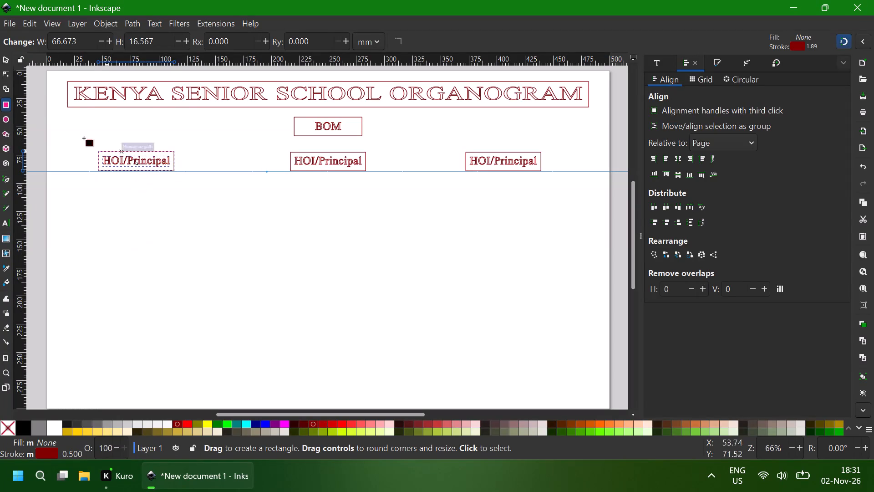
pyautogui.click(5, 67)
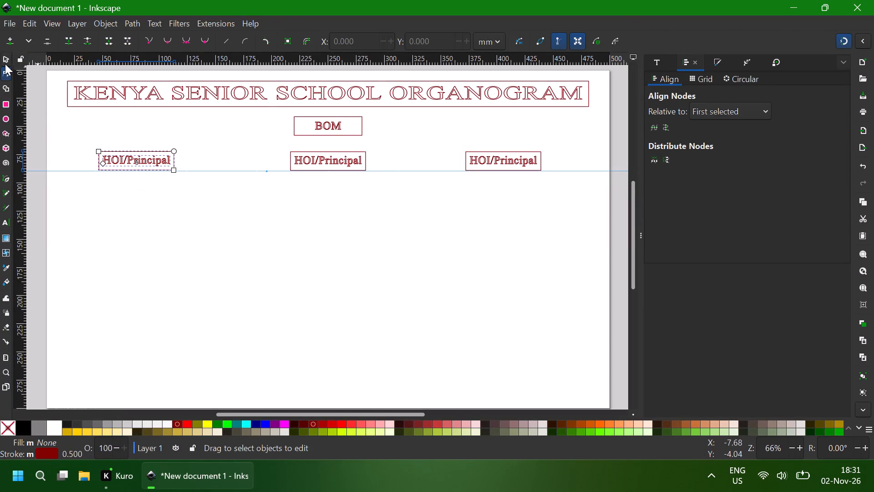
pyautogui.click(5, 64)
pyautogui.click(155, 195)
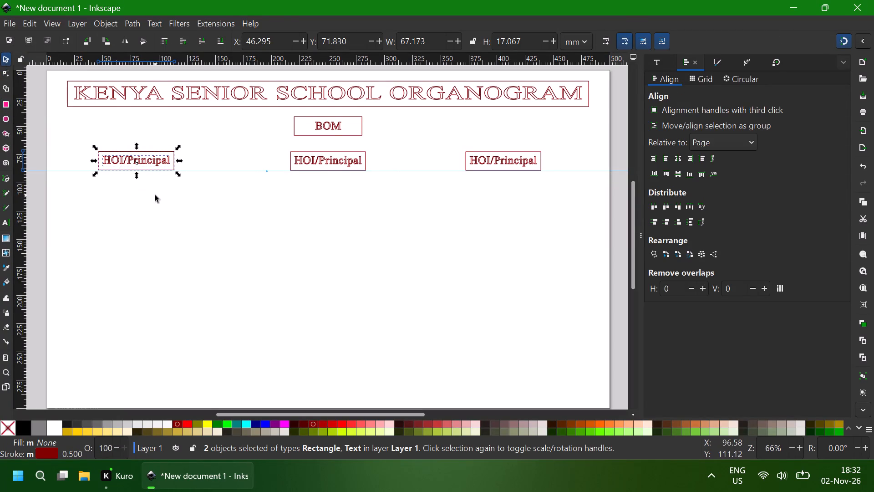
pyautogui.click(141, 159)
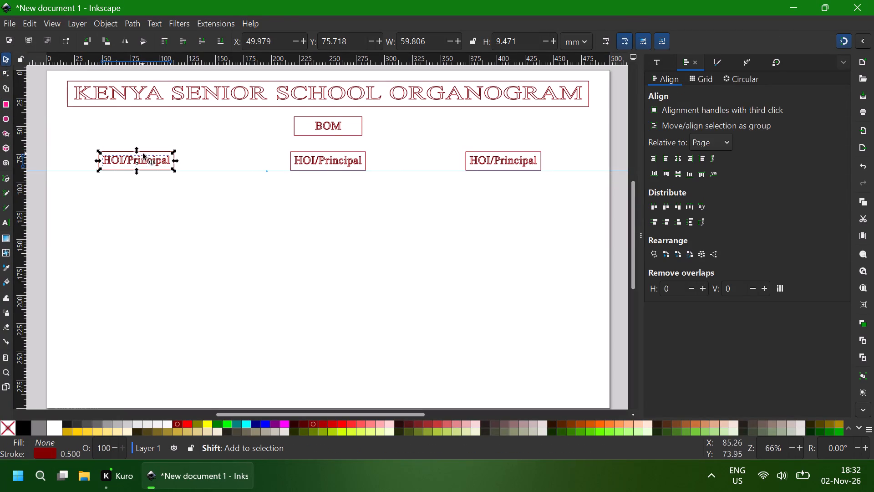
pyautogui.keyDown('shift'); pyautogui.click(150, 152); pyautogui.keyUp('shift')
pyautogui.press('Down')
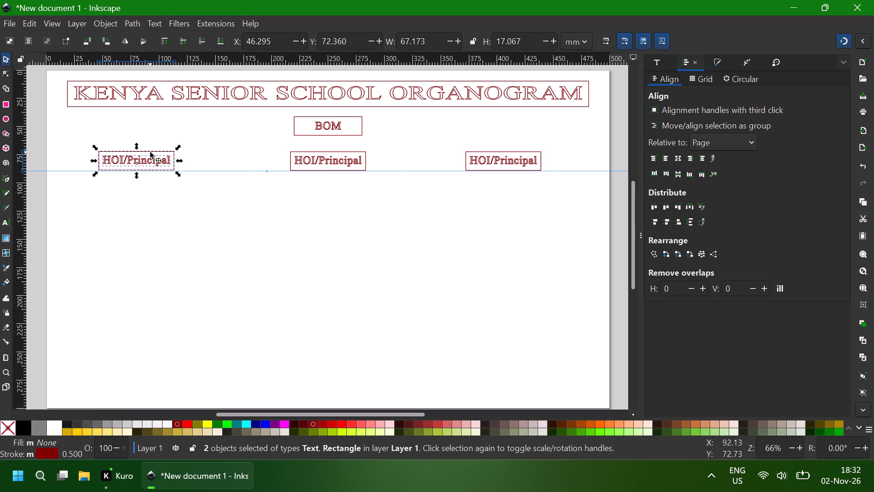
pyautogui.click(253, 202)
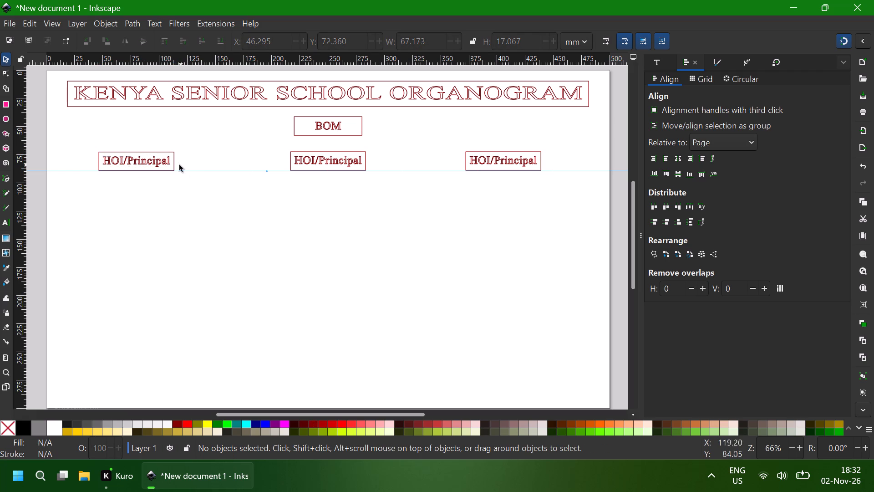
# Move the leftmost "HOI/Principal" text and rectangle onto the horizontal guide, at X about 45.9 mm and Y about 72.6 mm.
pyautogui.click(162, 160)
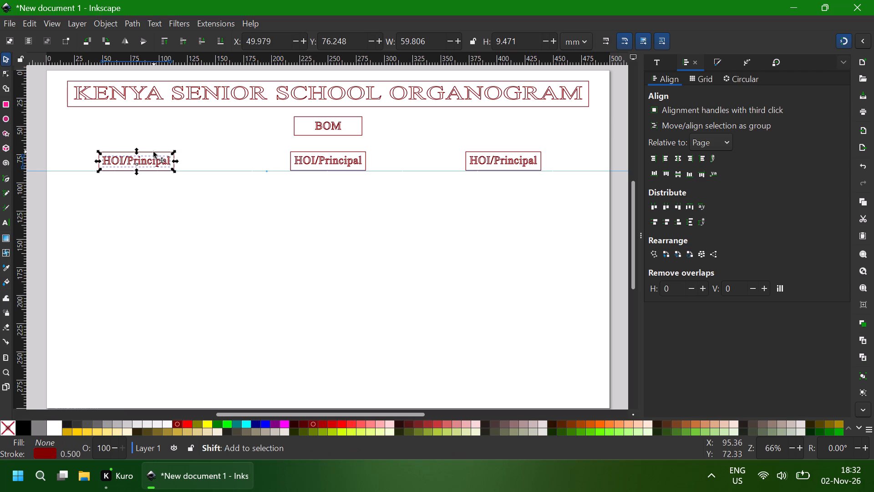
pyautogui.keyDown('shift'); pyautogui.click(153, 152); pyautogui.keyUp('shift')
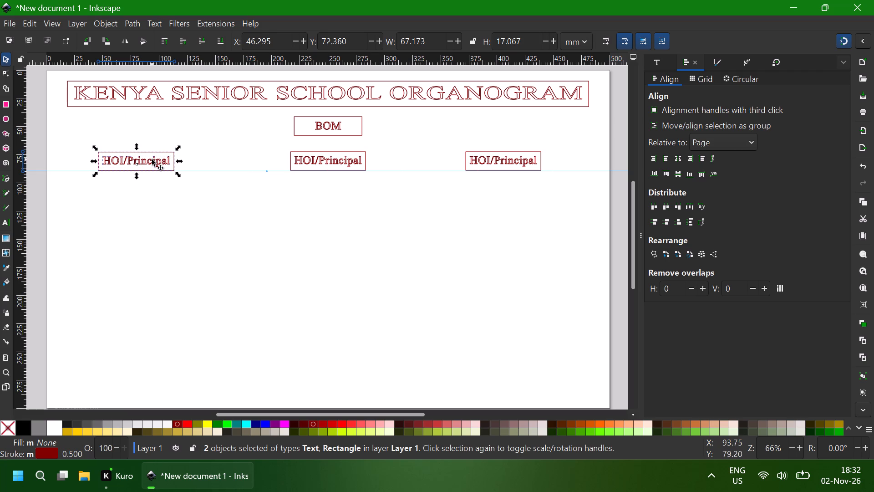
pyautogui.keyDown('ctrl'); pyautogui.moveTo(152, 159); pyautogui.dragTo(152, 151); pyautogui.keyUp('ctrl')
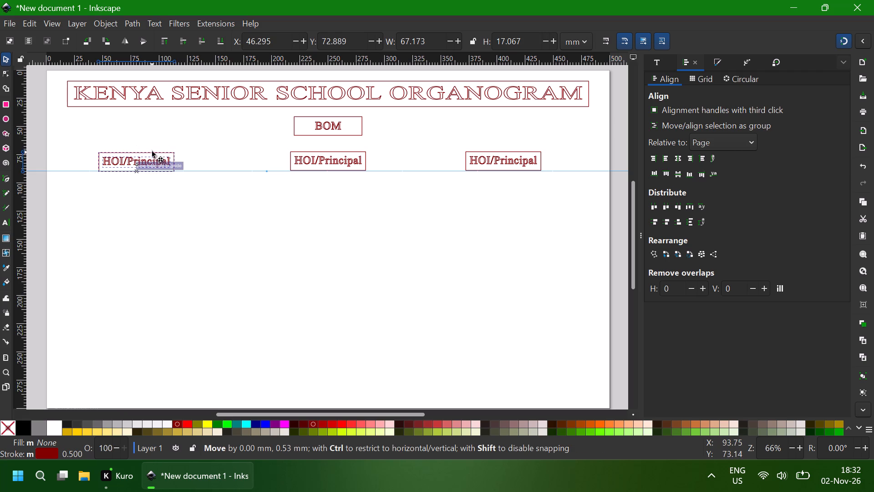
pyautogui.keyDown('ctrl'); pyautogui.moveTo(152, 151); pyautogui.dragTo(152, 149); pyautogui.keyUp('ctrl')
pyautogui.keyDown('ctrl'); pyautogui.moveTo(152, 149); pyautogui.dragTo(152, 146); pyautogui.keyUp('ctrl')
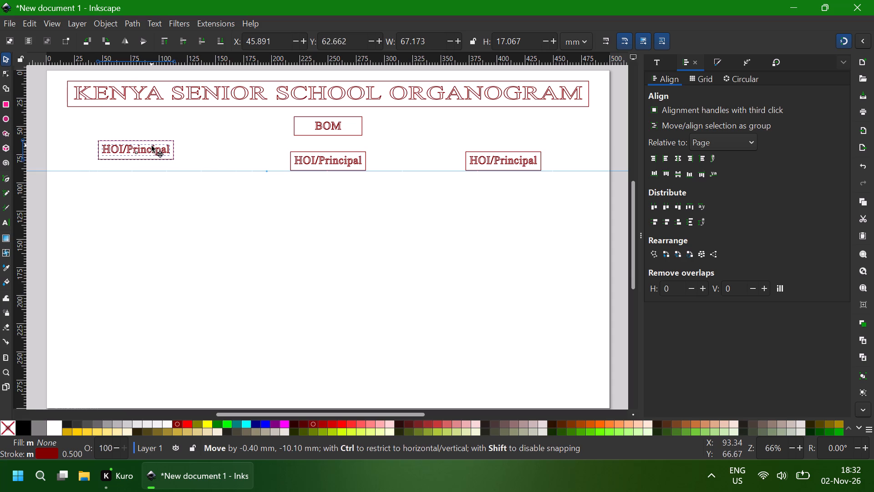
pyautogui.keyDown('ctrl'); pyautogui.moveTo(152, 146); pyautogui.dragTo(152, 149); pyautogui.keyUp('ctrl')
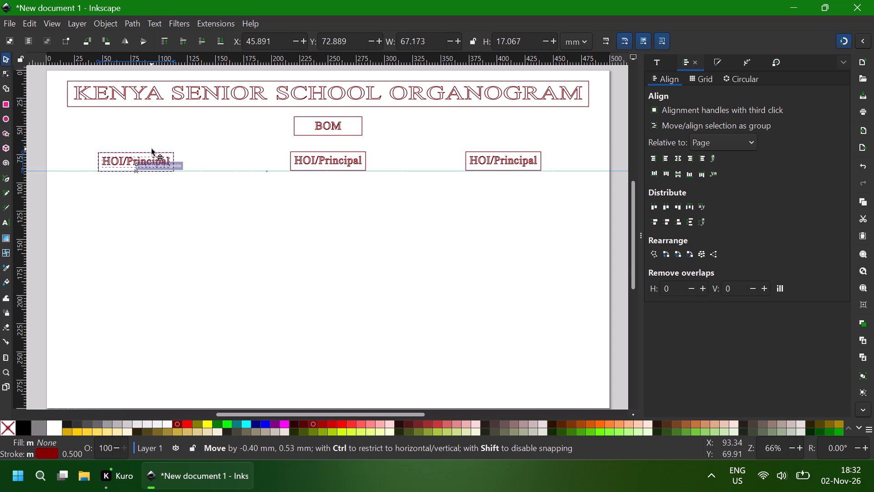
pyautogui.keyDown('ctrl'); pyautogui.moveTo(152, 149); pyautogui.dragTo(152, 148); pyautogui.keyUp('ctrl')
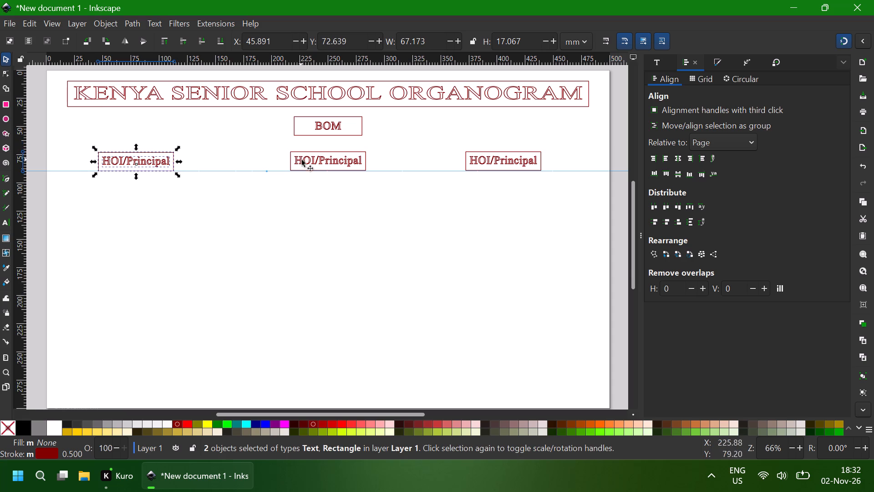
pyautogui.click(311, 161)
pyautogui.click(265, 225)
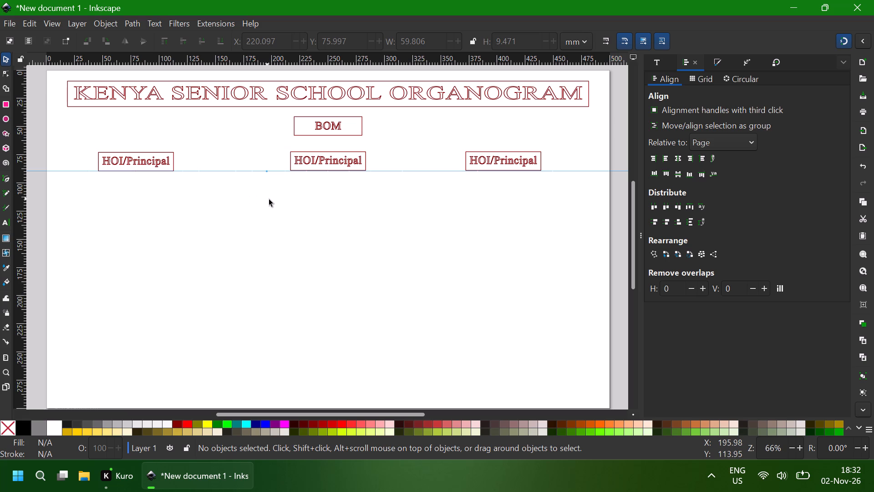
# Replace the leftmost "HOI/Principal" label with "BOM Committees".
pyautogui.doubleClick(135, 162)
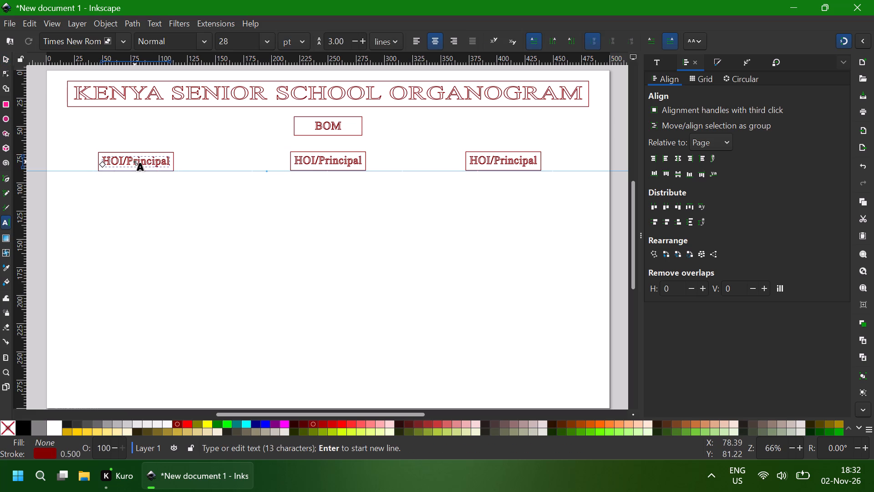
pyautogui.hotkey('ctrl', 'a')
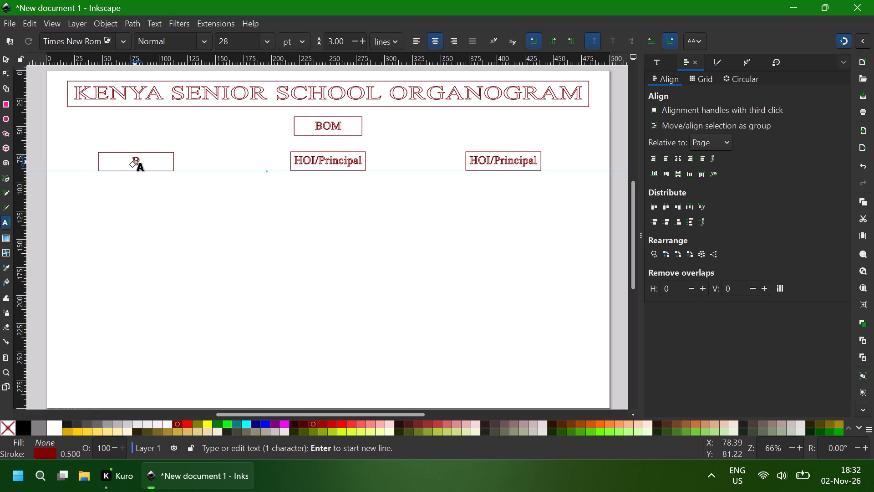
pyautogui.write('OM')
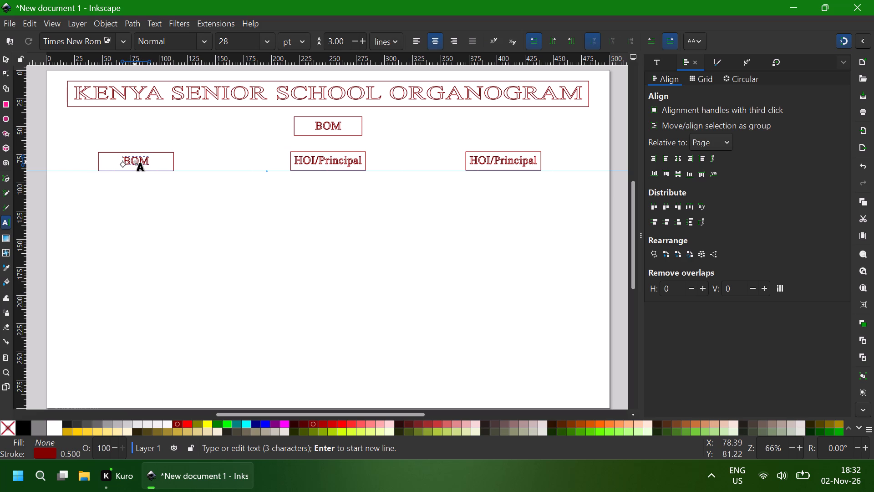
pyautogui.press('space')
pyautogui.press('c')
pyautogui.write('ommittees')
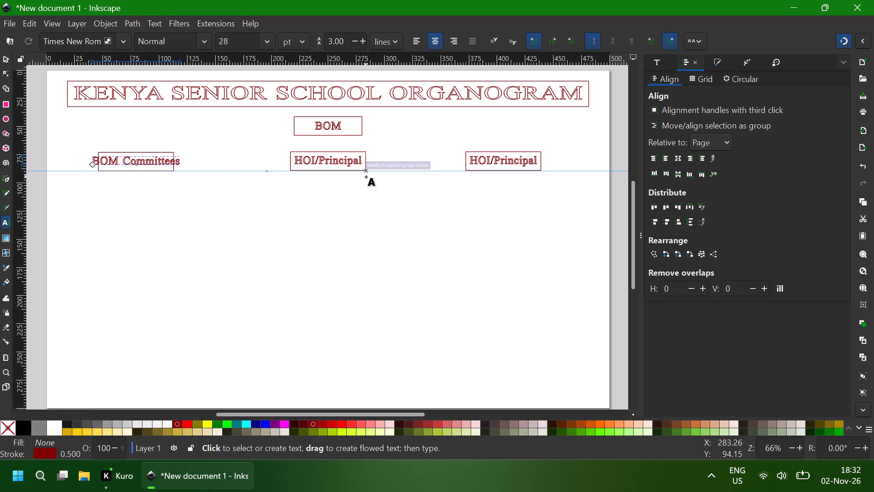
pyautogui.click(143, 162)
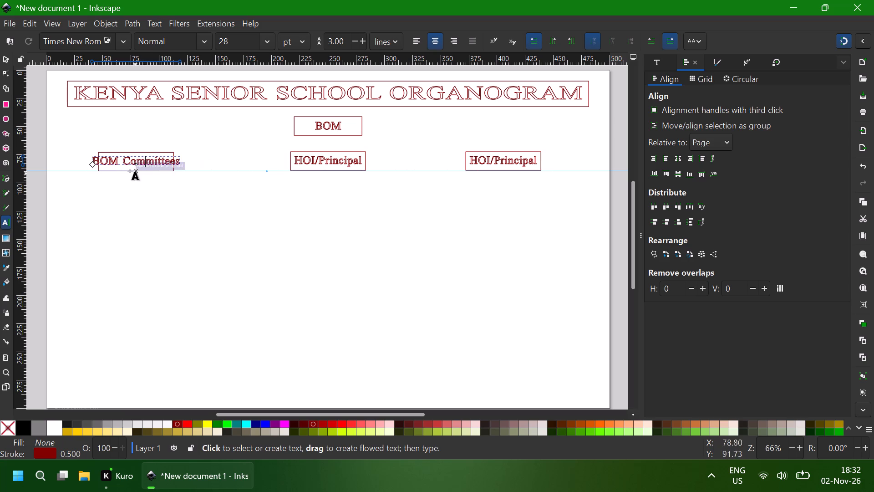
pyautogui.click(2, 63)
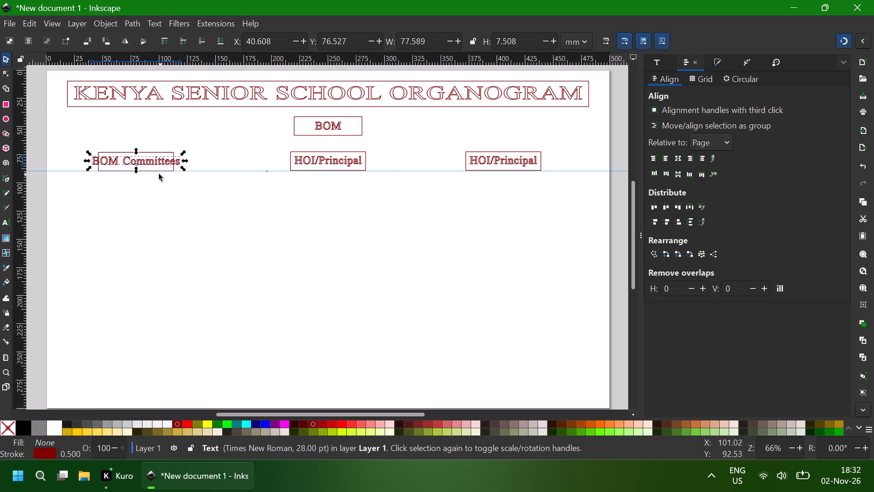
# Enlarge the rectangle around "BOM Committees" about its centre to about 86.2 mm wide and 17.6 mm high, enclosing the label.
pyautogui.click(159, 171)
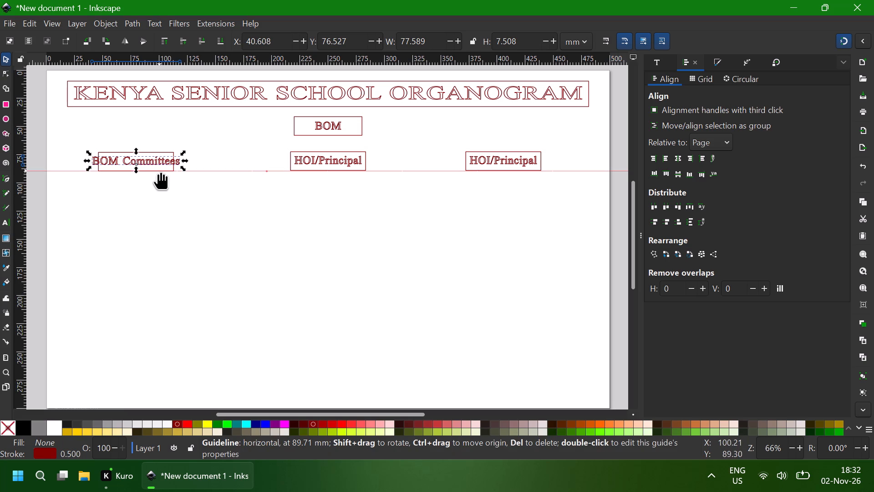
pyautogui.click(159, 168)
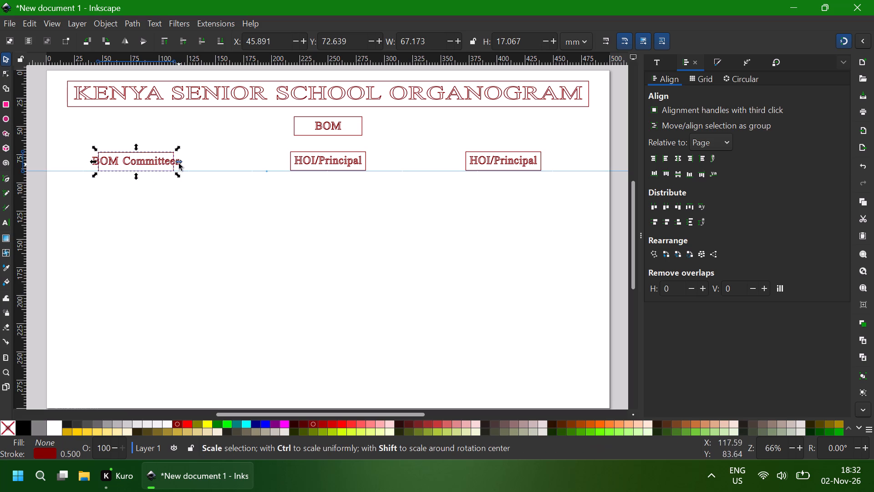
pyautogui.keyDown('ctrl'); pyautogui.moveTo(180, 164); pyautogui.dragTo(182, 164); pyautogui.keyUp('ctrl')
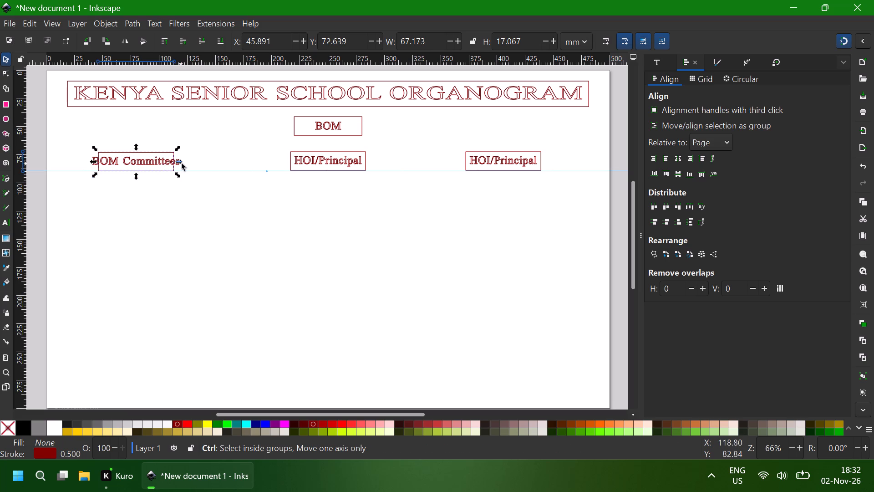
pyautogui.keyDown('ctrl'); pyautogui.moveTo(182, 164); pyautogui.dragTo(186, 164); pyautogui.keyUp('ctrl')
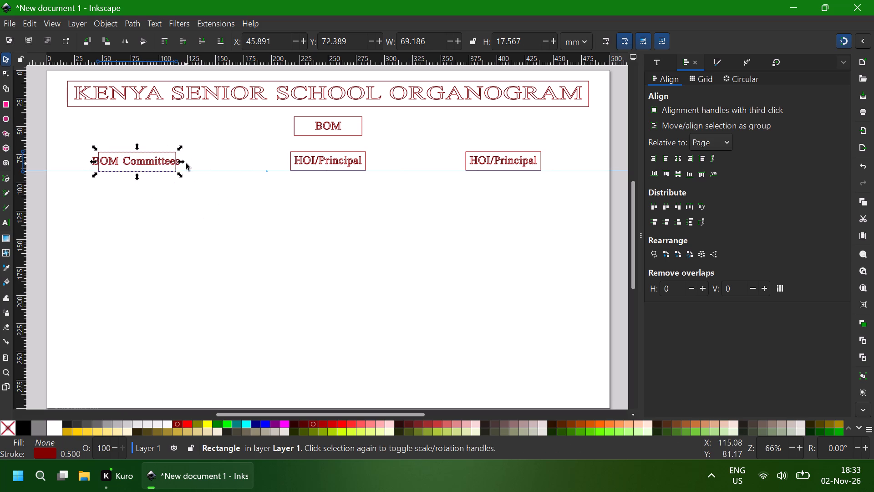
pyautogui.keyDown('ctrl'); pyautogui.moveTo(183, 162); pyautogui.dragTo(184, 162); pyautogui.keyUp('ctrl')
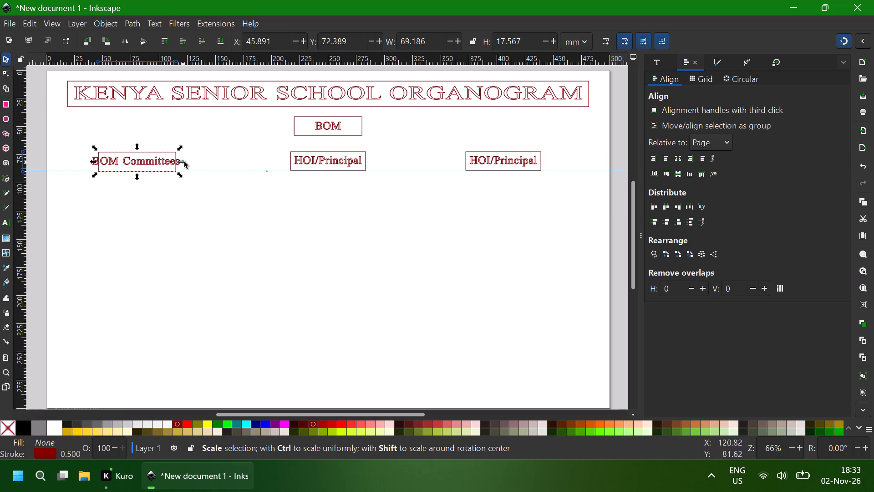
pyautogui.keyDown('ctrl'); pyautogui.moveTo(184, 162); pyautogui.dragTo(201, 160); pyautogui.keyUp('ctrl')
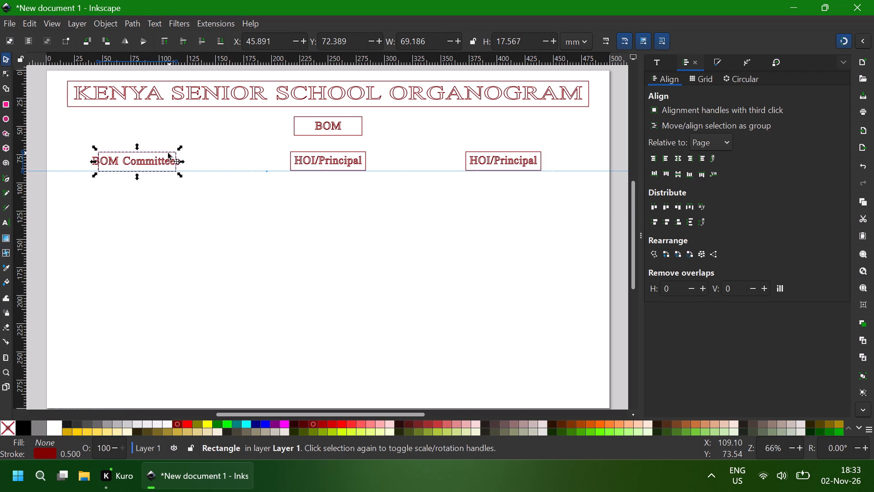
pyautogui.click(168, 153)
pyautogui.click(168, 153)
pyautogui.keyDown('shift'); pyautogui.click(183, 162); pyautogui.keyUp('shift')
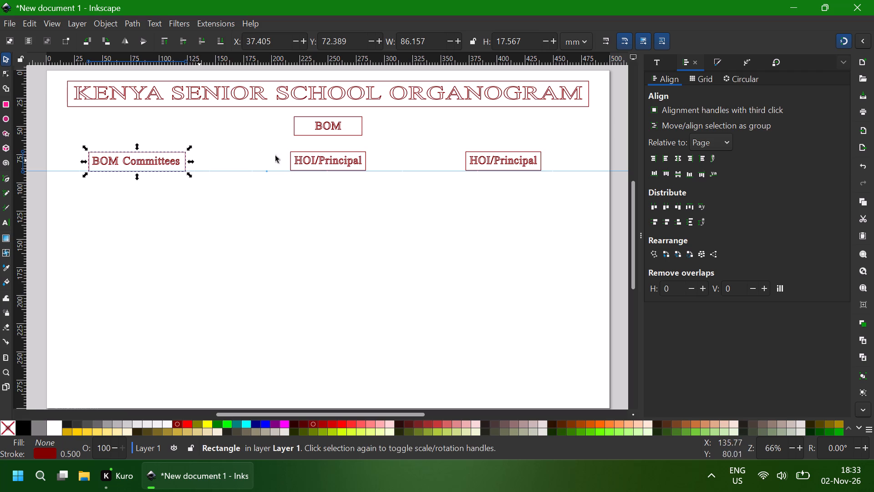
# Replace the rightmost "HOI/Principal" label with "Parents Association".
pyautogui.doubleClick(497, 162)
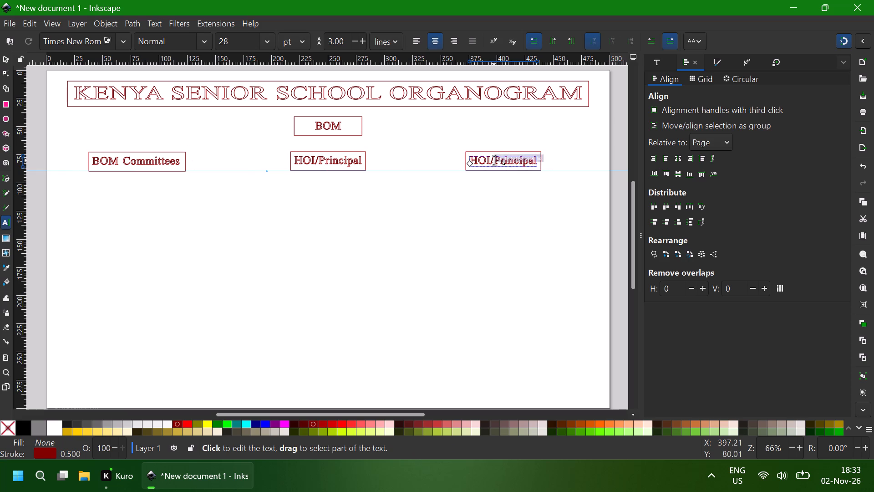
pyautogui.hotkey('ctrl', 'a')
pyautogui.write('Pare')
pyautogui.write('nts')
pyautogui.press('space')
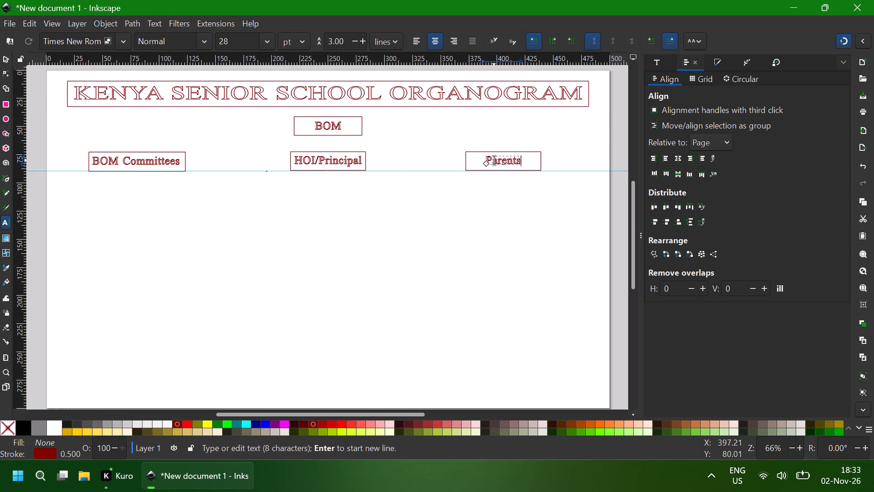
pyautogui.hotkey('shift', 'a')
pyautogui.write('ssociation')
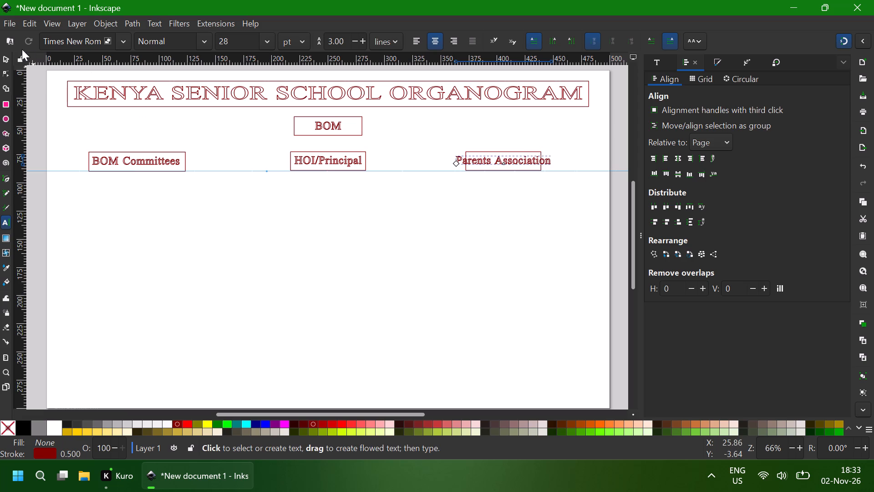
pyautogui.click(6, 56)
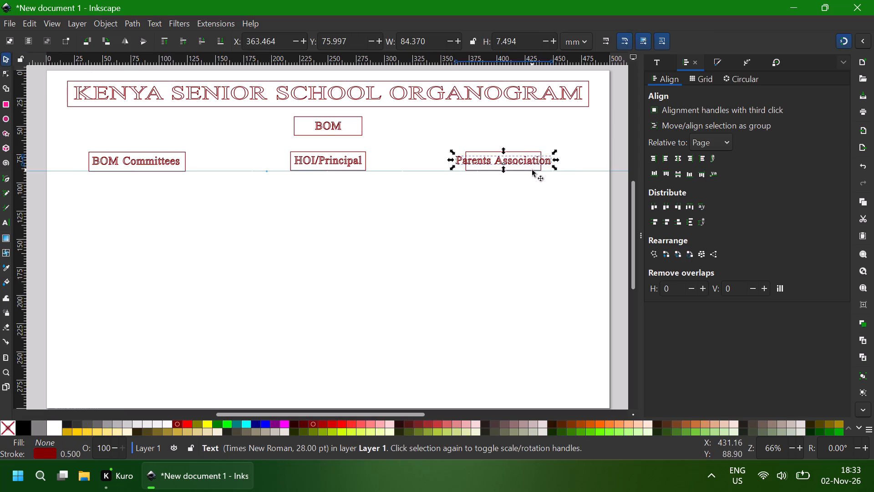
# Widen the rectangle around "Parents Association" about its centre to about 89.2 mm, enclosing the label.
pyautogui.click(532, 170)
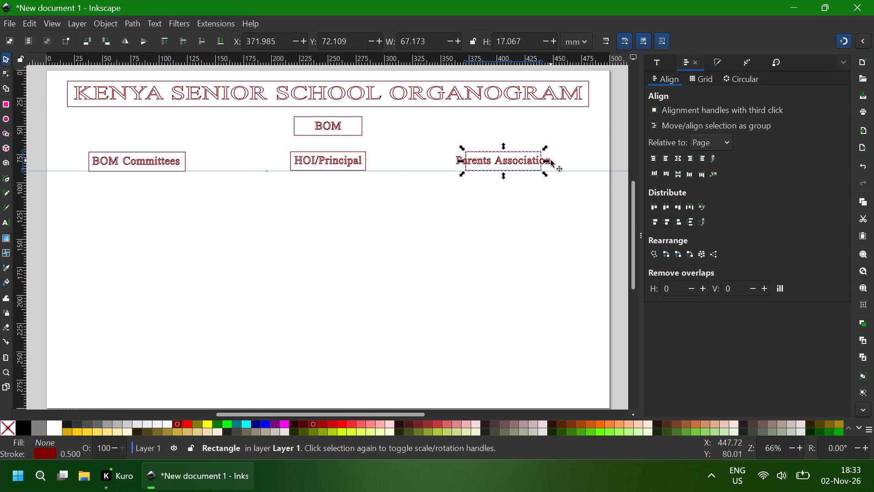
pyautogui.keyDown('shift'); pyautogui.moveTo(547, 160); pyautogui.dragTo(559, 160); pyautogui.keyUp('shift')
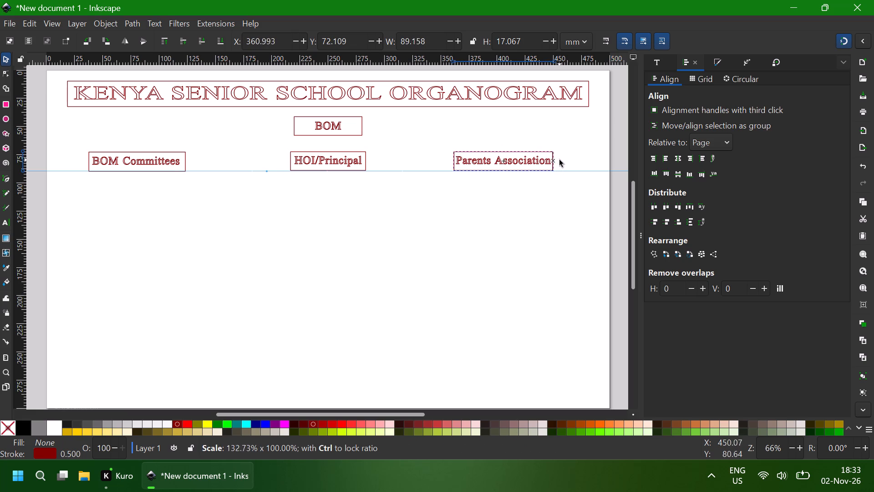
# Fine-tune the width of the rectangle around "Parents Association" about its centre to about 93.8 mm, leaving a margin around the label.
pyautogui.keyDown('shift'); pyautogui.moveTo(559, 160); pyautogui.dragTo(564, 159); pyautogui.keyUp('shift')
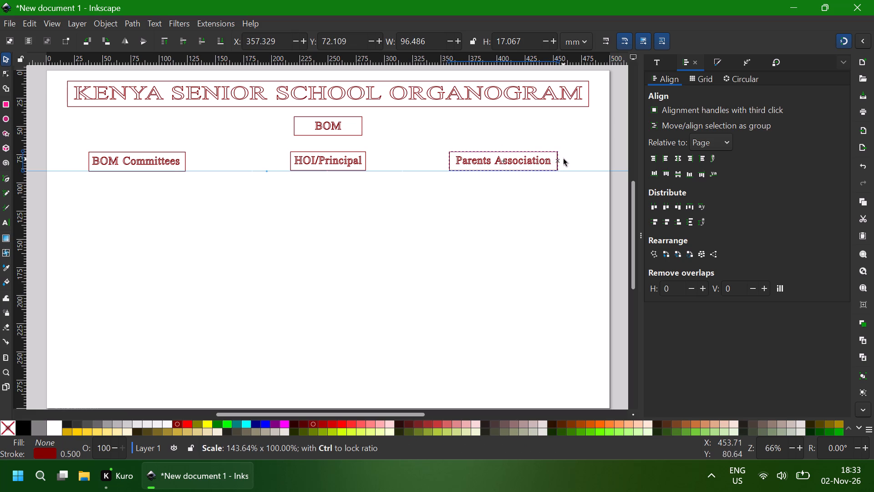
pyautogui.keyDown('shift'); pyautogui.moveTo(564, 159); pyautogui.dragTo(563, 159); pyautogui.keyUp('shift')
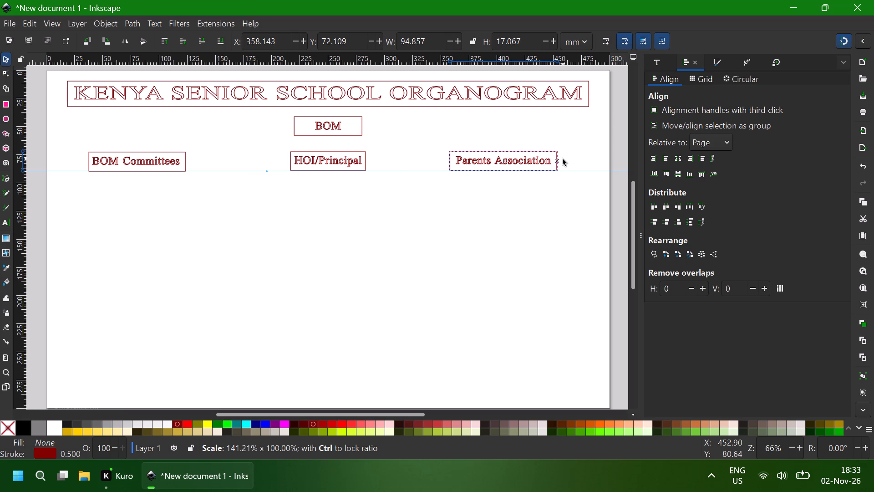
pyautogui.keyDown('shift'); pyautogui.moveTo(563, 159); pyautogui.dragTo(560, 159); pyautogui.keyUp('shift')
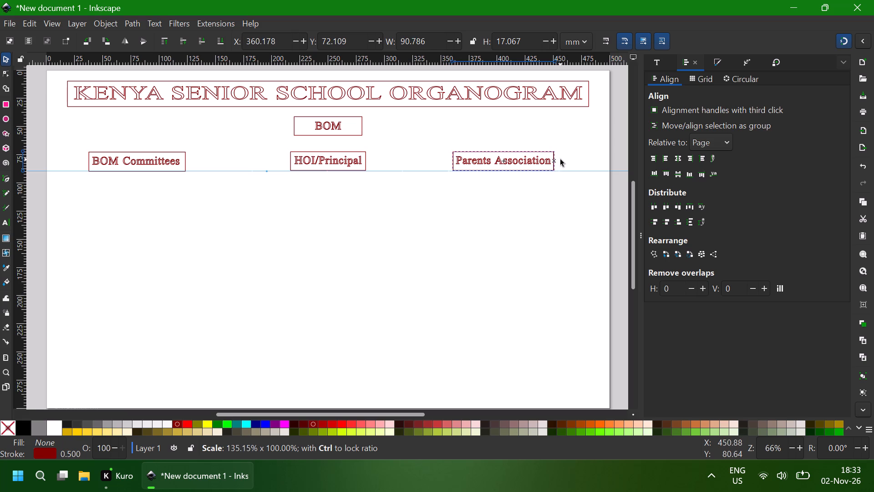
pyautogui.keyDown('shift'); pyautogui.moveTo(560, 159); pyautogui.dragTo(562, 159); pyautogui.keyUp('shift')
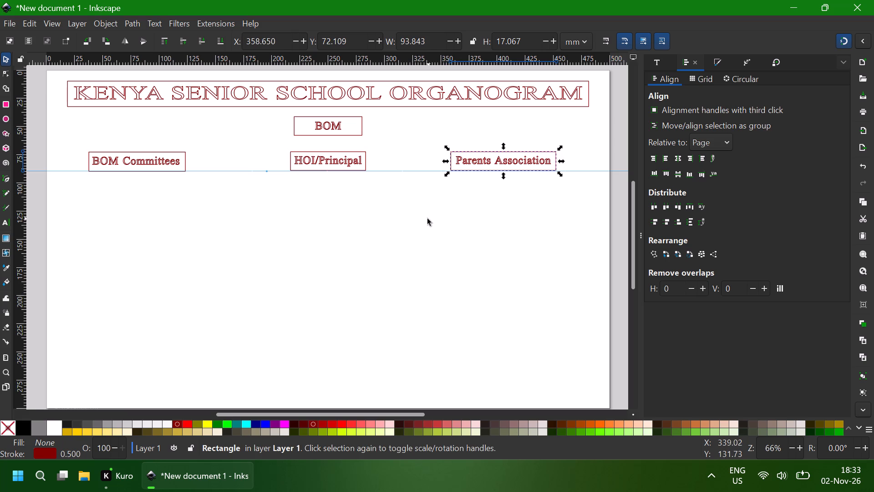
pyautogui.click(427, 219)
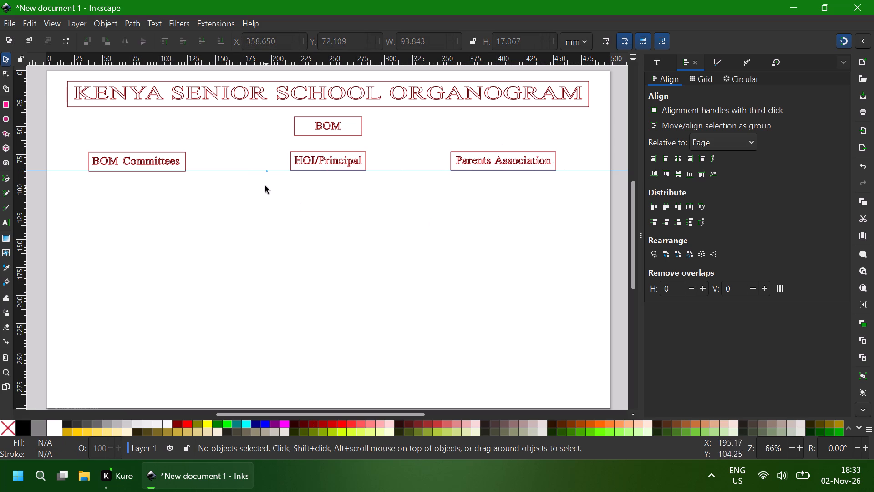
# Delete the horizontal guide running along the bottom edges of the second-row boxes.
pyautogui.click(246, 169)
pyautogui.press('BackSpace')
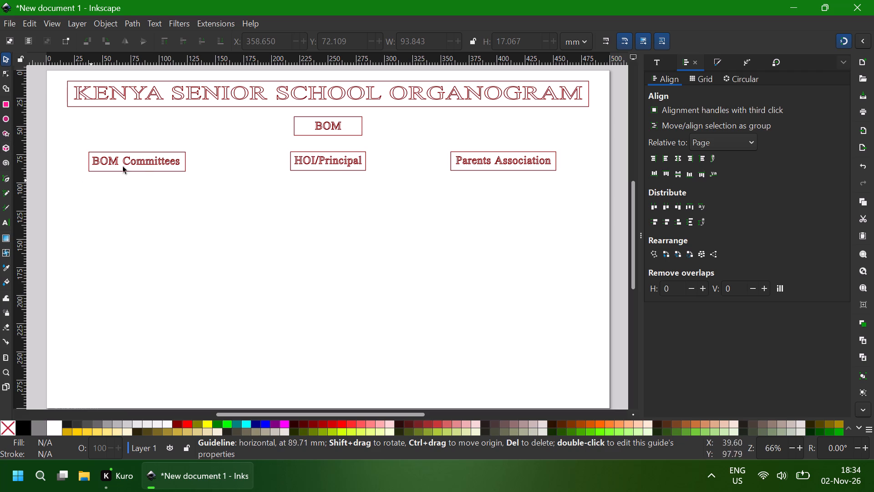
pyautogui.click(128, 192)
# Draw a straight vertical line about 14.5 mm long from the HOI/Principal box's top edge to the BOM box, centred horizontally on the page.
pyautogui.click(5, 179)
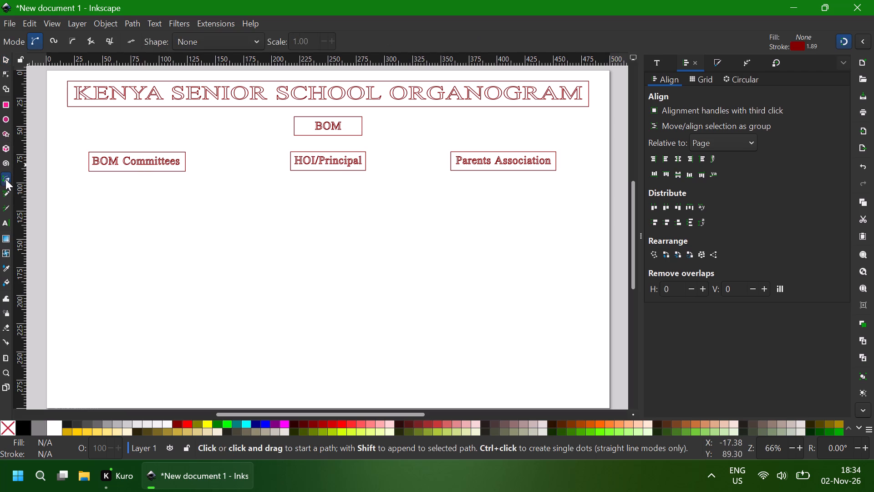
pyautogui.click(329, 152)
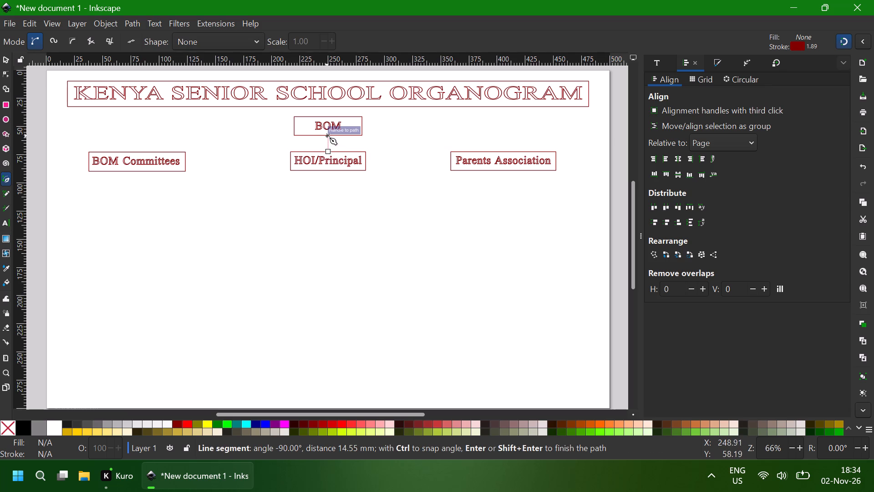
pyautogui.keyDown('ctrl'); pyautogui.click(327, 135); pyautogui.keyUp('ctrl')
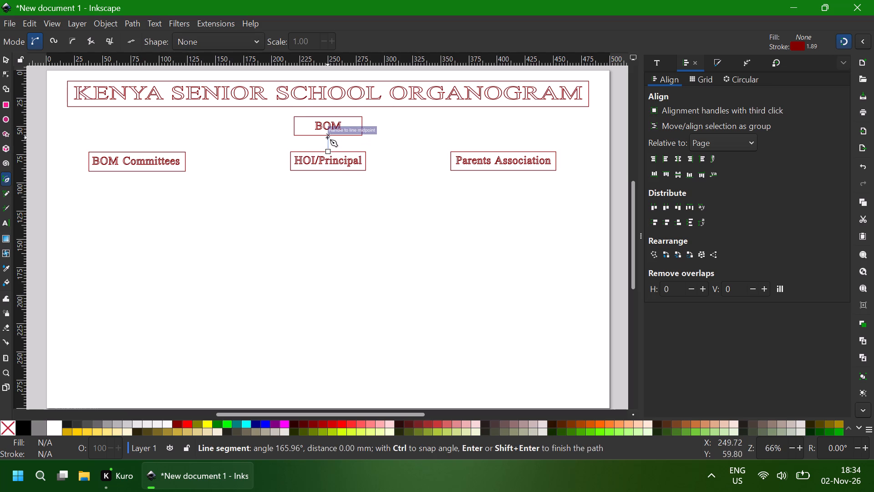
pyautogui.press('Return')
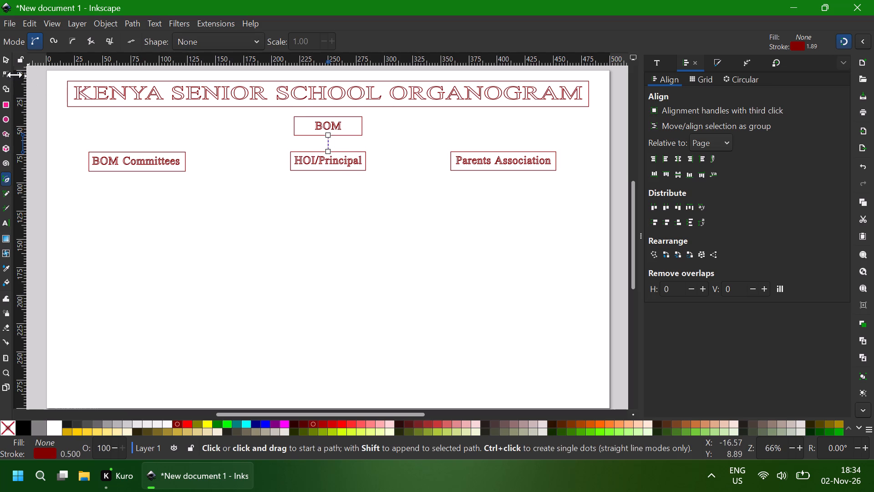
pyautogui.click(5, 59)
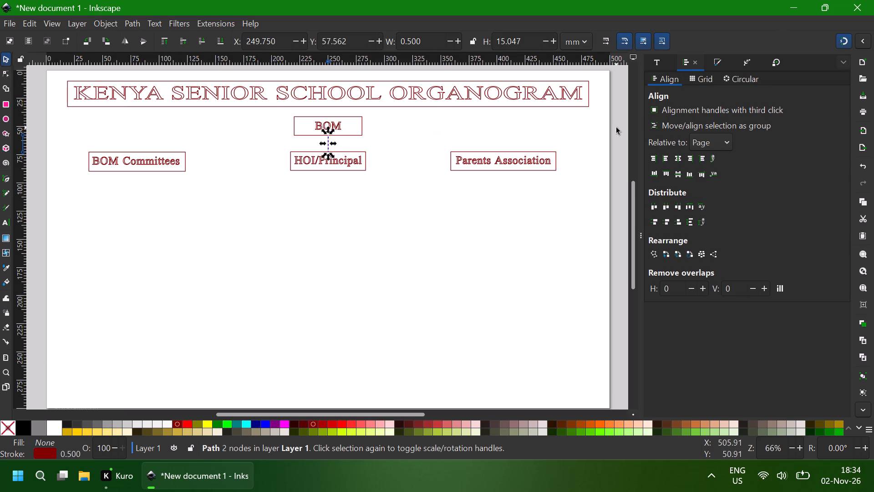
pyautogui.click(678, 159)
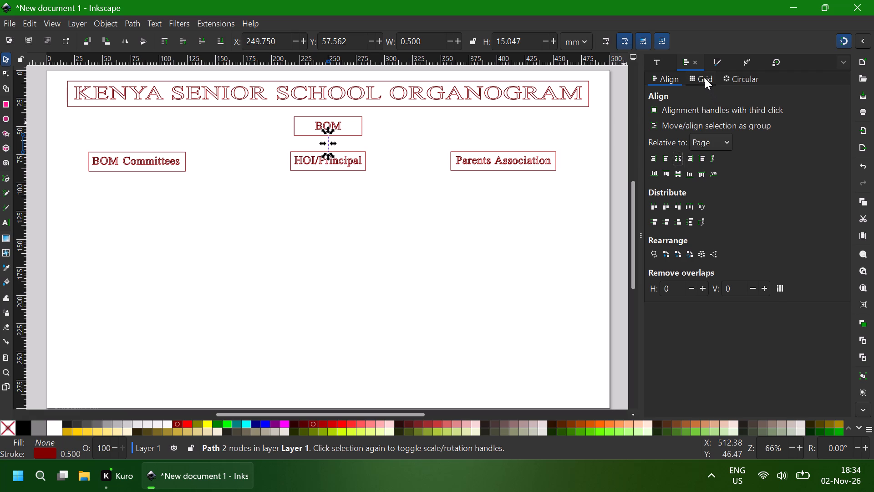
# Set the stroke width of the line between BOM and HOI/Principal to 0.700 mm.
pyautogui.click(705, 78)
pyautogui.click(738, 72)
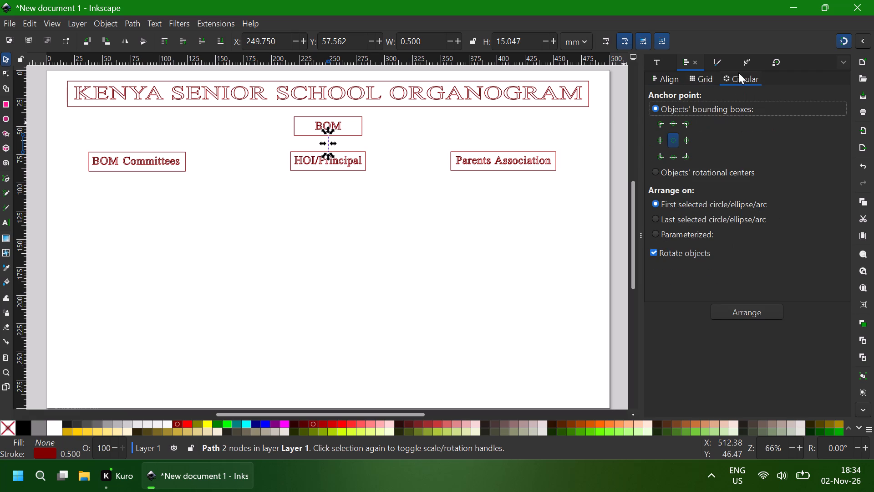
pyautogui.click(712, 62)
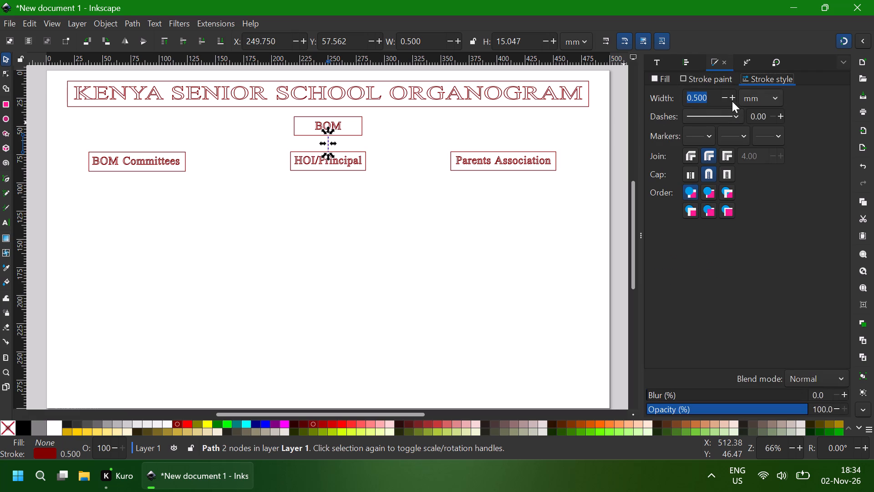
pyautogui.doubleClick(729, 97)
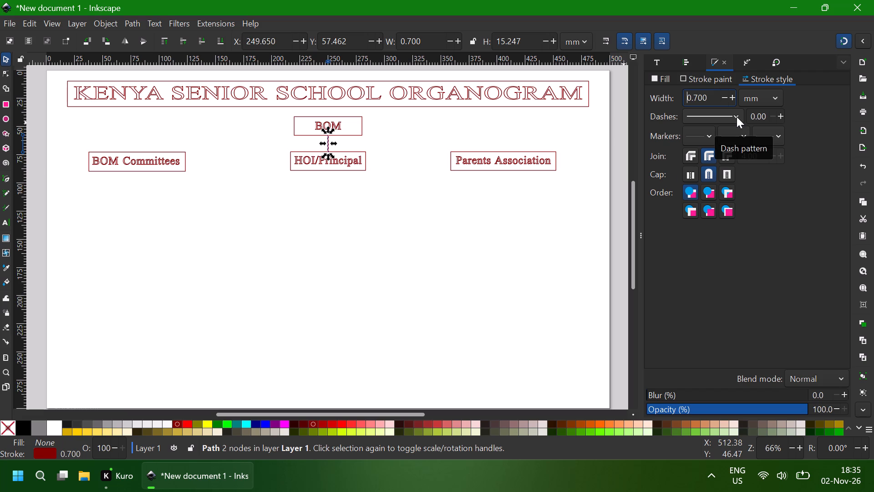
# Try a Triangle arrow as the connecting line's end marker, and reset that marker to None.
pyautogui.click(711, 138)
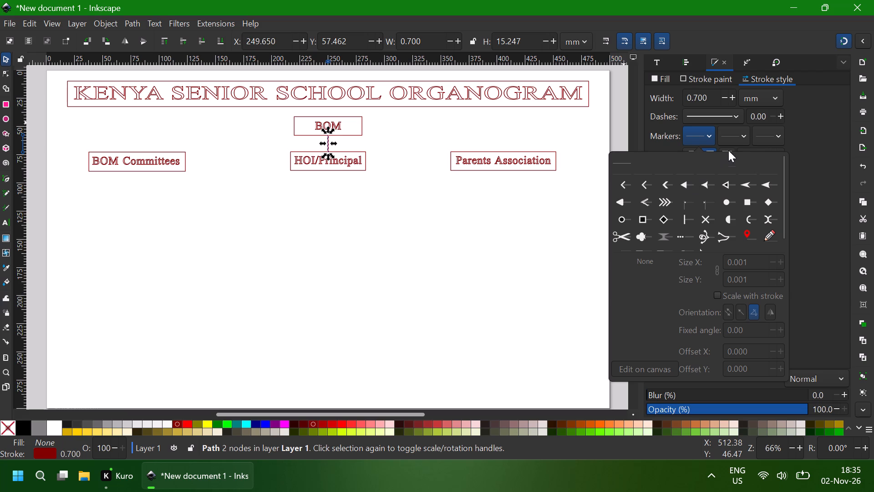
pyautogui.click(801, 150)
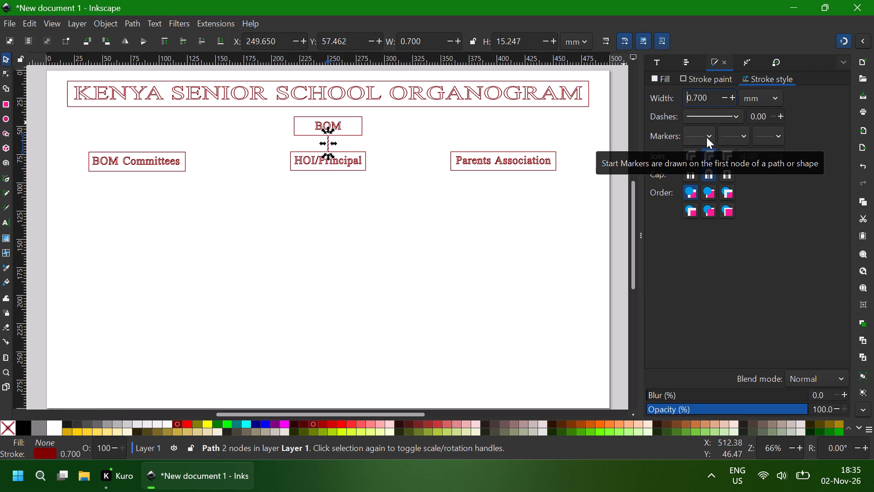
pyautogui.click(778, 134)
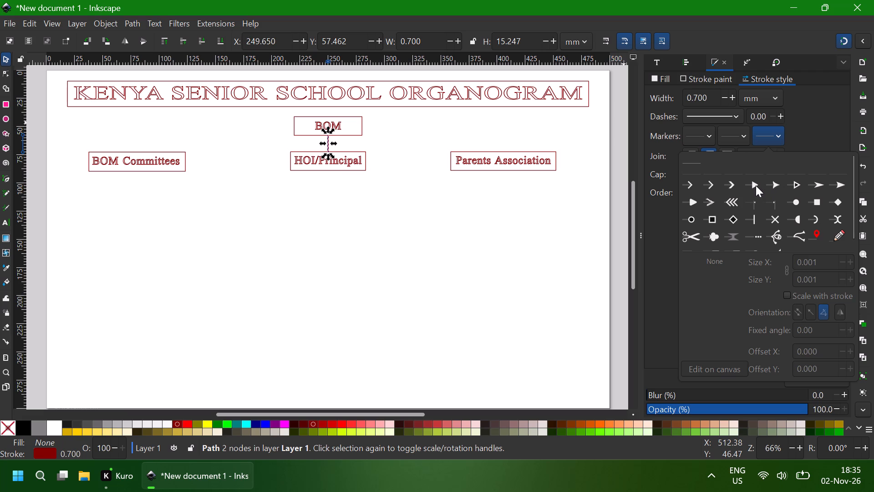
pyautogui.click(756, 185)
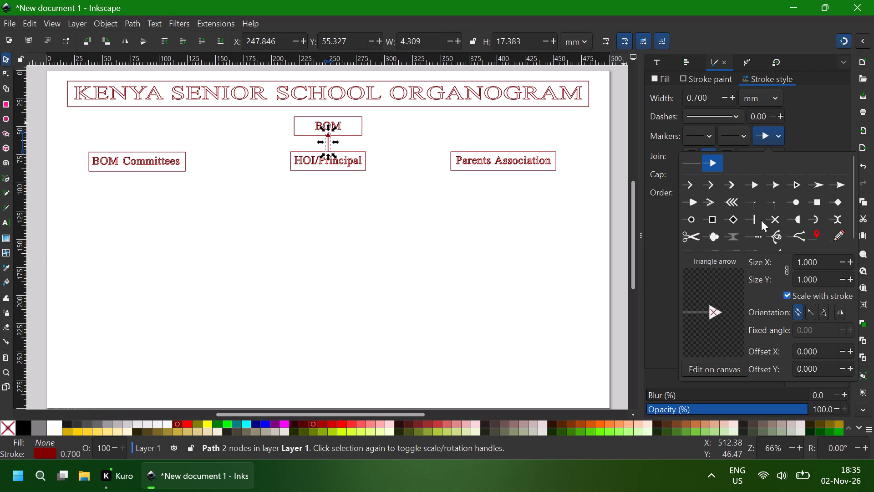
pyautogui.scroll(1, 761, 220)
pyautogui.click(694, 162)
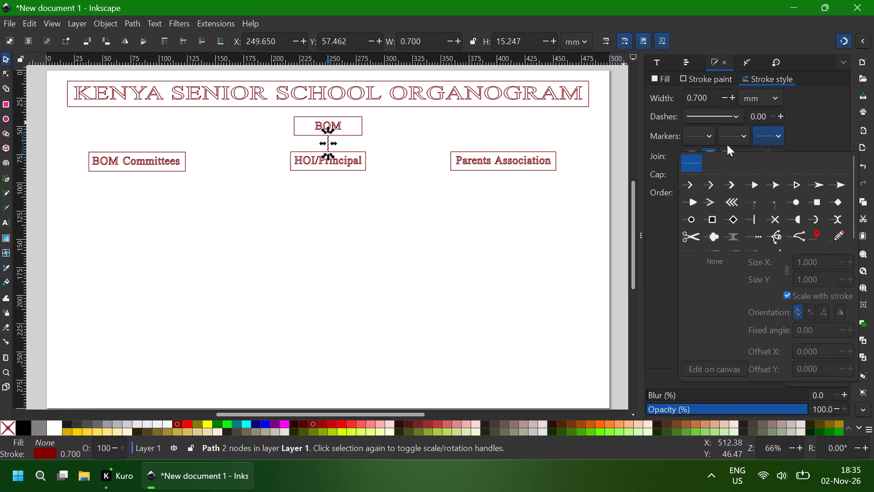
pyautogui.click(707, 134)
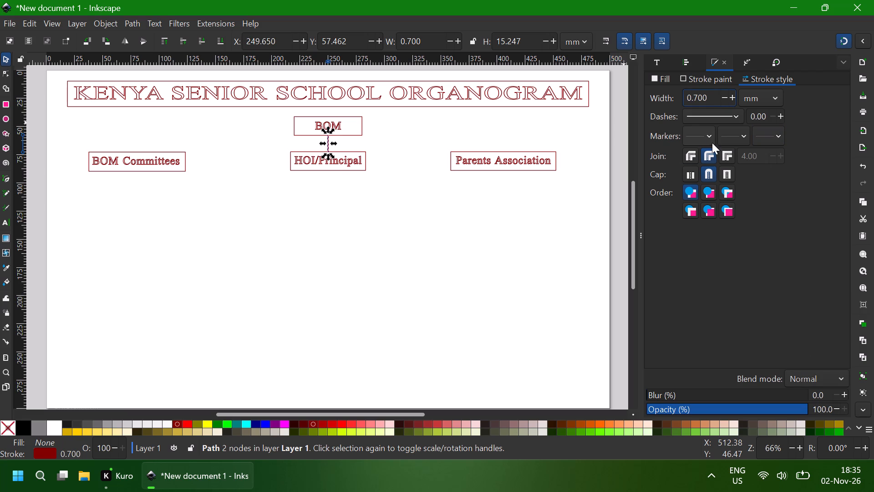
# Apply the Triangle arrow start marker to the connecting line so it points down at HOI/Principal, and deselect it.
pyautogui.click(709, 138)
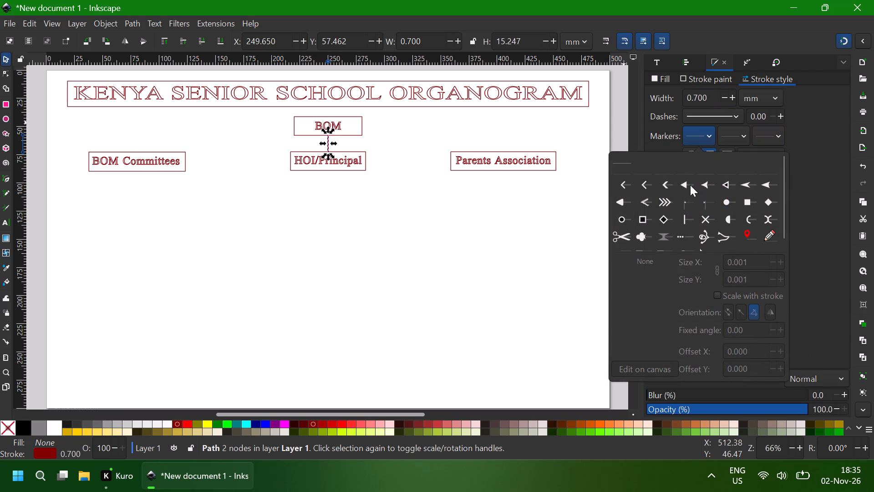
pyautogui.click(684, 185)
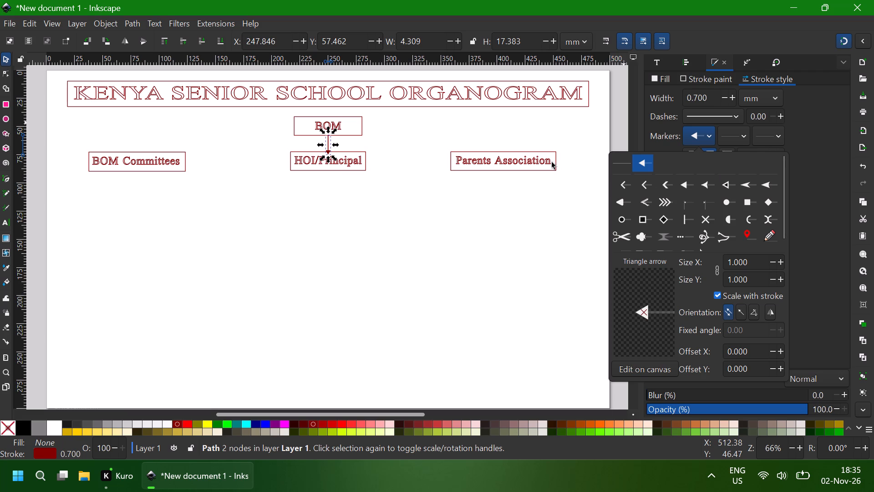
pyautogui.click(376, 187)
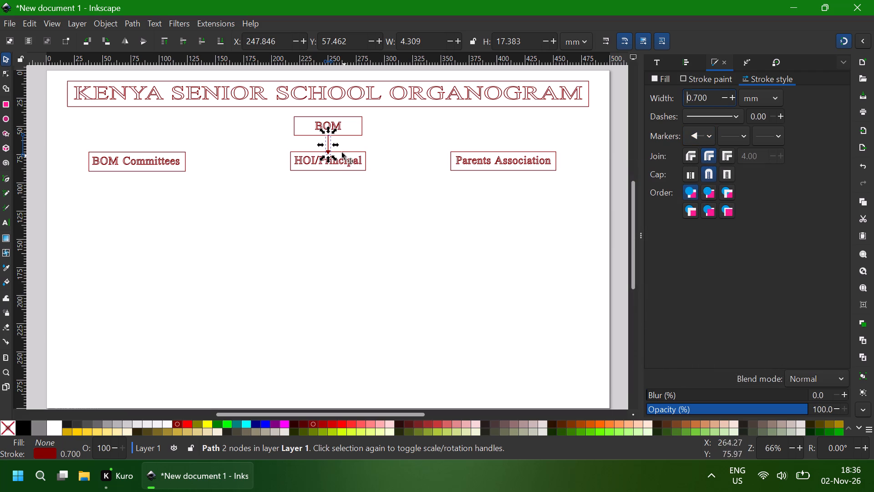
pyautogui.click(366, 136)
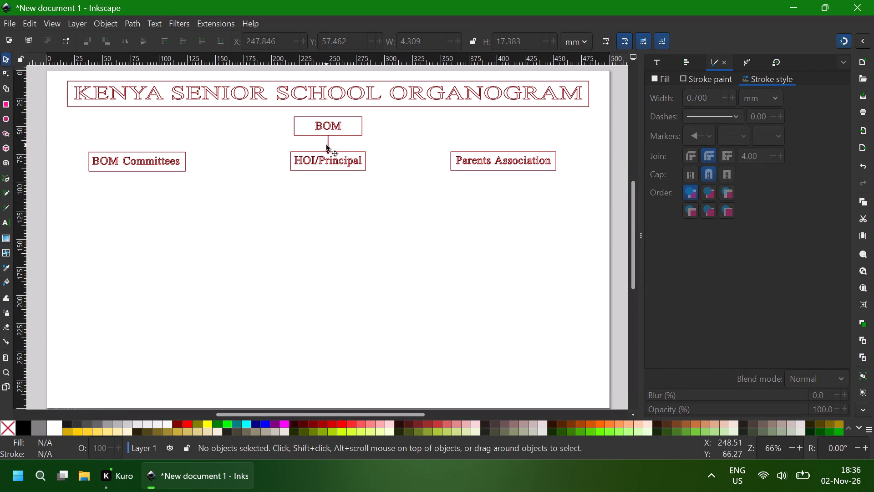
# Shorten the arrow from its lower end to about 15.1 mm high, with its tip on the HOI/Principal box's top edge.
pyautogui.click(329, 148)
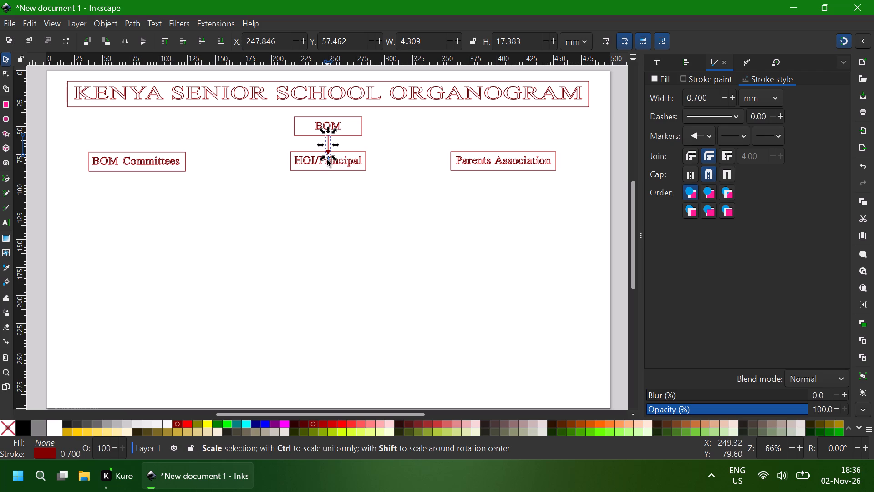
pyautogui.moveTo(328, 161); pyautogui.dragTo(328, 160)
pyautogui.moveTo(328, 160); pyautogui.dragTo(328, 157)
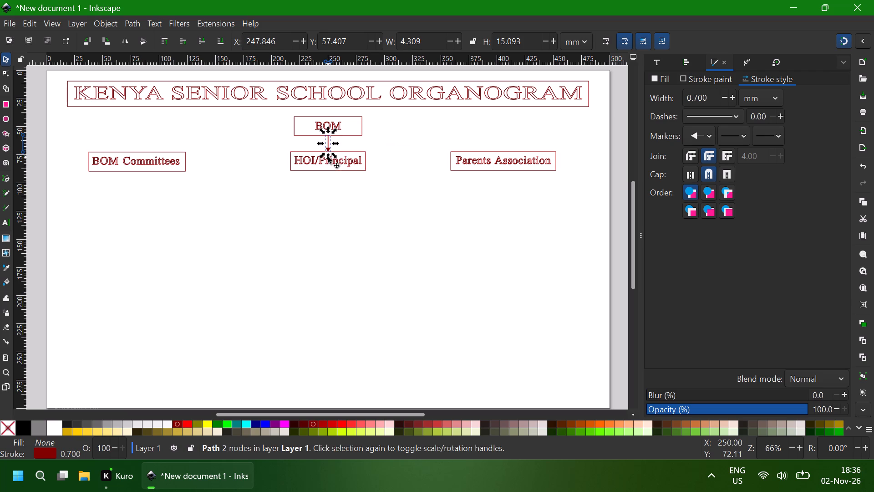
pyautogui.click(388, 176)
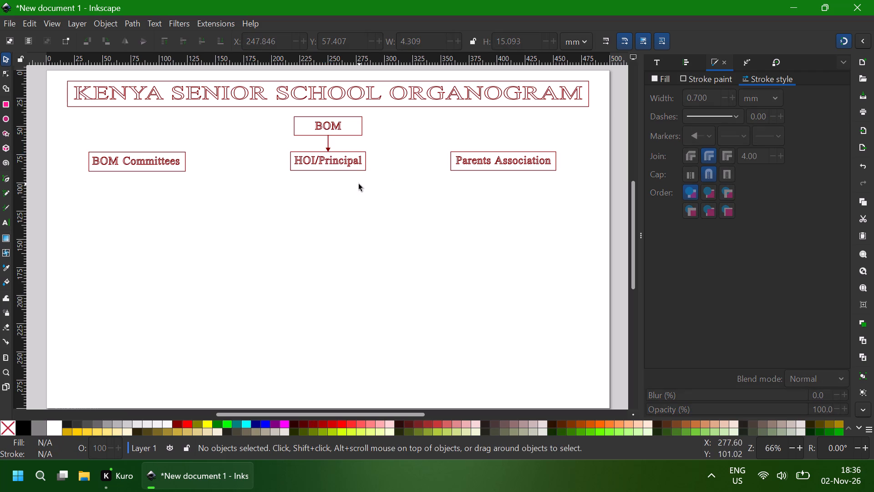
# Shorten the arrow between BOM and HOI/Principal from its upper end to about 14.5 mm high, meeting the BOM box's bottom edge.
pyautogui.keyDown('ctrl'); pyautogui.scroll(6, 359, 184); pyautogui.keyUp('ctrl')
pyautogui.scroll(2, 359, 184)
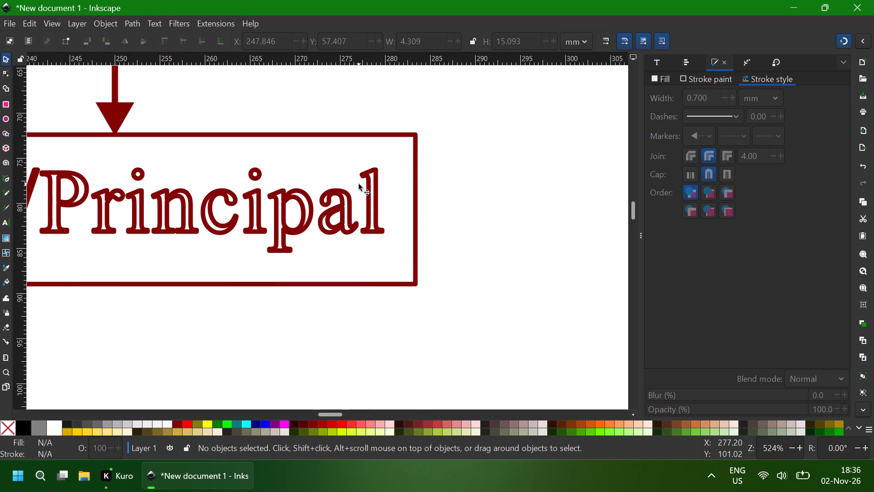
pyautogui.scroll(1, 359, 184)
pyautogui.hscroll(2, 359, 184)
pyautogui.keyDown('ctrl'); pyautogui.scroll(-2, 359, 184); pyautogui.keyUp('ctrl')
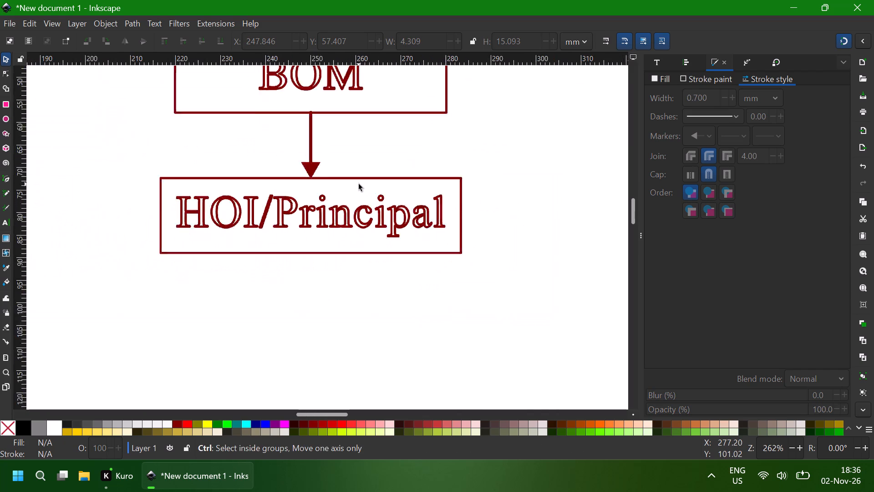
pyautogui.keyDown('ctrl'); pyautogui.scroll(-1, 359, 184); pyautogui.keyUp('ctrl')
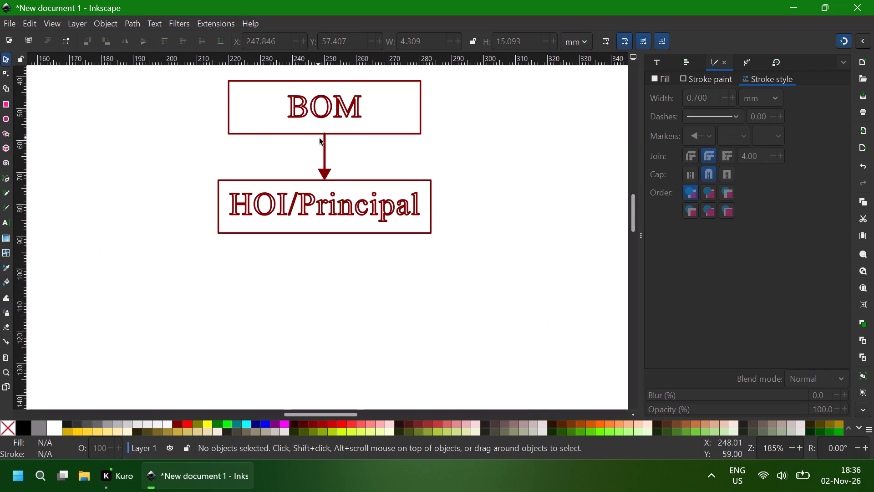
pyautogui.click(329, 155)
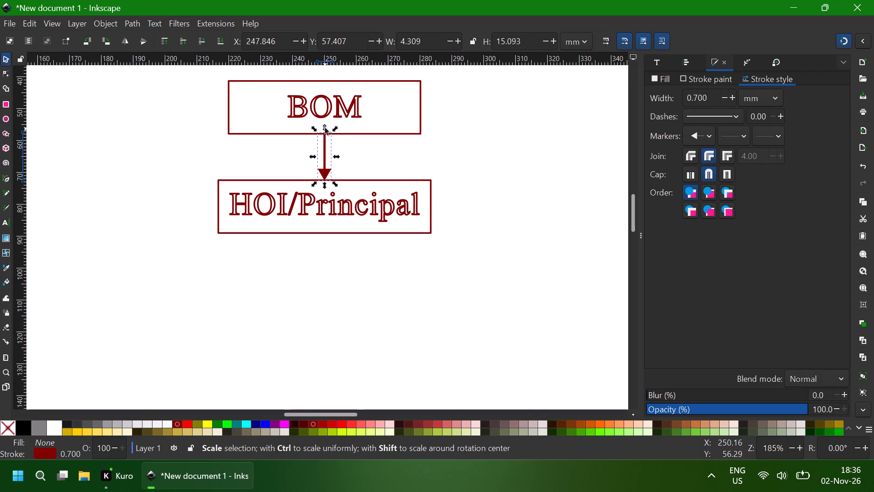
pyautogui.click(325, 126)
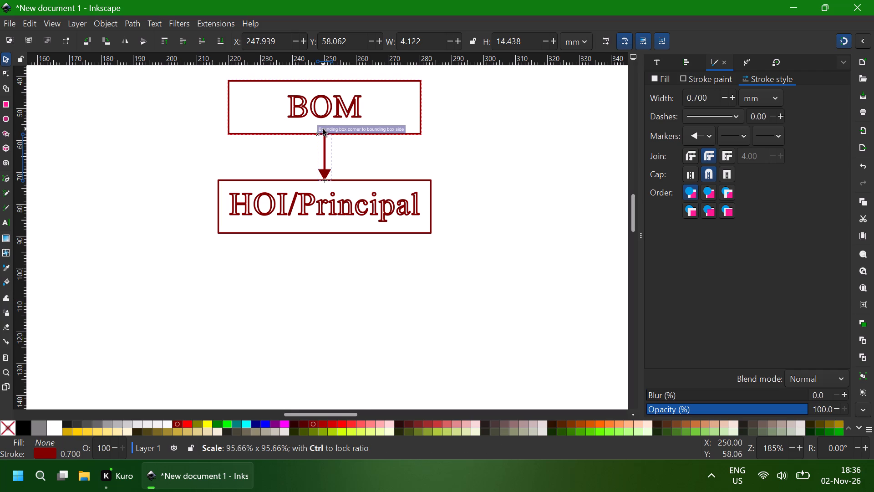
pyautogui.click(371, 154)
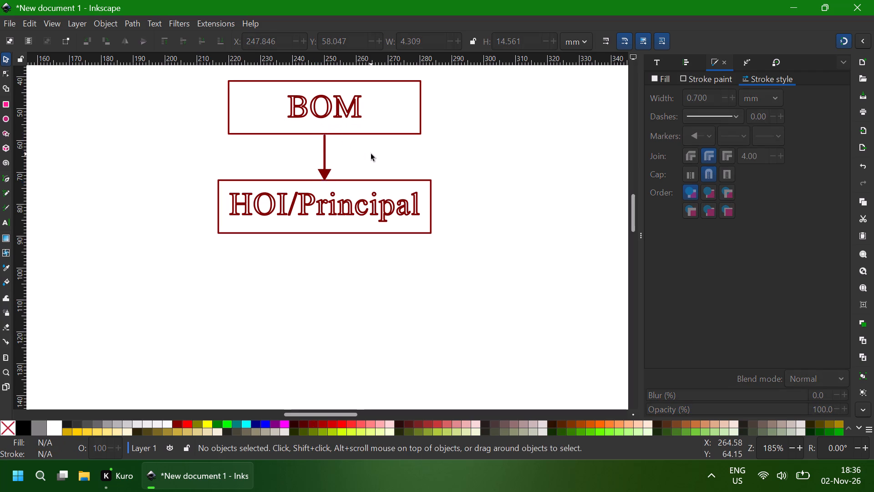
pyautogui.click(323, 155)
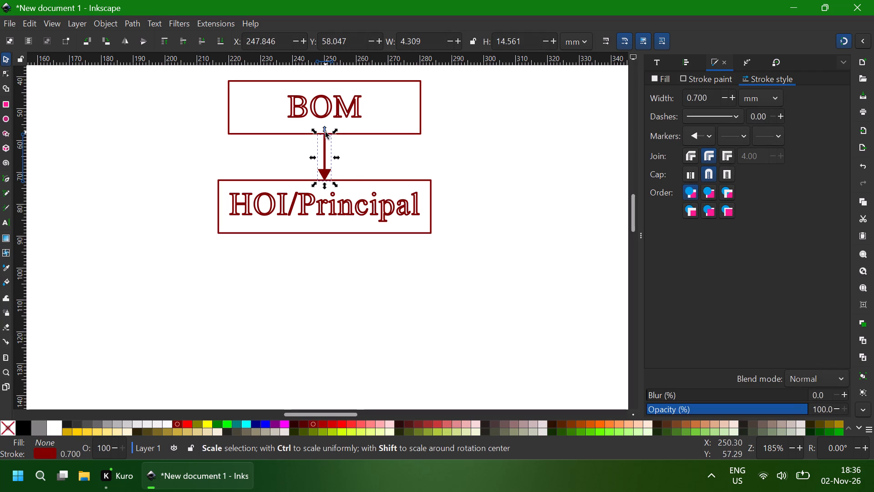
pyautogui.keyDown('shift'); pyautogui.click(324, 132); pyautogui.keyUp('shift')
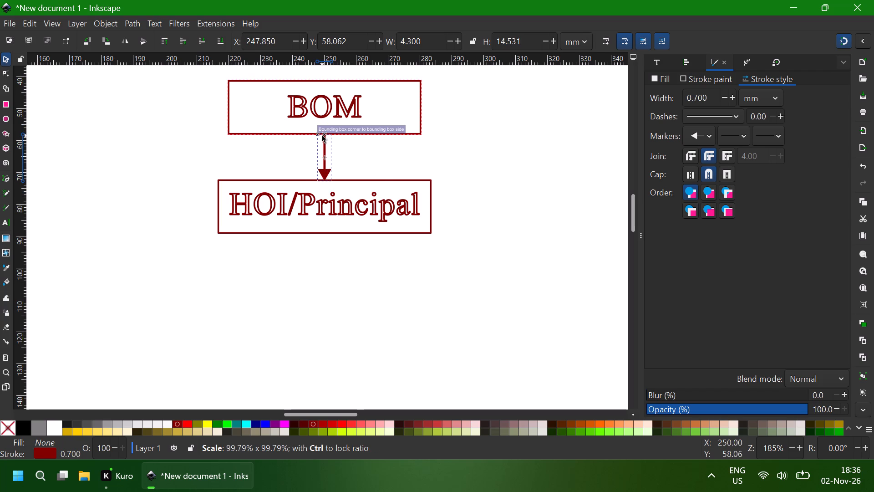
pyautogui.click(364, 154)
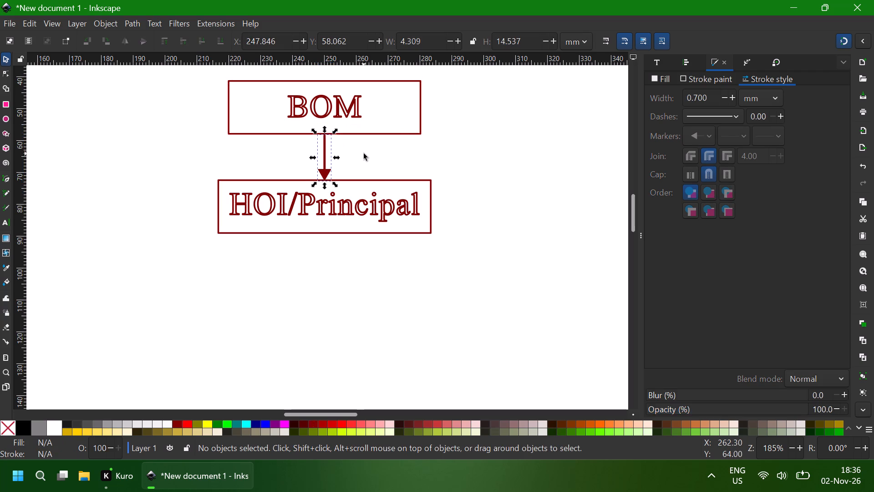
# Nudge the arrow between BOM and HOI/Principal up by about 0.5 mm, to Y 57.533 mm, and deselect it.
pyautogui.click(326, 173)
pyautogui.press('Up')
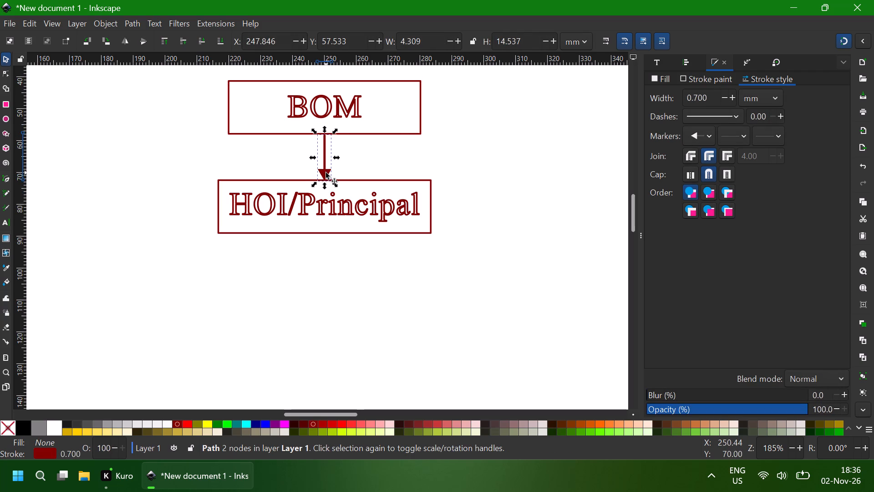
pyautogui.click(352, 169)
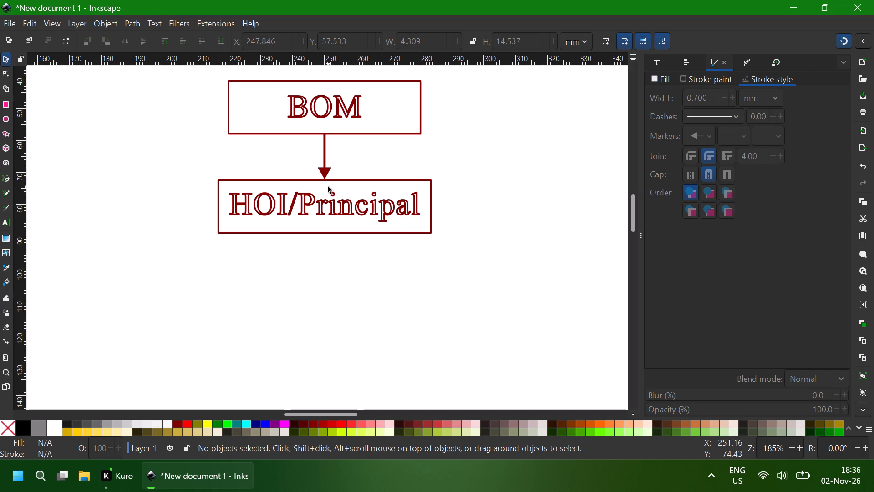
# Activate the Pen tool for drawing a connecting line in the organogram.
pyautogui.keyDown('ctrl'); pyautogui.scroll(5, 328, 187); pyautogui.keyUp('ctrl')
pyautogui.keyDown('ctrl'); pyautogui.scroll(-1, 328, 187); pyautogui.keyUp('ctrl')
pyautogui.hscroll(-1, 328, 187)
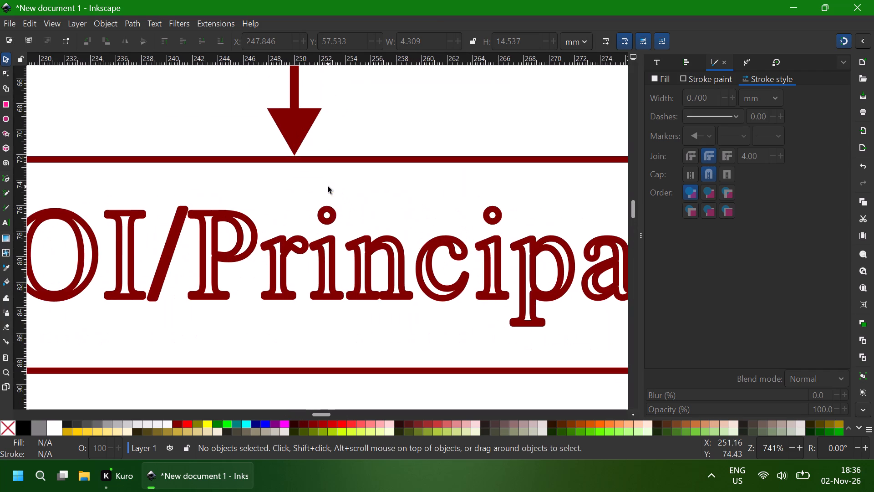
pyautogui.keyDown('ctrl'); pyautogui.scroll(-7, 328, 187); pyautogui.keyUp('ctrl')
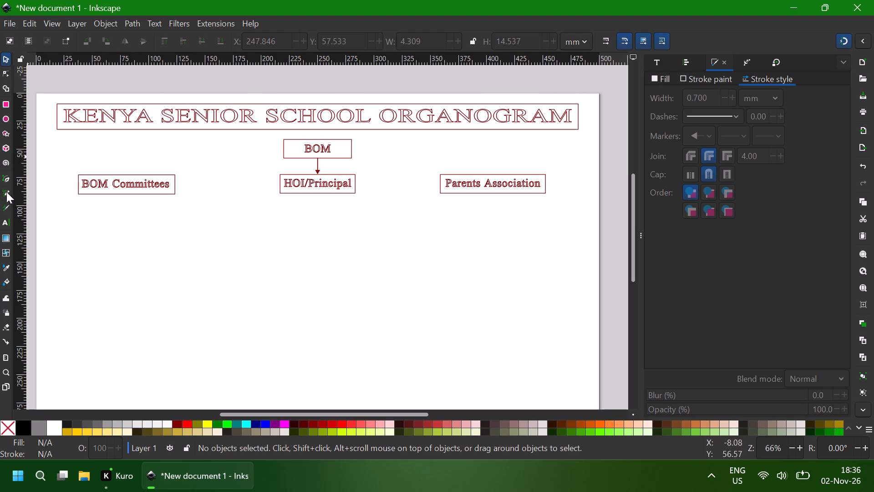
pyautogui.click(5, 180)
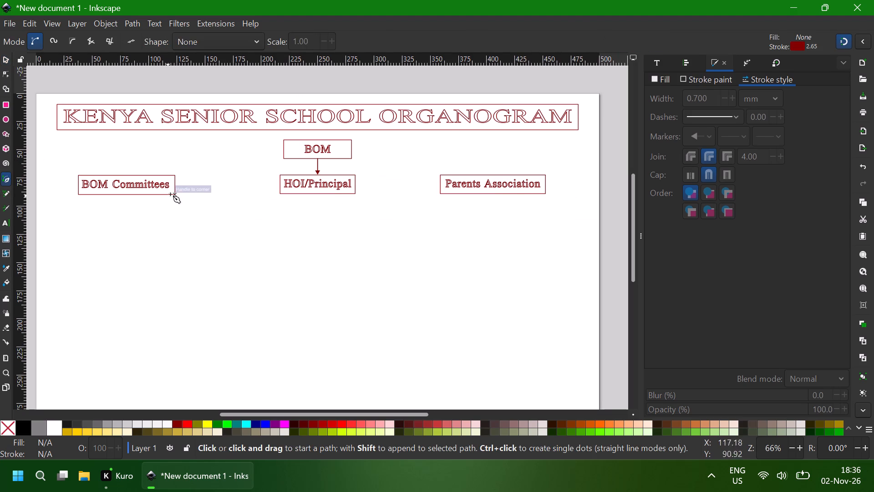
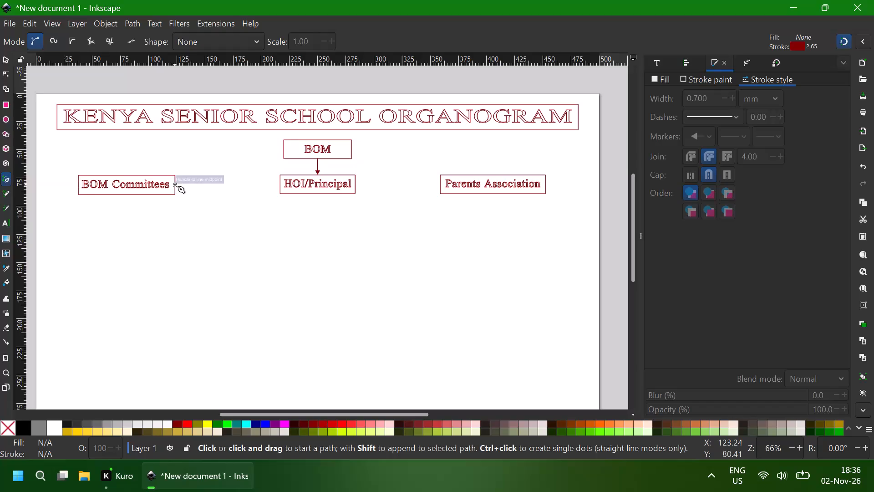
# Draw a horizontal line about 93.35 mm long from the BOM Committees box's edge to the HOI/Principal box's facing edge.
pyautogui.keyDown('ctrl'); pyautogui.click(175, 184); pyautogui.keyUp('ctrl')
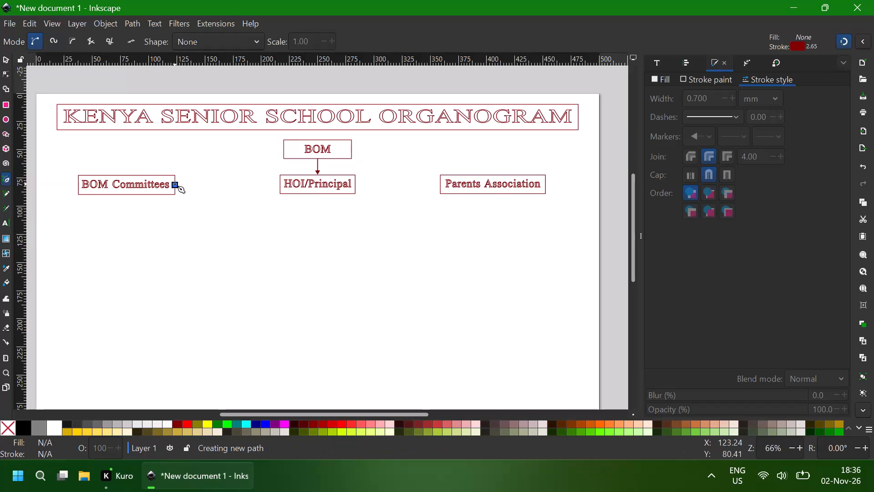
pyautogui.keyDown('ctrl'); pyautogui.click(280, 185); pyautogui.keyUp('ctrl')
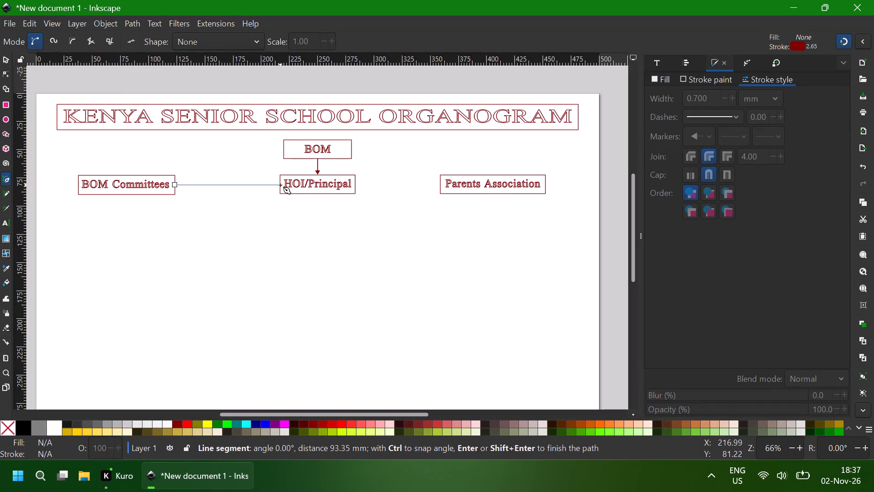
pyautogui.press('Return')
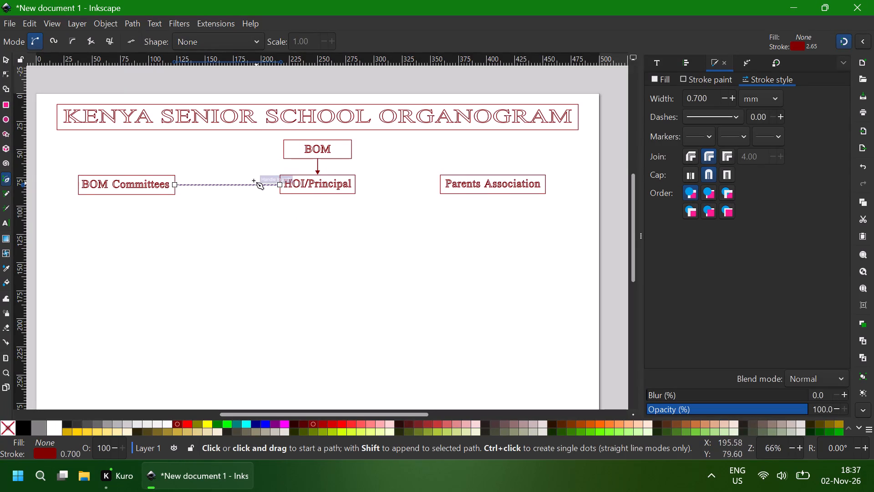
pyautogui.click(7, 56)
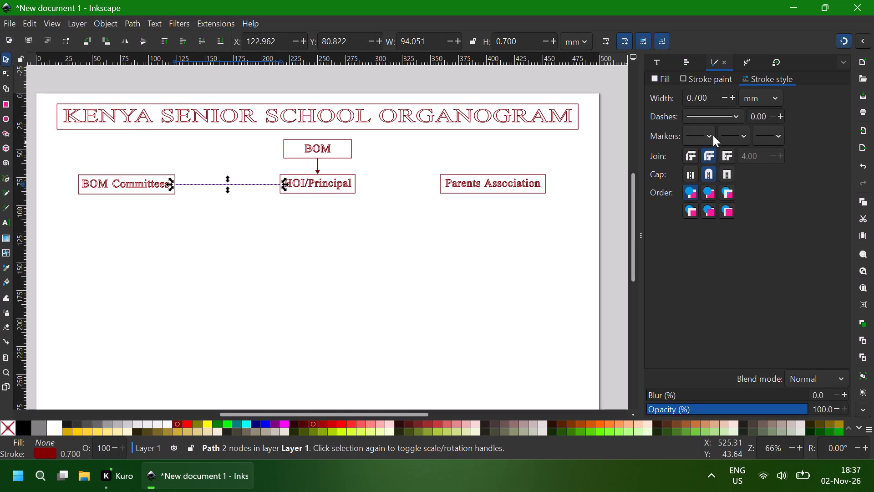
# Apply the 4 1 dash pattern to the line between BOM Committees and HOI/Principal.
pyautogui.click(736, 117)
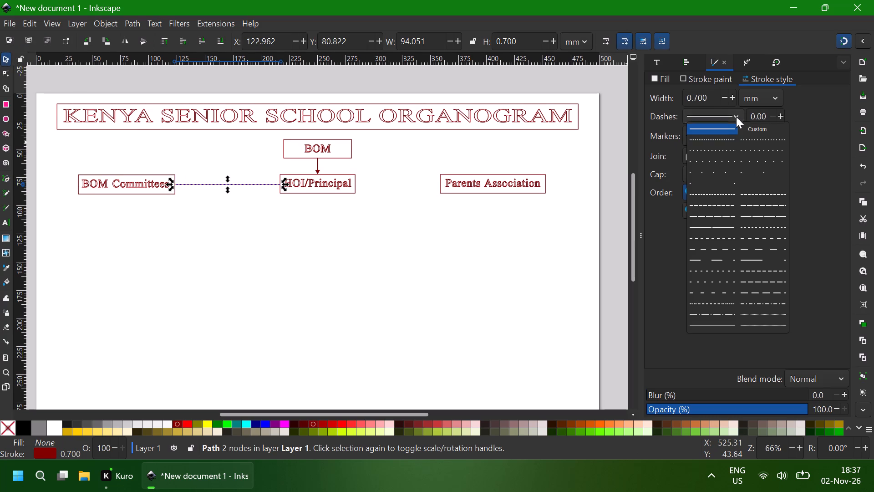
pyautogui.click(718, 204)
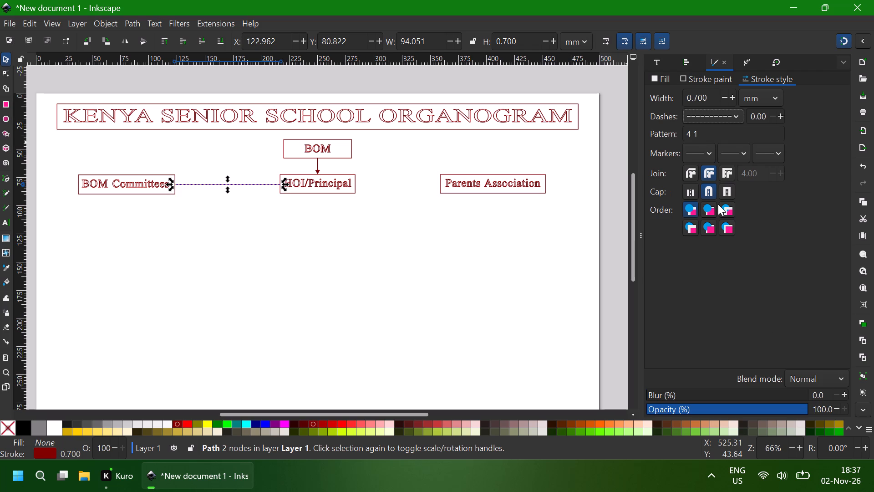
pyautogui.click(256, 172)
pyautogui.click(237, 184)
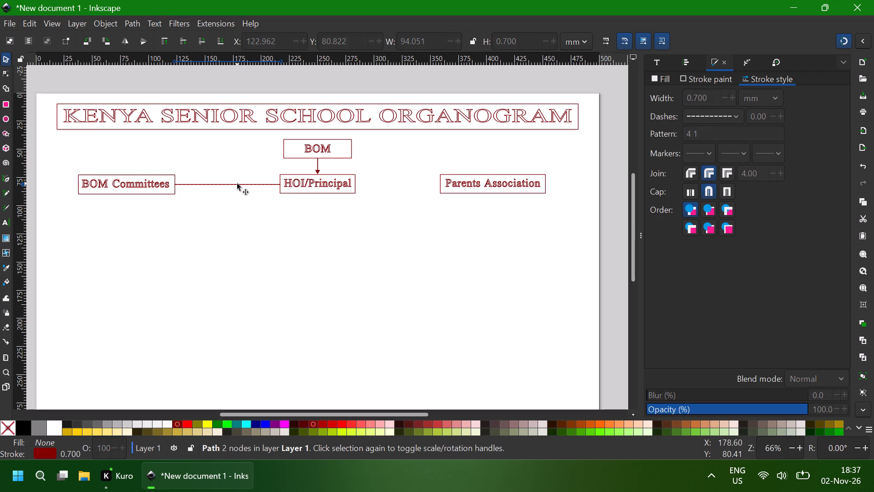
# Set the dash pattern of the line between BOM Committees and HOI/Principal to 6 6 and deselect it.
pyautogui.click(737, 115)
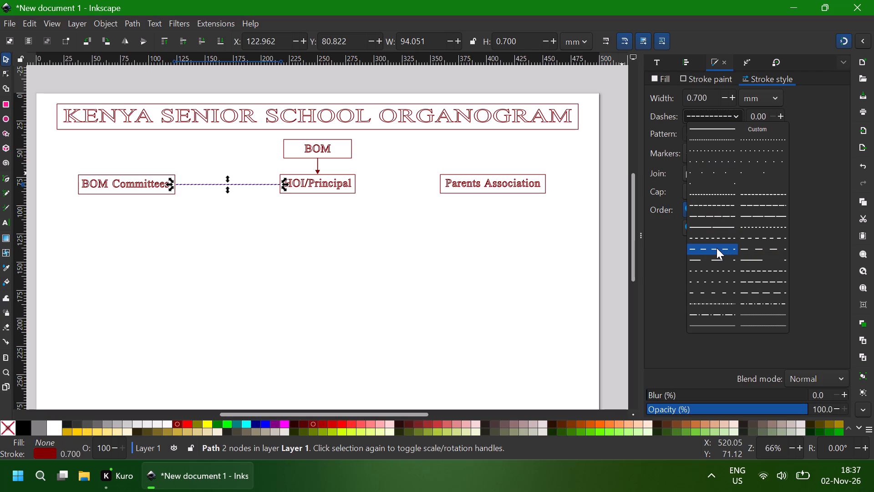
pyautogui.click(716, 248)
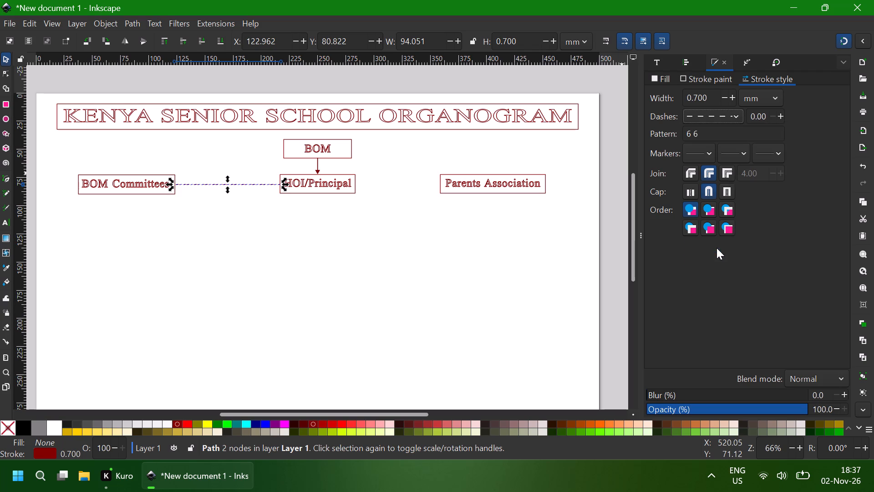
pyautogui.click(381, 236)
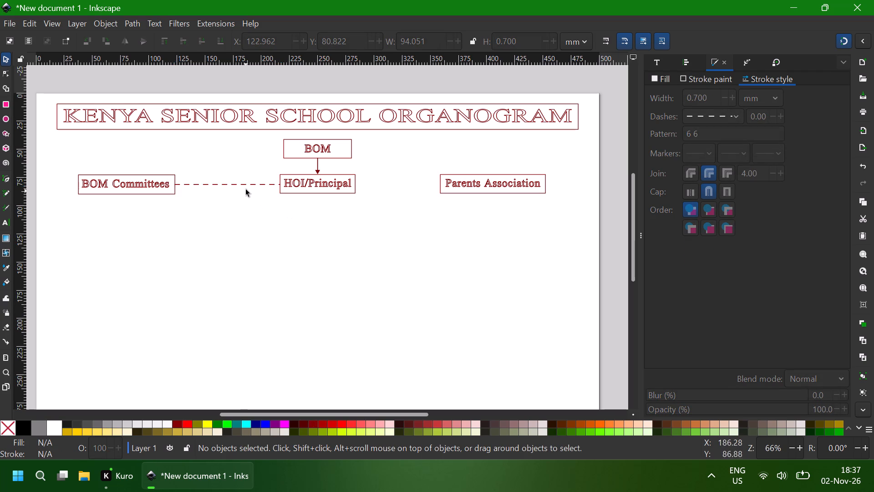
# Add Triangle arrow markers to both the start and end of the dashed line between BOM Committees and HOI/Principal.
pyautogui.click(245, 186)
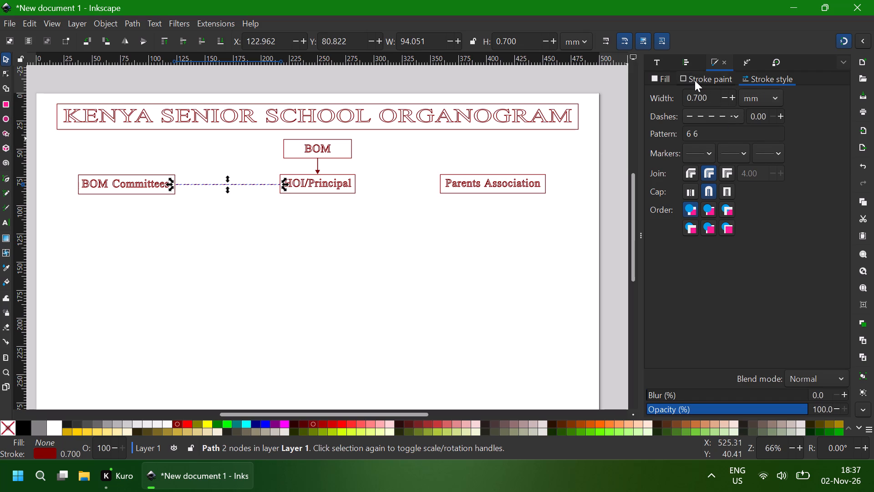
pyautogui.click(711, 156)
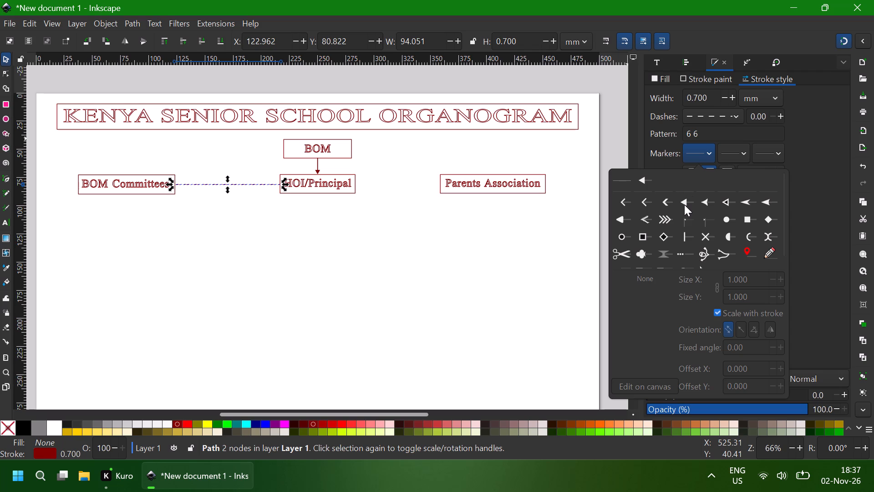
pyautogui.click(684, 205)
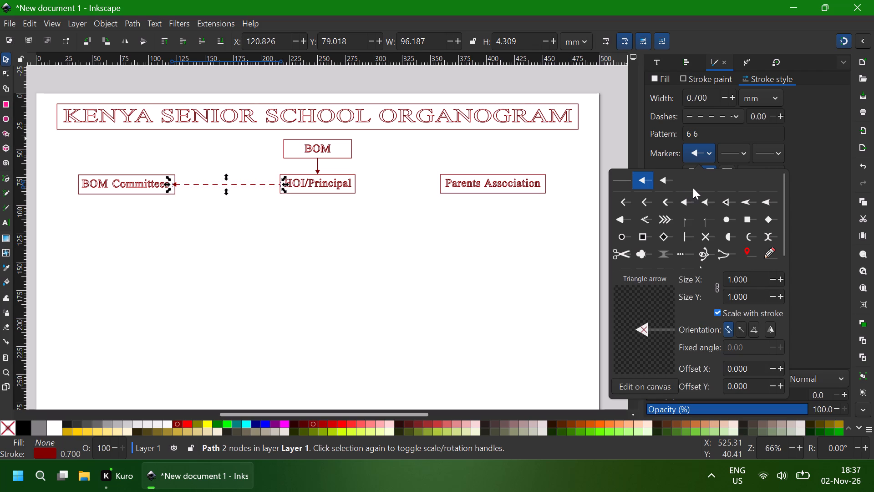
pyautogui.click(778, 151)
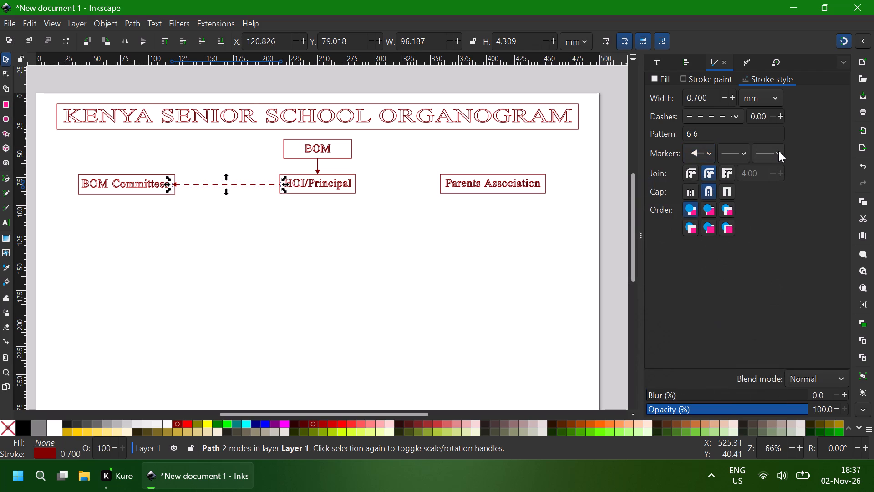
pyautogui.click(778, 151)
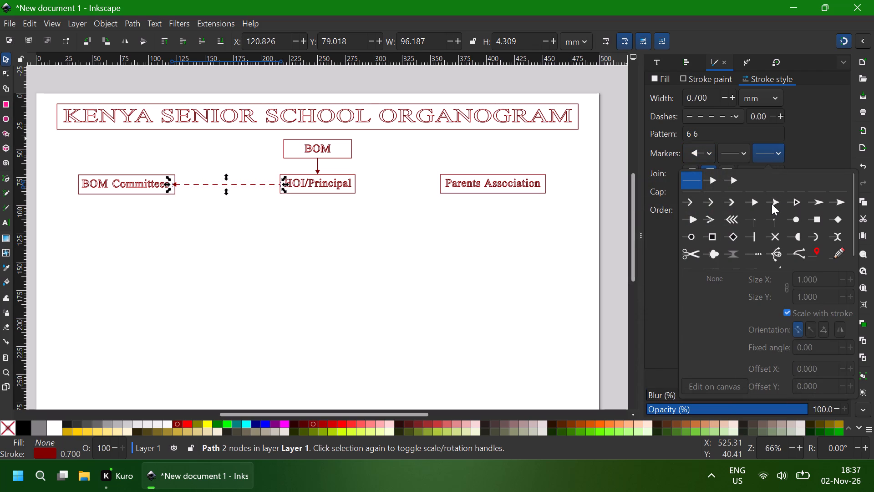
pyautogui.click(753, 201)
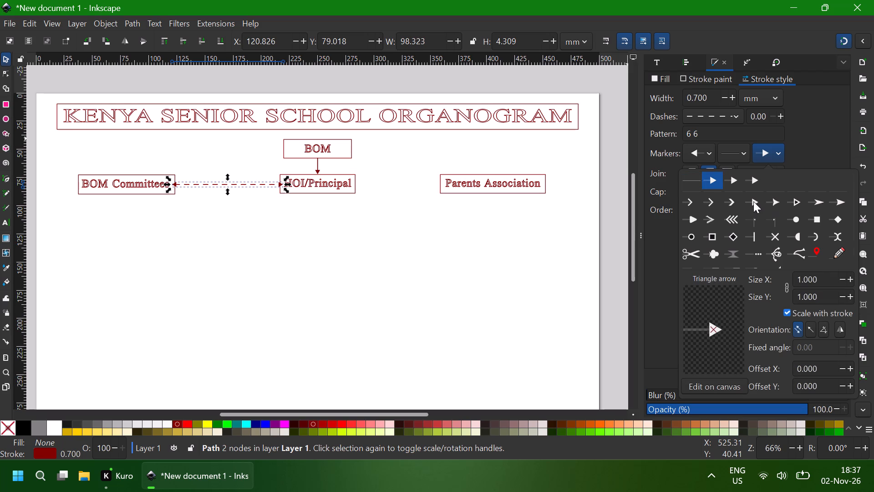
pyautogui.click(418, 220)
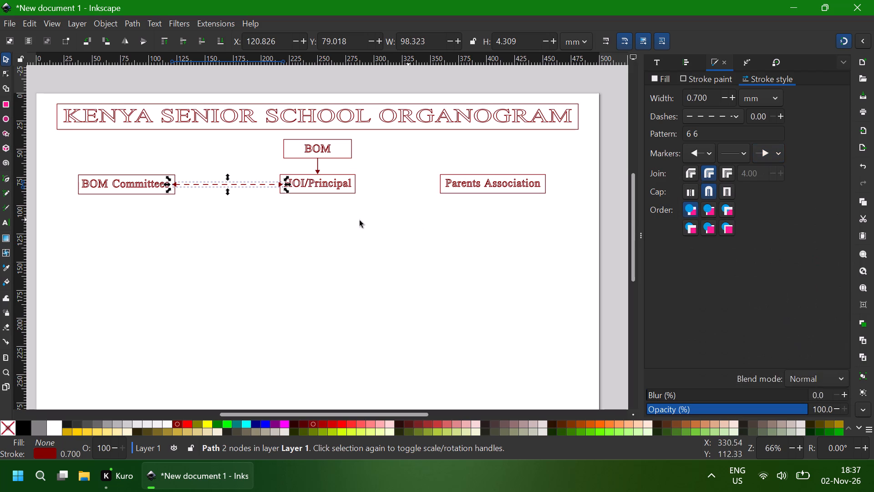
pyautogui.click(295, 223)
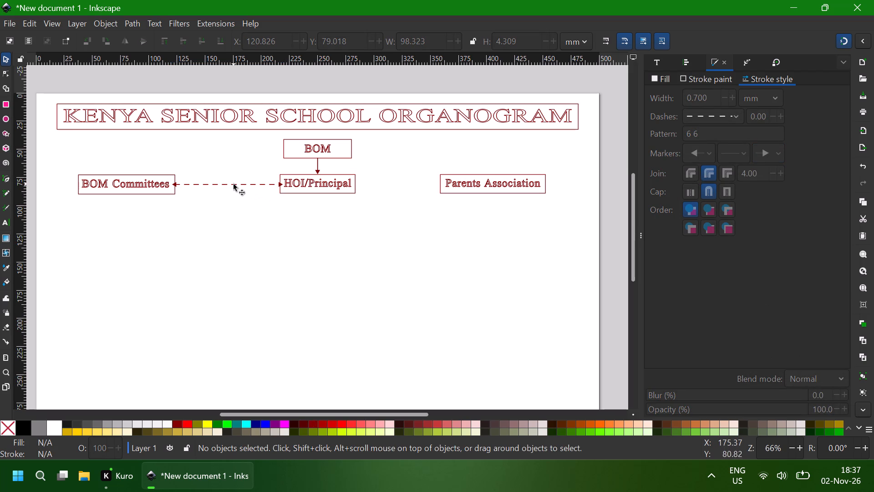
# Shorten the dashed double arrow from both ends to about 93.1 mm wide, with its tips meeting the two boxes' edges.
pyautogui.click(234, 183)
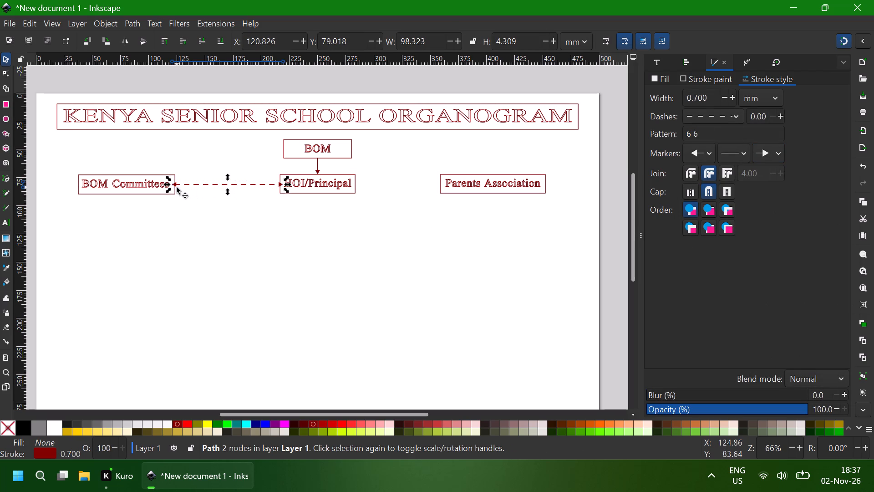
pyautogui.keyDown('ctrl'); pyautogui.click(166, 185); pyautogui.keyUp('ctrl')
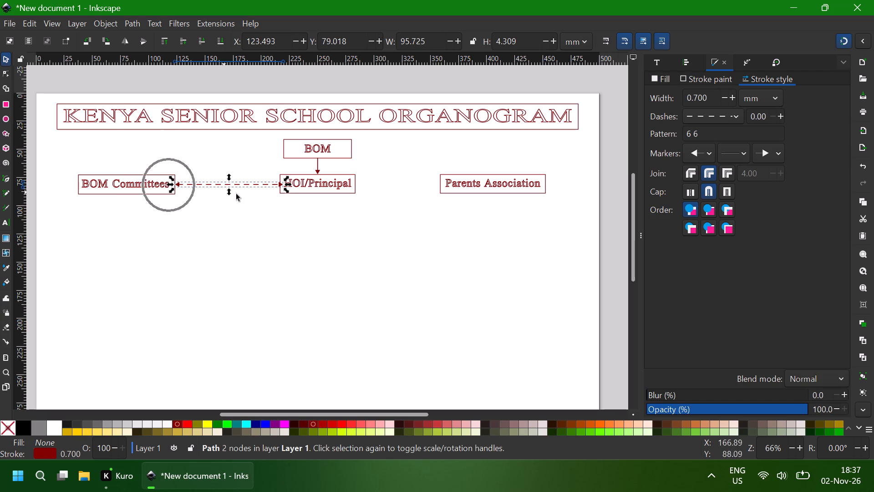
pyautogui.keyDown('ctrl'); pyautogui.click(289, 184); pyautogui.keyUp('ctrl')
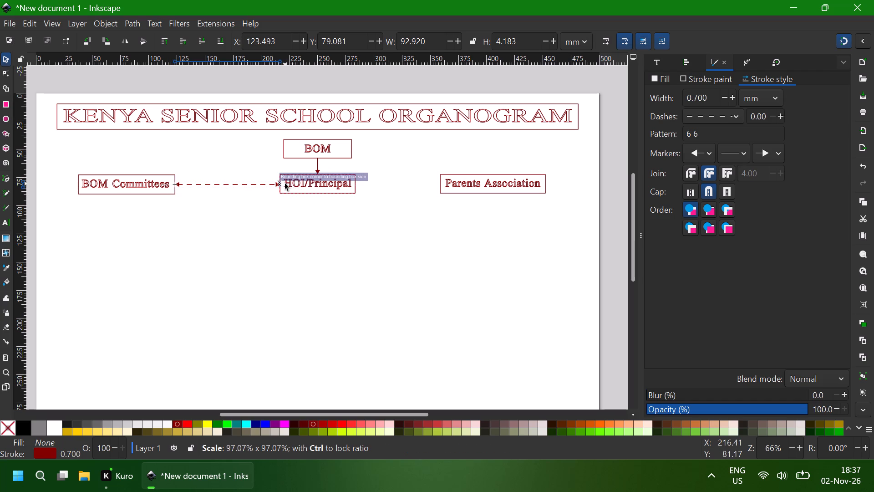
pyautogui.click(246, 216)
# Adjust the lower end of the arrow between BOM and HOI/Principal to make it about 14.57 mm high.
pyautogui.keyDown('ctrl'); pyautogui.scroll(1, 258, 215); pyautogui.keyUp('ctrl')
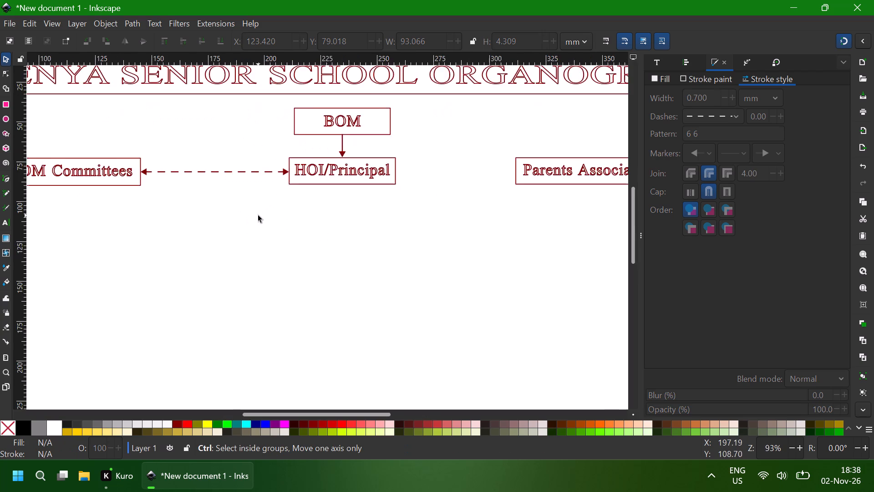
pyautogui.keyDown('ctrl'); pyautogui.scroll(2, 258, 215); pyautogui.keyUp('ctrl')
pyautogui.keyDown('ctrl'); pyautogui.scroll(-2, 244, 215); pyautogui.keyUp('ctrl')
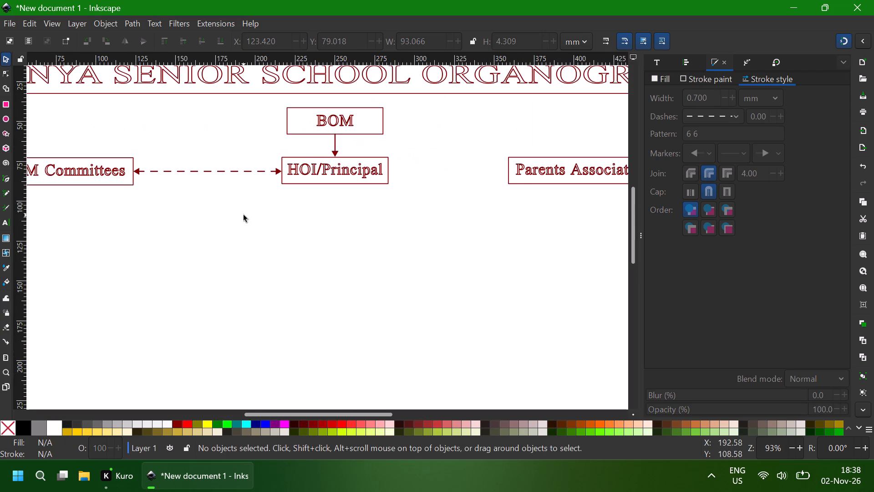
pyautogui.keyDown('ctrl'); pyautogui.scroll(1, 339, 153); pyautogui.keyUp('ctrl')
pyautogui.click(332, 149)
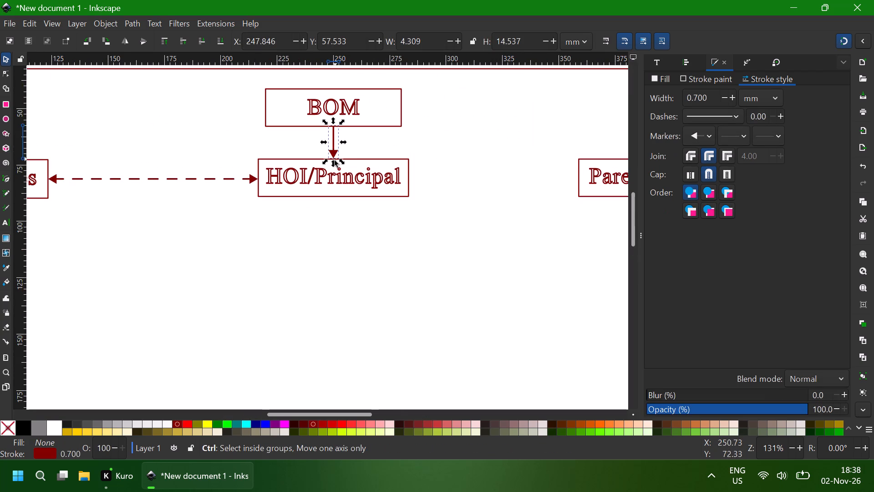
pyautogui.keyDown('ctrl'); pyautogui.moveTo(334, 166); pyautogui.dragTo(334, 163); pyautogui.keyUp('ctrl')
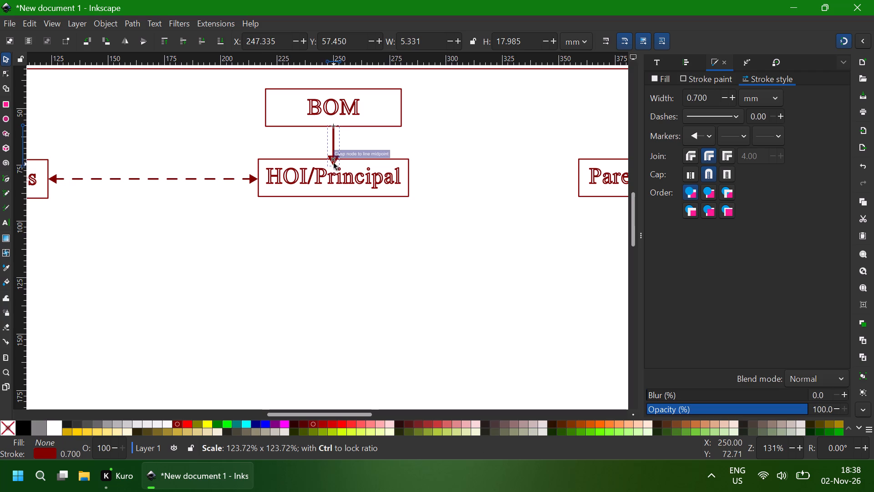
pyautogui.keyDown('ctrl'); pyautogui.moveTo(334, 163); pyautogui.dragTo(335, 158); pyautogui.keyUp('ctrl')
pyautogui.click(388, 138)
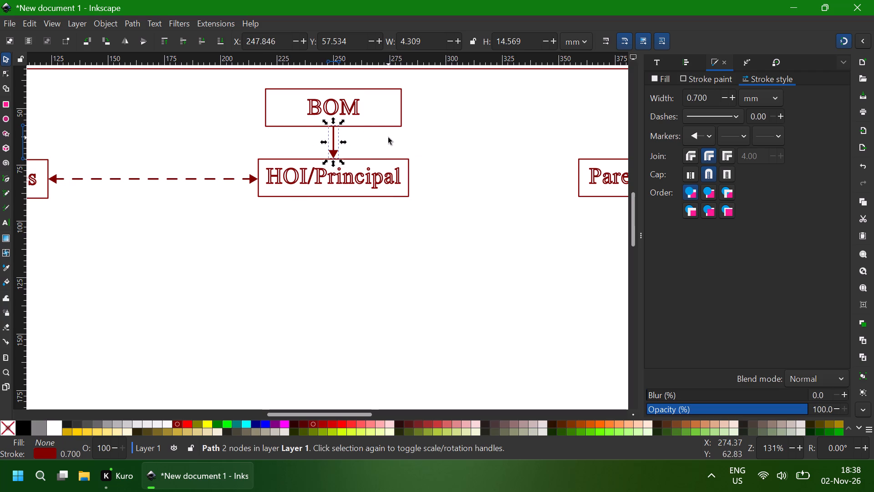
# Extend the upper end of the arrow between BOM and HOI/Principal to reach BOM's bottom edge, about 14.64 mm high.
pyautogui.keyDown('ctrl'); pyautogui.scroll(2, 356, 158); pyautogui.keyUp('ctrl')
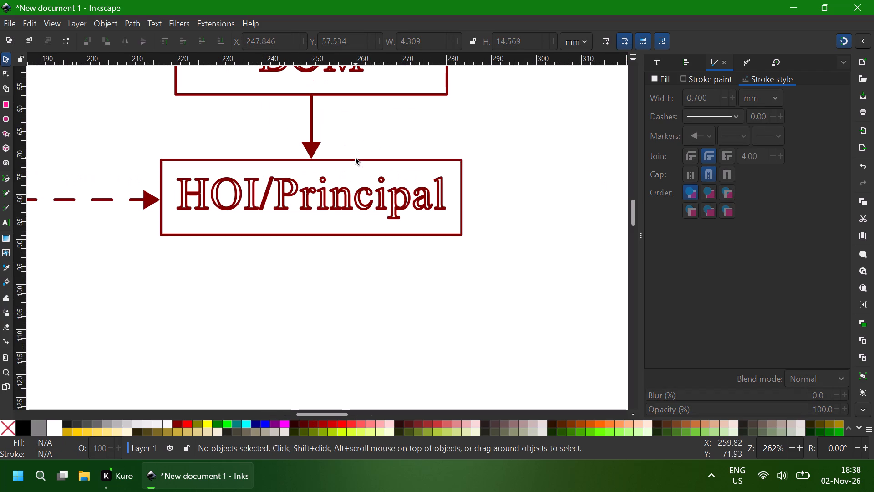
pyautogui.click(313, 138)
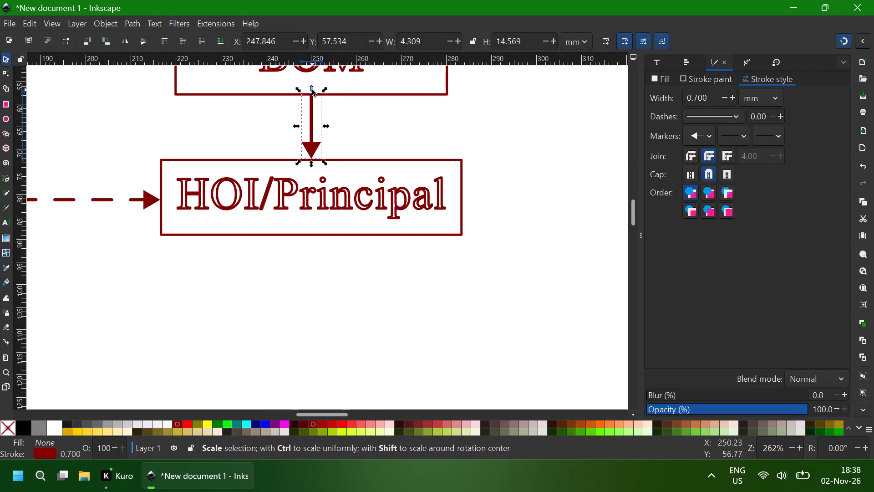
pyautogui.keyDown('ctrl'); pyautogui.click(312, 90); pyautogui.keyUp('ctrl')
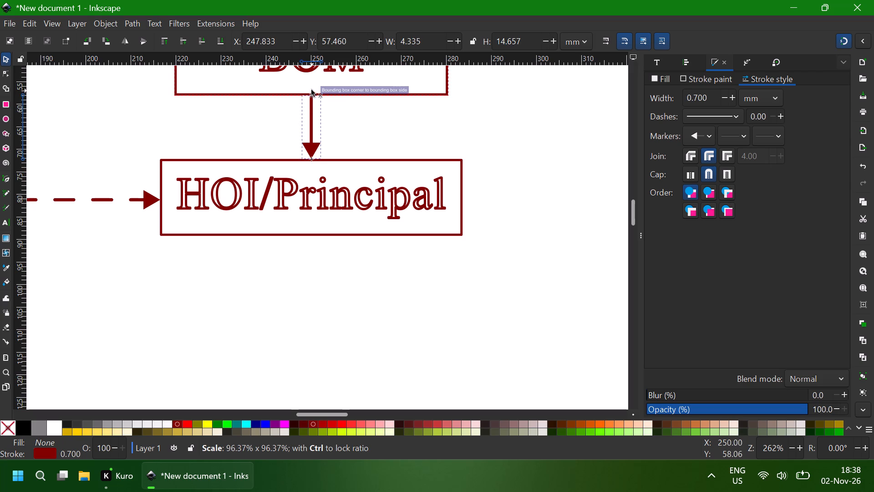
pyautogui.click(357, 116)
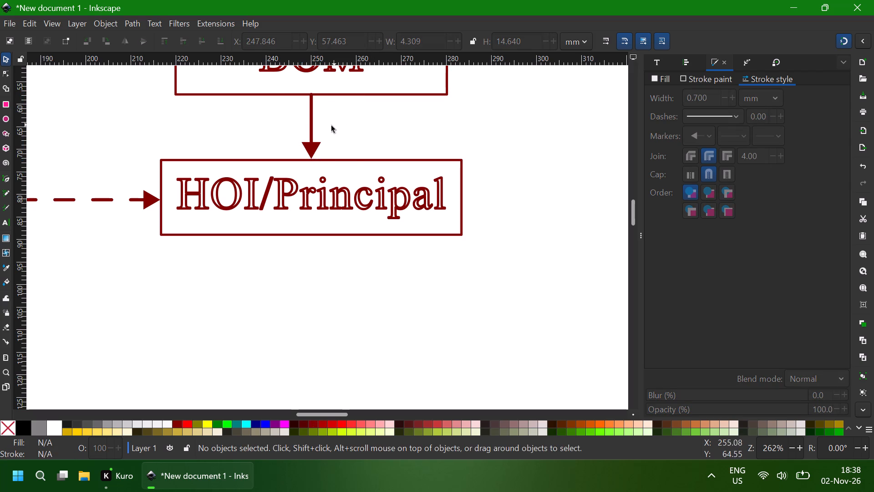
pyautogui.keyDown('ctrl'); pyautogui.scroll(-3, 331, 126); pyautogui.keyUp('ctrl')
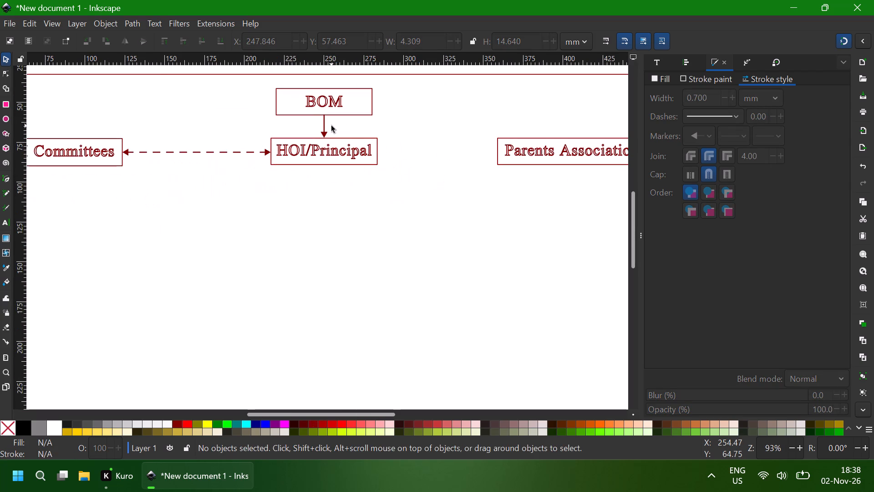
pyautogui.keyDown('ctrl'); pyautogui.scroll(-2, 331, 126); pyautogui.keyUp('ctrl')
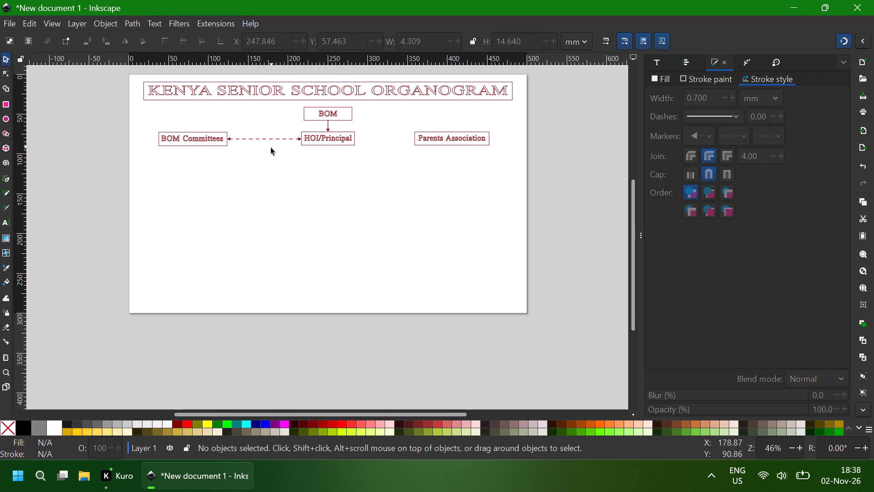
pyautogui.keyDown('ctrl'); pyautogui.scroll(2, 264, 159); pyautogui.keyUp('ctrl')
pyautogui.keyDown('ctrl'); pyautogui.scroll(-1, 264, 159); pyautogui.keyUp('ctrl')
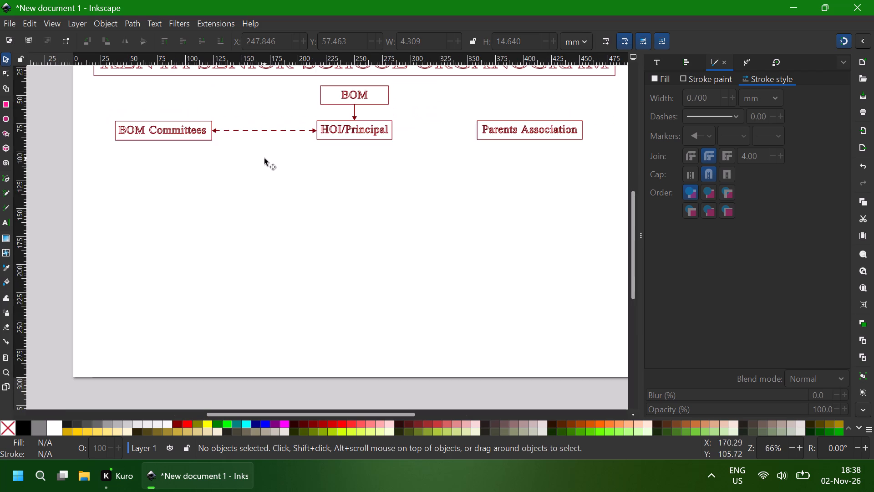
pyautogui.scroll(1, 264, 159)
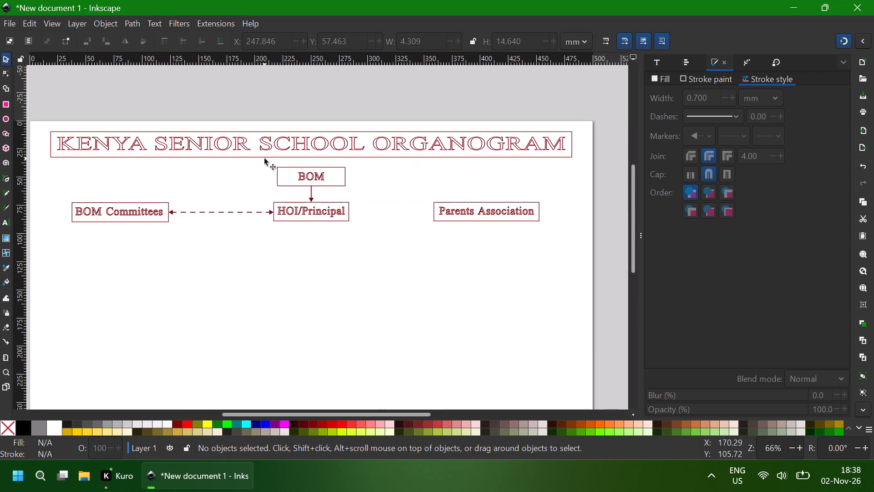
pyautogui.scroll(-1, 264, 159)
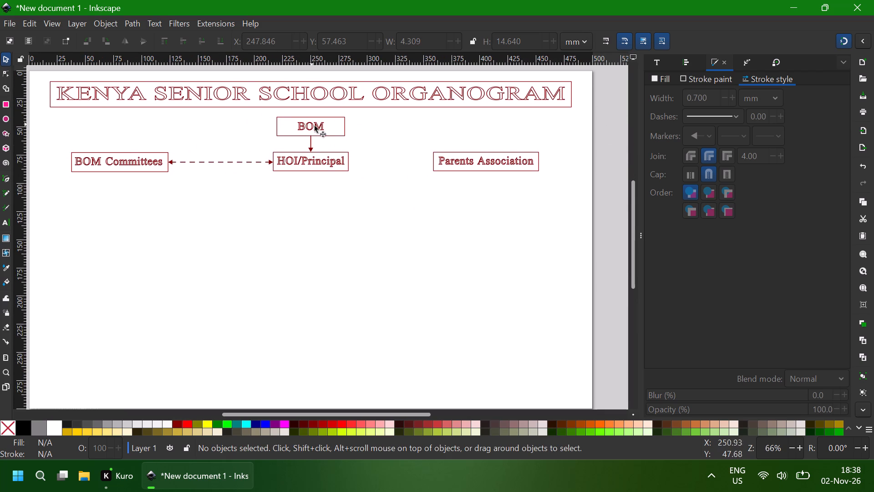
# Duplicate the dashed double arrow and fit the copy between HOI/Principal and Parents Association, shortened to about 76 mm wide.
pyautogui.click(248, 164)
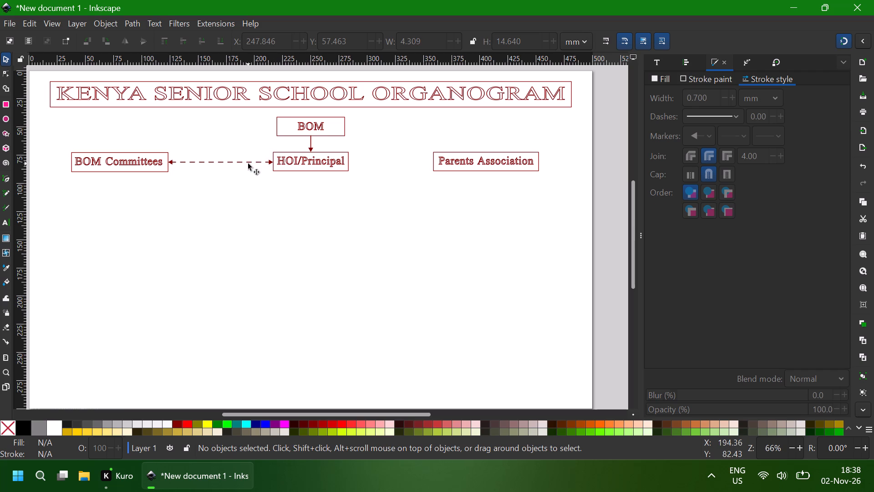
pyautogui.hotkey('ctrl', 'd')
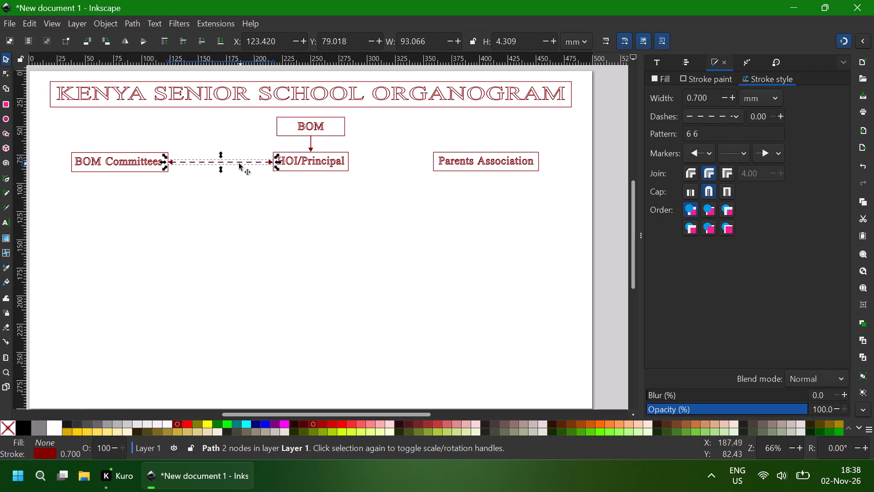
pyautogui.keyDown('ctrl'); pyautogui.moveTo(238, 162); pyautogui.dragTo(355, 164); pyautogui.keyUp('ctrl')
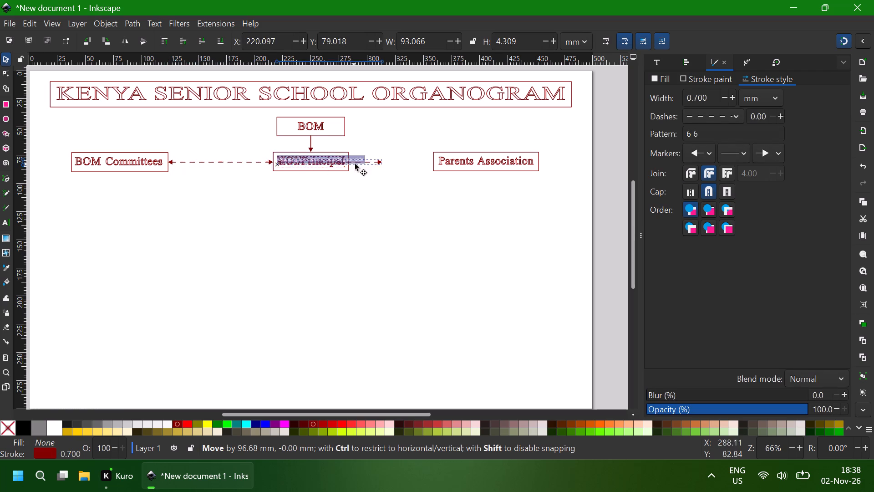
pyautogui.keyDown('ctrl'); pyautogui.moveTo(355, 164); pyautogui.dragTo(405, 163); pyautogui.keyUp('ctrl')
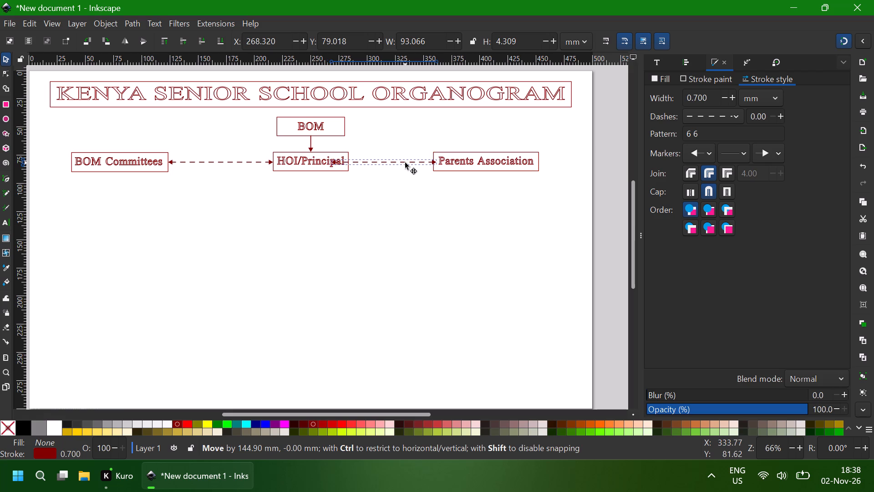
pyautogui.keyDown('ctrl'); pyautogui.moveTo(405, 163); pyautogui.dragTo(413, 163); pyautogui.keyUp('ctrl')
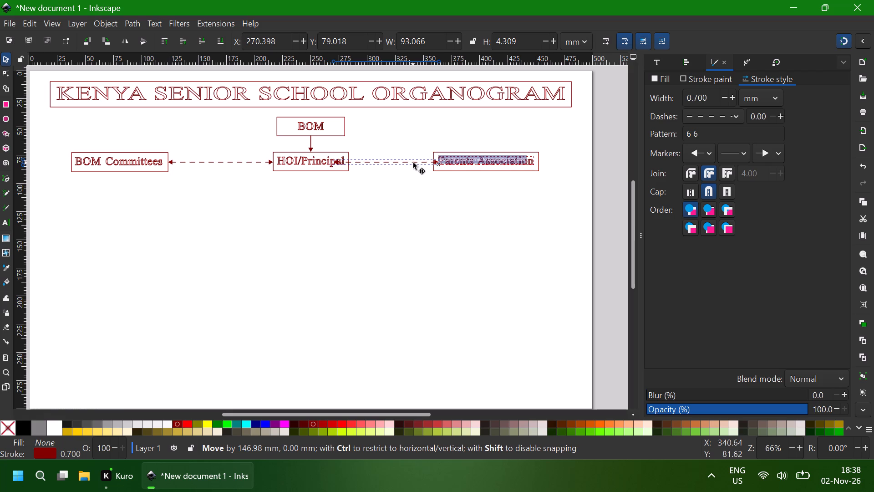
pyautogui.keyDown('ctrl'); pyautogui.moveTo(413, 163); pyautogui.dragTo(431, 163); pyautogui.keyUp('ctrl')
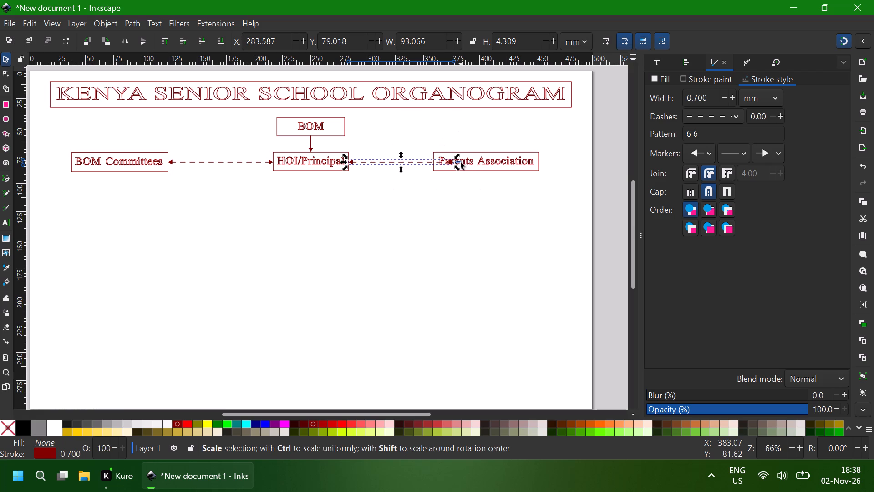
pyautogui.keyDown('ctrl'); pyautogui.moveTo(461, 163); pyautogui.dragTo(439, 162); pyautogui.keyUp('ctrl')
pyautogui.click(416, 181)
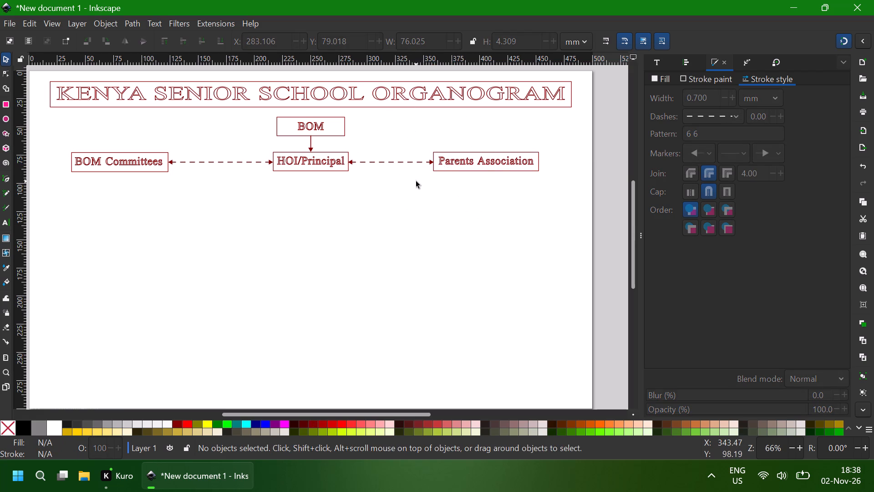
# Fine-tune both ends of the HOI/Principal–Parents Association arrow so its tips meet the box edges, about 75.1 mm wide.
pyautogui.keyDown('ctrl'); pyautogui.scroll(2, 408, 184); pyautogui.keyUp('ctrl')
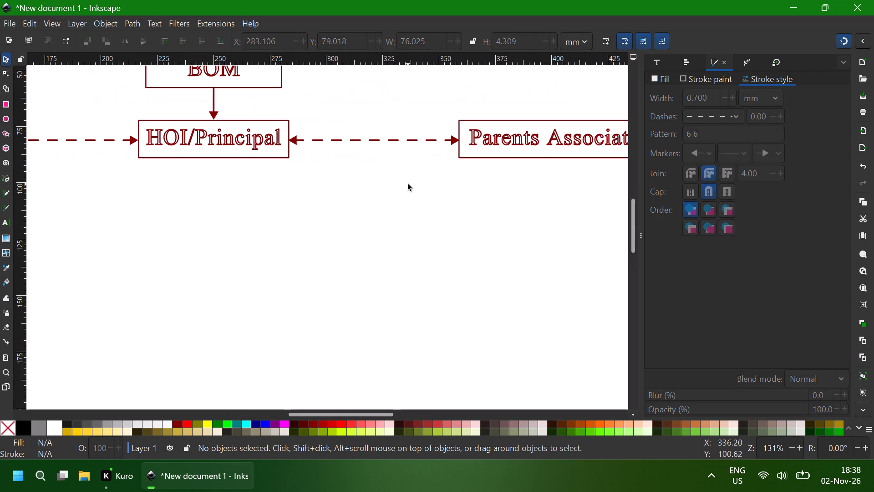
pyautogui.click(295, 143)
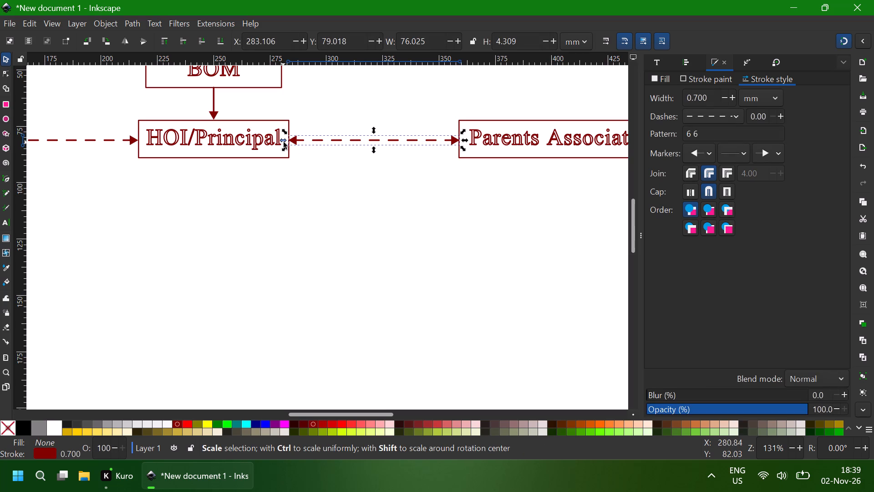
pyautogui.keyDown('ctrl'); pyautogui.moveTo(284, 142); pyautogui.dragTo(288, 142); pyautogui.keyUp('ctrl')
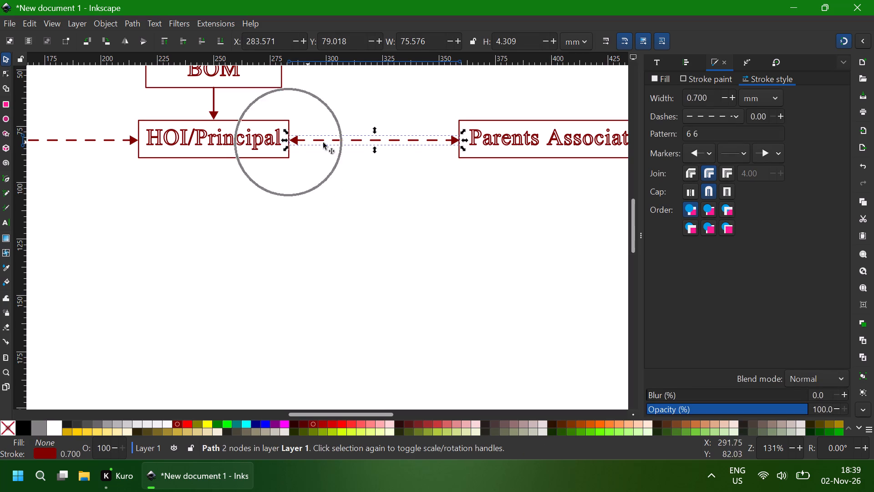
pyautogui.keyDown('ctrl'); pyautogui.moveTo(465, 140); pyautogui.dragTo(459, 138); pyautogui.keyUp('ctrl')
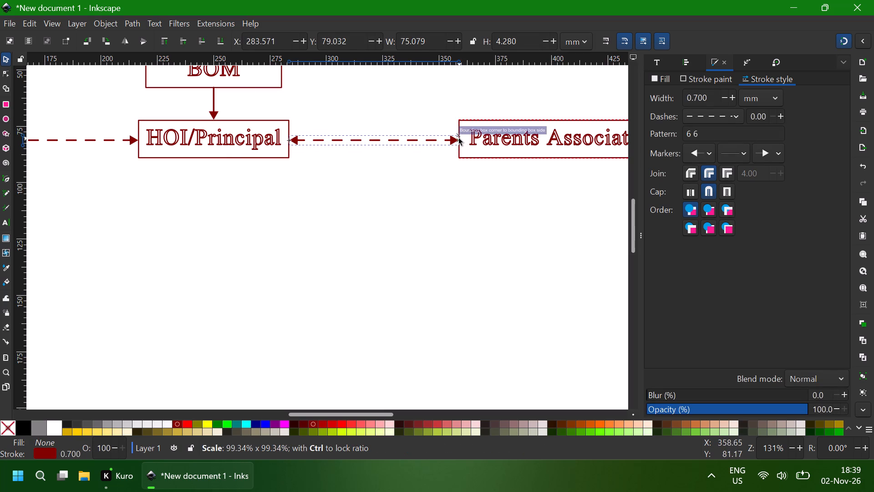
pyautogui.keyDown('ctrl'); pyautogui.moveTo(459, 138); pyautogui.dragTo(457, 138); pyautogui.keyUp('ctrl')
pyautogui.click(448, 185)
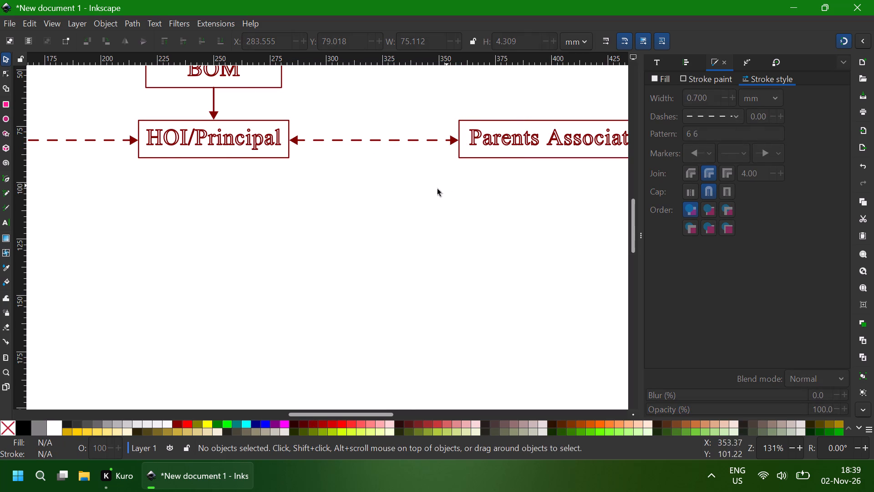
# Duplicate the Parents Association box with its label and place the copy directly below the original, at about Y 107.3 mm.
pyautogui.keyDown('ctrl'); pyautogui.scroll(-2, 416, 196); pyautogui.keyUp('ctrl')
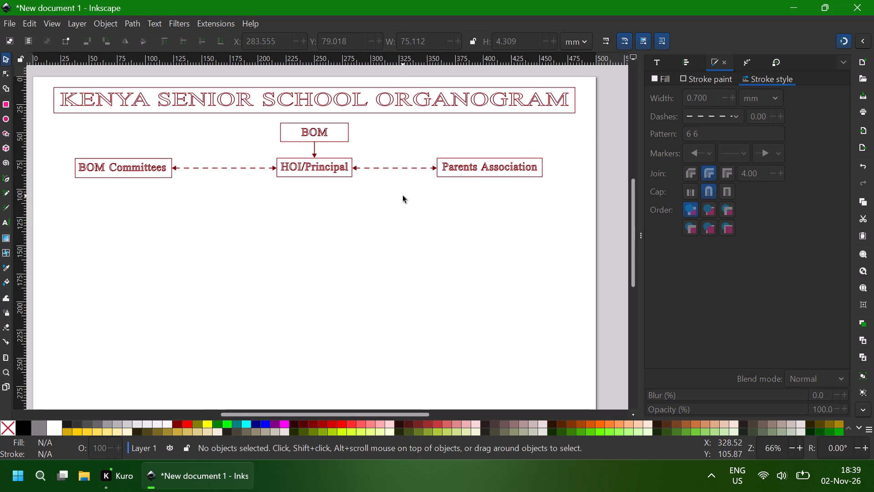
pyautogui.hscroll(2, 403, 196)
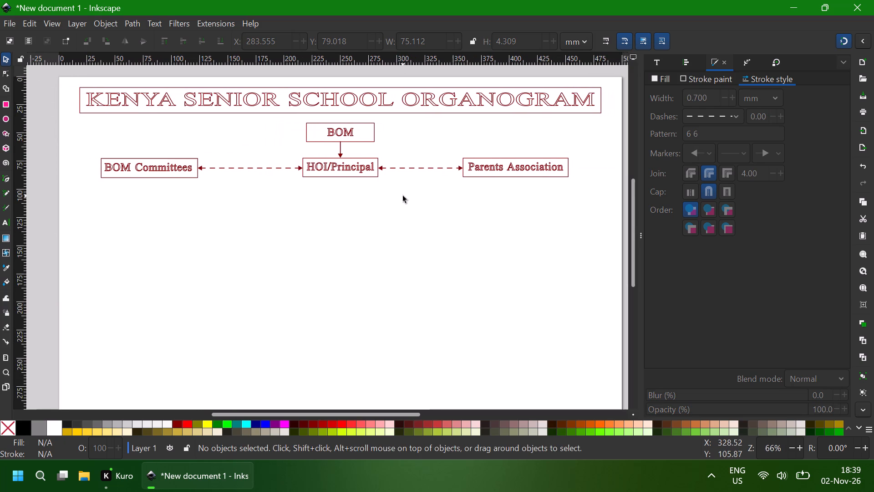
pyautogui.hscroll(1, 403, 196)
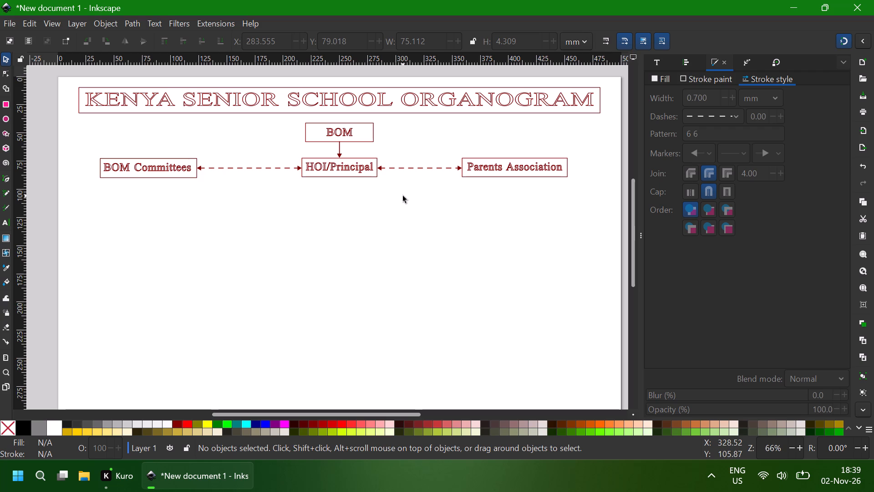
pyautogui.click(487, 168)
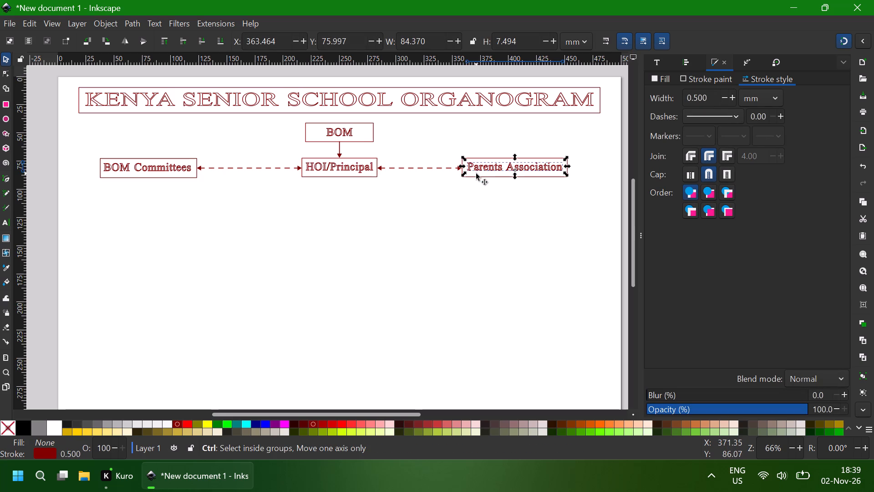
pyautogui.keyDown('ctrl'); pyautogui.click(476, 177); pyautogui.keyUp('ctrl')
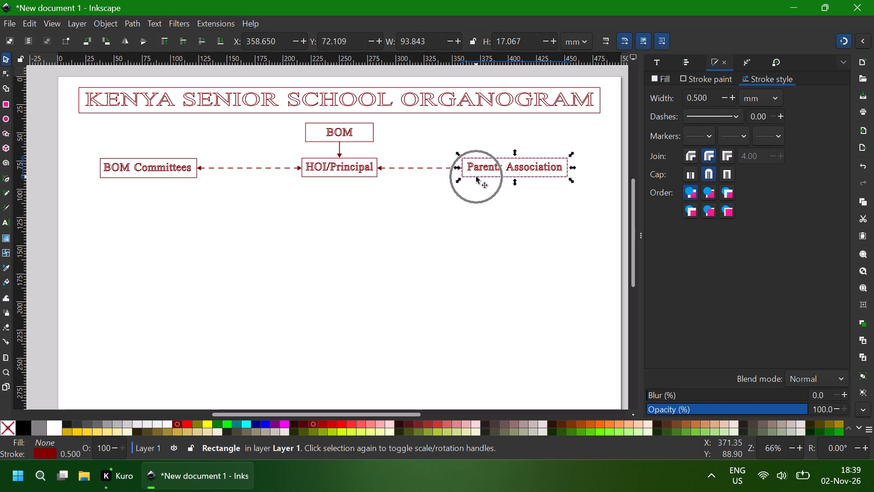
pyautogui.keyDown('shift'); pyautogui.click(485, 166); pyautogui.keyUp('shift')
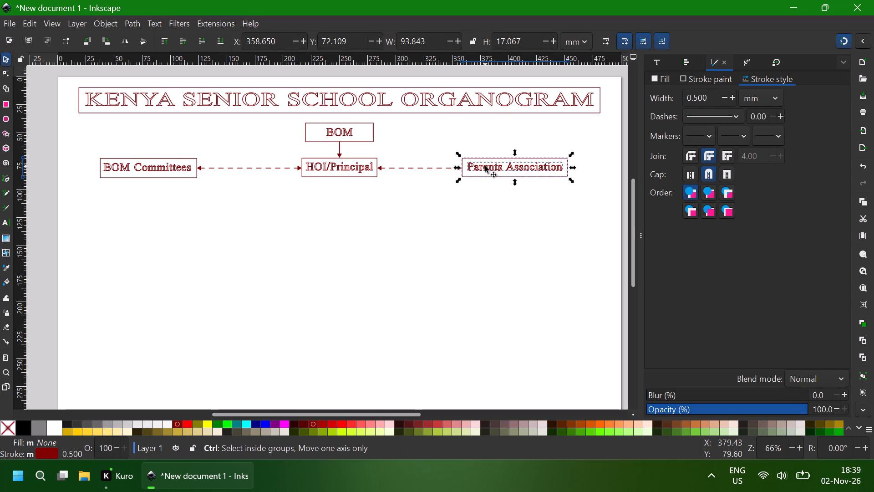
pyautogui.hotkey('ctrl', 'd')
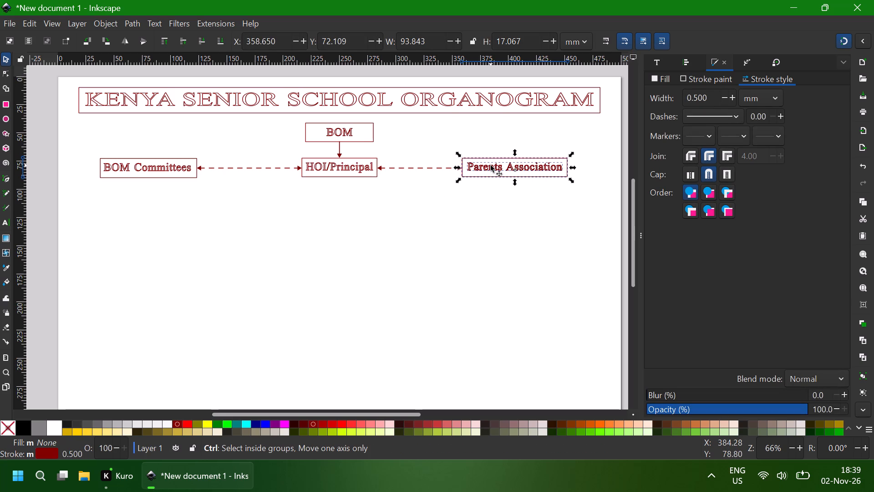
pyautogui.keyDown('ctrl'); pyautogui.moveTo(491, 165); pyautogui.dragTo(492, 205); pyautogui.keyUp('ctrl')
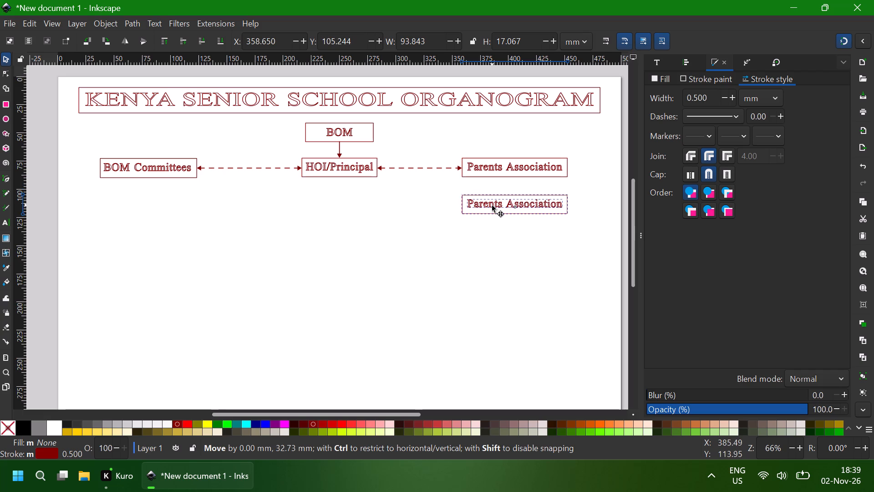
pyautogui.keyDown('ctrl'); pyautogui.moveTo(492, 205); pyautogui.dragTo(494, 208); pyautogui.keyUp('ctrl')
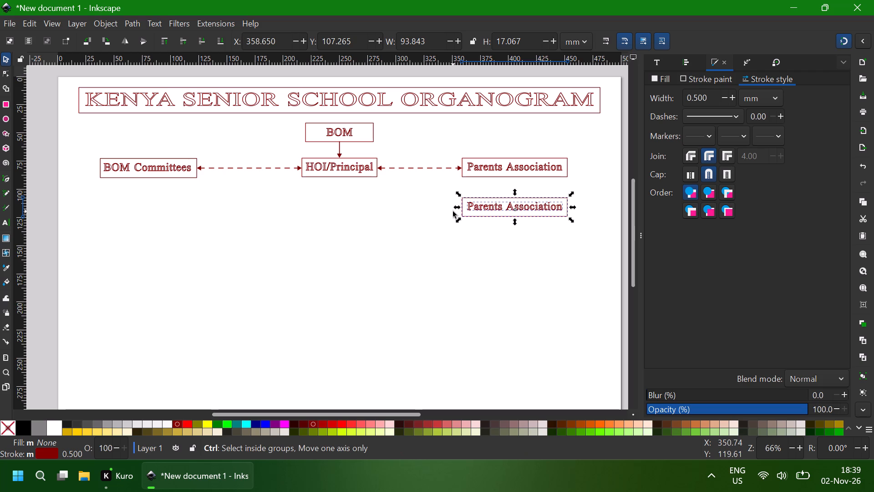
# Add three more copies of the lower Parents Association box and label along the same row, at about X 240, 133 and 17 mm.
pyautogui.hotkey('ctrl', 'd')
pyautogui.keyDown('ctrl'); pyautogui.moveTo(490, 204); pyautogui.dragTo(470, 204); pyautogui.keyUp('ctrl')
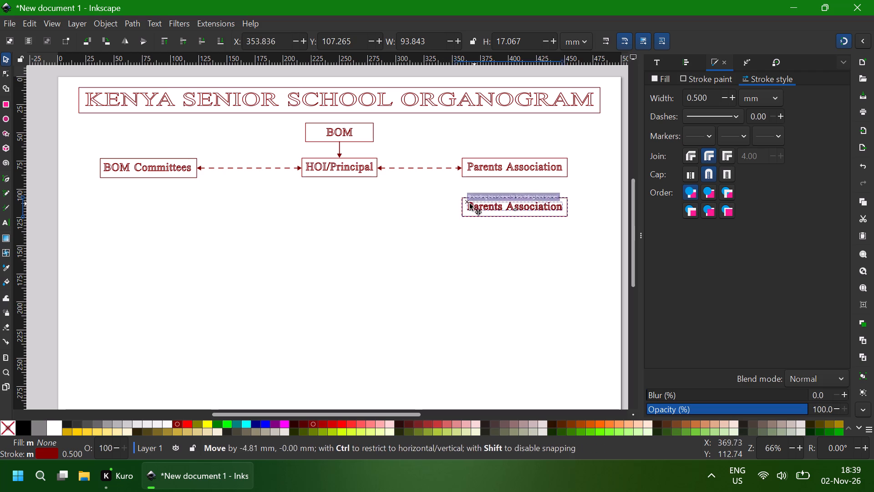
pyautogui.keyDown('ctrl'); pyautogui.moveTo(470, 204); pyautogui.dragTo(351, 204); pyautogui.keyUp('ctrl')
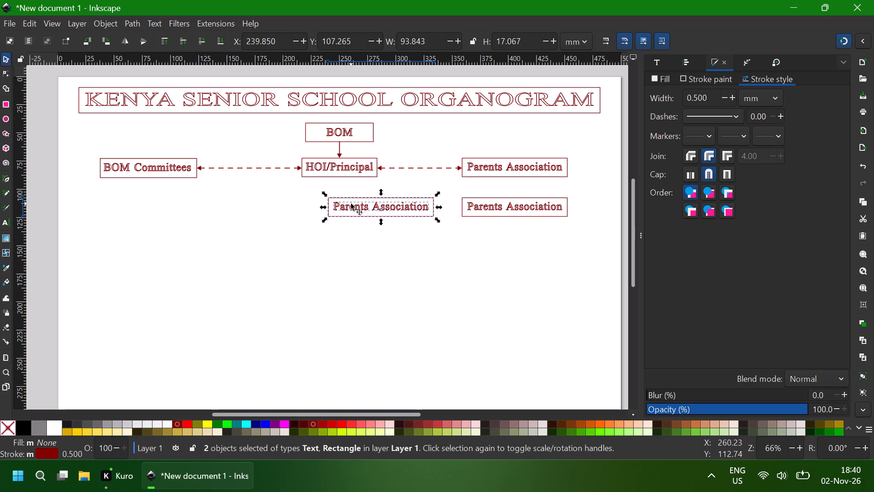
pyautogui.hotkey('ctrl', 'd')
pyautogui.keyDown('ctrl'); pyautogui.moveTo(376, 210); pyautogui.dragTo(320, 210); pyautogui.keyUp('ctrl')
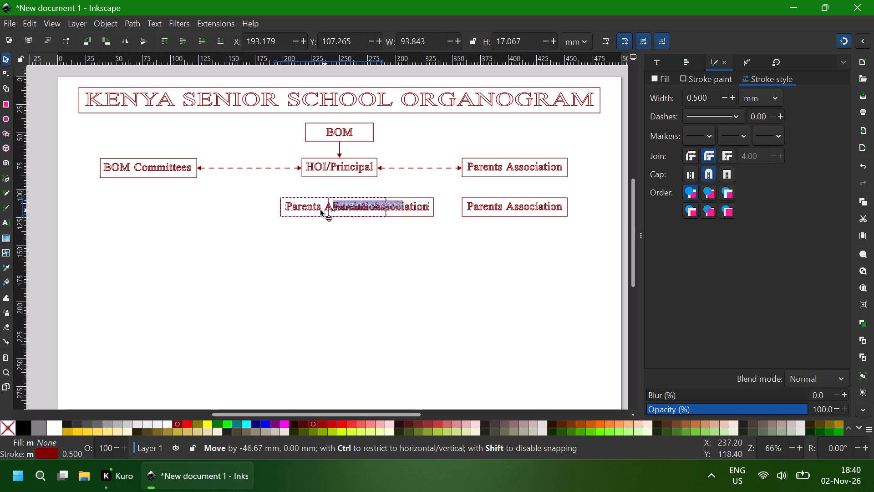
pyautogui.keyDown('ctrl'); pyautogui.moveTo(320, 210); pyautogui.dragTo(254, 203); pyautogui.keyUp('ctrl')
pyautogui.hotkey('ctrl', 'd')
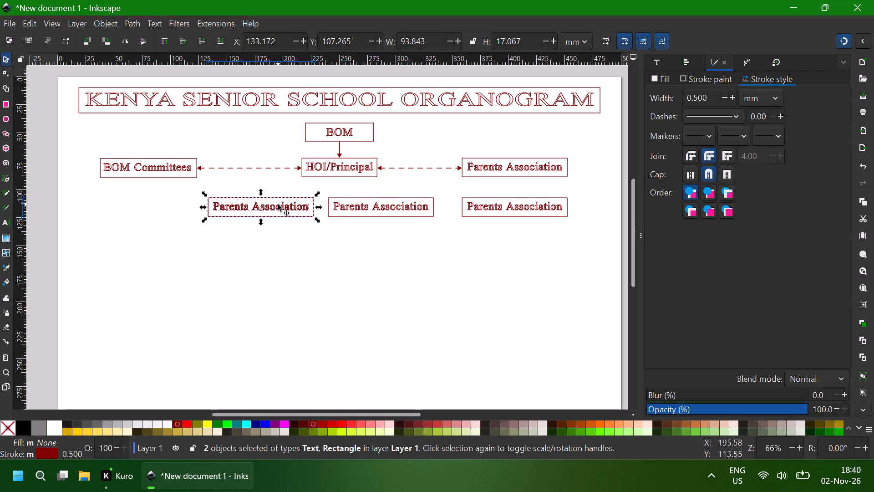
pyautogui.keyDown('ctrl'); pyautogui.moveTo(278, 209); pyautogui.dragTo(169, 210); pyautogui.keyUp('ctrl')
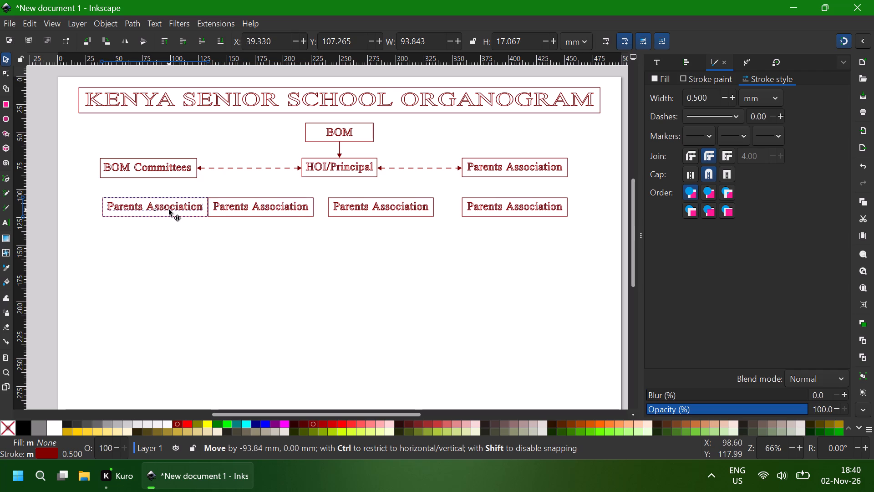
pyautogui.keyDown('ctrl'); pyautogui.moveTo(169, 210); pyautogui.dragTo(147, 206); pyautogui.keyUp('ctrl')
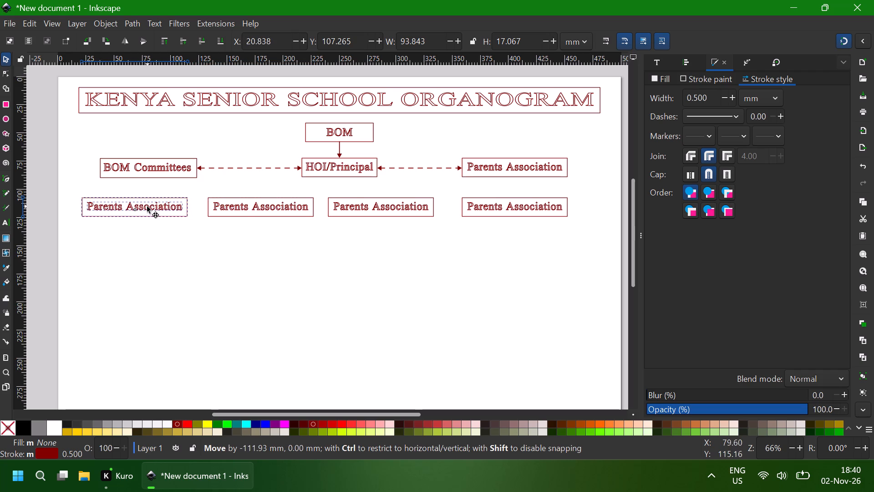
pyautogui.keyDown('ctrl'); pyautogui.moveTo(147, 206); pyautogui.dragTo(144, 205); pyautogui.keyUp('ctrl')
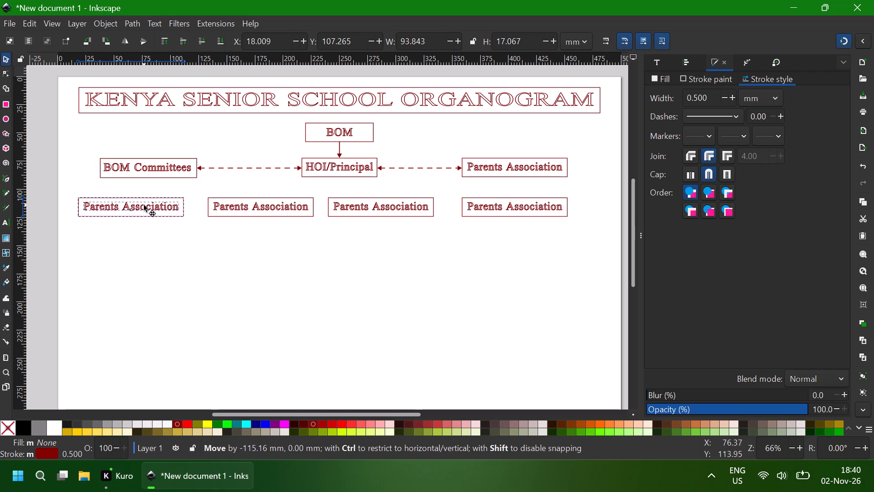
pyautogui.keyDown('ctrl'); pyautogui.moveTo(144, 205); pyautogui.dragTo(143, 204); pyautogui.keyUp('ctrl')
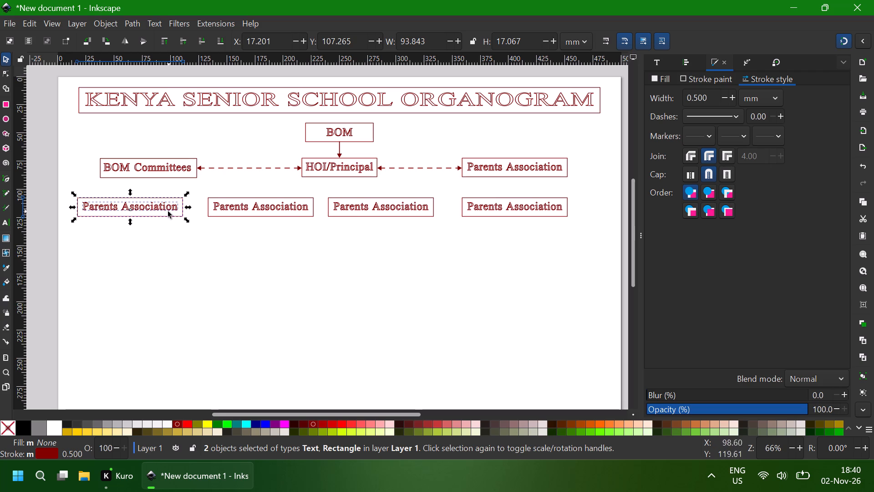
# Replace the label in the leftmost box of the lower Parents Association row with "Deputy HOI - Administration".
pyautogui.doubleClick(128, 208)
pyautogui.click(128, 208)
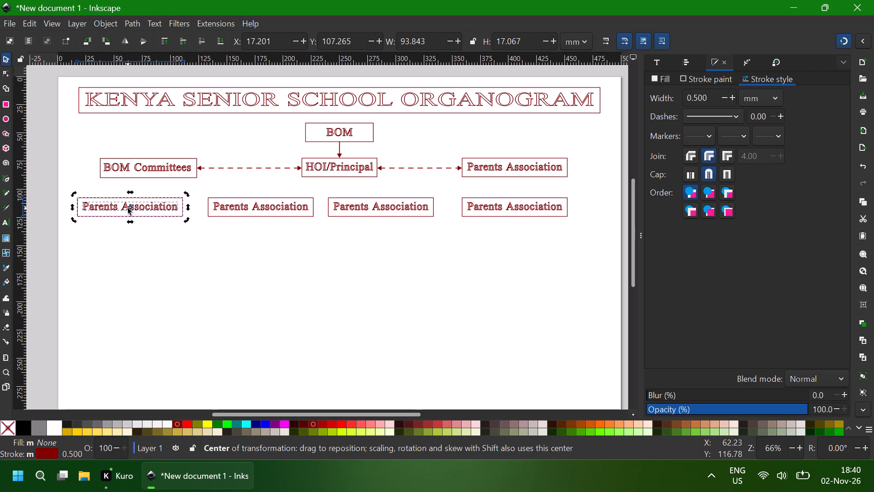
pyautogui.click(108, 210)
pyautogui.click(113, 244)
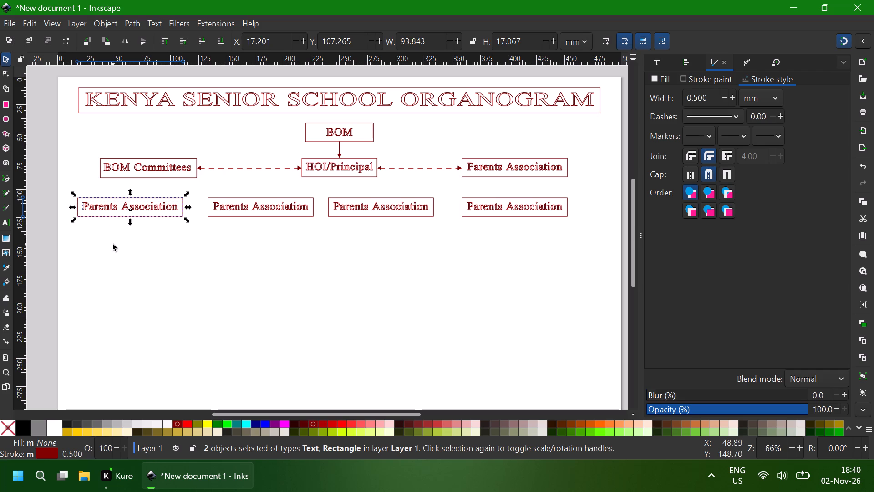
pyautogui.doubleClick(111, 207)
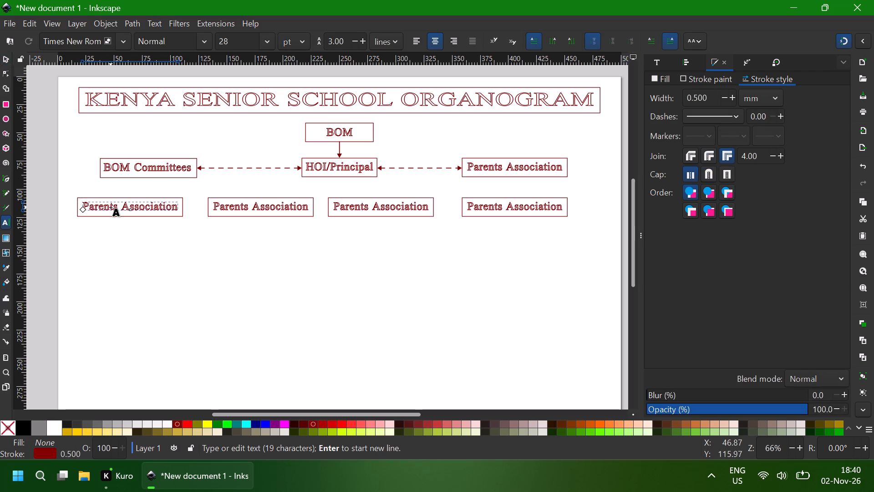
pyautogui.hotkey('ctrl', 'a')
pyautogui.write('Deputy')
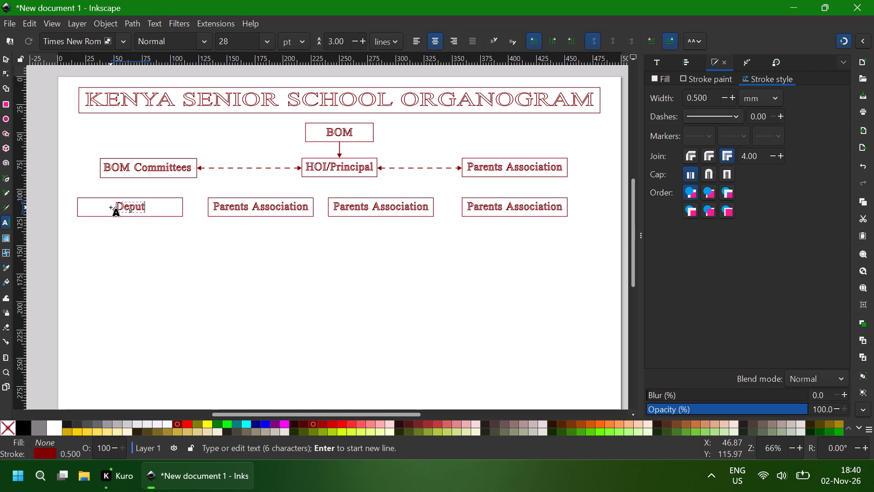
pyautogui.press('space')
pyautogui.write('HOI')
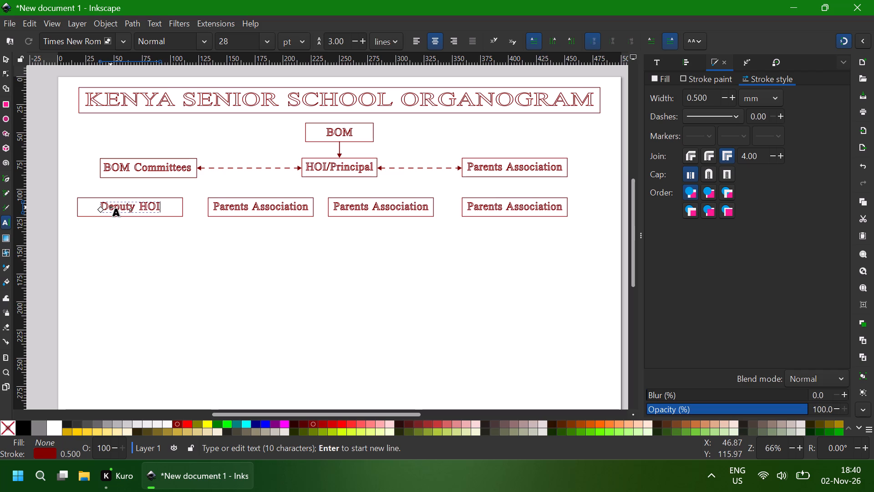
pyautogui.press('space')
pyautogui.write('-')
pyautogui.press('space')
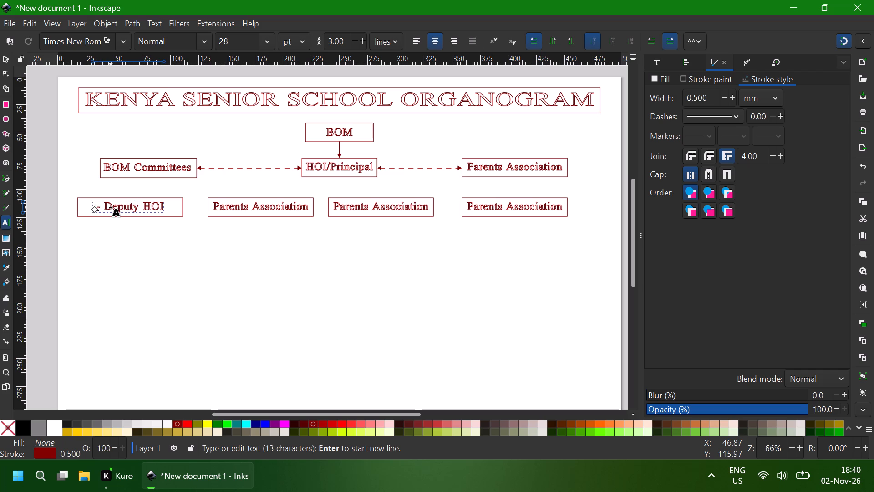
pyautogui.write('Administra')
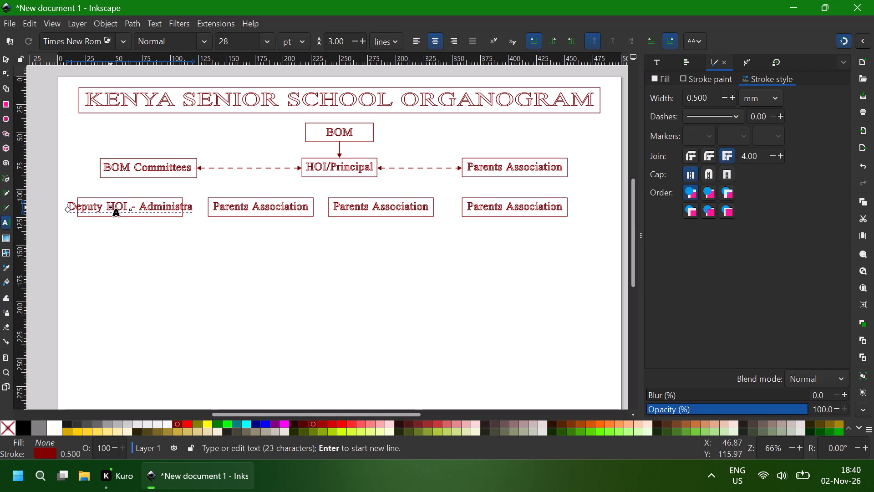
pyautogui.write('tio')
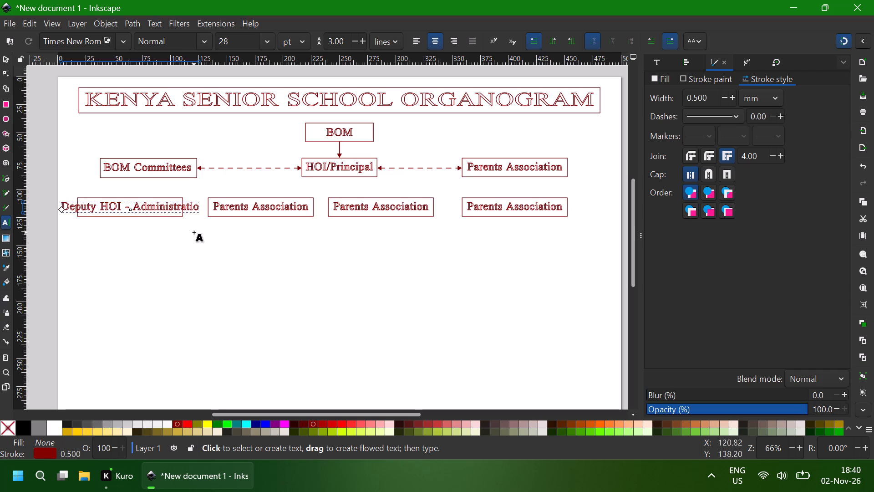
pyautogui.press('n')
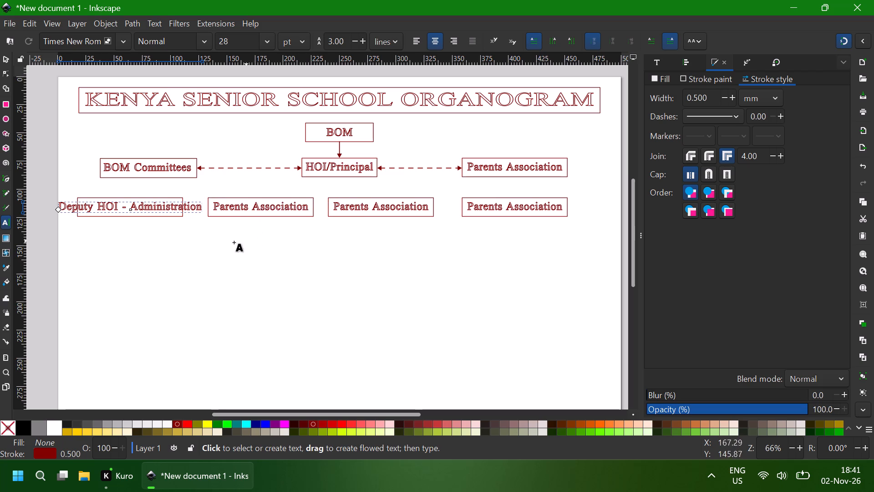
pyautogui.click(6, 56)
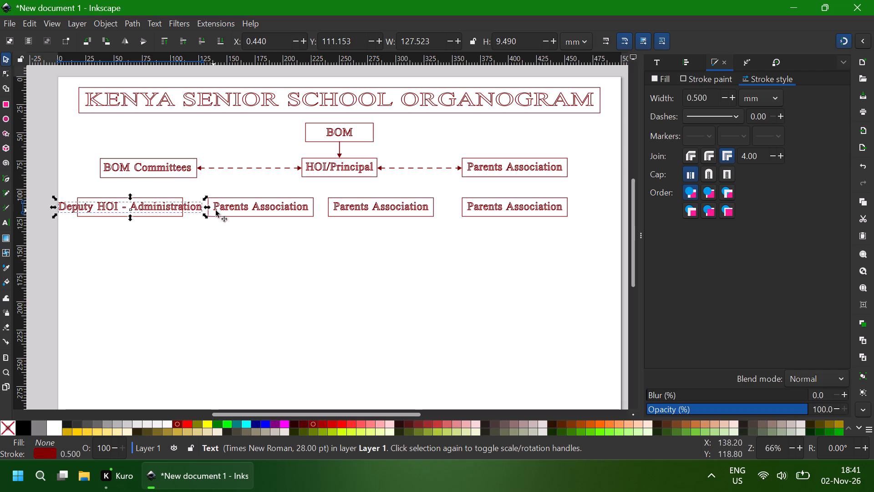
# Shift the other three lower-row Parents Association boxes with their labels right together, so the group starts at about X 194 mm.
pyautogui.click(280, 206)
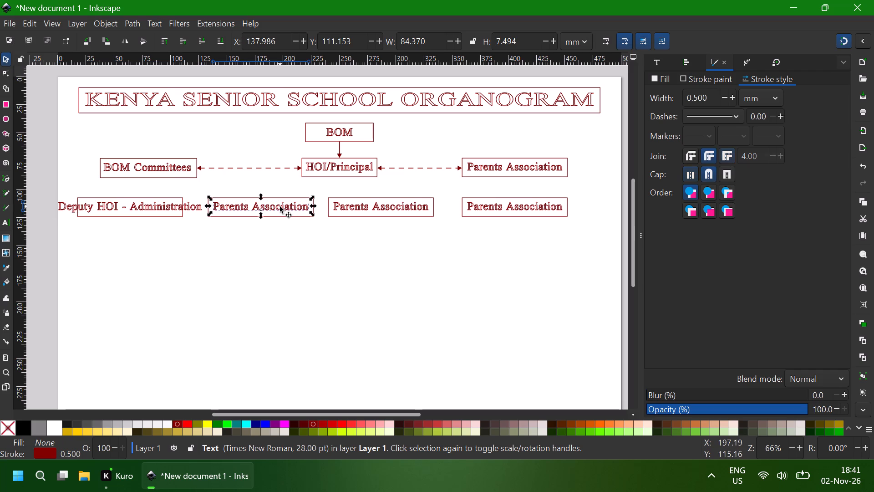
pyautogui.keyDown('ctrl'); pyautogui.click(285, 200); pyautogui.keyUp('ctrl')
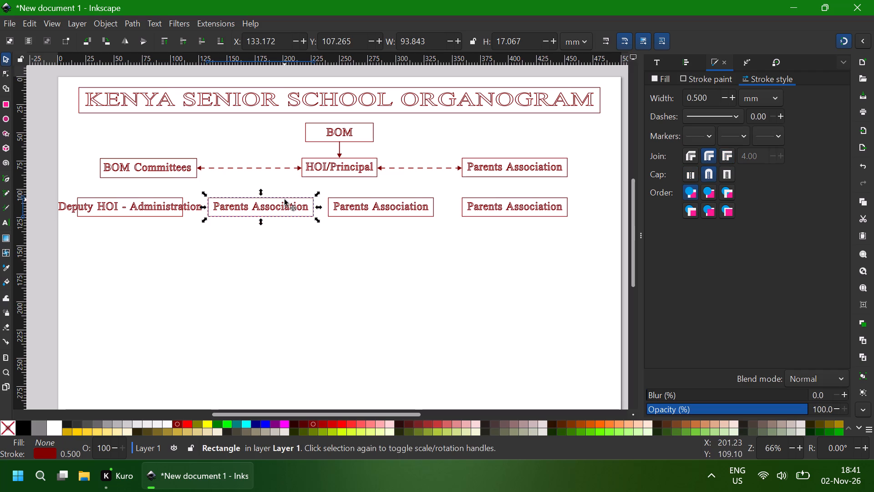
pyautogui.keyDown('shift'); pyautogui.click(296, 209); pyautogui.keyUp('shift')
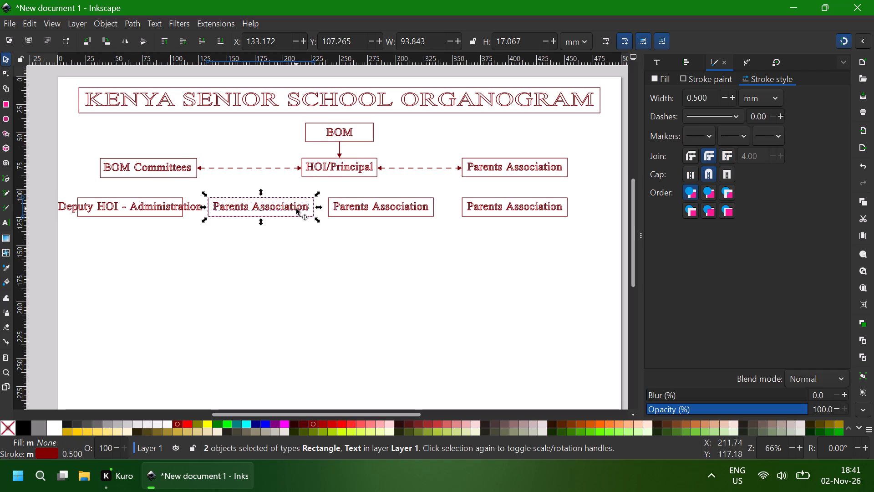
pyautogui.keyDown('shift'); pyautogui.click(344, 205); pyautogui.keyUp('shift')
pyautogui.keyDown('shift'); pyautogui.click(378, 217); pyautogui.keyUp('shift')
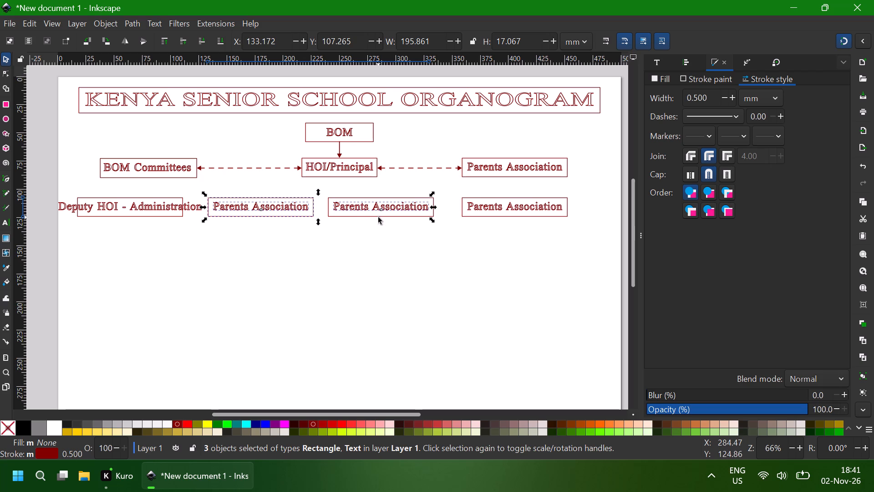
pyautogui.keyDown('shift'); pyautogui.click(487, 205); pyautogui.keyUp('shift')
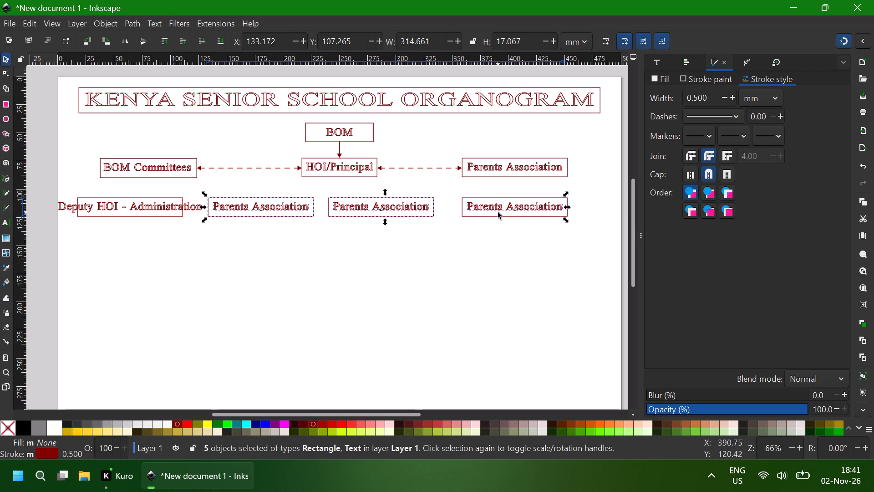
pyautogui.keyDown('shift'); pyautogui.click(501, 217); pyautogui.keyUp('shift')
pyautogui.press('Right')
pyautogui.press('Right')
pyautogui.press('Right')
pyautogui.press('Right')
pyautogui.press('Right')
pyautogui.press('Right')
pyautogui.press('Right')
pyautogui.press('Right')
pyautogui.press('Right')
pyautogui.press('Right')
pyautogui.press('Right')
pyautogui.press('Right')
pyautogui.press('Right')
pyautogui.press('Right')
pyautogui.press('Right')
pyautogui.press('Right')
pyautogui.press('Right')
pyautogui.press('Right')
pyautogui.press('Right')
pyautogui.press('Right')
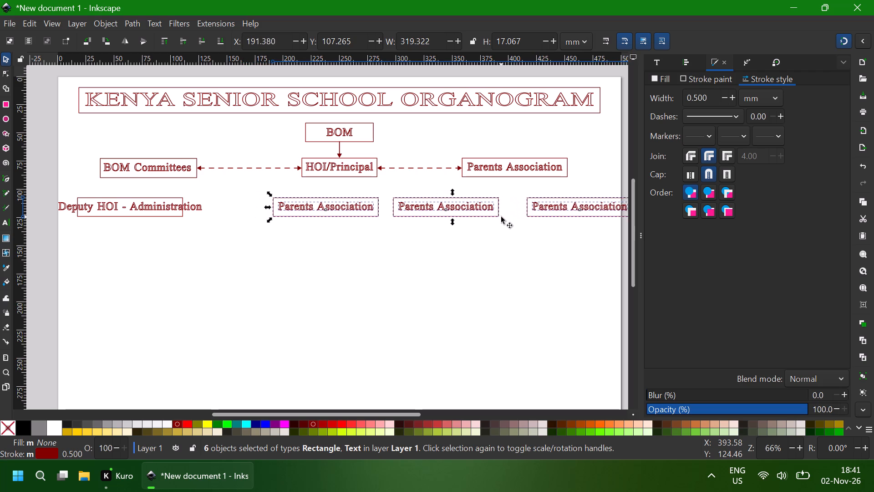
# Widen the rectangle around the Deputy HOI - Administration label to about 134 mm, keeping its height.
pyautogui.click(150, 219)
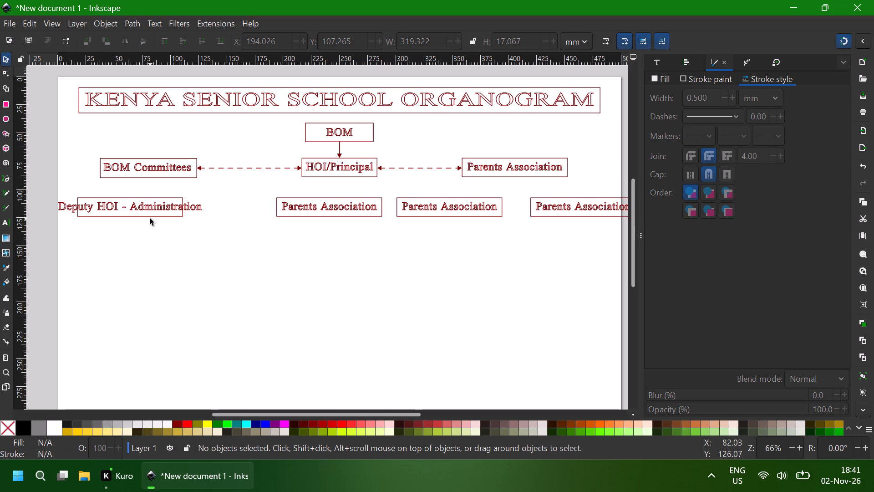
pyautogui.click(147, 215)
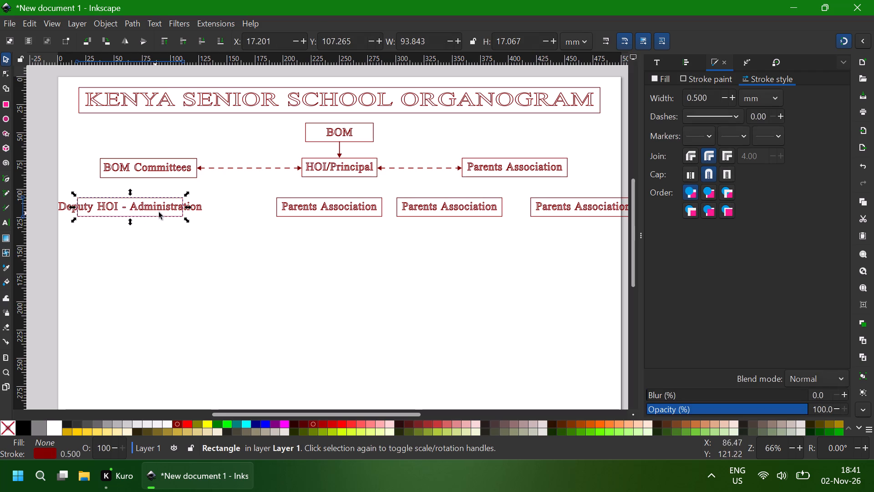
pyautogui.keyDown('shift'); pyautogui.click(188, 209); pyautogui.keyUp('shift')
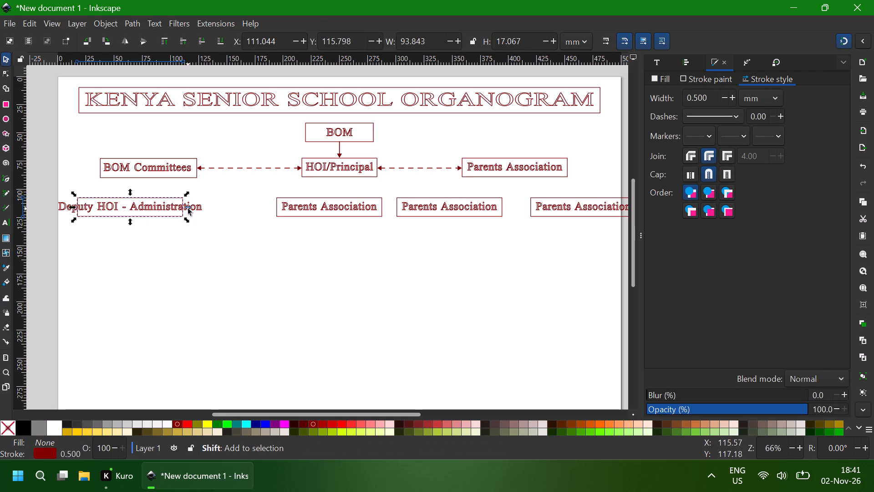
pyautogui.keyDown('shift'); pyautogui.moveTo(188, 209); pyautogui.dragTo(206, 209); pyautogui.keyUp('shift')
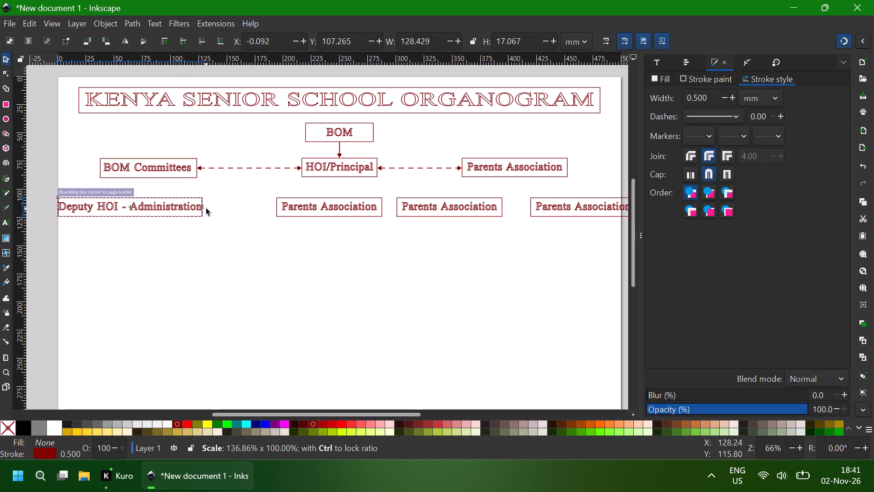
pyautogui.keyDown('shift'); pyautogui.moveTo(206, 209); pyautogui.dragTo(223, 210); pyautogui.keyUp('shift')
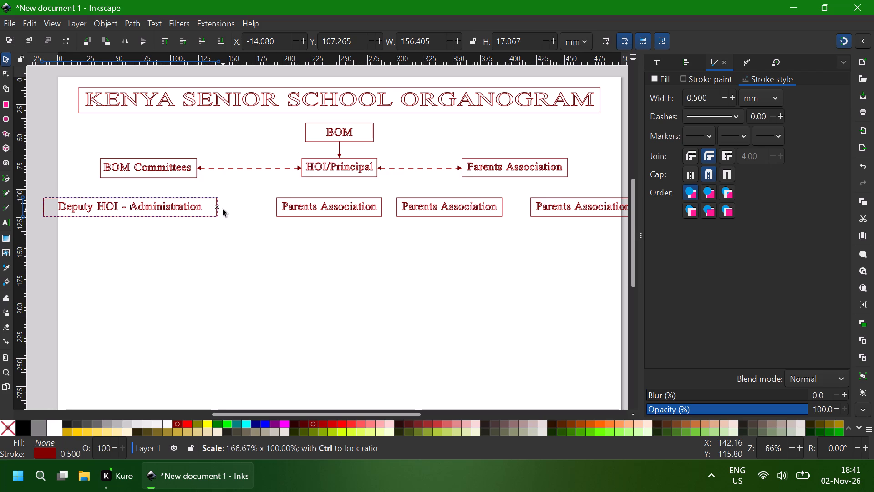
pyautogui.keyDown('shift'); pyautogui.moveTo(223, 210); pyautogui.dragTo(214, 210); pyautogui.keyUp('shift')
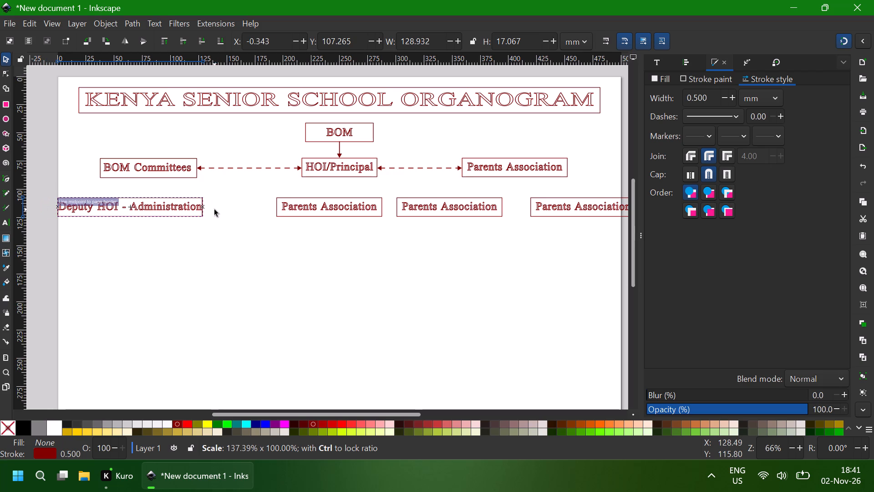
pyautogui.keyDown('shift'); pyautogui.moveTo(214, 210); pyautogui.dragTo(217, 210); pyautogui.keyUp('shift')
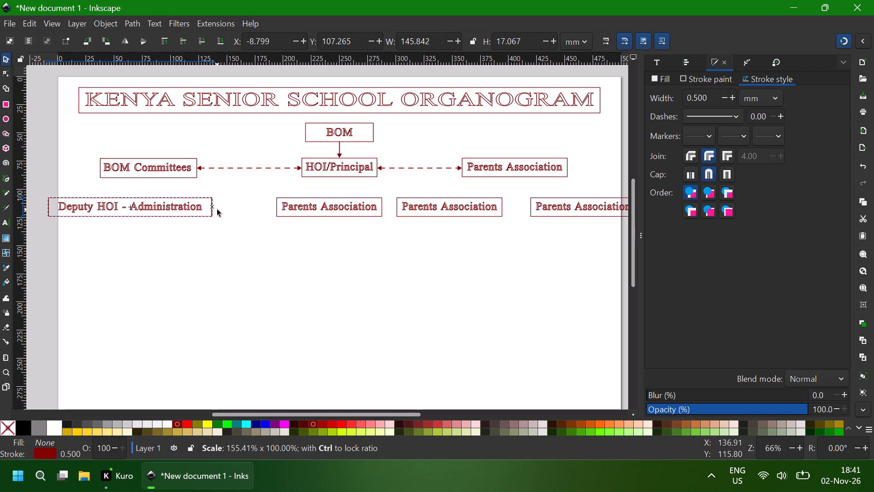
pyautogui.keyDown('shift'); pyautogui.moveTo(217, 210); pyautogui.dragTo(211, 210); pyautogui.keyUp('shift')
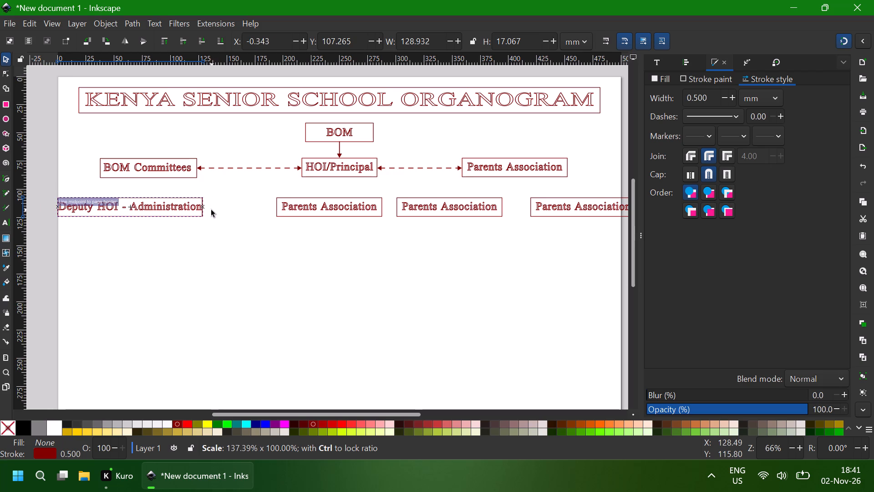
pyautogui.keyDown('shift'); pyautogui.moveTo(211, 210); pyautogui.dragTo(215, 210); pyautogui.keyUp('shift')
pyautogui.keyDown('shift'); pyautogui.moveTo(215, 210); pyautogui.dragTo(216, 212); pyautogui.keyUp('shift')
pyautogui.keyDown('shift'); pyautogui.moveTo(216, 212); pyautogui.dragTo(216, 212); pyautogui.keyUp('shift')
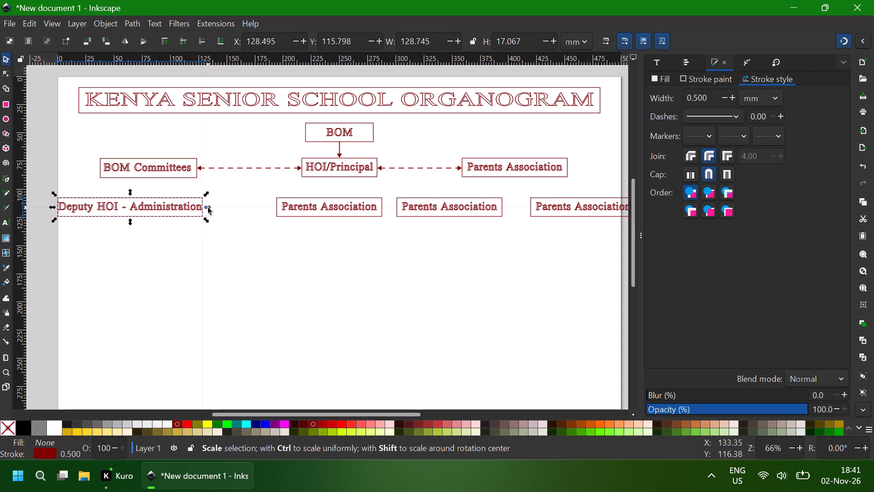
pyautogui.moveTo(208, 208); pyautogui.dragTo(211, 208)
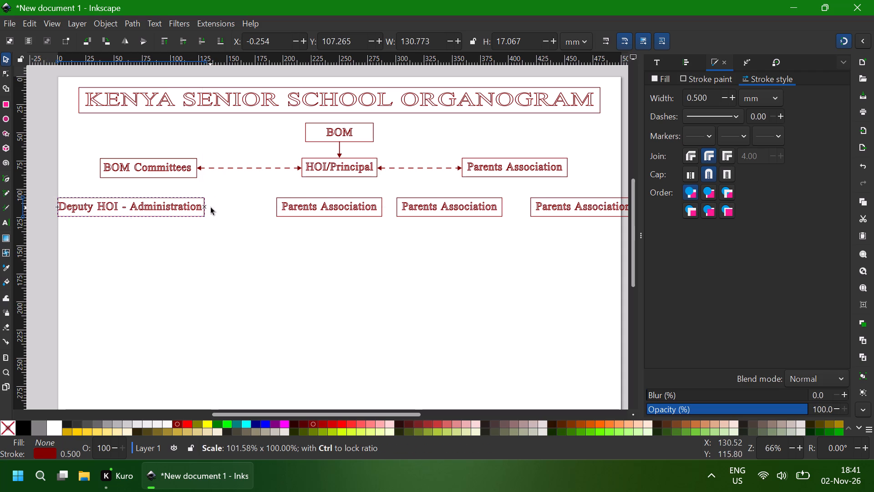
pyautogui.moveTo(211, 208); pyautogui.dragTo(214, 208)
# Nudge the widened rectangle left to centre it around the Deputy HOI - Administration label, right edge at about X 131.6 mm.
pyautogui.press('Left')
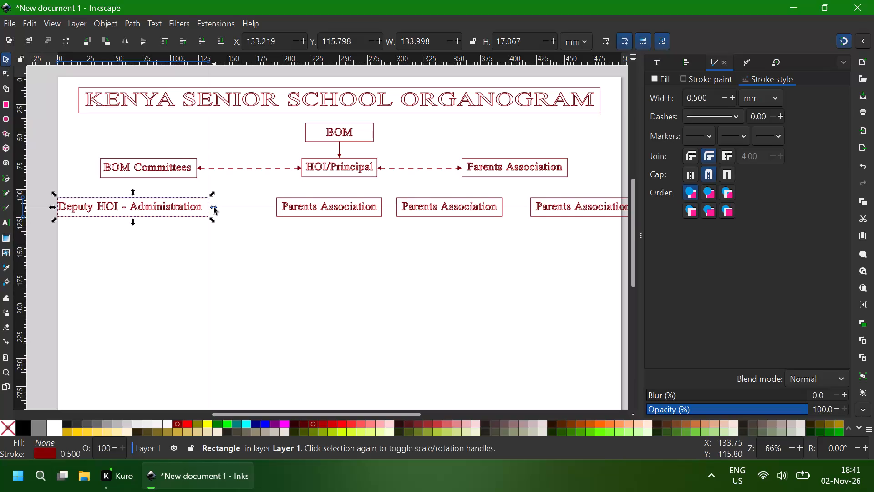
pyautogui.press('Left')
pyautogui.press('Left')
pyautogui.press('Left')
pyautogui.press('Left')
pyautogui.press('Left')
pyautogui.press('Right')
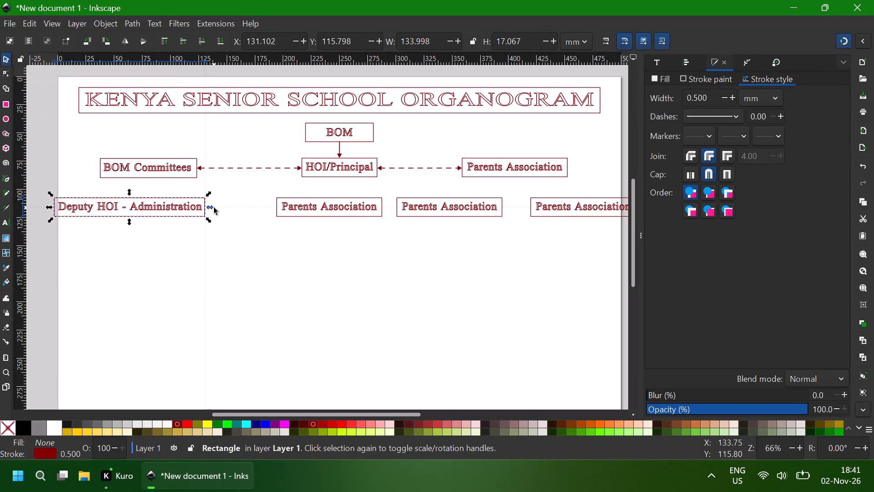
pyautogui.press('Right')
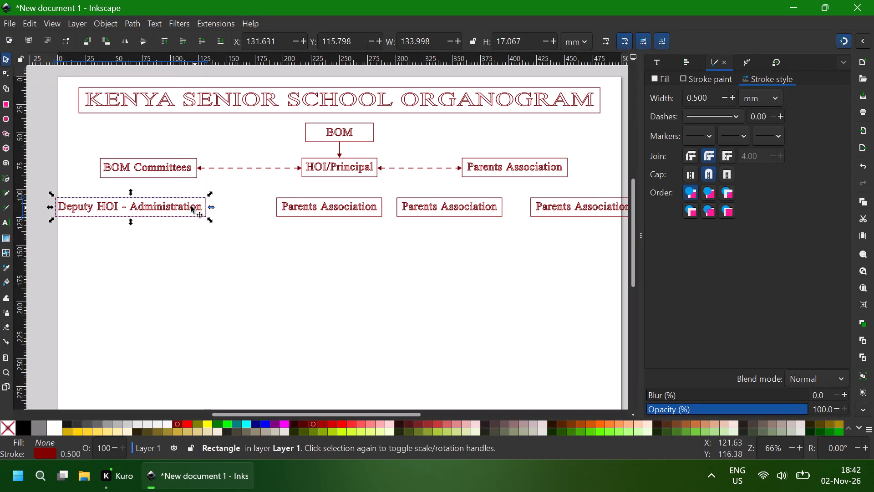
# Move the Deputy HOI - Administration box and label right together until the box's right edge is at about X 154.9 mm.
pyautogui.keyDown('shift'); pyautogui.click(177, 207); pyautogui.keyUp('shift')
pyautogui.press('Right')
pyautogui.press('Right')
pyautogui.press('Right')
pyautogui.press('Right')
pyautogui.press('Right')
pyautogui.press('Right')
pyautogui.press('Right')
pyautogui.press('Right')
pyautogui.press('Right')
pyautogui.press('Right')
pyautogui.press('Right')
pyautogui.press('Right')
pyautogui.press('Right')
pyautogui.press('Right')
pyautogui.press('Right')
pyautogui.press('Right')
pyautogui.press('Right')
pyautogui.press('Right')
pyautogui.press('Right')
pyautogui.press('Right')
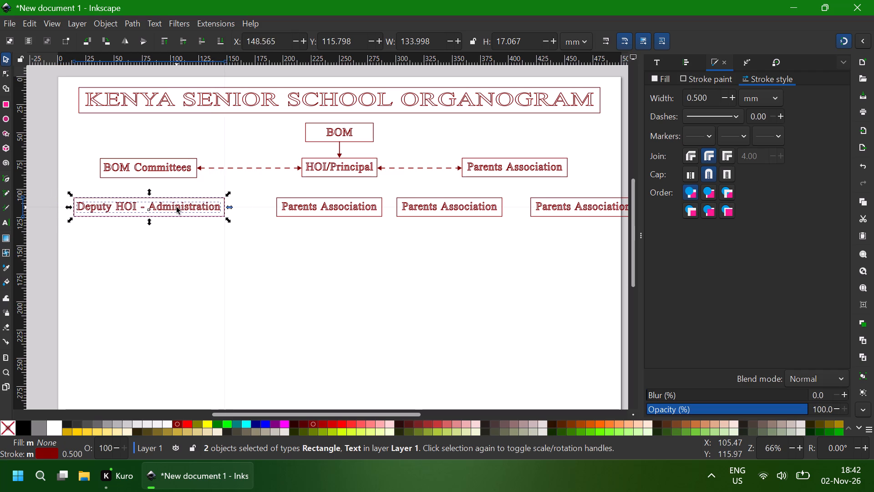
pyautogui.press('Right')
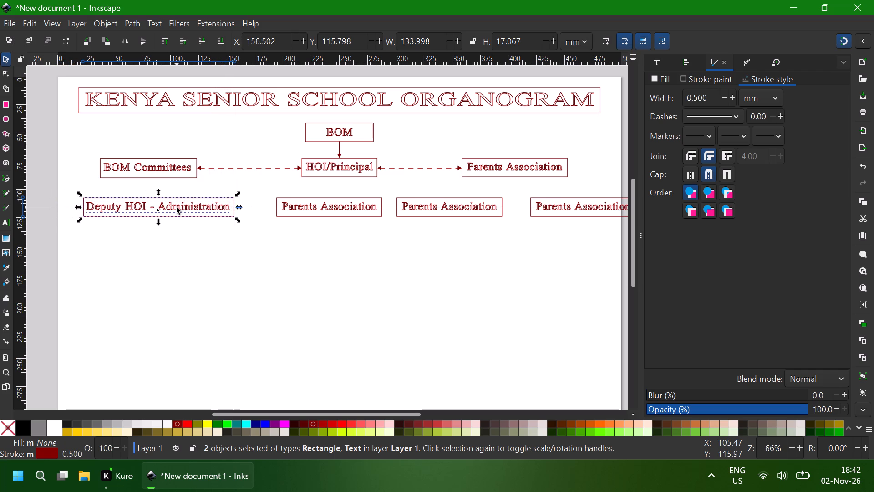
pyautogui.press('Left')
pyautogui.press('Left')
pyautogui.press('Left')
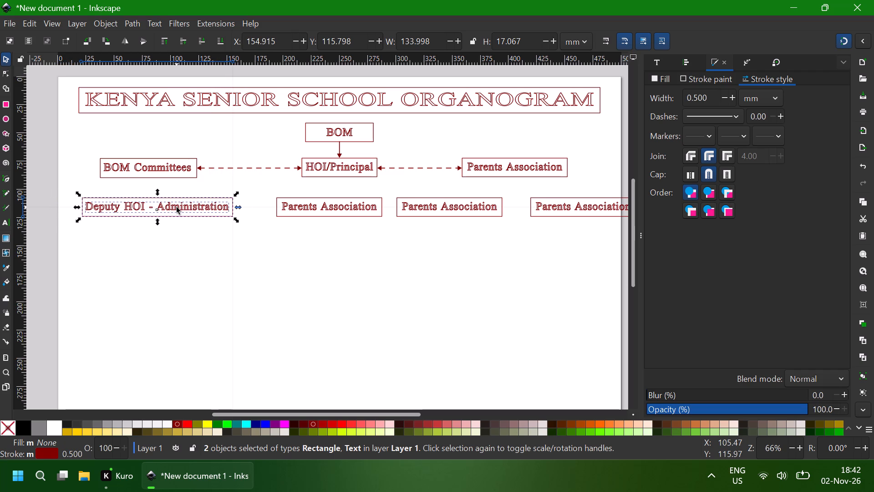
# Nudge the Deputy HOI - Administration box and label left together until the box's right edge is at about X 149.6 mm.
pyautogui.press('Left')
pyautogui.press('Left')
pyautogui.press('Left')
pyautogui.press('Left')
pyautogui.press('Left')
pyautogui.press('Left')
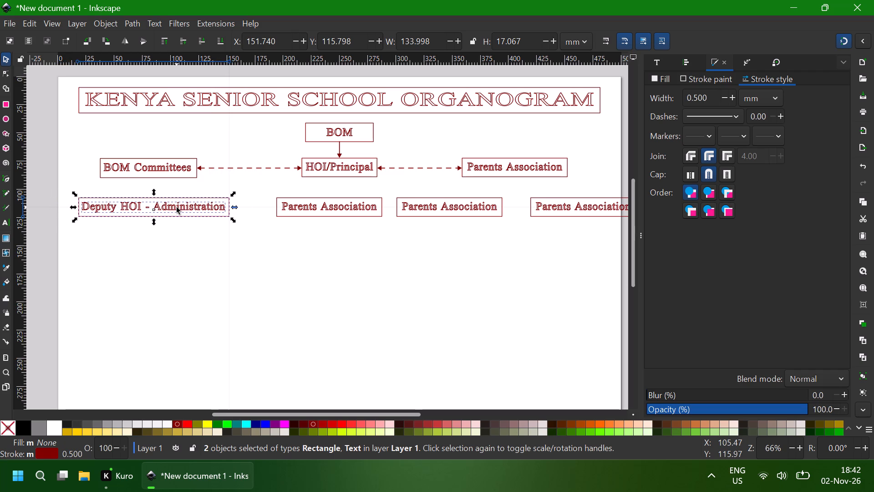
pyautogui.press('Left')
pyautogui.press('Left')
pyautogui.press('Left')
pyautogui.press('Left')
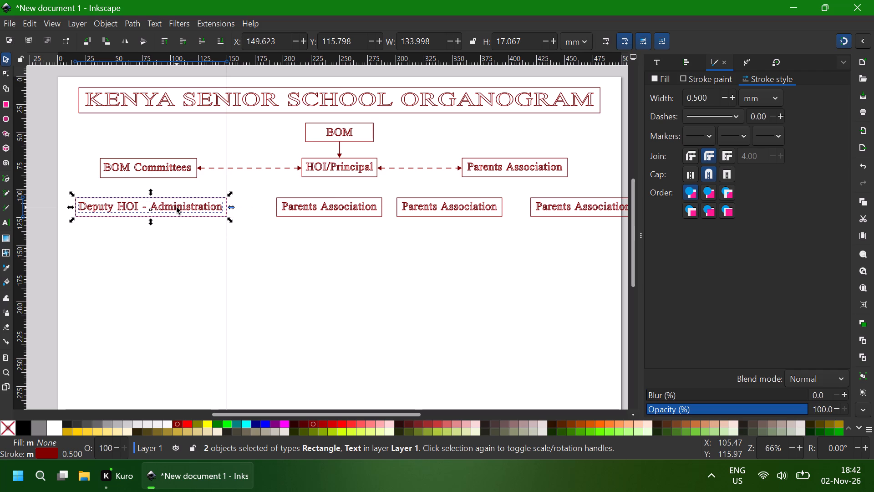
# Replace the label of the first remaining lower-row Parents Association box with "Deputy HOI - Academics".
pyautogui.click(323, 207)
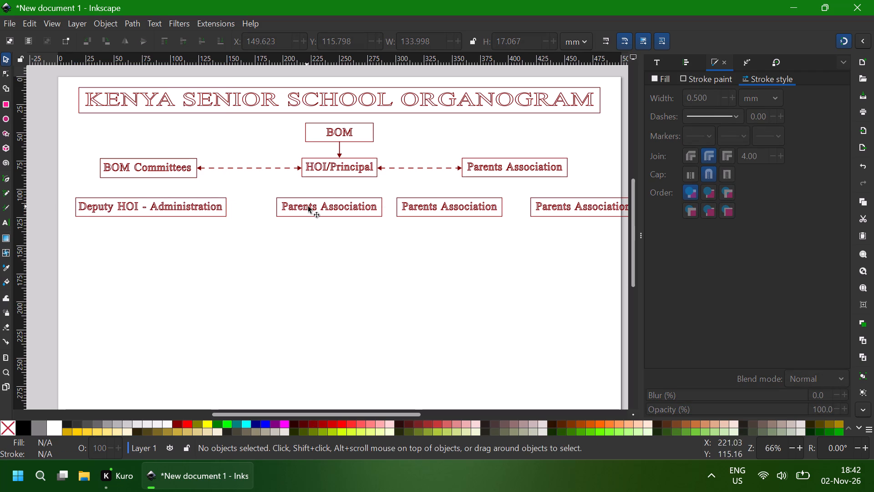
pyautogui.doubleClick(313, 206)
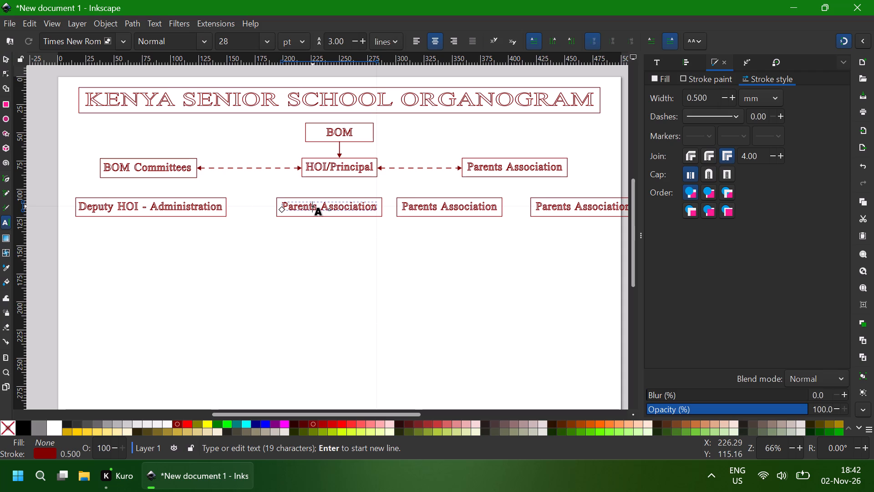
pyautogui.hotkey('ctrl', 'a')
pyautogui.write('Deputy')
pyautogui.press('space')
pyautogui.write('HOI')
pyautogui.press('space')
pyautogui.write('-')
pyautogui.press('space')
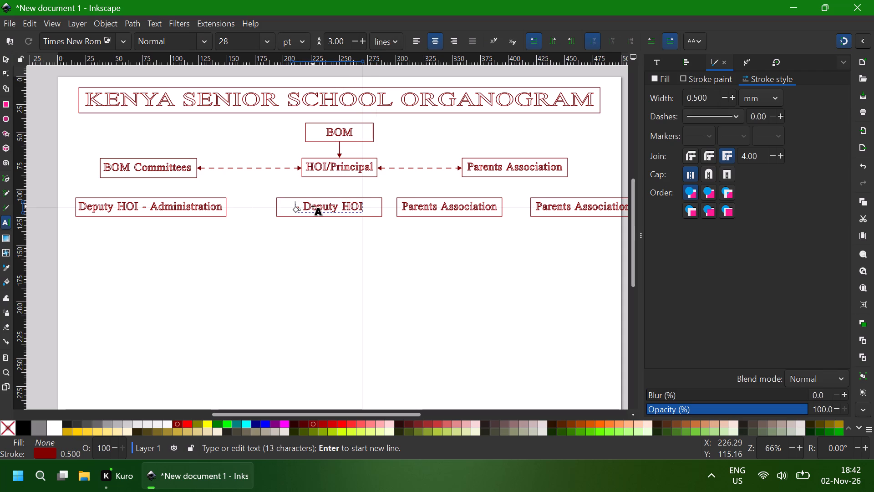
pyautogui.write('Academics')
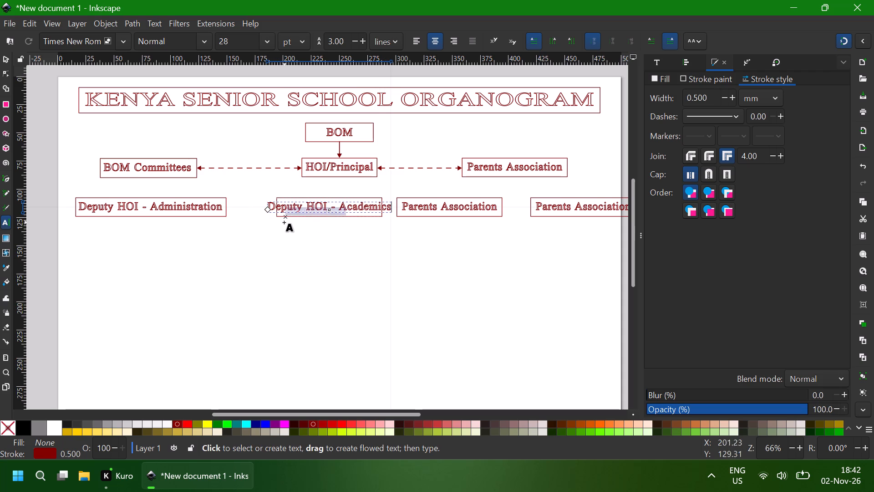
pyautogui.click(5, 60)
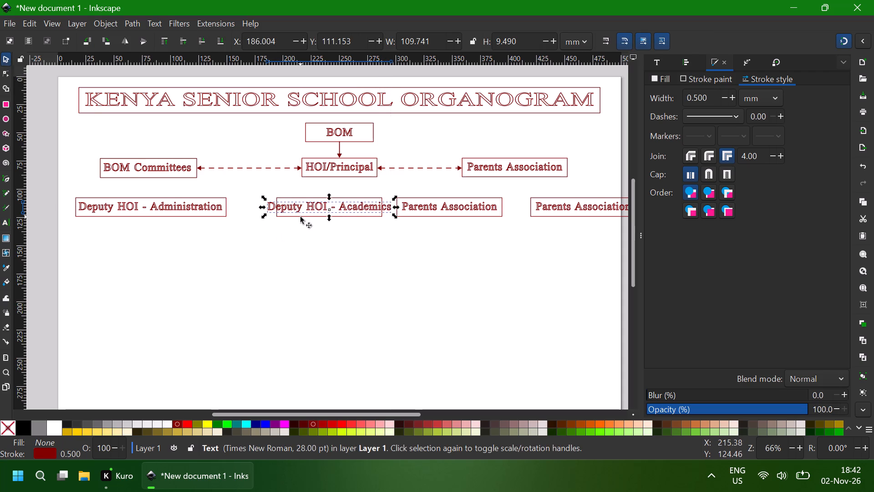
# Widen the rectangle around the Deputy HOI - Academics label symmetrically about its centre to about 119.5 mm, keeping its height.
pyautogui.click(300, 217)
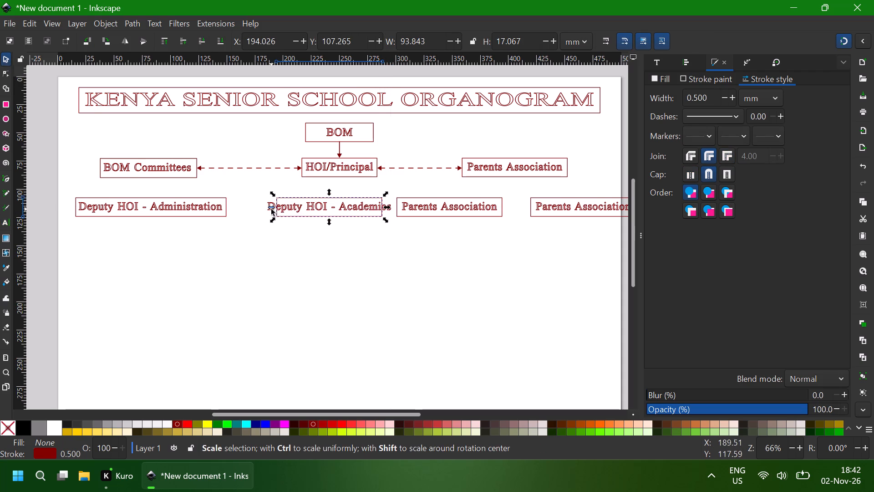
pyautogui.keyDown('shift'); pyautogui.moveTo(271, 209); pyautogui.dragTo(264, 209); pyautogui.keyUp('shift')
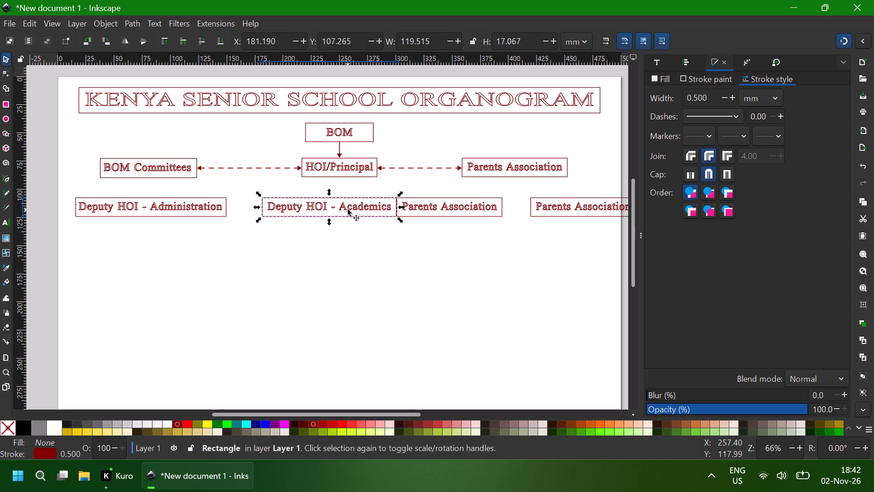
# Move the Deputy HOI - Academics box and label left together until the box's left edge is at about X 158.4 mm.
pyautogui.keyDown('shift'); pyautogui.click(332, 207); pyautogui.keyUp('shift')
pyautogui.press('Left')
pyautogui.press('Left')
pyautogui.press('Left')
pyautogui.press('Left')
pyautogui.press('Left')
pyautogui.press('Left')
pyautogui.press('Left')
pyautogui.press('Left')
pyautogui.press('Left')
pyautogui.press('Left')
pyautogui.press('Left')
pyautogui.press('Left')
pyautogui.press('Left')
pyautogui.press('Left')
pyautogui.press('Left')
pyautogui.press('Left')
pyautogui.press('Left')
pyautogui.press('Left')
pyautogui.press('Left')
pyautogui.press('Left')
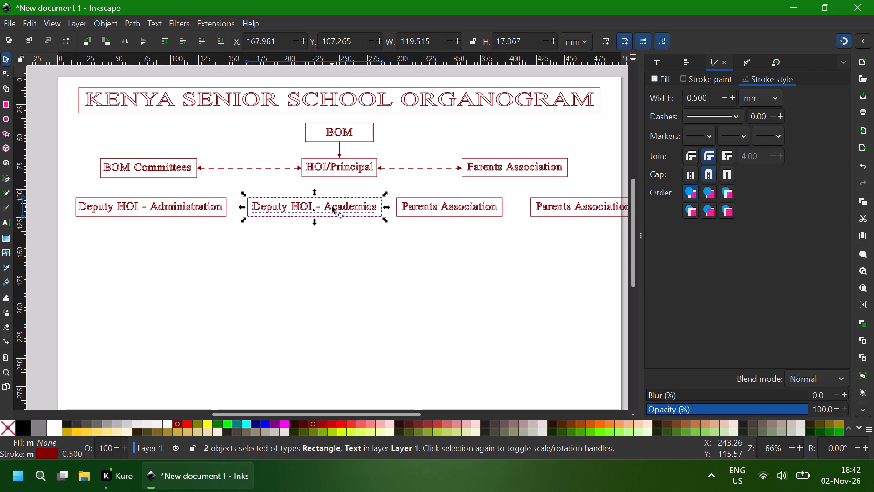
pyautogui.press('Left')
pyautogui.press('Left')
pyautogui.press('Left')
pyautogui.press('Left')
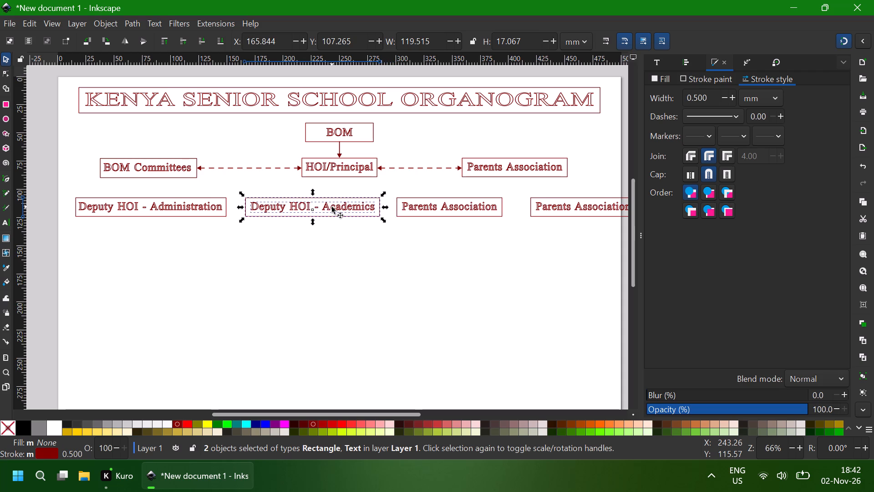
pyautogui.press('Left')
pyautogui.press('Left')
pyautogui.press('Left')
pyautogui.press('Left')
pyautogui.press('Left')
pyautogui.press('Left')
pyautogui.press('Left')
pyautogui.press('Left')
pyautogui.press('Left')
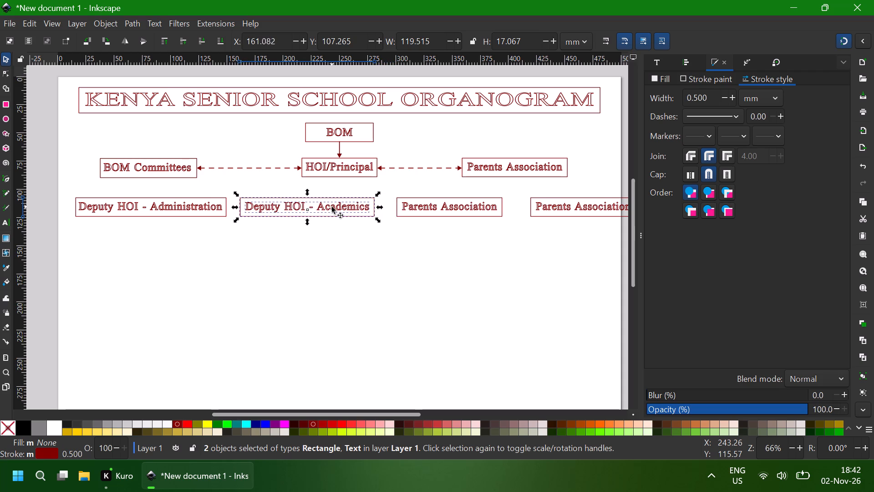
pyautogui.press('Left')
pyautogui.press('Left')
pyautogui.press('Left')
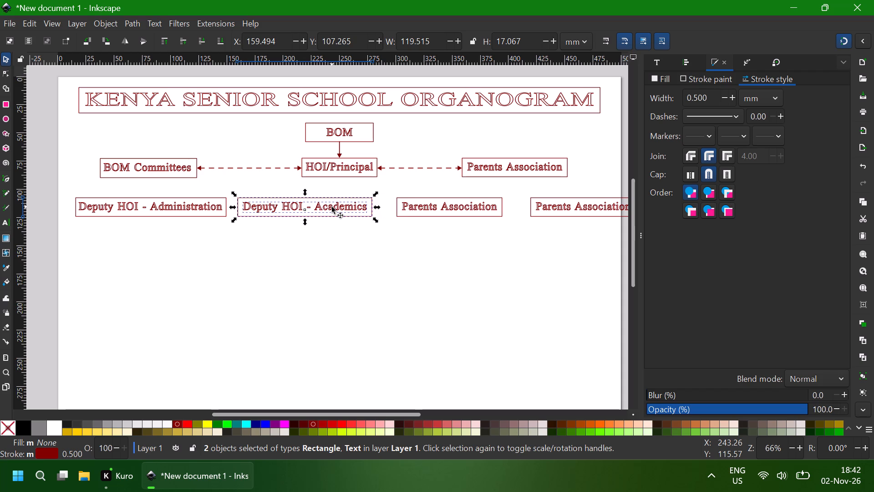
pyautogui.press('Left')
pyautogui.press('Left')
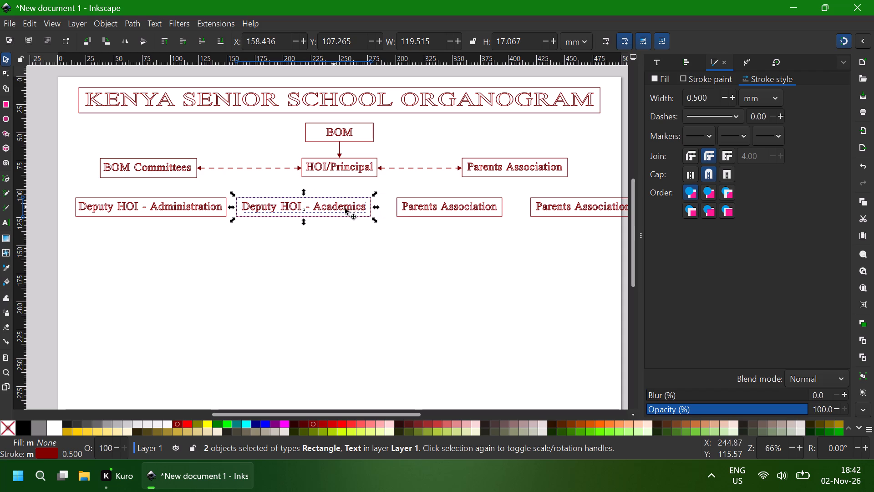
# Replace the Parents Association label in the third lower-row box with "Deputy HOI - Welfare".
pyautogui.doubleClick(438, 208)
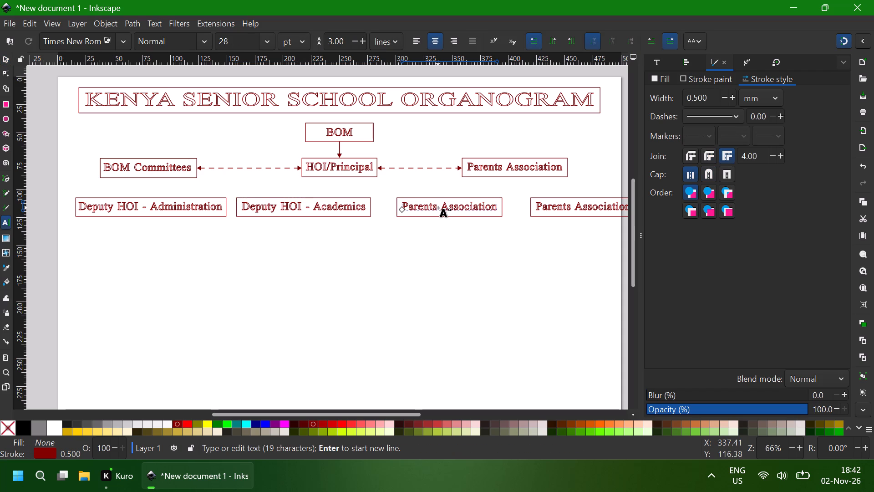
pyautogui.hotkey('ctrl', 'a')
pyautogui.write('Deputy')
pyautogui.press('space')
pyautogui.write('HOI')
pyautogui.press('space')
pyautogui.write('-')
pyautogui.press('space')
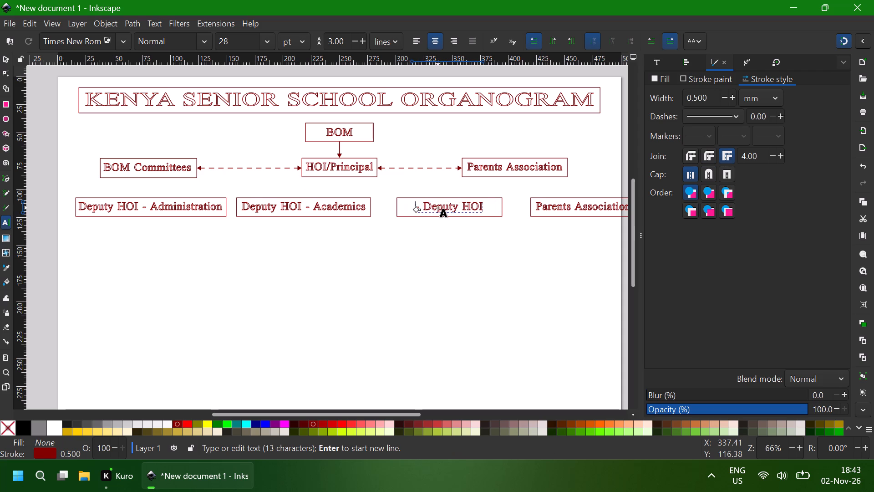
pyautogui.write('Welfare')
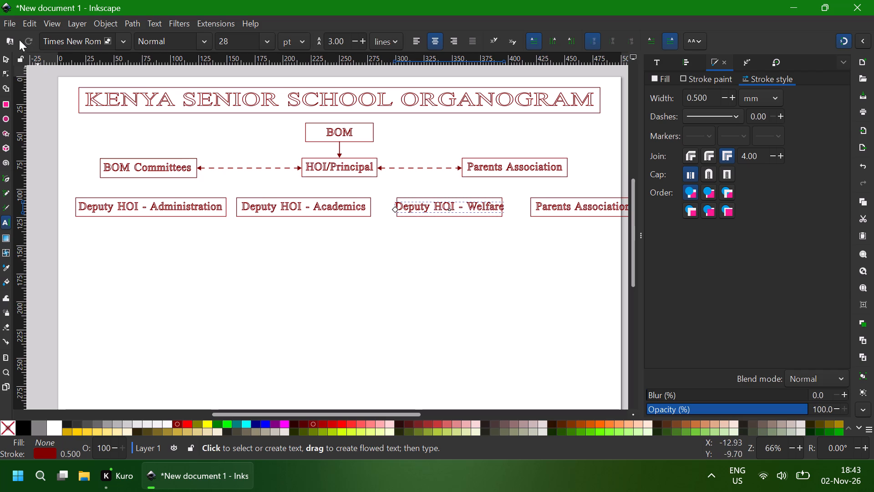
pyautogui.click(7, 55)
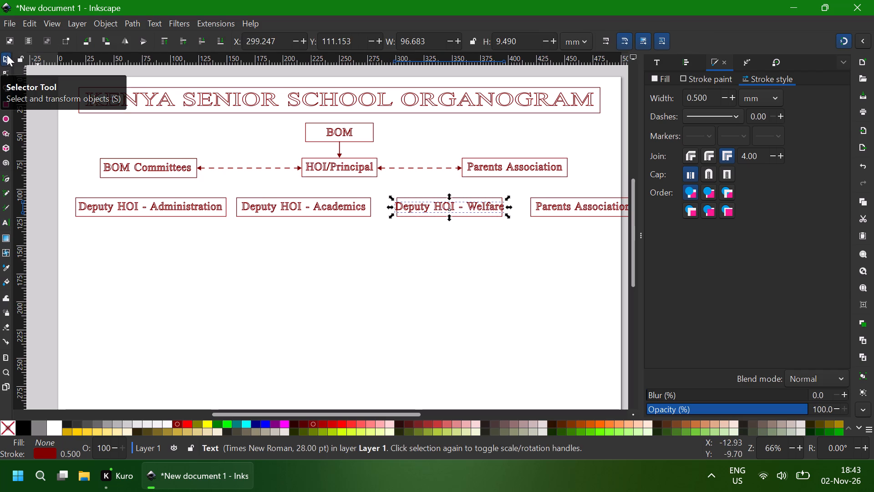
pyautogui.click(5, 63)
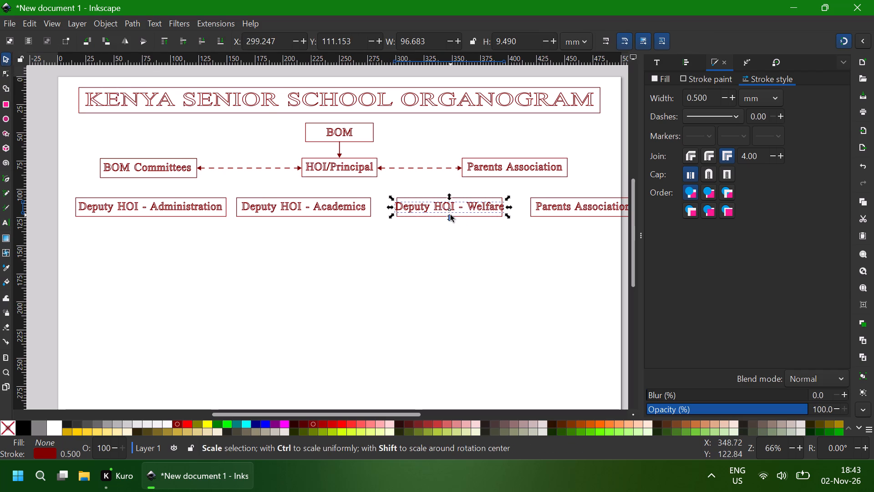
# Widen the rectangle around the Deputy HOI - Welfare label symmetrically about its centre to about 101.9 mm, keeping its height.
pyautogui.click(441, 216)
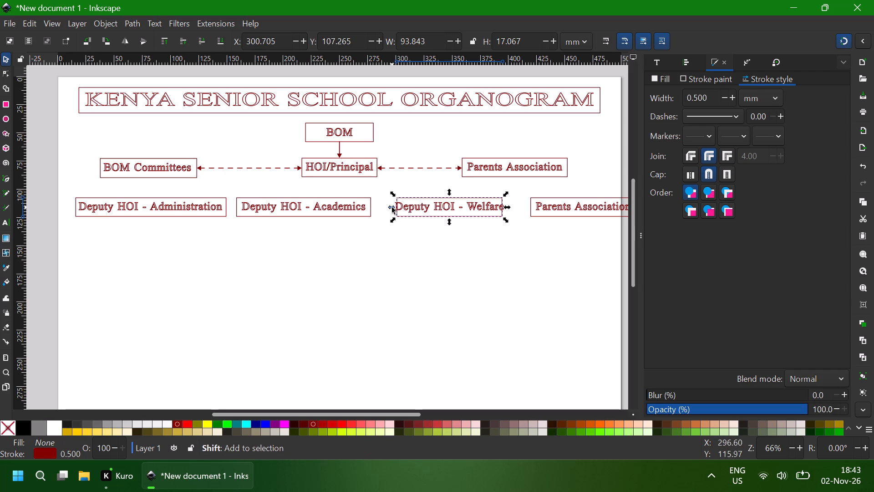
pyautogui.keyDown('shift'); pyautogui.moveTo(392, 207); pyautogui.dragTo(387, 207); pyautogui.keyUp('shift')
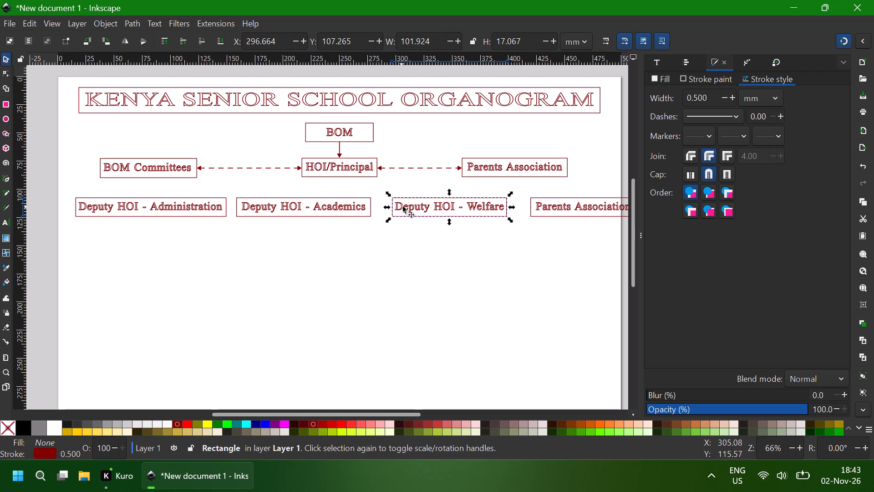
# Move the Deputy HOI - Welfare box and label left together until the box's left edge is at about X 286.1 mm.
pyautogui.keyDown('shift'); pyautogui.click(410, 206); pyautogui.keyUp('shift')
pyautogui.press('Left')
pyautogui.press('Left')
pyautogui.press('Left')
pyautogui.press('Left')
pyautogui.press('Left')
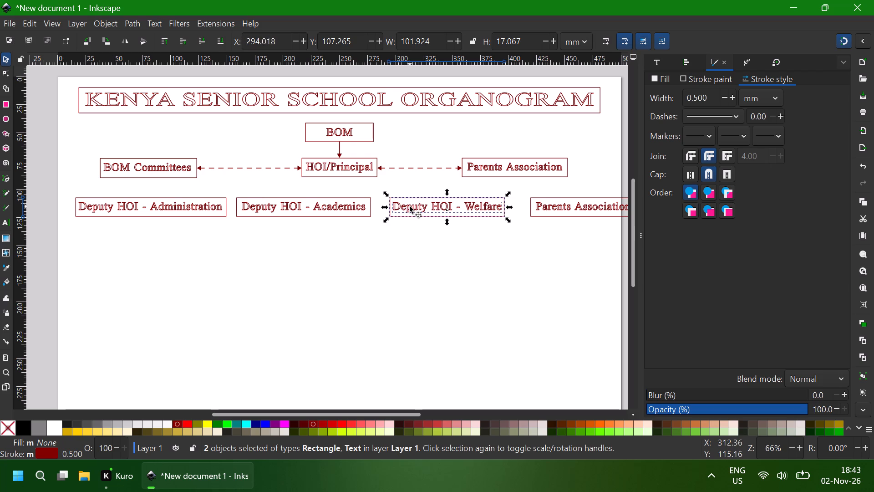
pyautogui.press('Left')
pyautogui.press('Left')
pyautogui.press('Left')
pyautogui.press('Left')
pyautogui.press('Left')
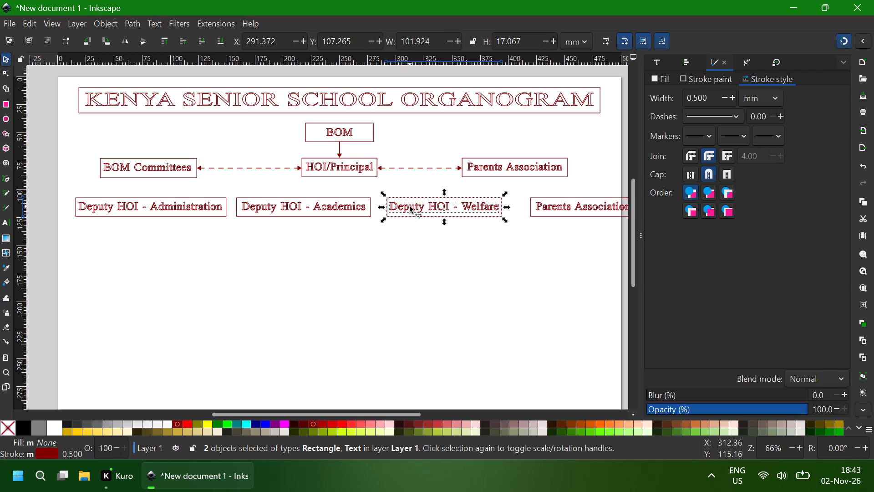
pyautogui.press('Left')
pyautogui.press('Left')
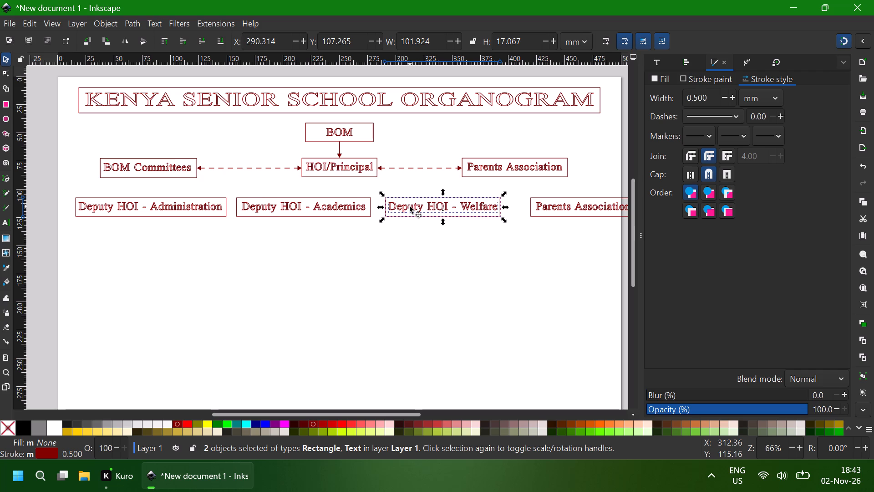
pyautogui.press('Right')
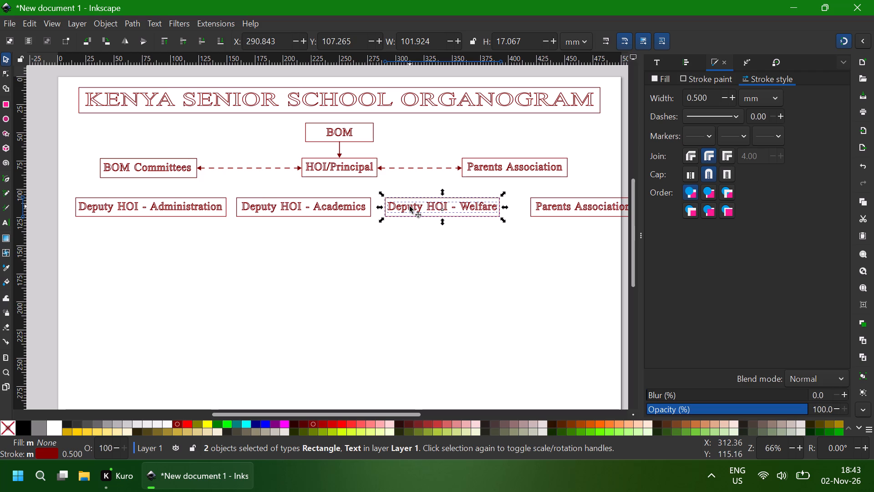
pyautogui.press('Left')
pyautogui.press('Left')
pyautogui.press('Left')
pyautogui.press('Left')
pyautogui.press('Left')
pyautogui.press('Left')
pyautogui.press('Left')
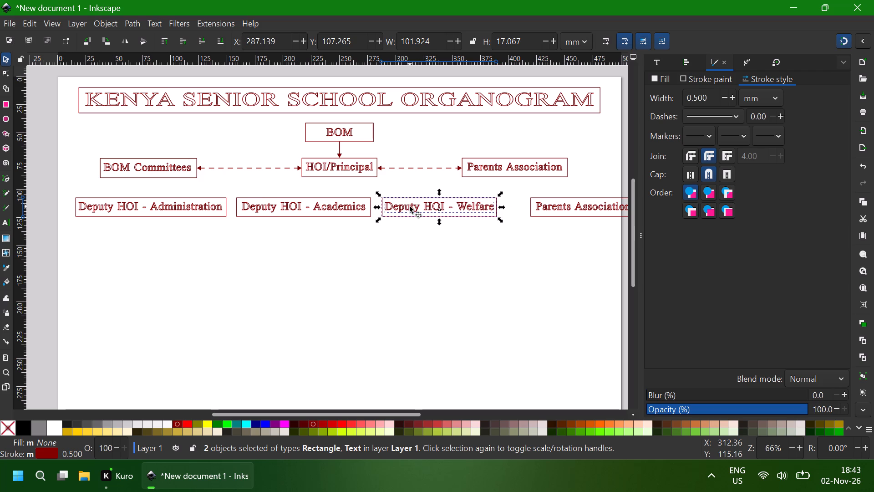
pyautogui.press('Left')
pyautogui.press('Left')
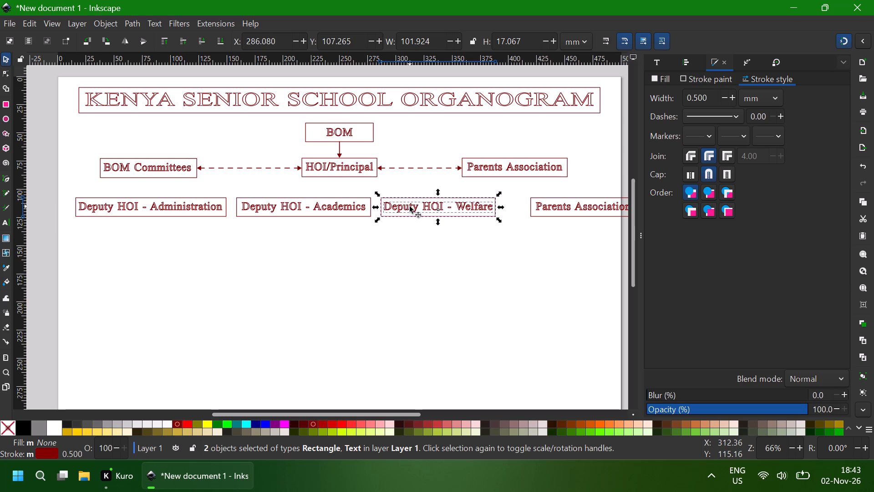
pyautogui.click(441, 266)
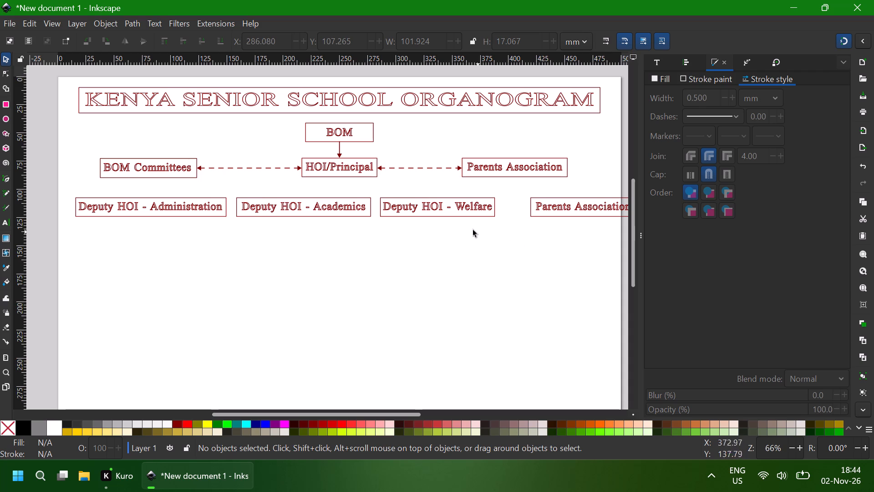
# Replace the Parents Association label in the last lower-row box with "School Bursar".
pyautogui.click(558, 211)
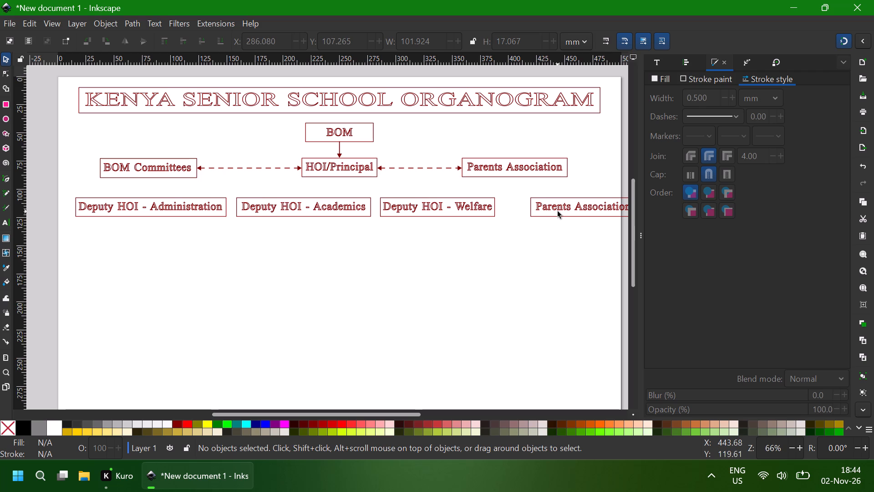
pyautogui.doubleClick(564, 206)
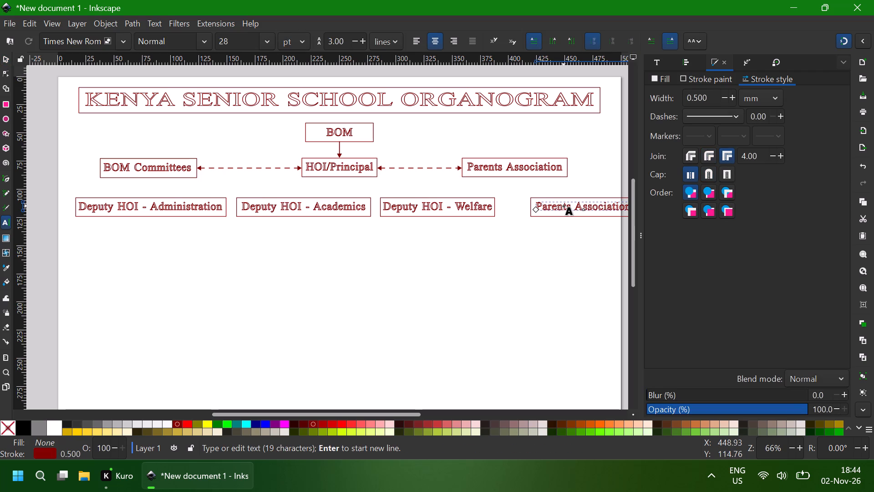
pyautogui.hotkey('ctrl', 'a')
pyautogui.write('School Bursar')
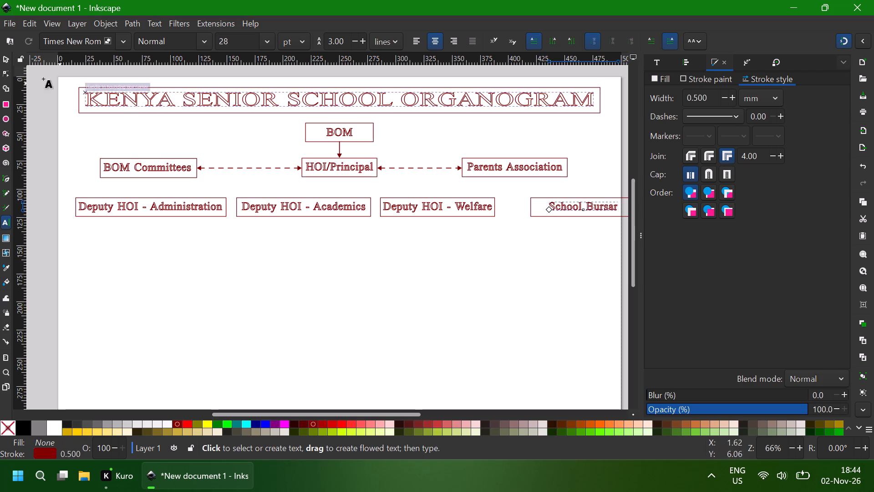
pyautogui.click(7, 56)
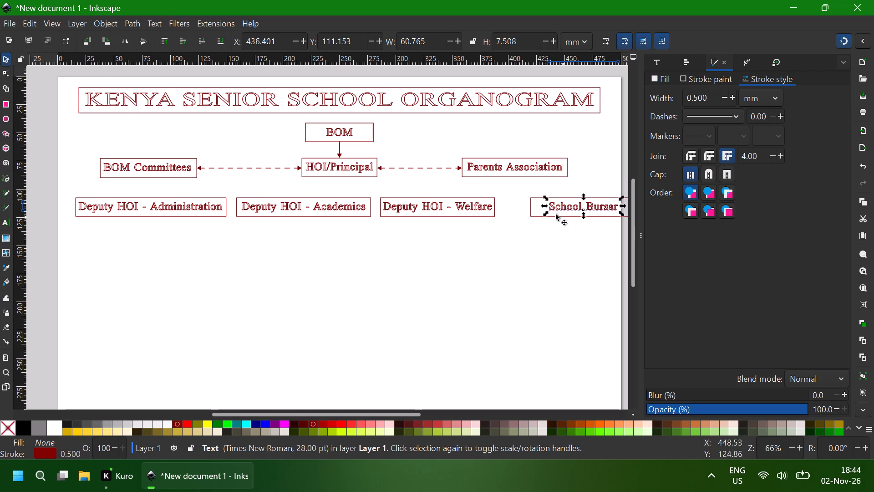
# Move the School Bursar box and label left together until the box's left edge is at about X 395.7 mm.
pyautogui.keyDown('shift'); pyautogui.click(532, 212); pyautogui.keyUp('shift')
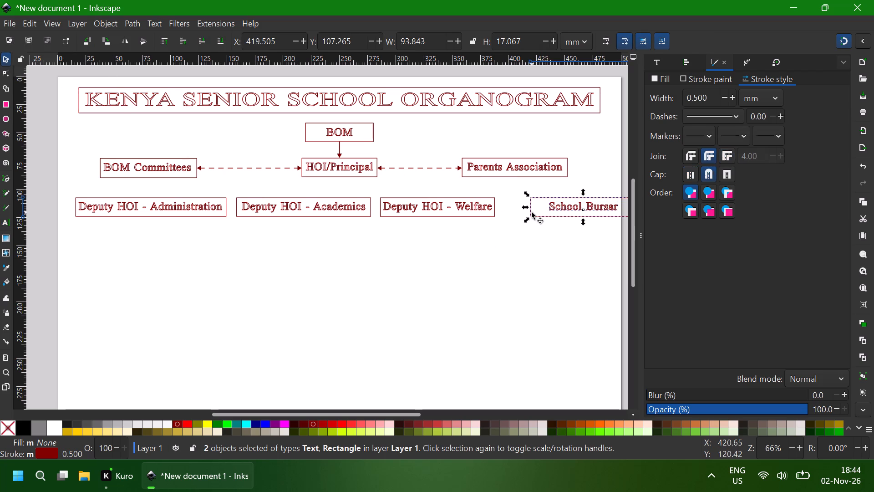
pyautogui.press('Left')
pyautogui.press('Left')
pyautogui.press('Left')
pyautogui.press('Left')
pyautogui.press('Left')
pyautogui.press('Left')
pyautogui.press('Left')
pyautogui.press('Left')
pyautogui.press('Left')
pyautogui.press('Left')
pyautogui.press('Left')
pyautogui.press('Left')
pyautogui.press('Left')
pyautogui.press('Left')
pyautogui.press('Left')
pyautogui.press('Left')
pyautogui.press('Left')
pyautogui.press('Left')
pyautogui.press('Left')
pyautogui.press('Left')
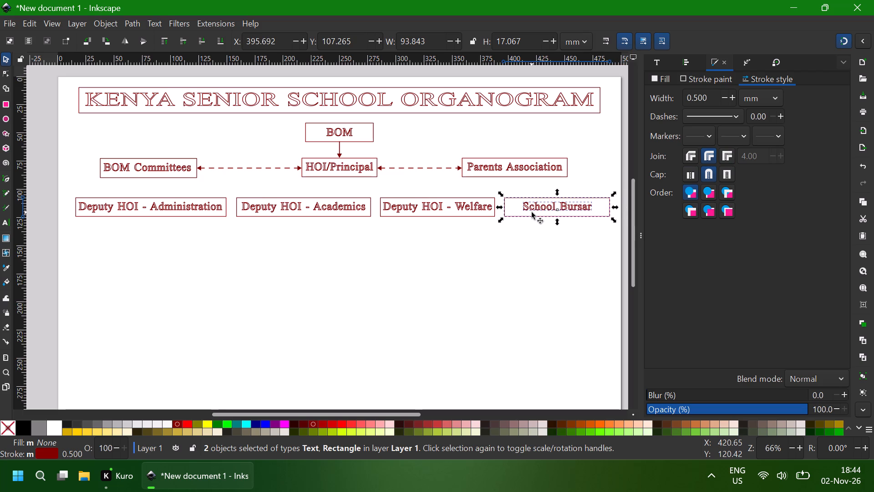
# Nudge the School Bursar box and label left together until the box's left edge is at about X 395.2 mm.
pyautogui.press('Left')
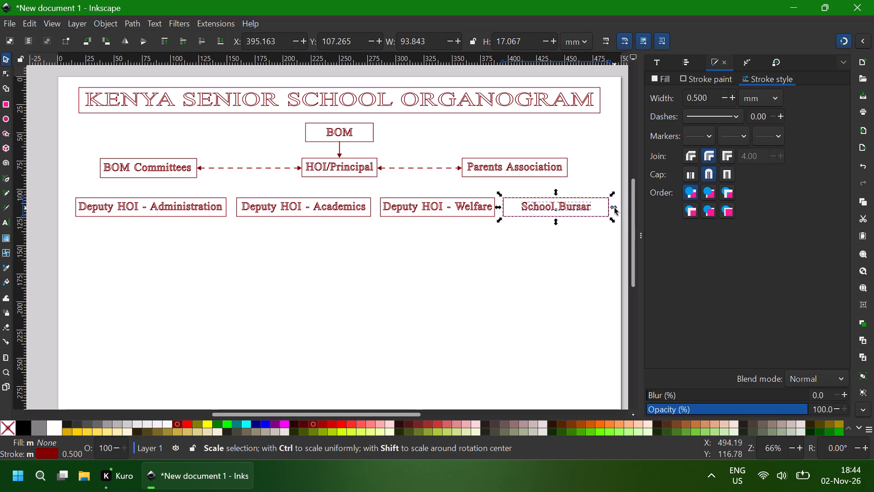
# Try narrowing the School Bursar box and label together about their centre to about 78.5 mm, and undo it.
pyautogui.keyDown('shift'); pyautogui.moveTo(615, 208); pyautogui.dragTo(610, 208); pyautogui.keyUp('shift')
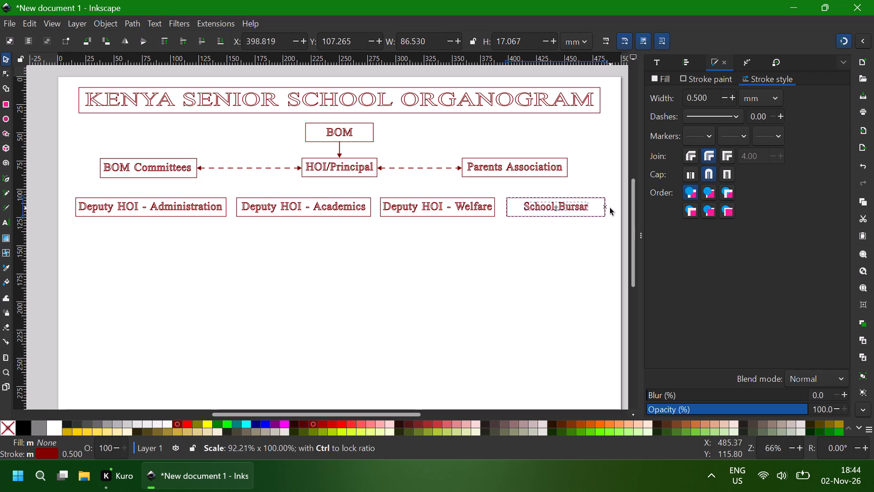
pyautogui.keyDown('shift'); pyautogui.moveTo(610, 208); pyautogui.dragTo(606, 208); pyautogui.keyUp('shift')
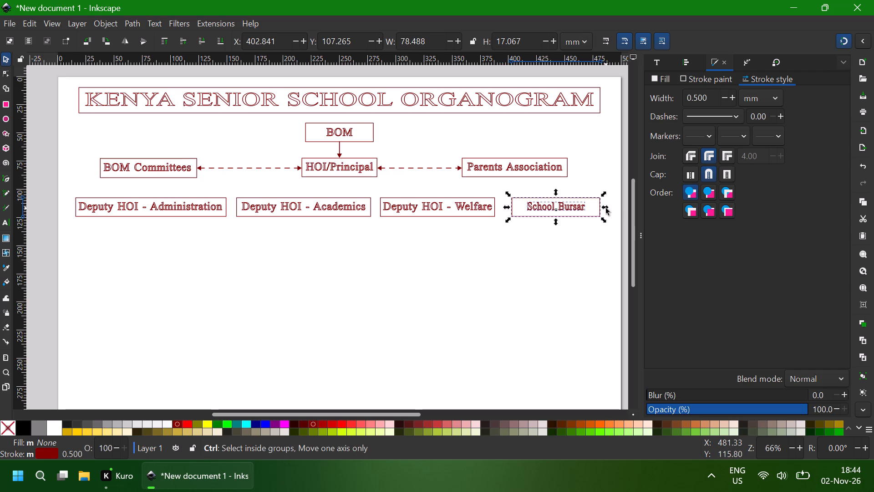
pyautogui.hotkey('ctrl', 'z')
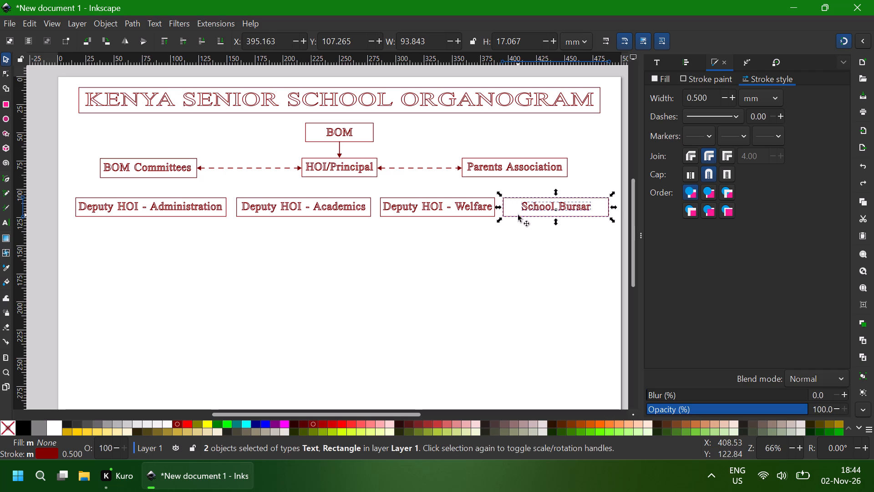
# Narrow only the School Bursar rectangle symmetrically about its centre to about 80.1 mm, keeping its height.
pyautogui.click(520, 244)
pyautogui.click(604, 217)
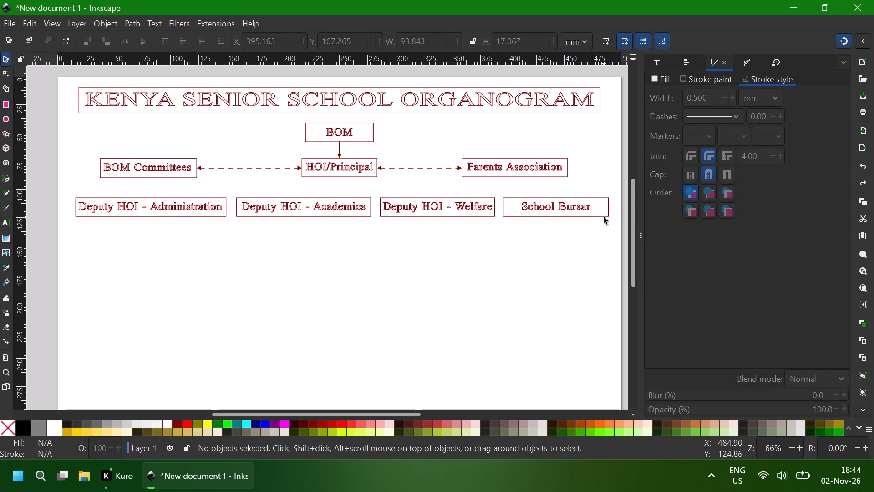
pyautogui.click(574, 214)
pyautogui.keyDown('shift'); pyautogui.moveTo(616, 208); pyautogui.dragTo(610, 208); pyautogui.keyUp('shift')
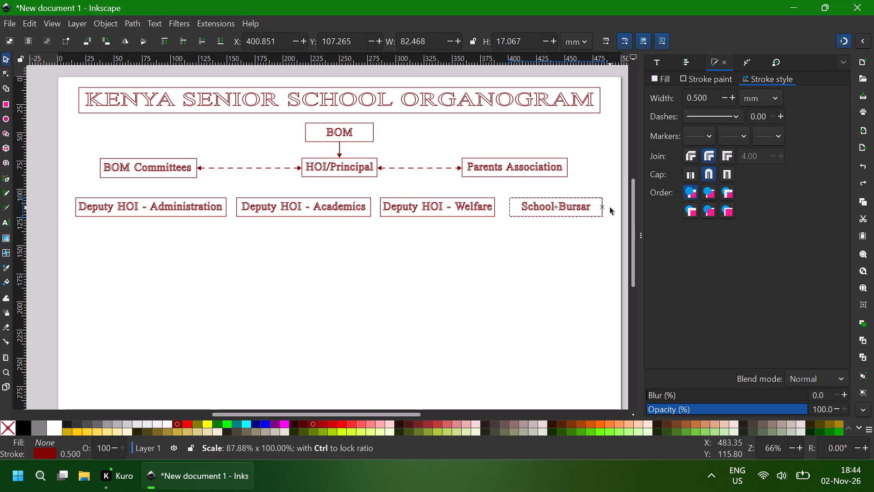
pyautogui.keyDown('shift'); pyautogui.moveTo(610, 208); pyautogui.dragTo(609, 208); pyautogui.keyUp('shift')
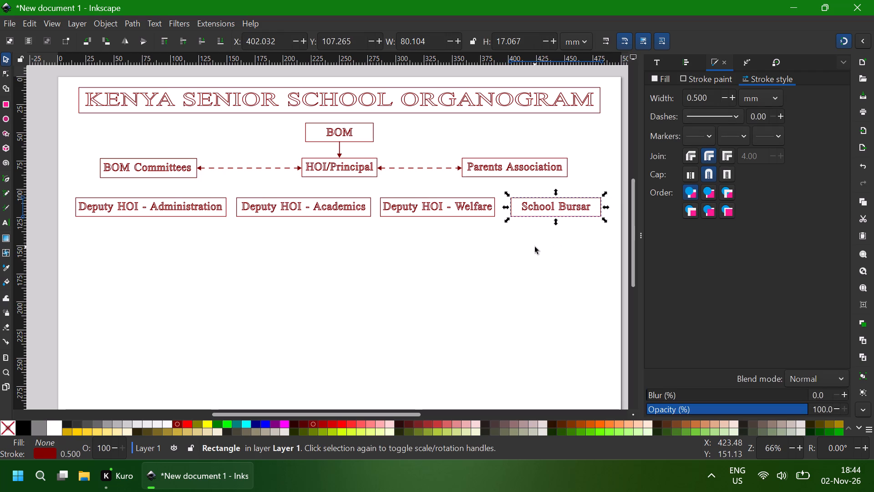
# Move the School Bursar rectangle alone left until its left edge is at about X 399.9 mm.
pyautogui.press('Left')
pyautogui.press('Left')
pyautogui.press('Left')
pyautogui.press('Left')
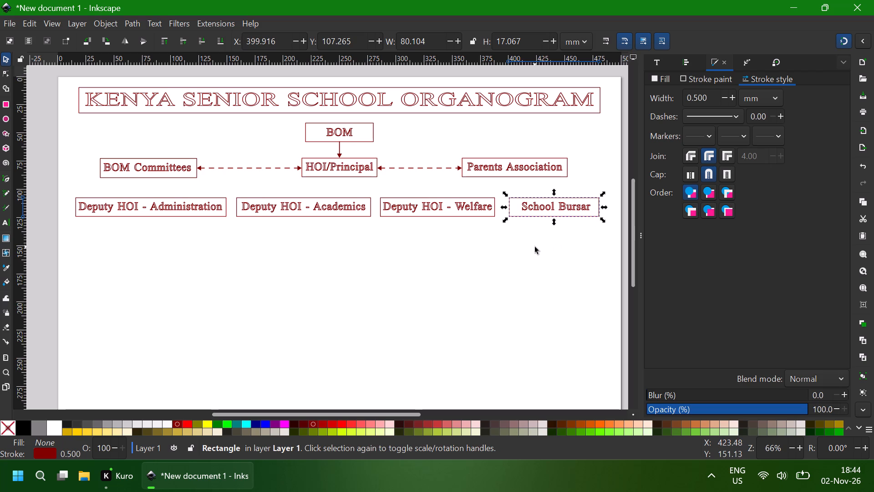
pyautogui.press('Left')
pyautogui.press('Left')
pyautogui.press('Left')
pyautogui.press('Left')
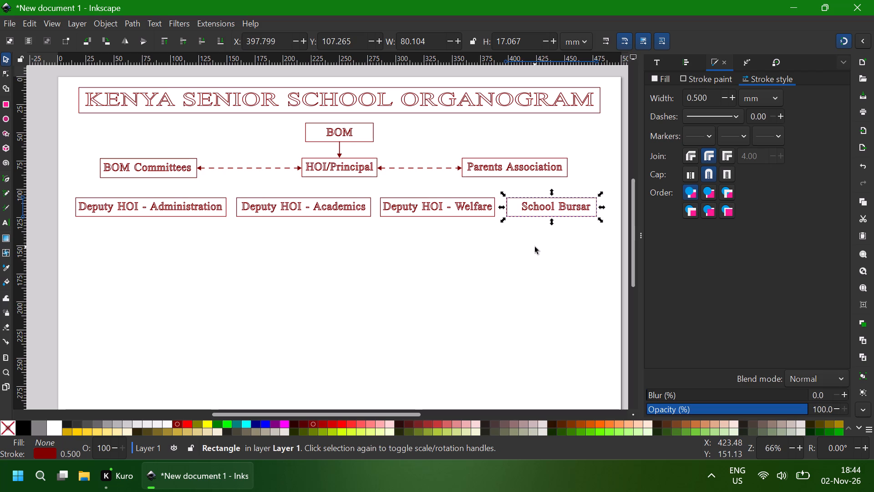
pyautogui.press('Left')
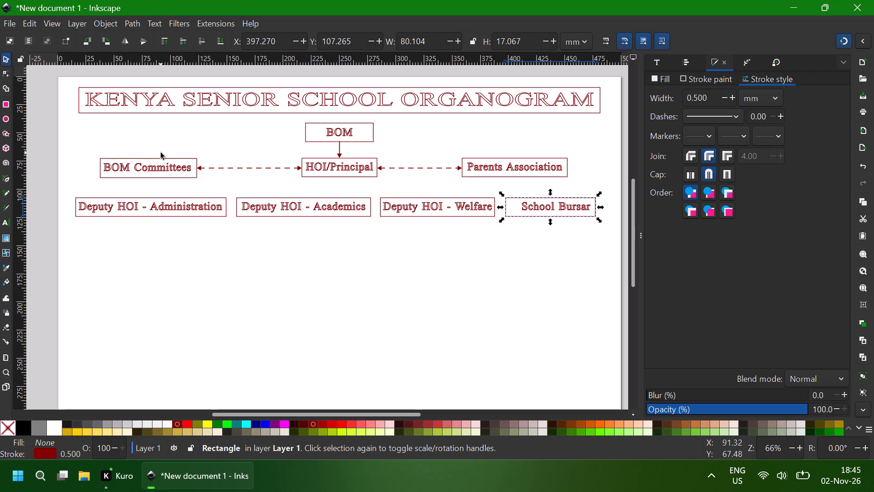
pyautogui.press('Right')
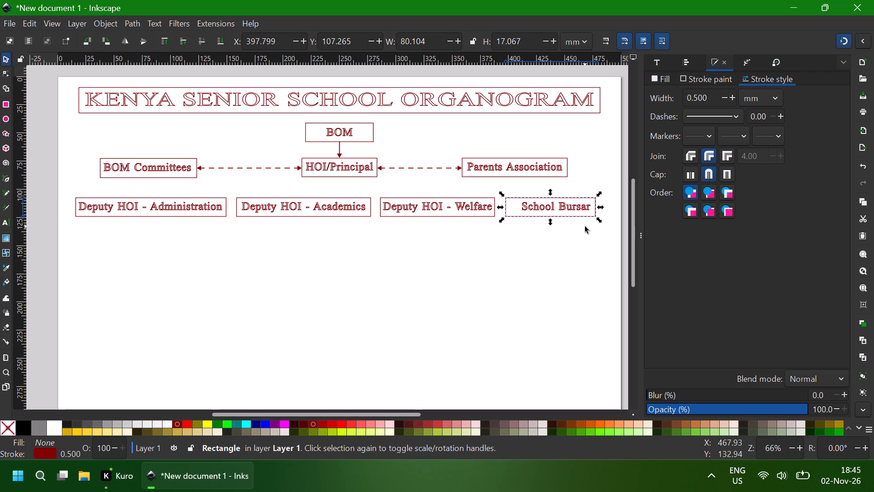
pyautogui.press('Right')
pyautogui.press('Right')
pyautogui.press('Right')
pyautogui.press('Right')
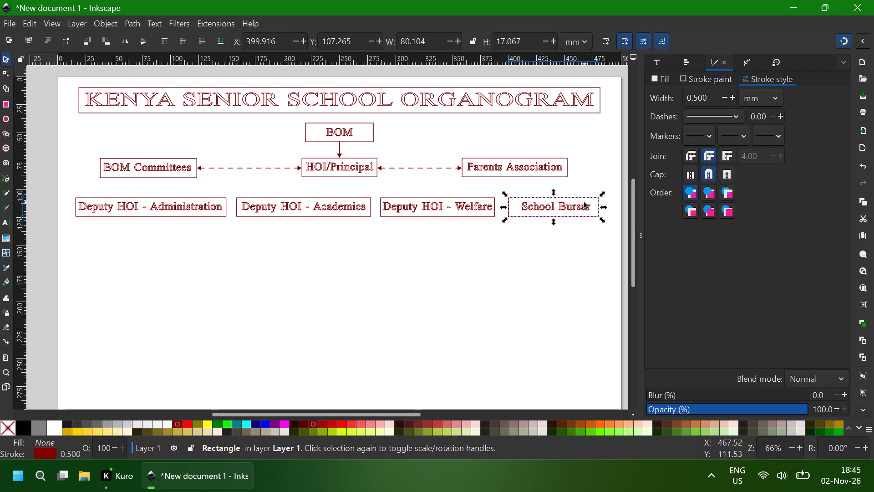
# Move the School Bursar label left within its box until its left edge is at about X 408.9 mm.
pyautogui.click(584, 203)
pyautogui.press('Left')
pyautogui.press('Left')
pyautogui.press('Left')
pyautogui.press('Left')
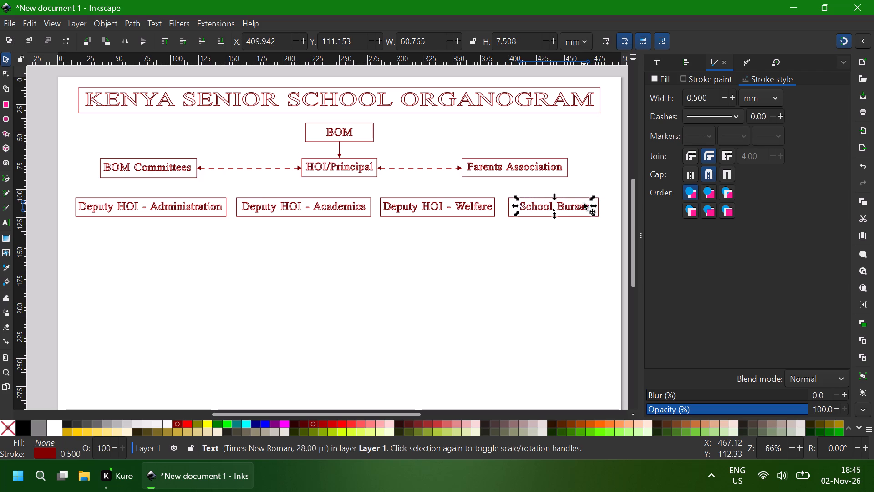
pyautogui.press('Left')
pyautogui.press('Left')
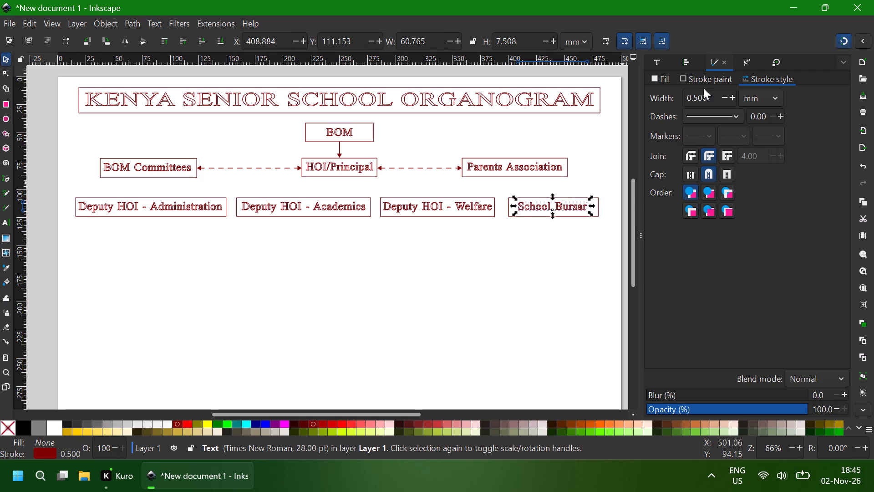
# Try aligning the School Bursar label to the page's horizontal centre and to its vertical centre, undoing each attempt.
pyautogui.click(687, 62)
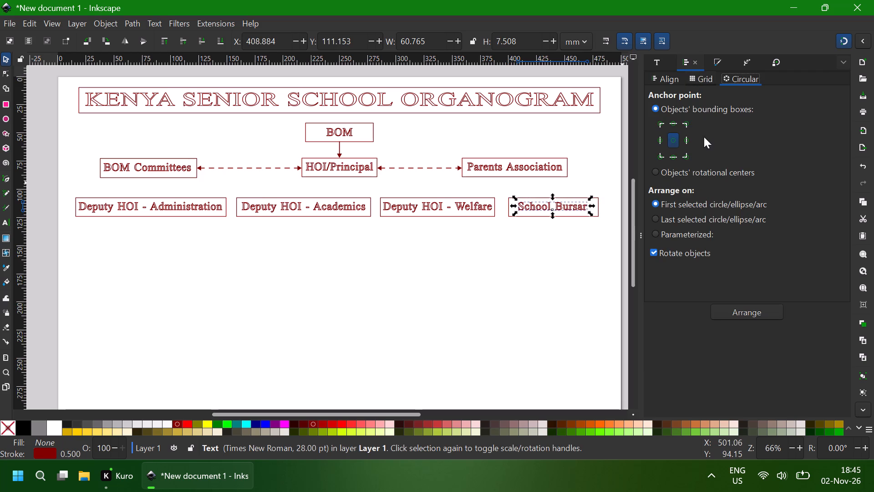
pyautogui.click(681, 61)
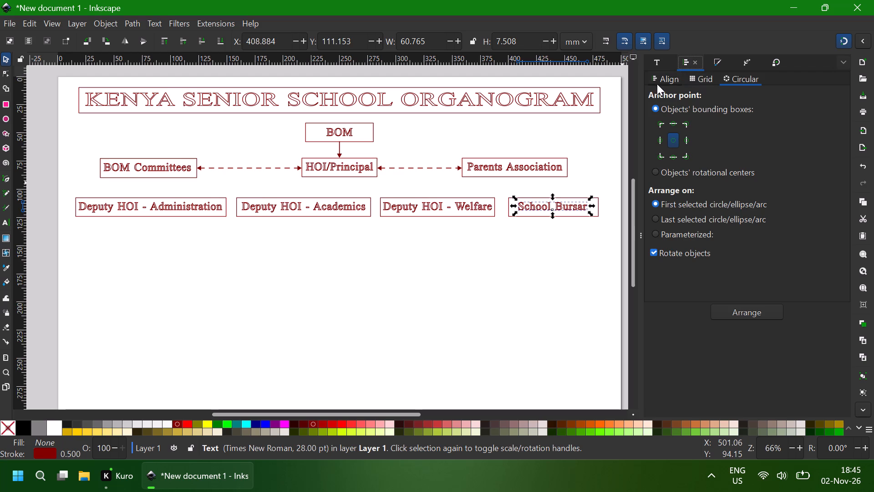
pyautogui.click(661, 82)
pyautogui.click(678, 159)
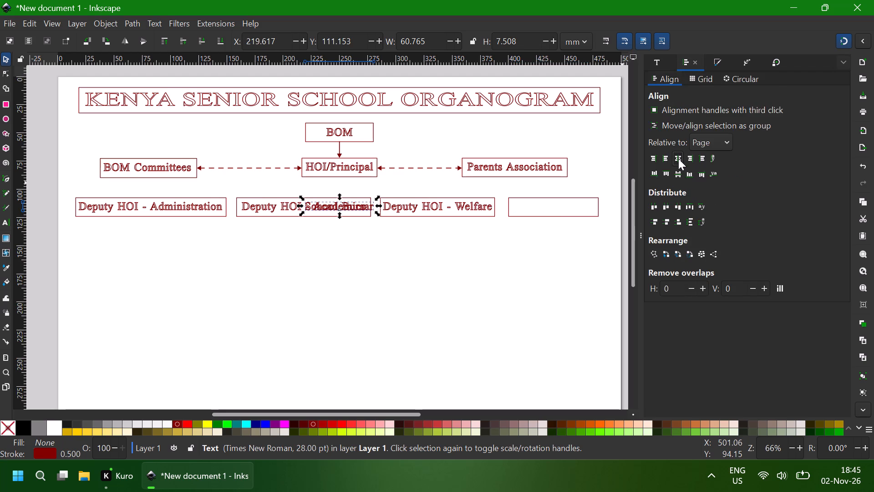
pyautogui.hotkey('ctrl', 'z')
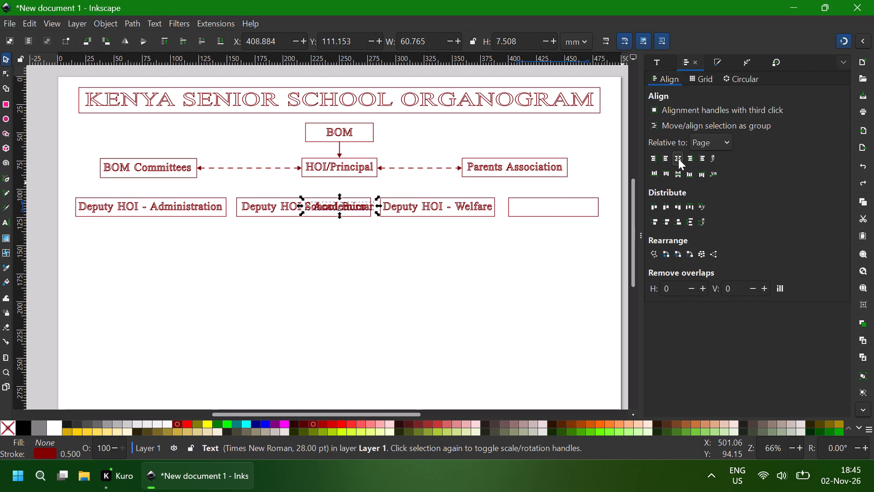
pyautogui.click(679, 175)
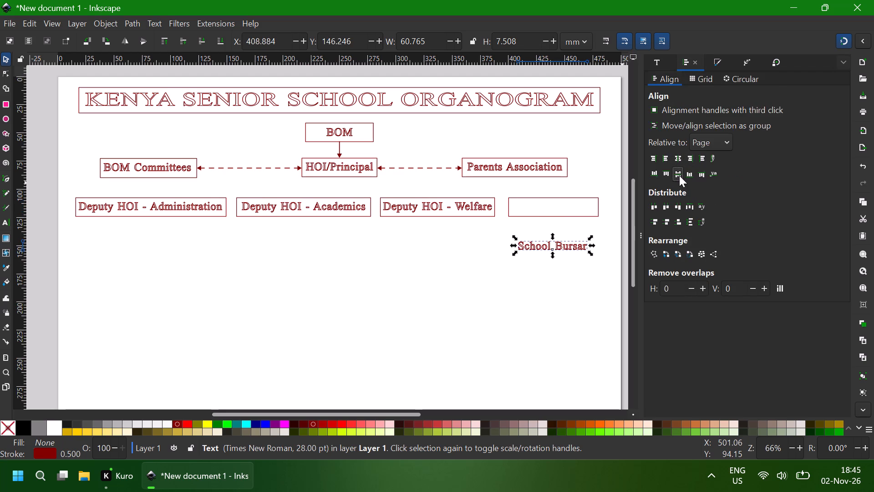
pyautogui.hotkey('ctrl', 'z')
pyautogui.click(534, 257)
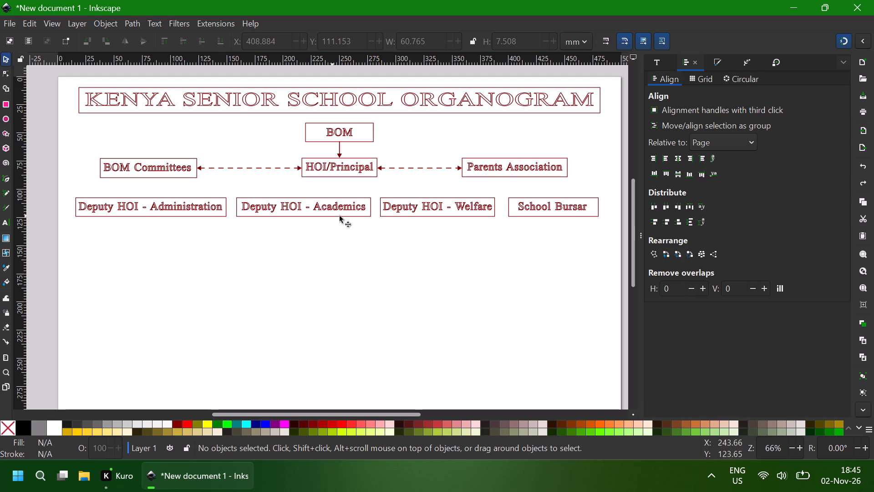
# Nudge all four Deputy HOI and School Bursar boxes with their labels right together to about X 16.2 mm.
pyautogui.click(210, 208)
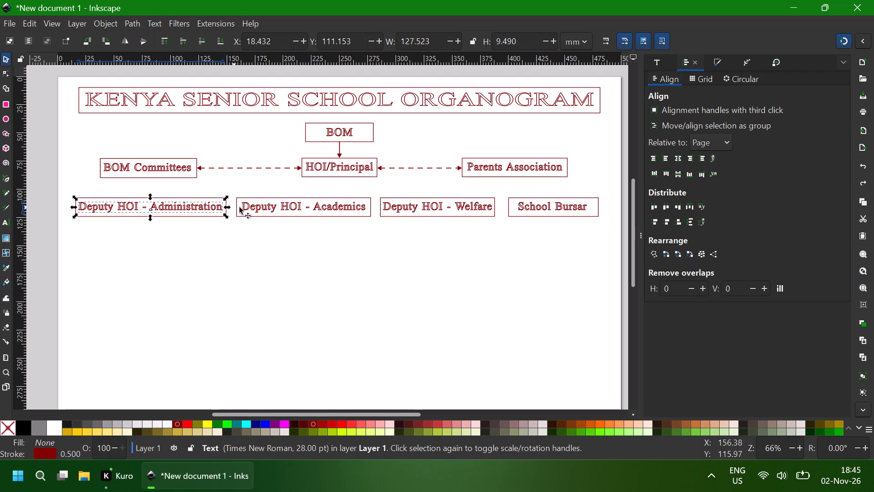
pyautogui.keyDown('shift'); pyautogui.click(250, 207); pyautogui.keyUp('shift')
pyautogui.keyDown('shift'); pyautogui.click(416, 204); pyautogui.keyUp('shift')
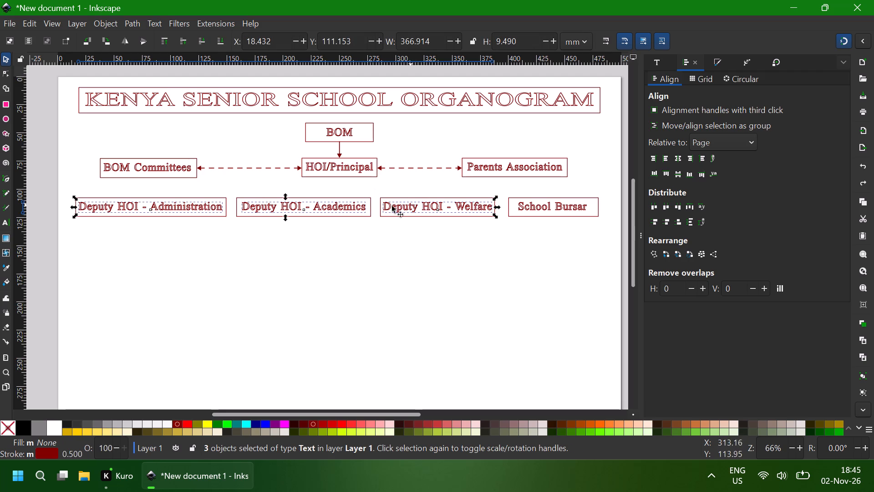
pyautogui.keyDown('shift'); pyautogui.click(319, 198); pyautogui.keyUp('shift')
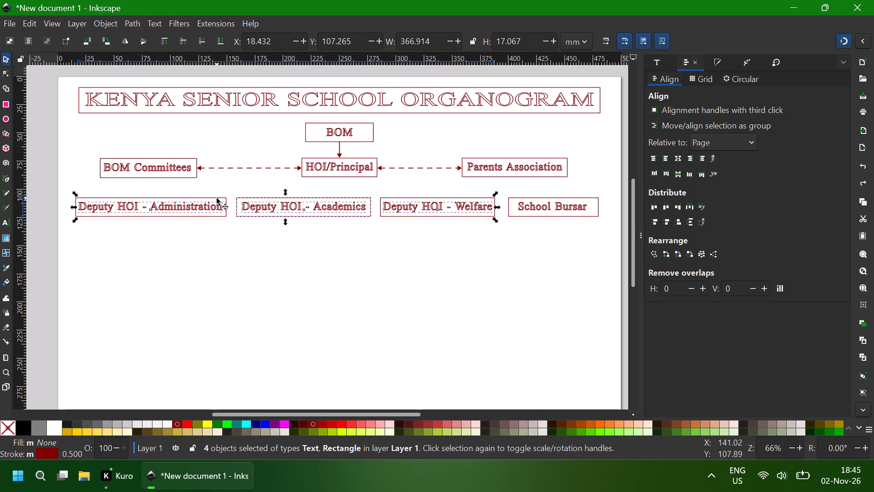
pyautogui.keyDown('shift'); pyautogui.click(217, 198); pyautogui.keyUp('shift')
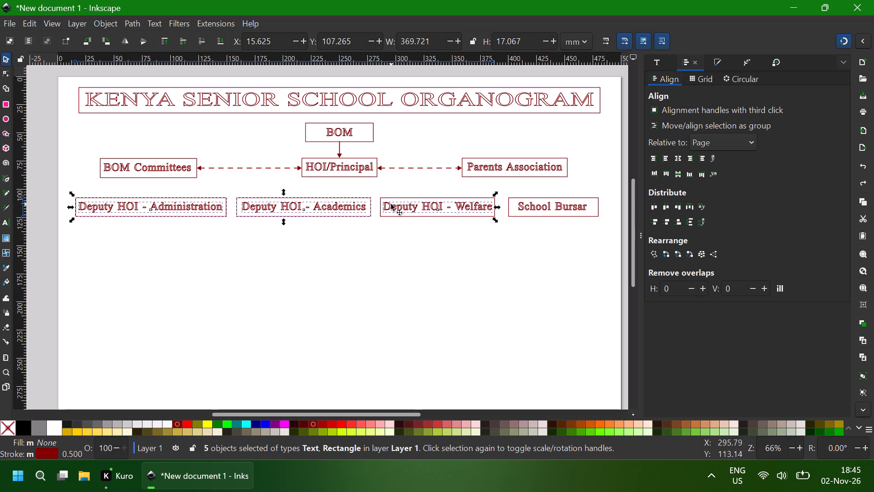
pyautogui.keyDown('shift'); pyautogui.click(397, 198); pyautogui.keyUp('shift')
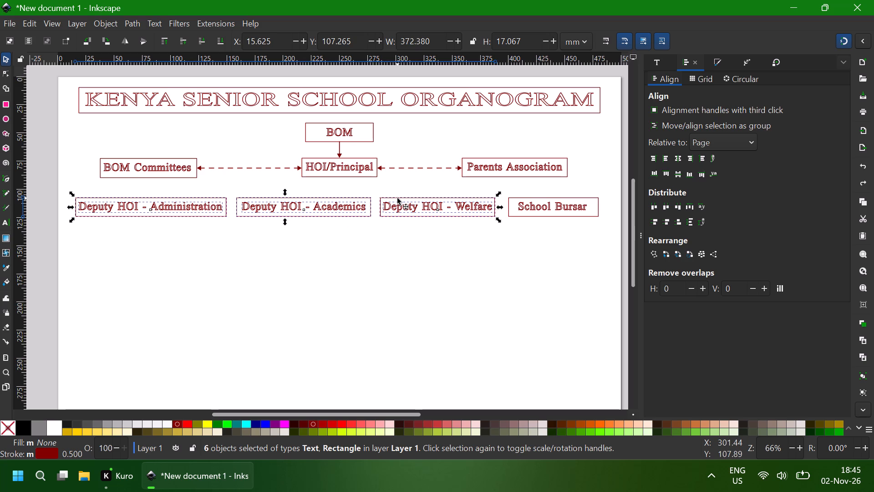
pyautogui.keyDown('shift'); pyautogui.click(556, 203); pyautogui.keyUp('shift')
pyautogui.keyDown('shift'); pyautogui.click(541, 198); pyautogui.keyUp('shift')
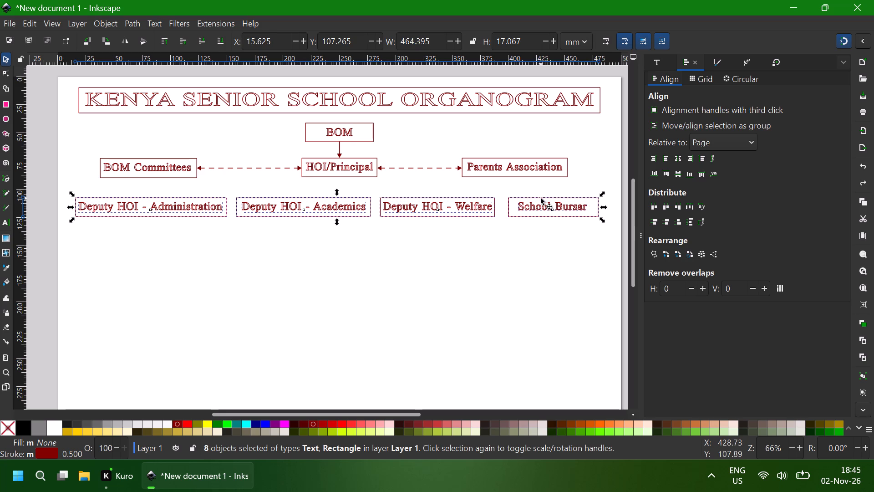
pyautogui.press('Right')
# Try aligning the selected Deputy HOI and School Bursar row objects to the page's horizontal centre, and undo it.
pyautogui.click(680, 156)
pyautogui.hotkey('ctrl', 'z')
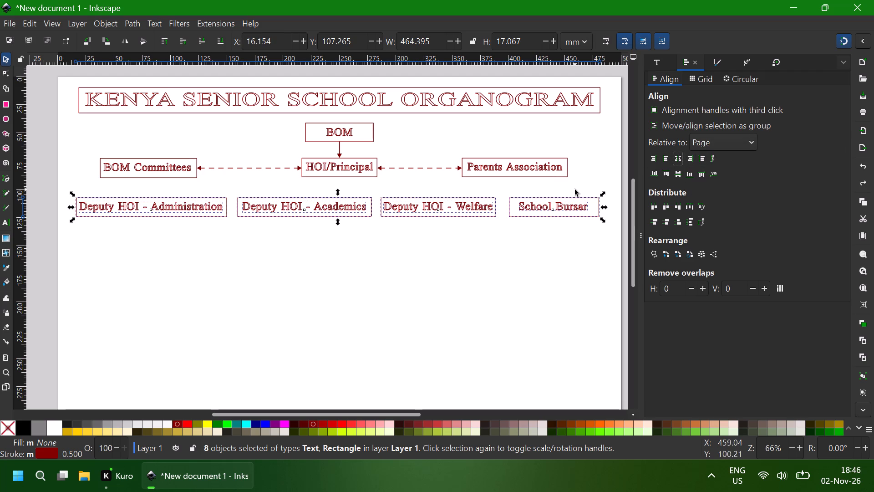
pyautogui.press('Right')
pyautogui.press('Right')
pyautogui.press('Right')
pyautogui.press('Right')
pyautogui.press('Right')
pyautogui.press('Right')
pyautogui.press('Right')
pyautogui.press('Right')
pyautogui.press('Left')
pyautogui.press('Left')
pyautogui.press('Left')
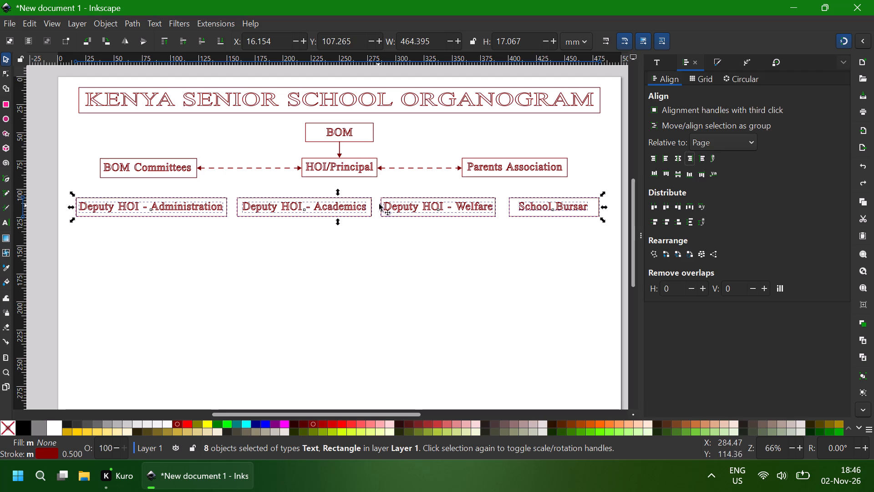
# Move the Deputy HOI and School Bursar row with its labels slightly down to about X 17.8 mm, Y 109.7 mm.
pyautogui.moveTo(400, 207); pyautogui.dragTo(401, 209)
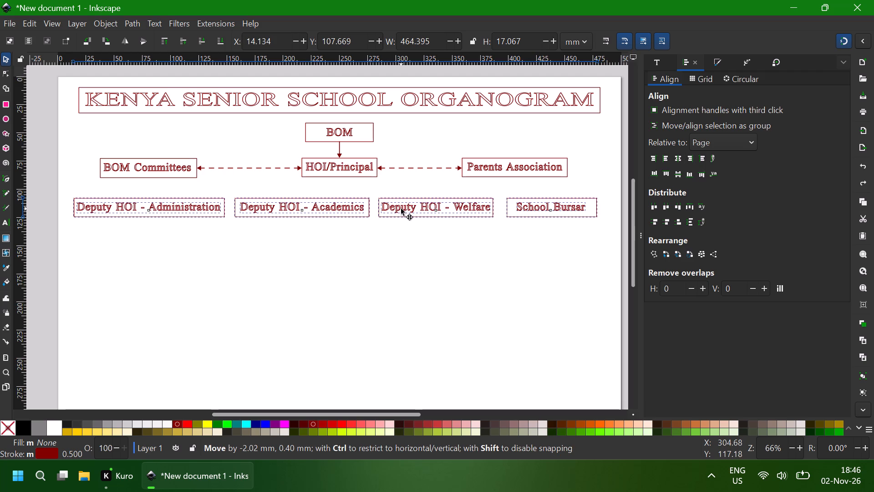
pyautogui.moveTo(401, 209); pyautogui.dragTo(401, 208)
pyautogui.moveTo(401, 208); pyautogui.dragTo(404, 209)
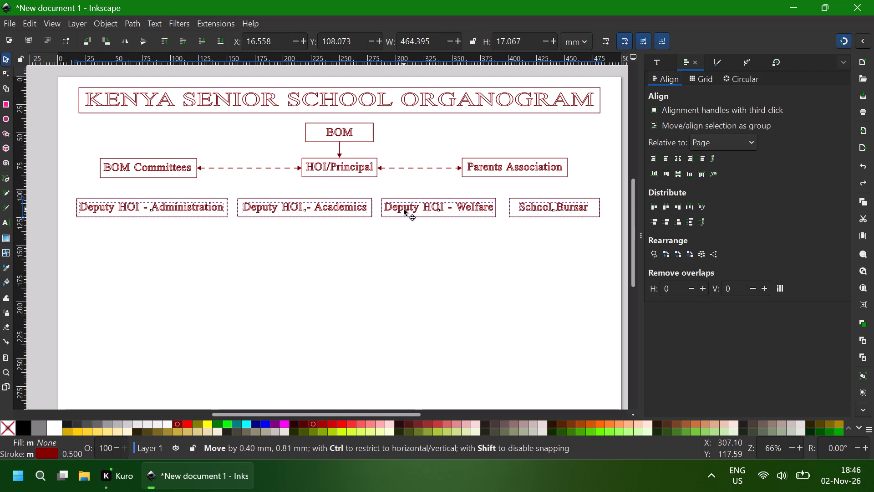
pyautogui.moveTo(404, 209); pyautogui.dragTo(405, 210)
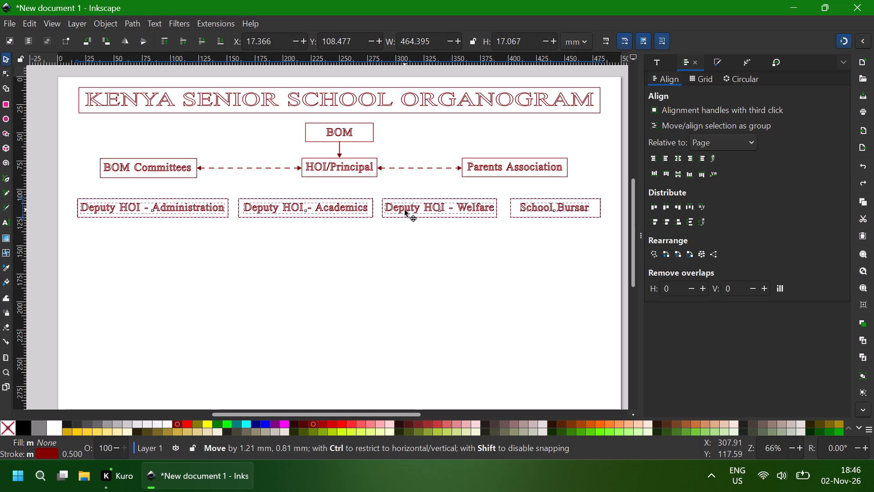
pyautogui.moveTo(405, 210); pyautogui.dragTo(404, 210)
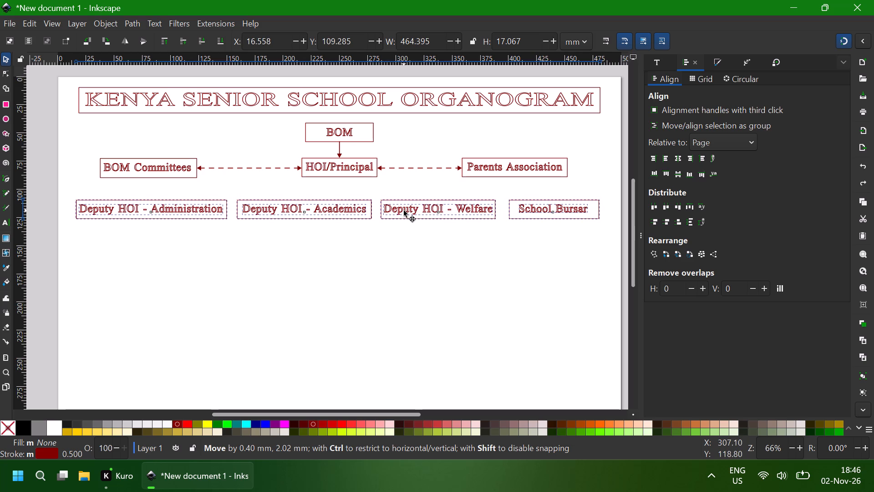
pyautogui.moveTo(404, 210); pyautogui.dragTo(404, 212)
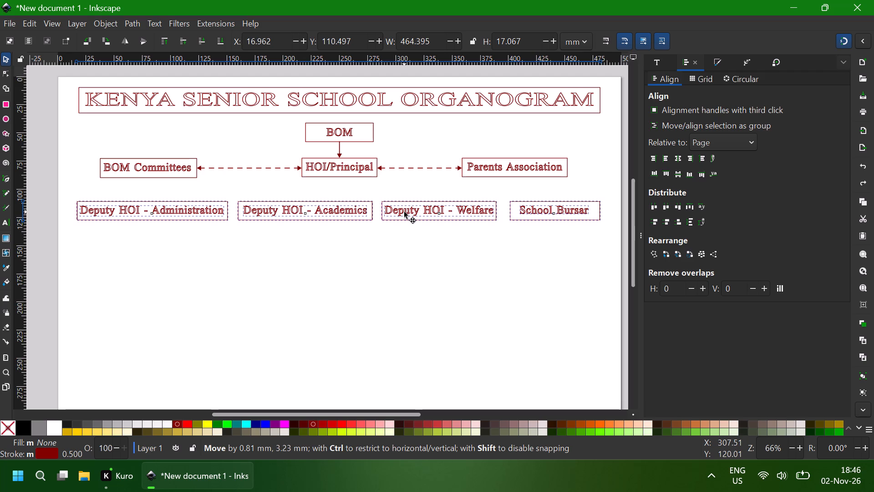
pyautogui.moveTo(404, 212); pyautogui.dragTo(405, 211)
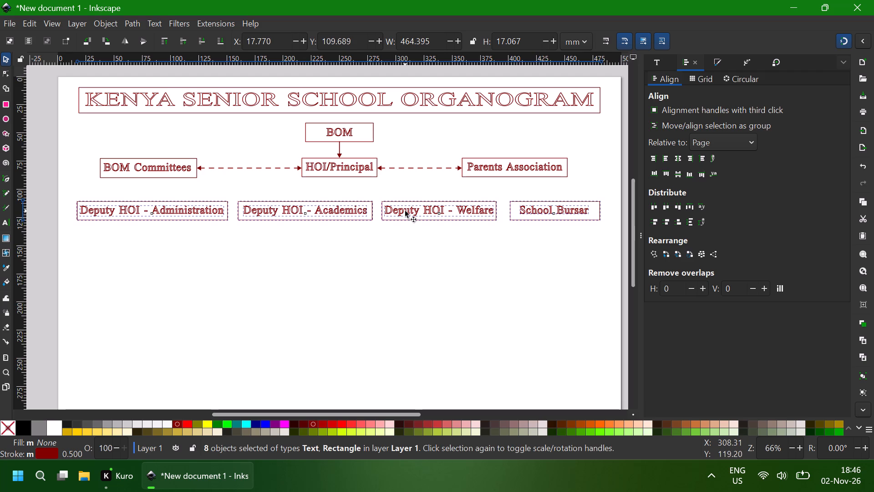
pyautogui.click(385, 232)
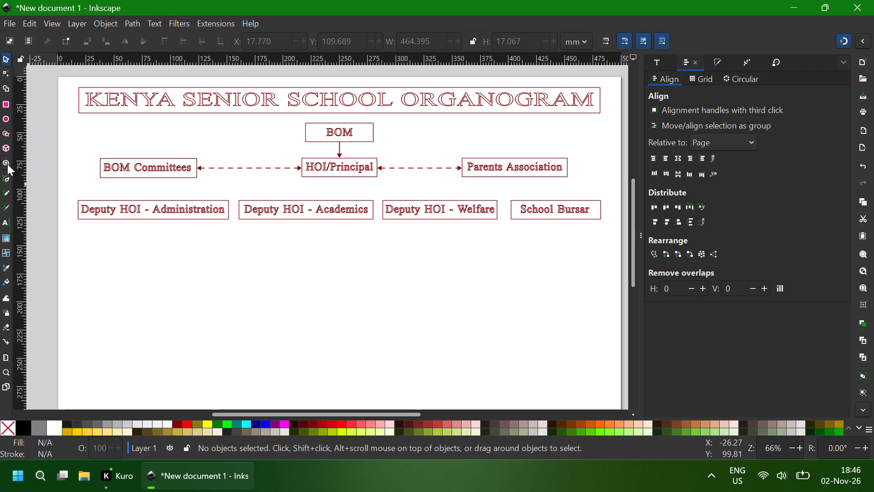
# Draw a straight horizontal line about 357 mm long between the top-edge midpoints of the Deputy HOI - Administration and School Bursar boxes.
pyautogui.click(8, 179)
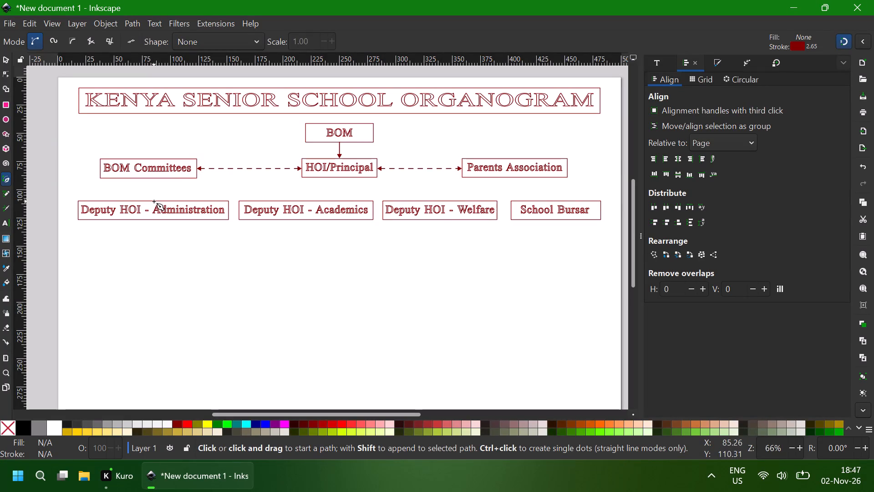
pyautogui.click(154, 201)
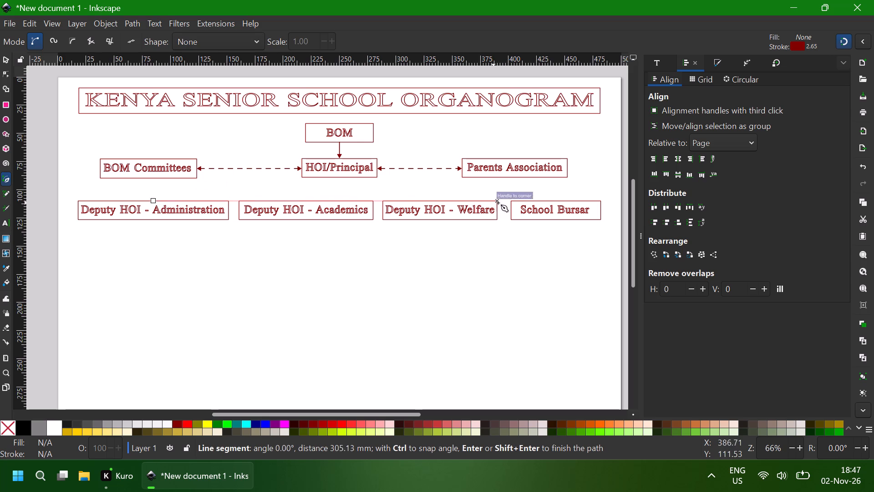
pyautogui.keyDown('ctrl'); pyautogui.click(555, 201); pyautogui.keyUp('ctrl')
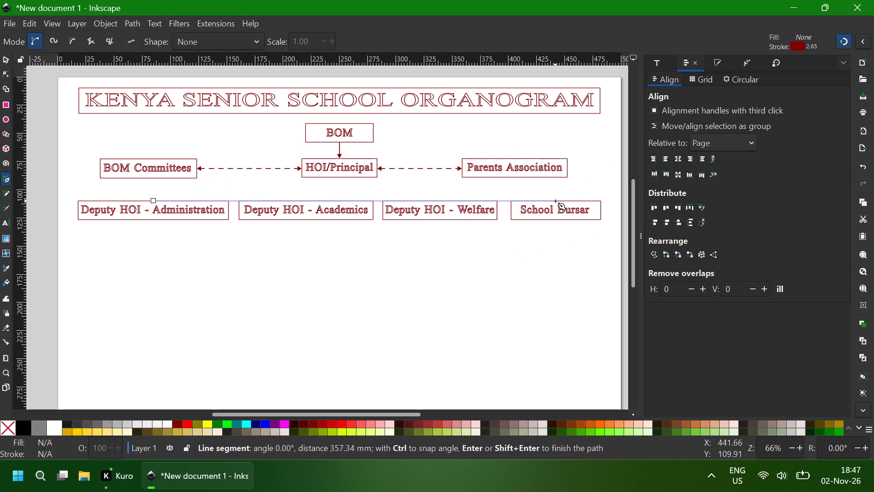
pyautogui.press('Return')
# Move the new horizontal line up into the gap below the HOI/Principal row, to about Y 97.9 mm.
pyautogui.press('Up')
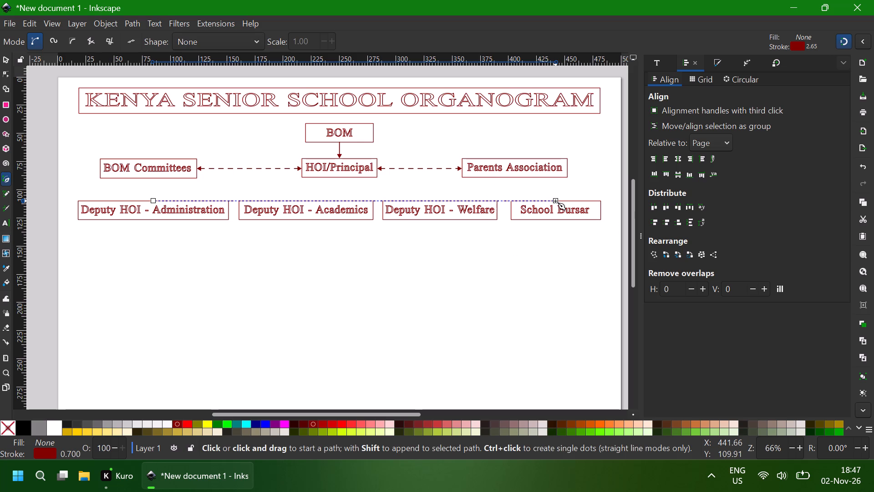
pyautogui.click(4, 58)
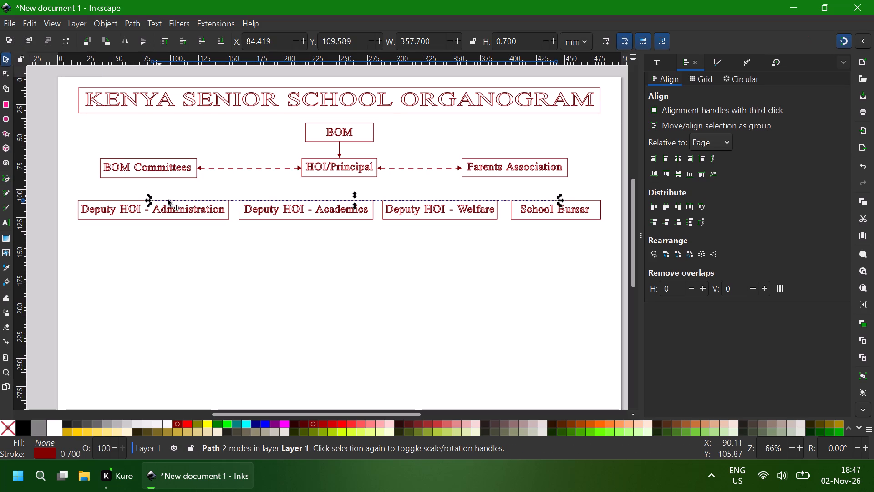
pyautogui.press('Up')
pyautogui.press('Up')
pyautogui.press('Up')
pyautogui.press('Up')
pyautogui.press('Up')
pyautogui.press('Up')
pyautogui.press('Up')
pyautogui.press('Up')
pyautogui.press('Up')
pyautogui.press('Up')
pyautogui.press('Up')
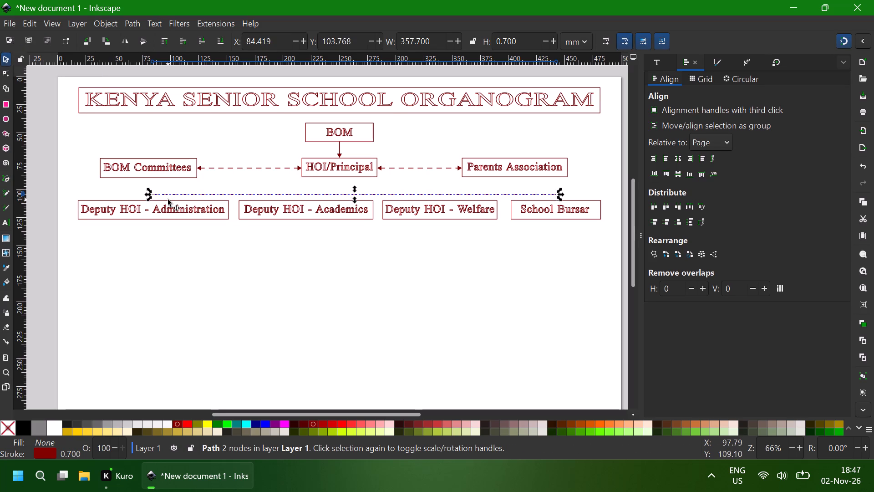
pyautogui.press('Up')
pyautogui.press('Up')
pyautogui.press('Up')
pyautogui.press('Up')
pyautogui.press('Up')
pyautogui.press('Up')
pyautogui.press('Up')
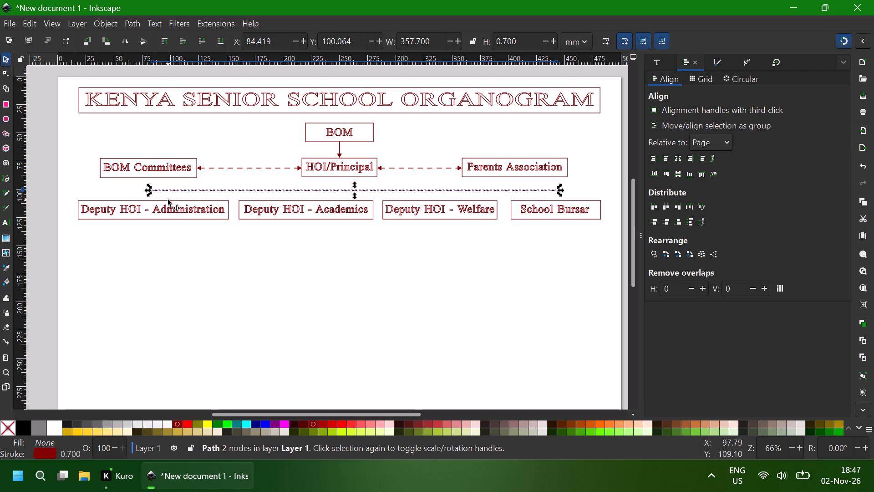
pyautogui.press('Up')
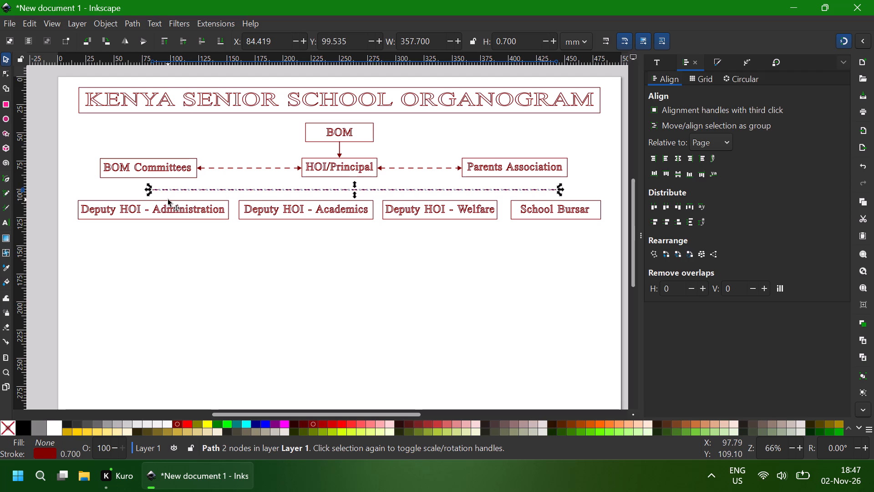
pyautogui.press('Up')
pyautogui.press('Up')
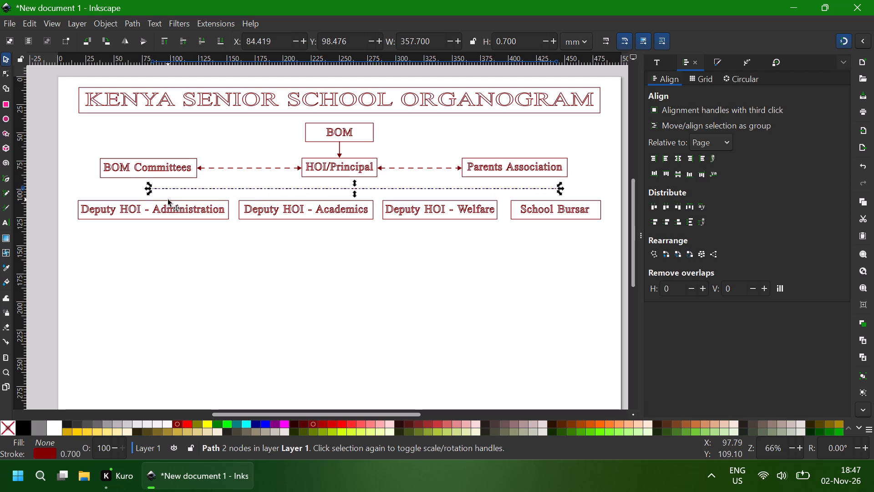
pyautogui.press('Up')
pyautogui.press('Up')
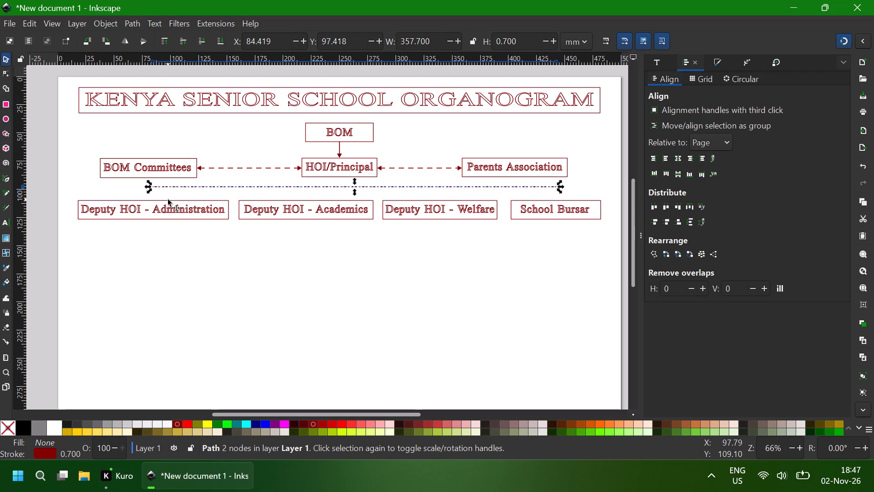
pyautogui.press('Down')
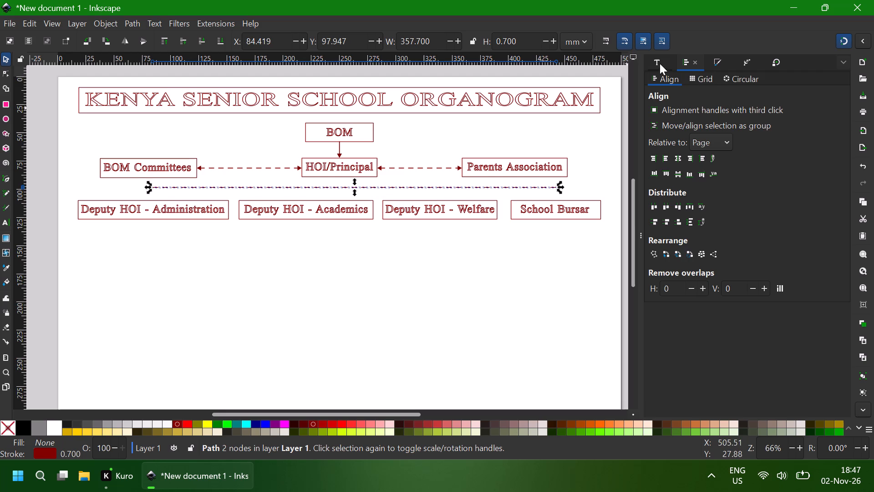
# Change the horizontal line's dash pattern to a solid stroke.
pyautogui.click(703, 79)
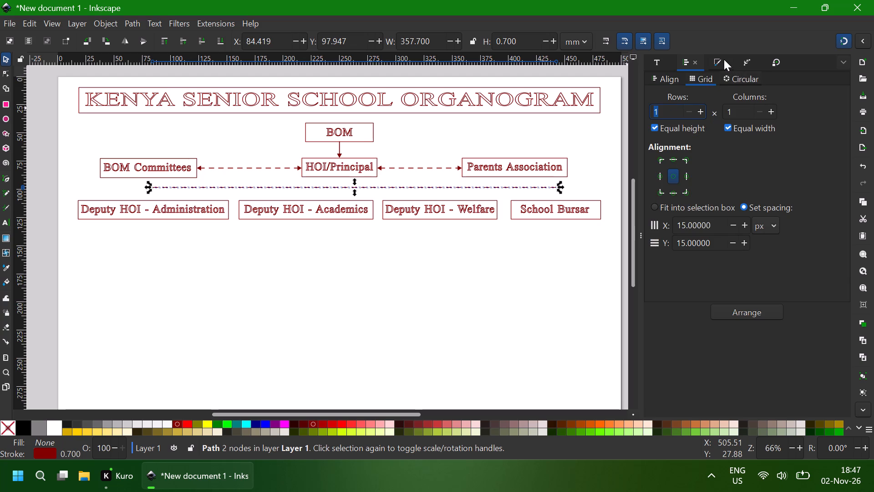
pyautogui.click(719, 60)
pyautogui.click(738, 115)
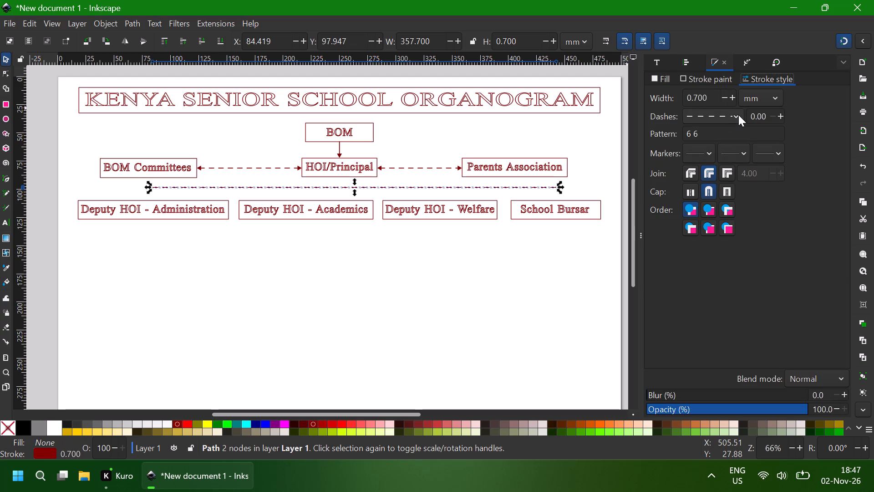
pyautogui.click(710, 129)
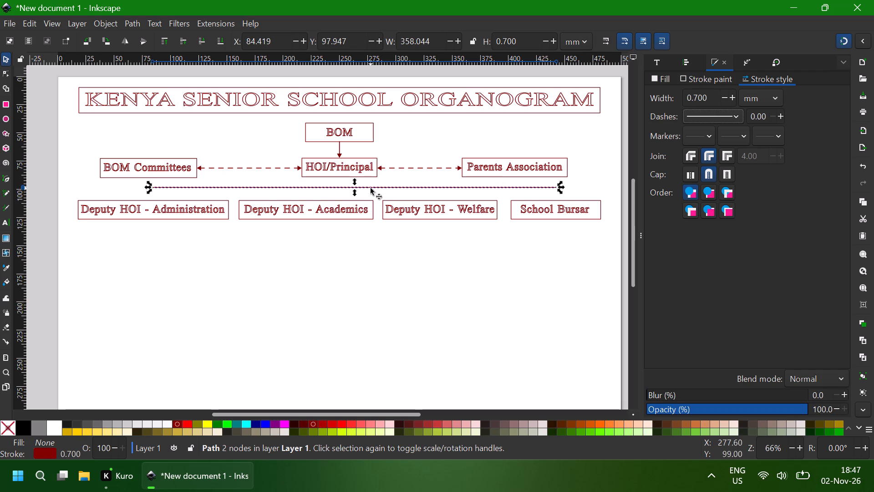
pyautogui.click(290, 246)
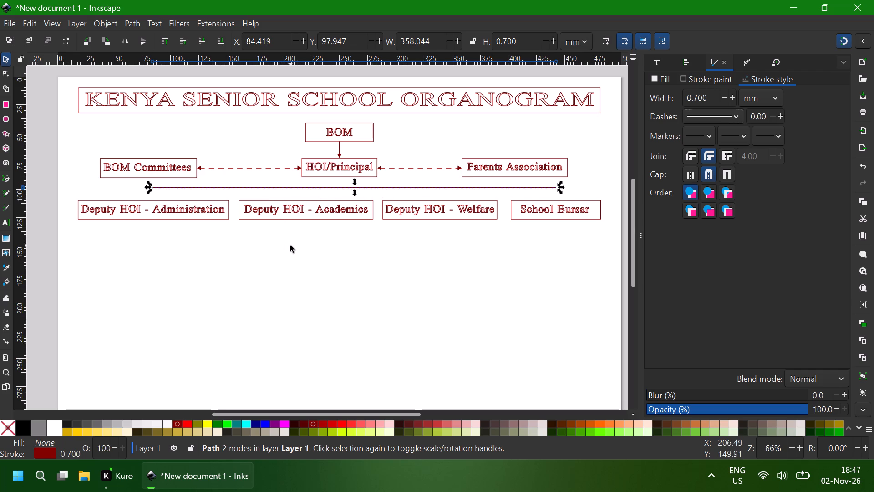
# Duplicate the arrow below the BOM box and move the copy straight down to Y 86.143 mm, pointing at the horizontal line.
pyautogui.click(340, 151)
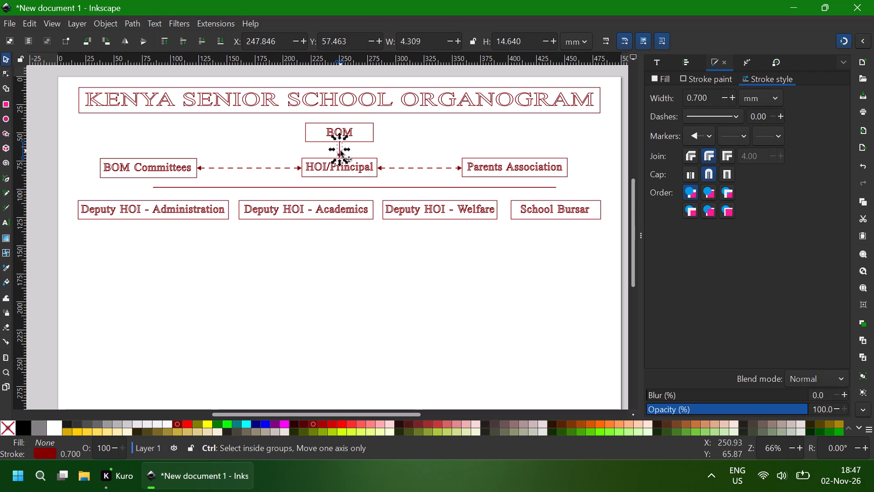
pyautogui.hotkey('ctrl', 'd')
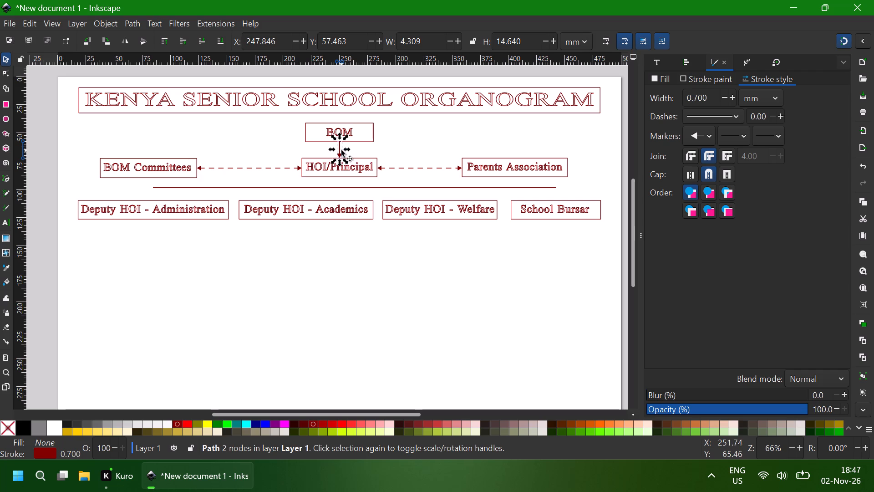
pyautogui.keyDown('ctrl'); pyautogui.moveTo(340, 150); pyautogui.dragTo(337, 171); pyautogui.keyUp('ctrl')
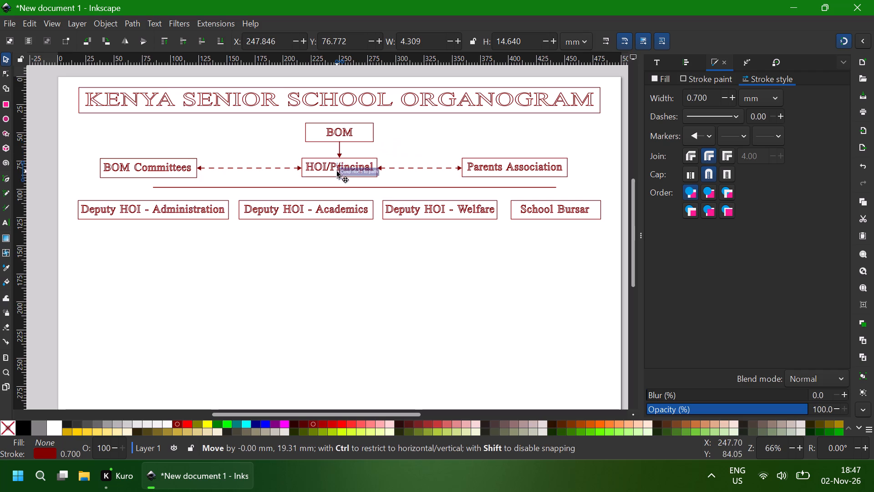
pyautogui.keyDown('ctrl'); pyautogui.moveTo(337, 171); pyautogui.dragTo(337, 185); pyautogui.keyUp('ctrl')
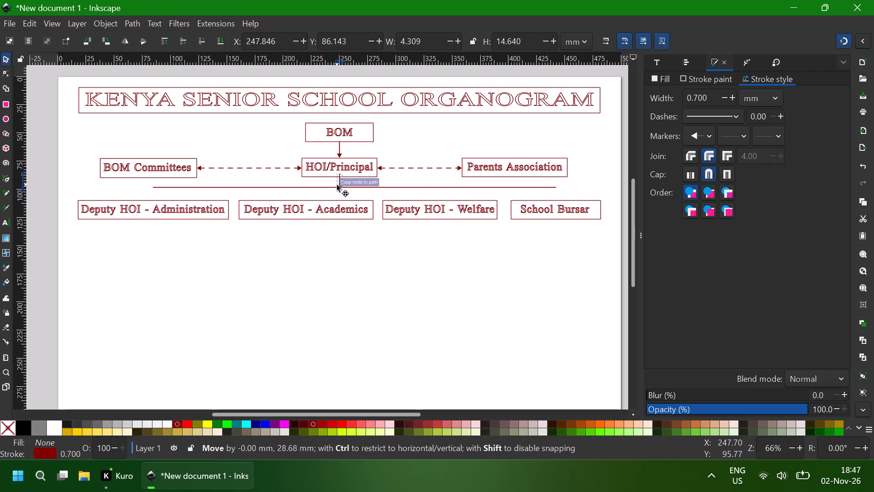
pyautogui.keyDown('ctrl'); pyautogui.moveTo(337, 185); pyautogui.dragTo(339, 185); pyautogui.keyUp('ctrl')
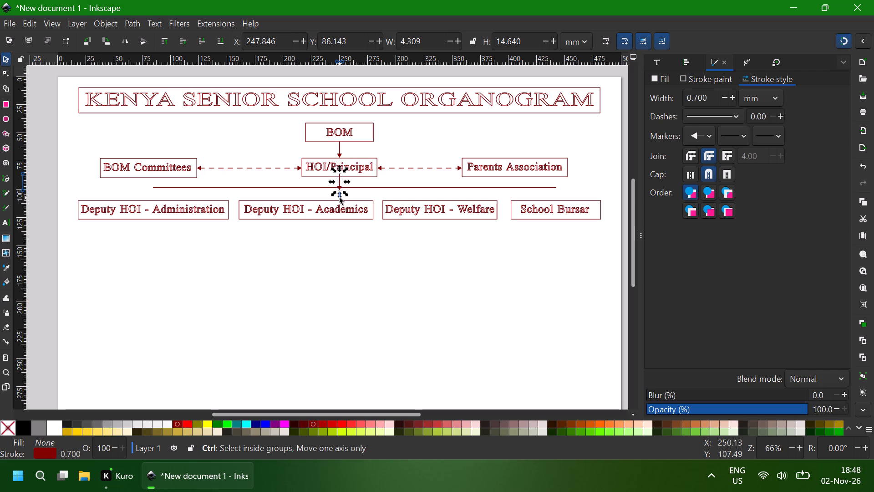
# Shorten the copied arrow to about 10 mm high so it starts at the HOI/Principal box's bottom edge.
pyautogui.keyDown('ctrl'); pyautogui.click(340, 198); pyautogui.keyUp('ctrl')
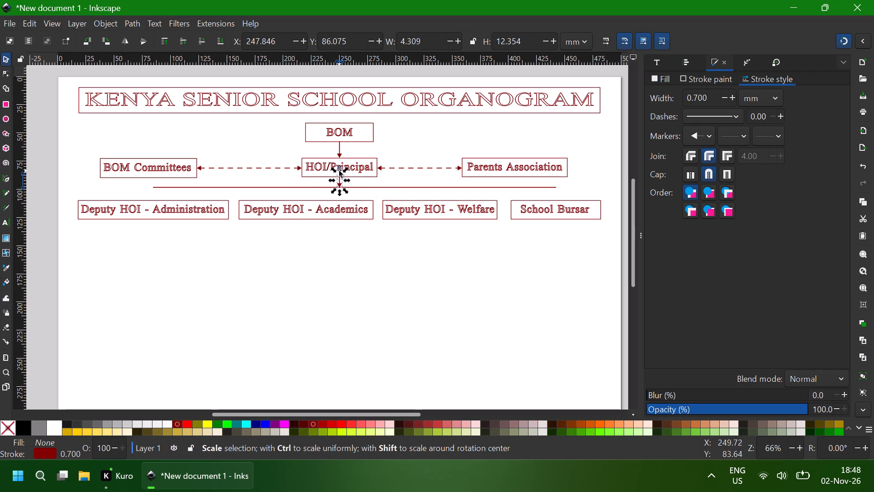
pyautogui.keyDown('ctrl'); pyautogui.moveTo(339, 169); pyautogui.dragTo(339, 173); pyautogui.keyUp('ctrl')
pyautogui.click(377, 178)
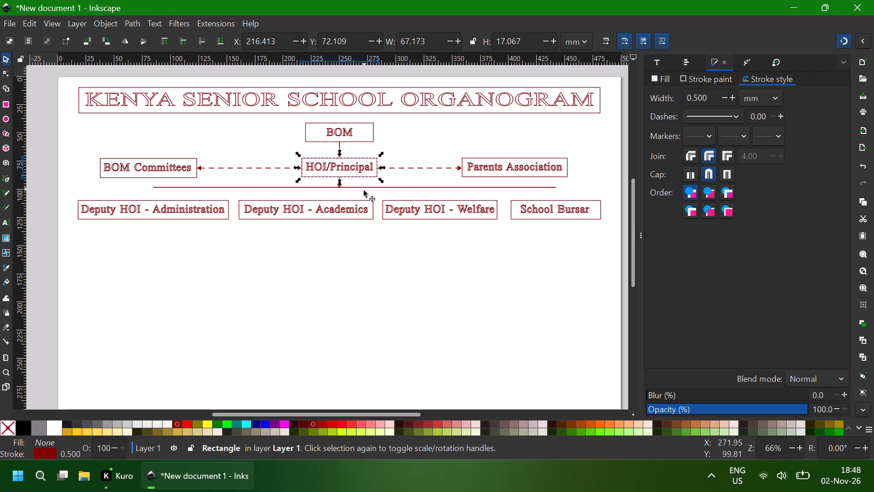
pyautogui.click(322, 239)
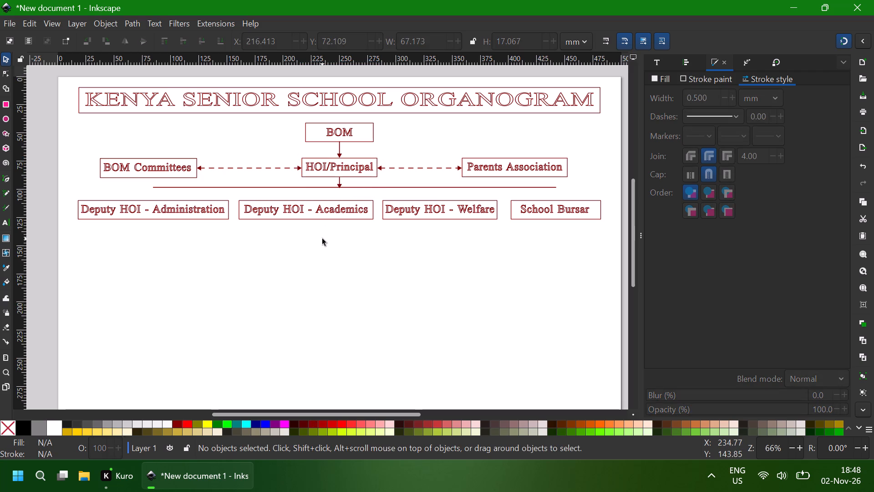
# Shorten the copied arrow from its tip to about 9.2 mm high so it ends on the horizontal line.
pyautogui.keyDown('ctrl'); pyautogui.scroll(3, 322, 239); pyautogui.keyUp('ctrl')
pyautogui.scroll(1, 322, 239)
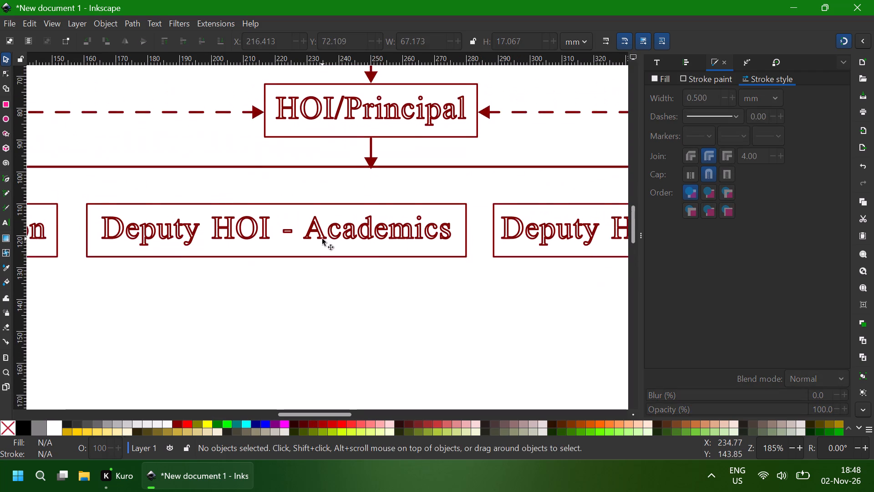
pyautogui.scroll(1, 322, 239)
pyautogui.click(372, 177)
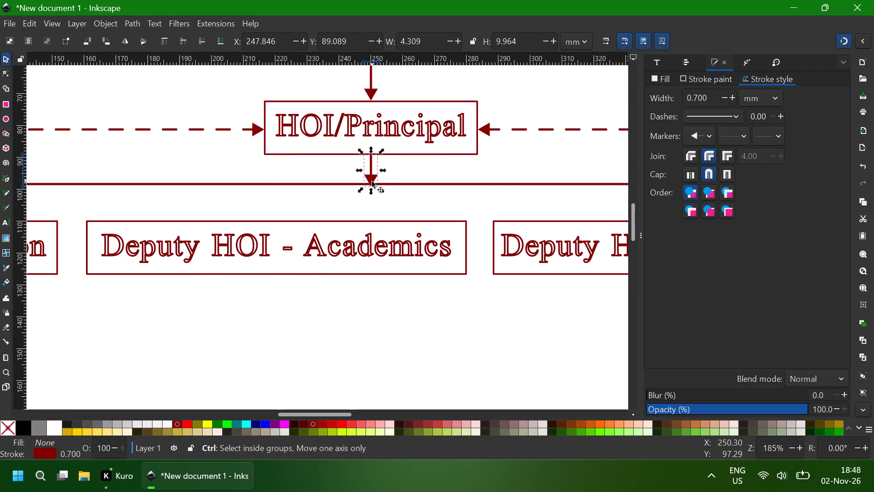
pyautogui.keyDown('ctrl'); pyautogui.click(371, 190); pyautogui.keyUp('ctrl')
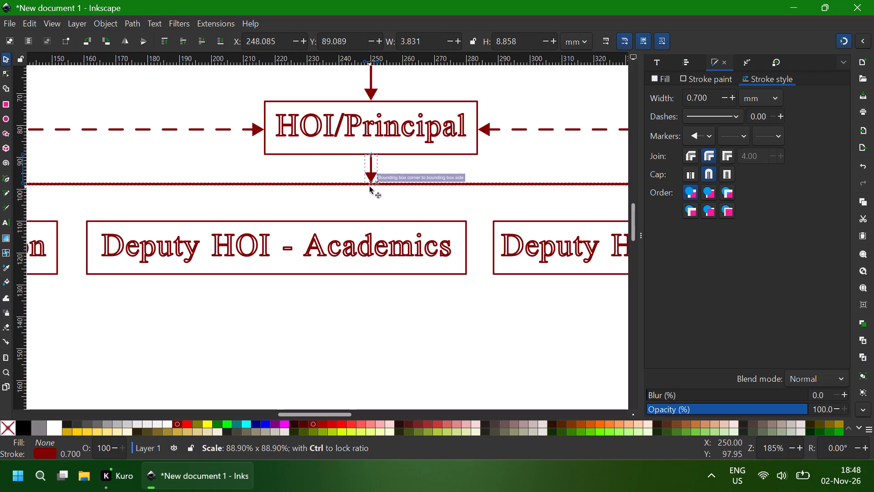
pyautogui.click(412, 161)
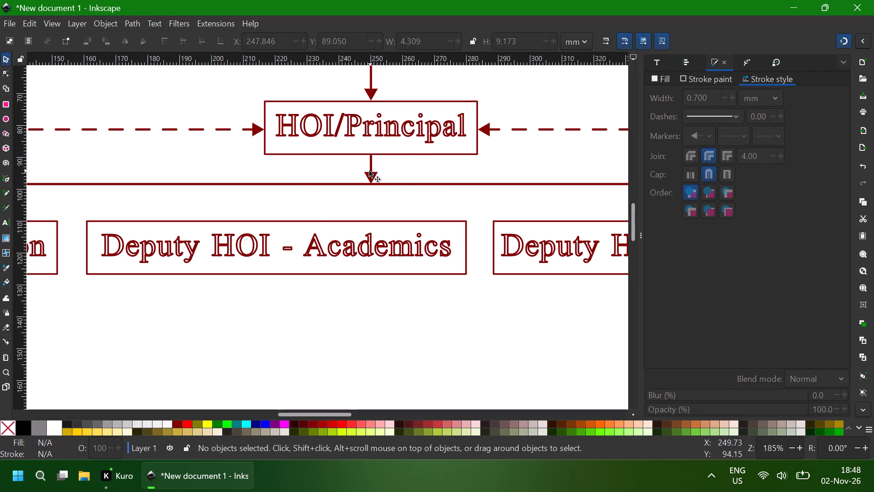
# Duplicate the arrow below the HOI/Principal box and place the copy under the horizontal line's left end, at about X 84.4, Y 98.6 mm.
pyautogui.scroll(1, 387, 171)
pyautogui.keyDown('ctrl'); pyautogui.scroll(1, 387, 171); pyautogui.keyUp('ctrl')
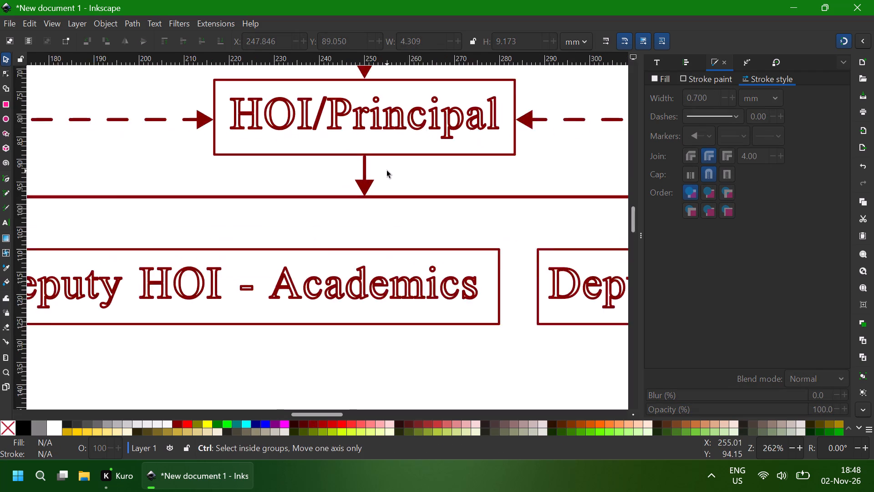
pyautogui.keyDown('ctrl'); pyautogui.scroll(1, 387, 171); pyautogui.keyUp('ctrl')
pyautogui.keyDown('ctrl'); pyautogui.scroll(-4, 387, 171); pyautogui.keyUp('ctrl')
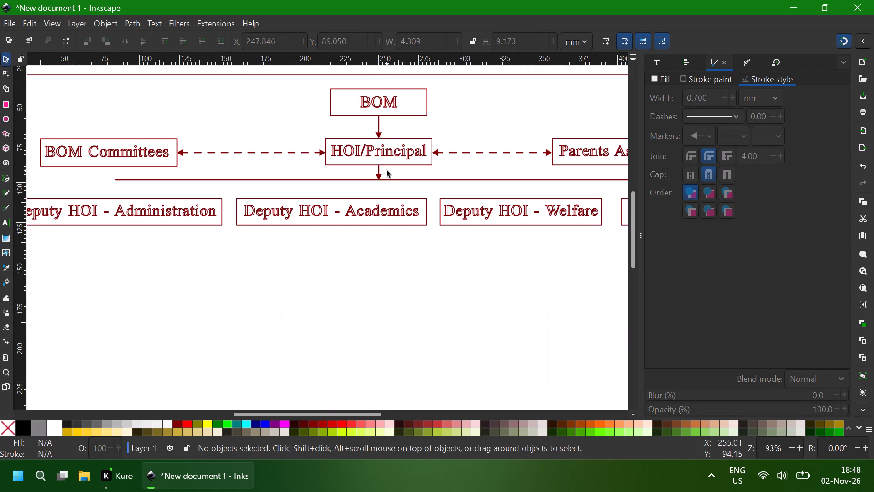
pyautogui.keyDown('ctrl'); pyautogui.scroll(-1, 387, 171); pyautogui.keyUp('ctrl')
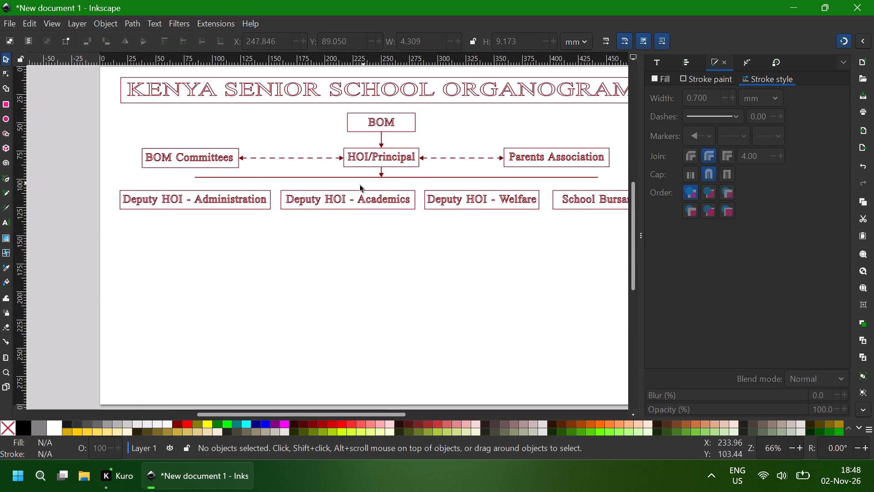
pyautogui.hscroll(-1, 360, 185)
pyautogui.hscroll(1, 360, 185)
pyautogui.hscroll(-1, 360, 185)
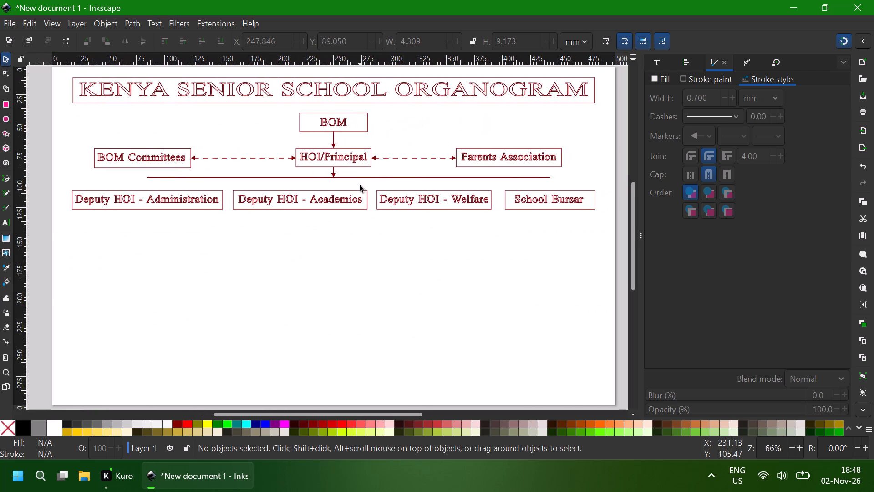
pyautogui.click(332, 174)
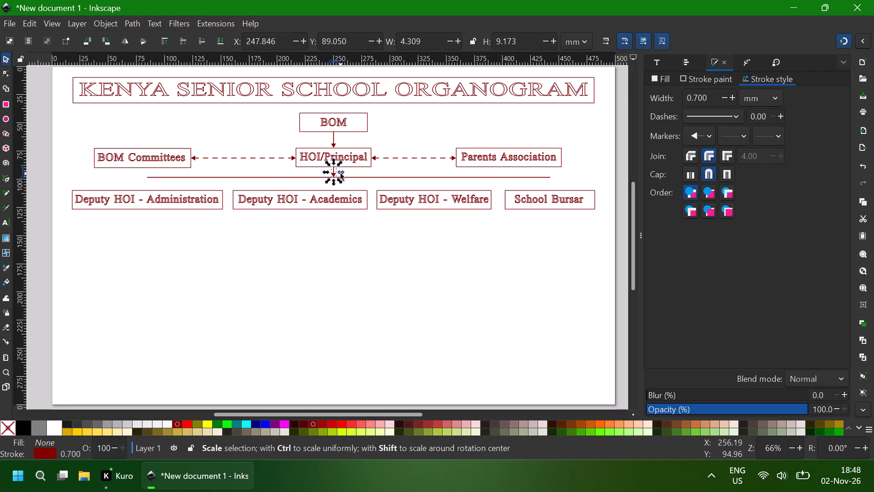
pyautogui.hotkey('ctrl', 'd')
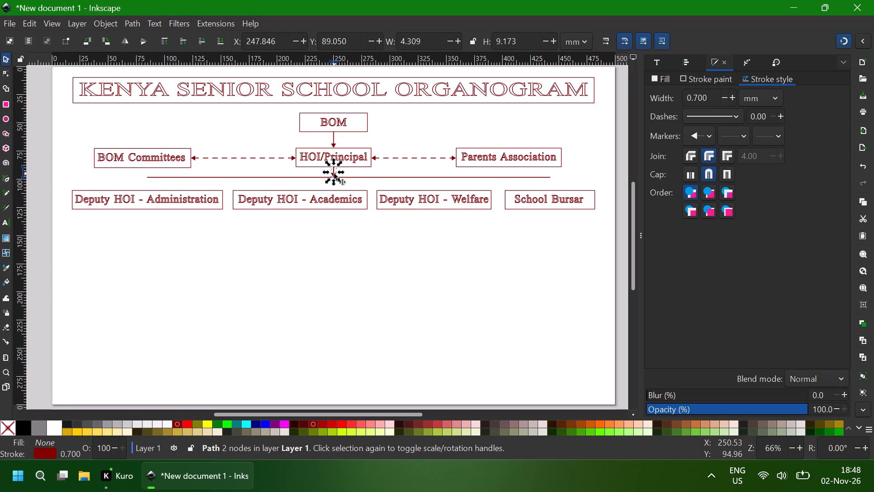
pyautogui.keyDown('ctrl'); pyautogui.moveTo(334, 174); pyautogui.dragTo(302, 174); pyautogui.keyUp('ctrl')
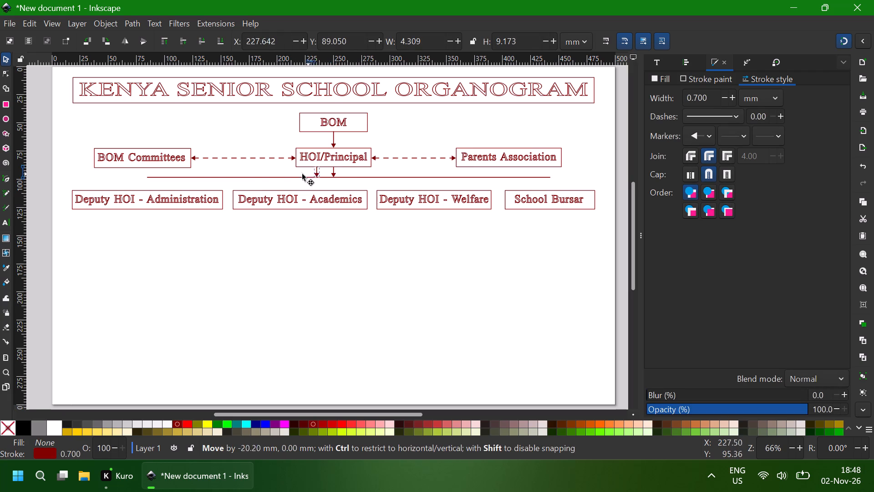
pyautogui.keyDown('ctrl'); pyautogui.moveTo(302, 174); pyautogui.dragTo(146, 173); pyautogui.keyUp('ctrl')
pyautogui.keyDown('ctrl'); pyautogui.moveTo(149, 175); pyautogui.dragTo(149, 183); pyautogui.keyUp('ctrl')
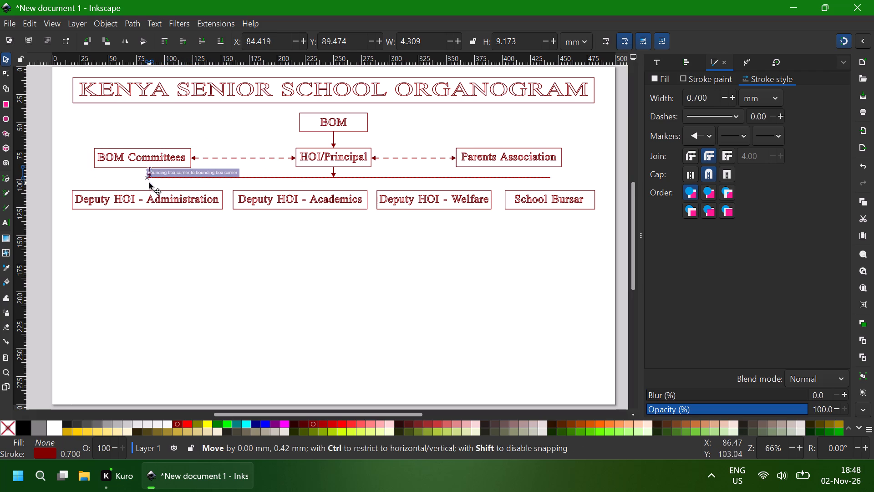
pyautogui.keyDown('ctrl'); pyautogui.moveTo(149, 183); pyautogui.dragTo(148, 192); pyautogui.keyUp('ctrl')
pyautogui.click(164, 224)
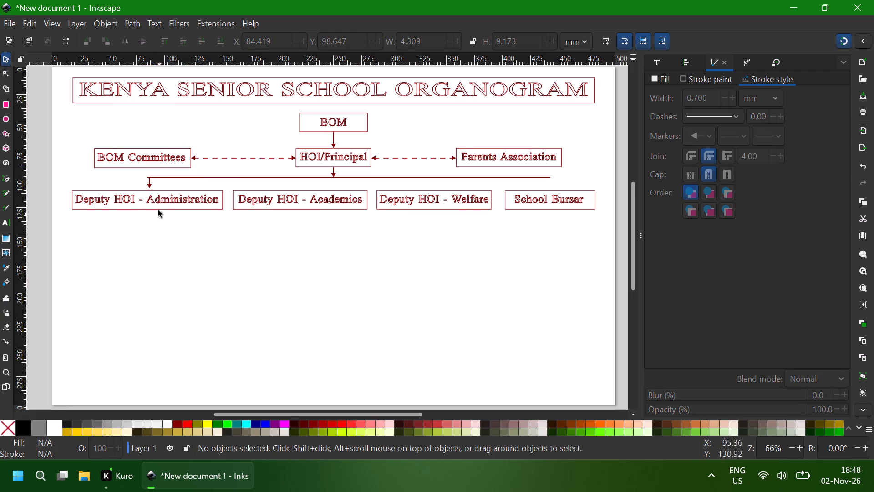
# Nudge the copied arrow left to X 82.832 mm to line its shaft up with the horizontal line's left end.
pyautogui.click(149, 185)
pyautogui.press('Left')
pyautogui.press('Left')
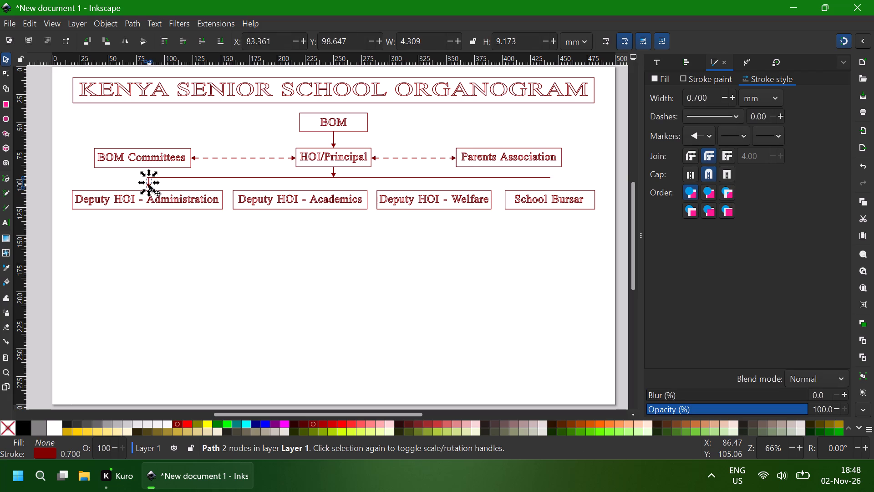
pyautogui.press('Left')
pyautogui.press('Left')
pyautogui.press('Right')
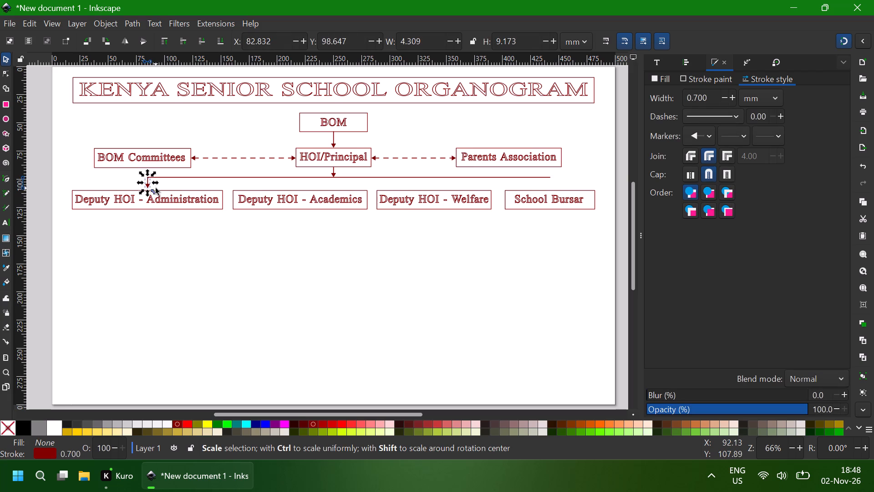
# Lengthen the copied arrow at both ends to about 11.4 mm high, from the horizontal line down toward the Deputy HOI - Administration box.
pyautogui.keyDown('ctrl'); pyautogui.click(148, 196); pyautogui.keyUp('ctrl')
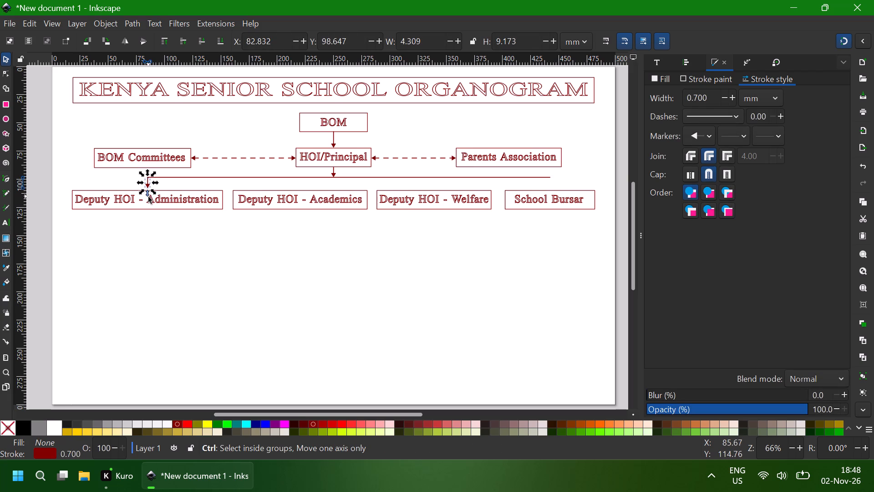
pyautogui.click(158, 216)
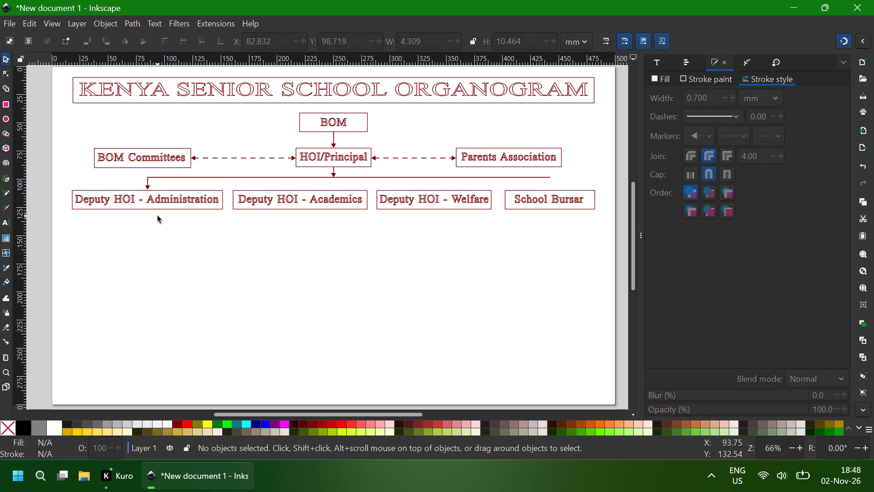
pyautogui.keyDown('ctrl'); pyautogui.scroll(3, 158, 216); pyautogui.keyUp('ctrl')
pyautogui.scroll(1, 158, 216)
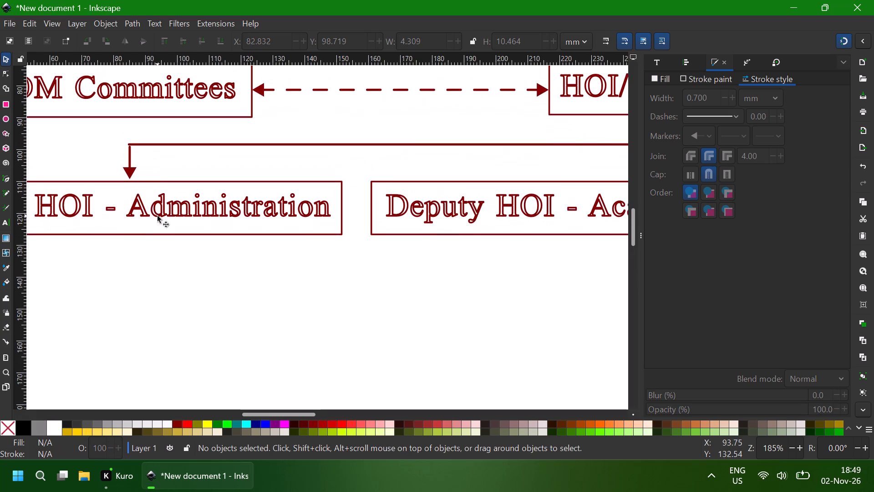
pyautogui.click(130, 173)
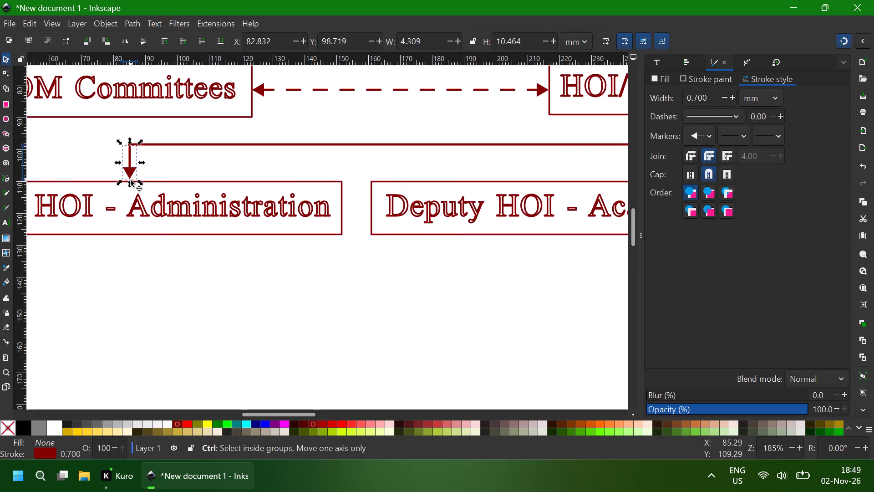
pyautogui.keyDown('ctrl'); pyautogui.click(129, 186); pyautogui.keyUp('ctrl')
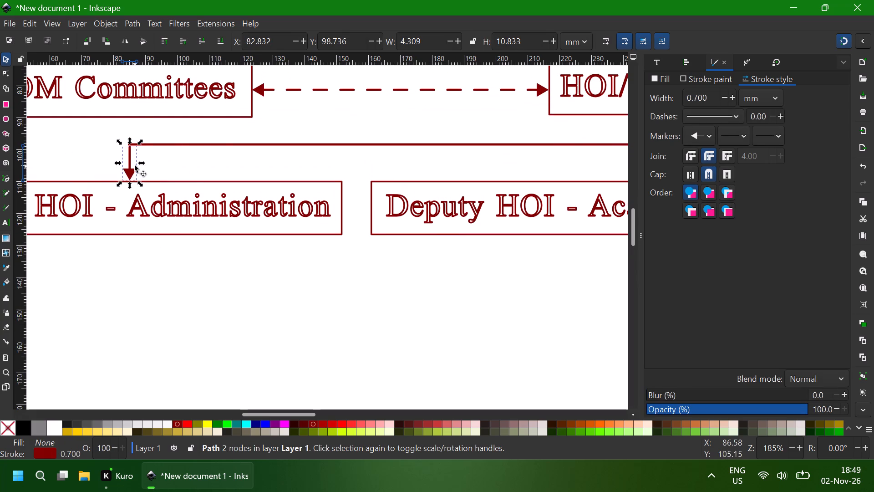
pyautogui.keyDown('ctrl'); pyautogui.click(130, 144); pyautogui.keyUp('ctrl')
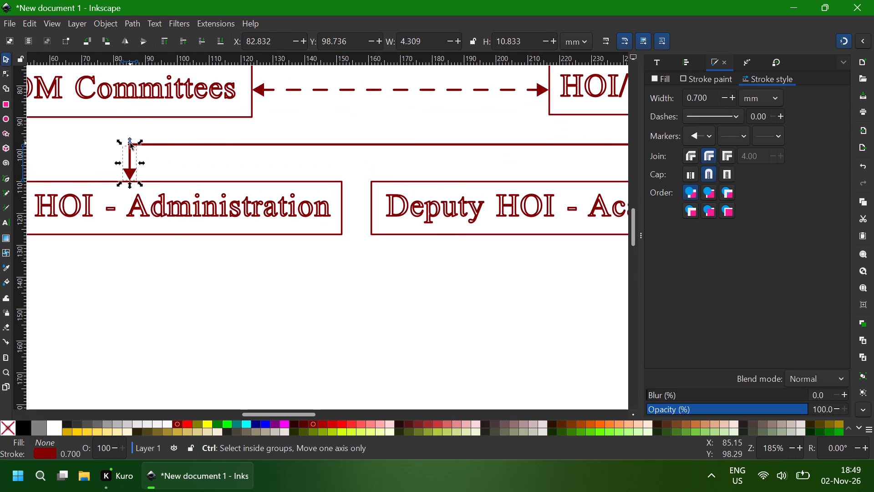
pyautogui.click(160, 159)
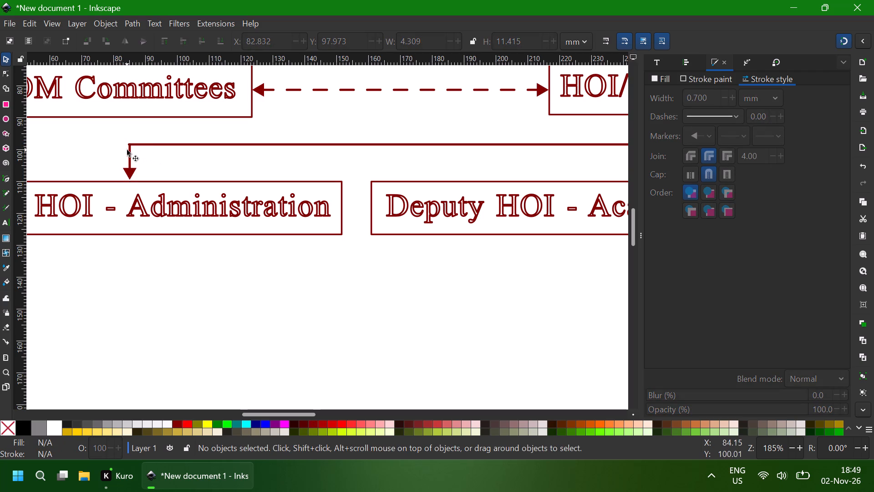
# Nudge the arrow above the Deputy HOI - Administration box left to X 82.303 mm.
pyautogui.click(131, 152)
pyautogui.press('Left')
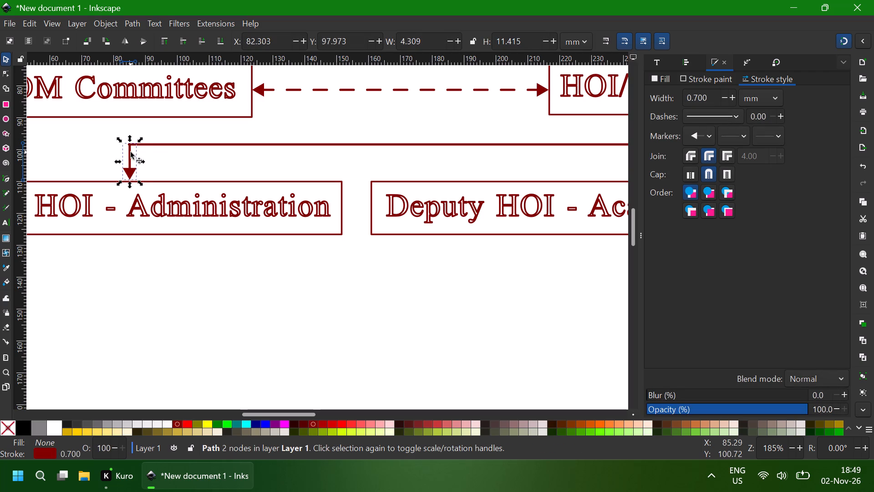
pyautogui.click(158, 155)
# Lengthen the arrow above the Deputy HOI - Administration box from its tip to about 11.64 mm high.
pyautogui.keyDown('ctrl'); pyautogui.scroll(3, 150, 191); pyautogui.keyUp('ctrl')
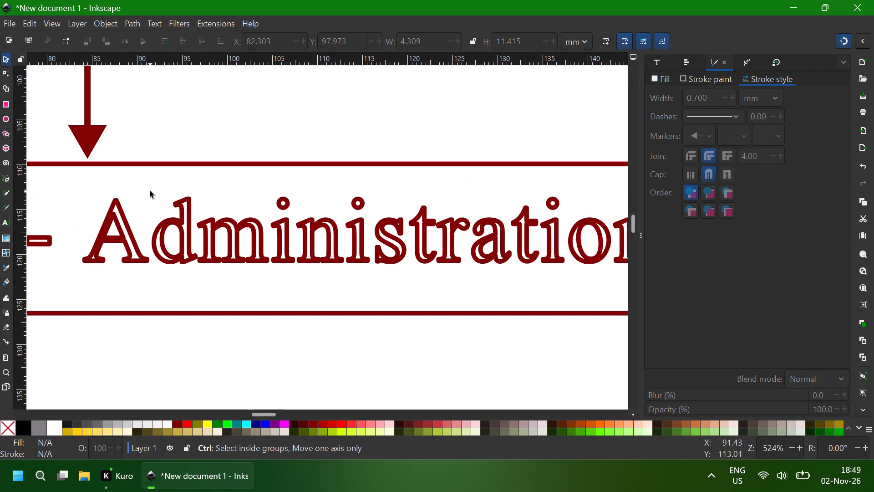
pyautogui.scroll(2, 116, 201)
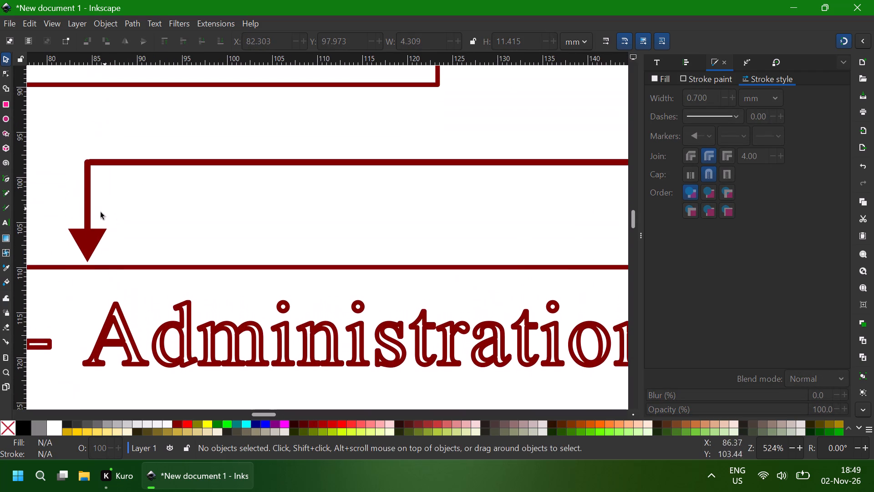
pyautogui.click(89, 229)
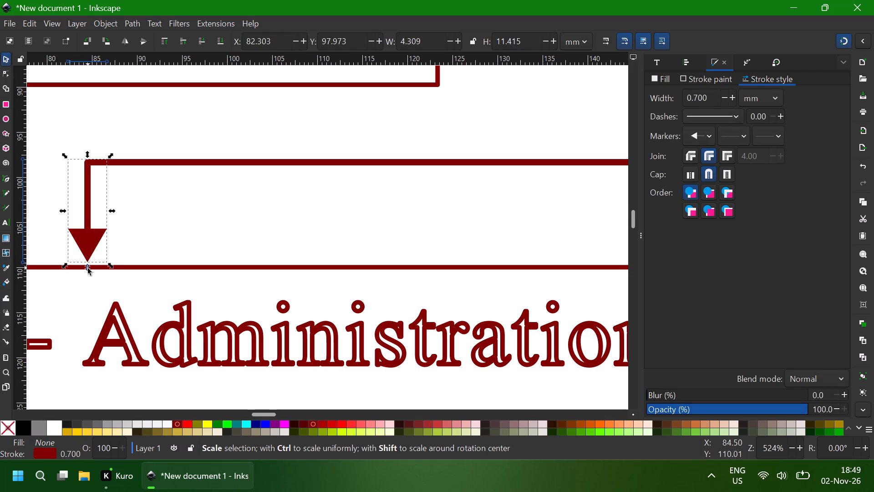
pyautogui.keyDown('ctrl'); pyautogui.click(88, 269); pyautogui.keyUp('ctrl')
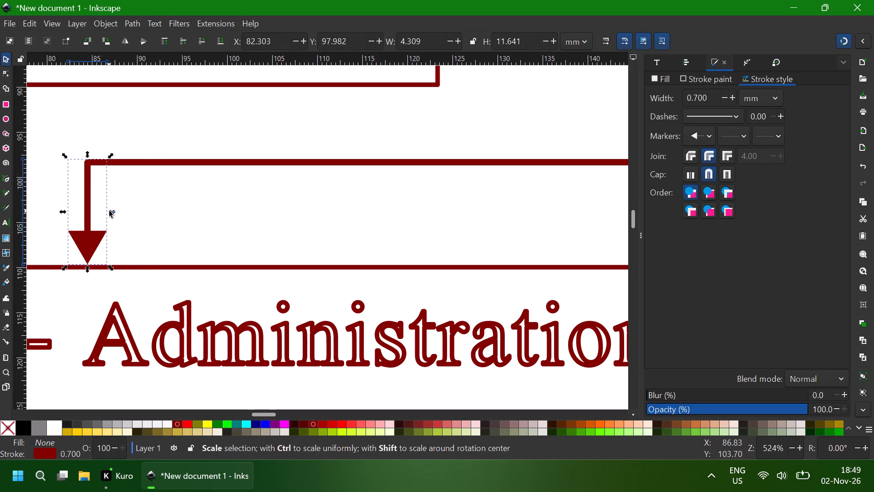
pyautogui.press('Right')
pyautogui.press('Left')
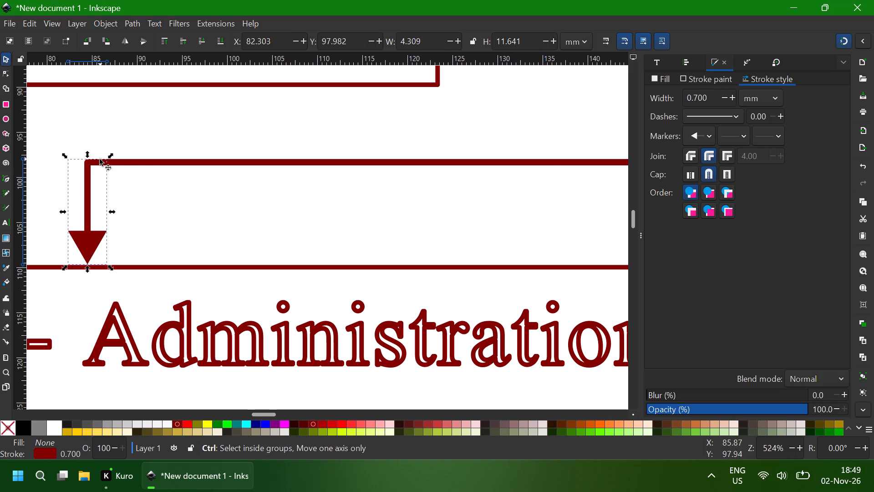
pyautogui.click(134, 195)
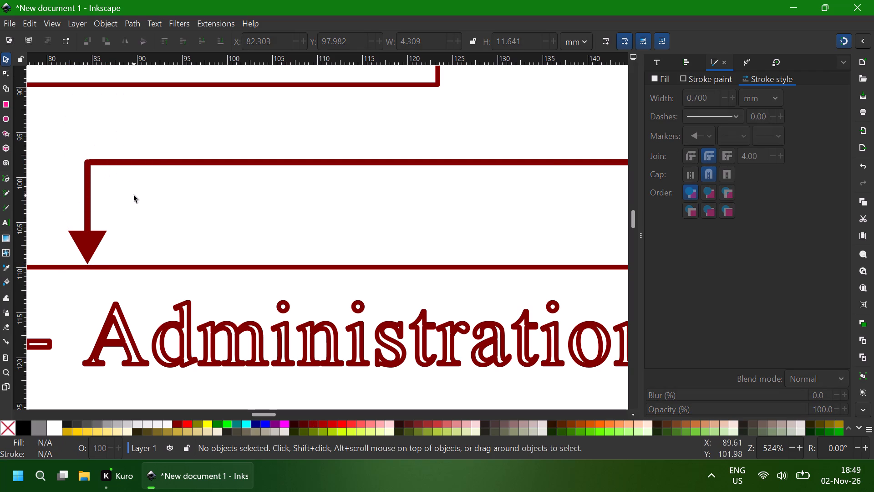
# Extend the horizontal line's left end to X 84.170 mm, about 358.3 mm wide, so it meets the arrow shaft's outer edge.
pyautogui.keyDown('ctrl'); pyautogui.scroll(1, 132, 200); pyautogui.keyUp('ctrl')
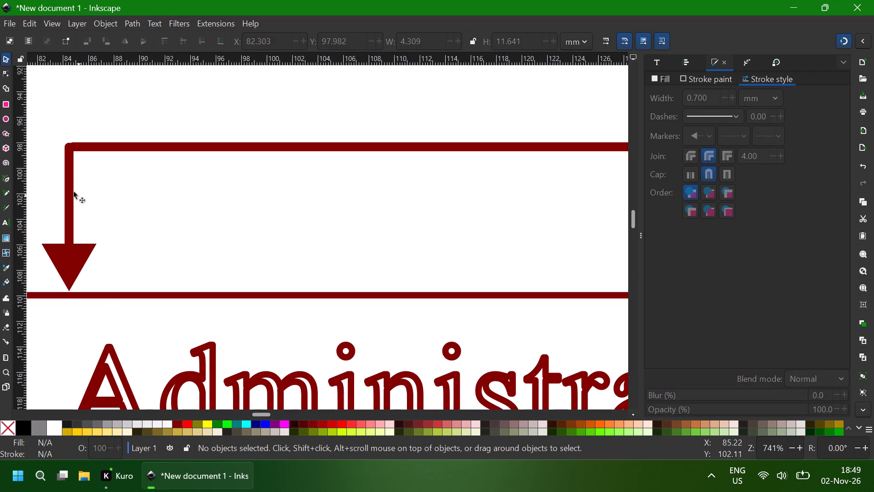
pyautogui.click(94, 149)
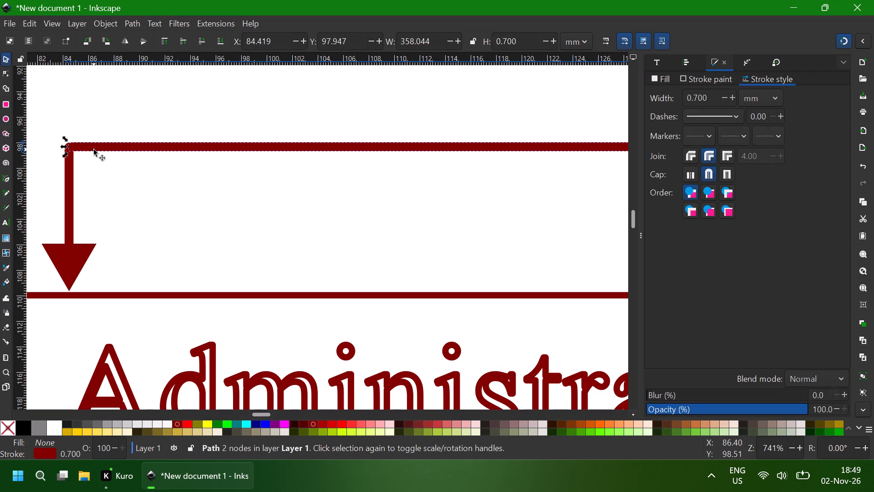
pyautogui.keyDown('ctrl'); pyautogui.click(63, 149); pyautogui.keyUp('ctrl')
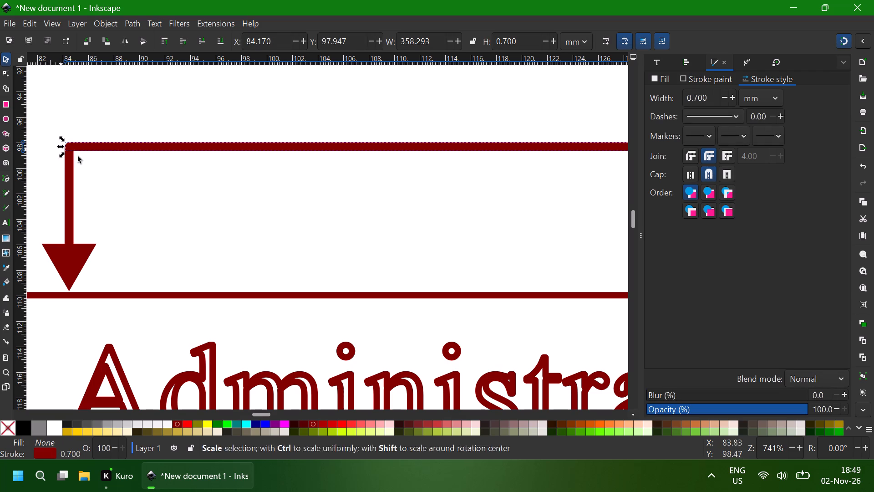
pyautogui.click(128, 188)
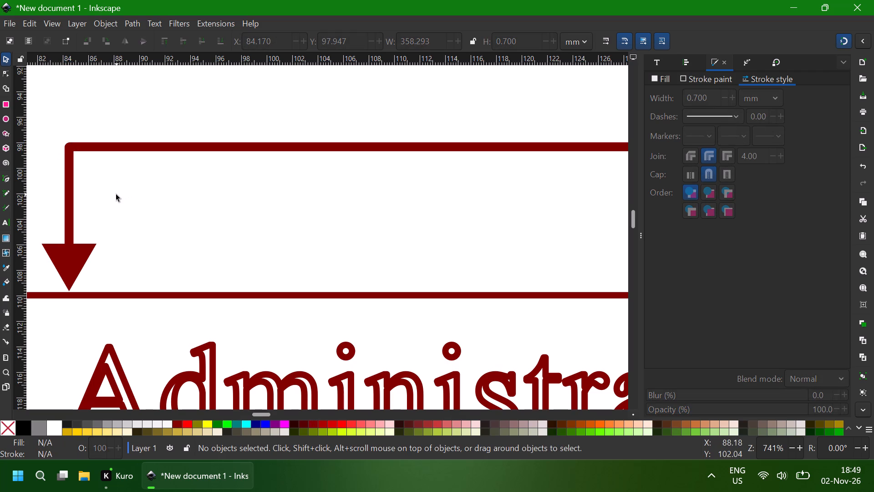
# Lengthen the arrow's tip slightly, to about 11.69 mm high, toward the Deputy HOI - Administration box's top edge.
pyautogui.click(68, 254)
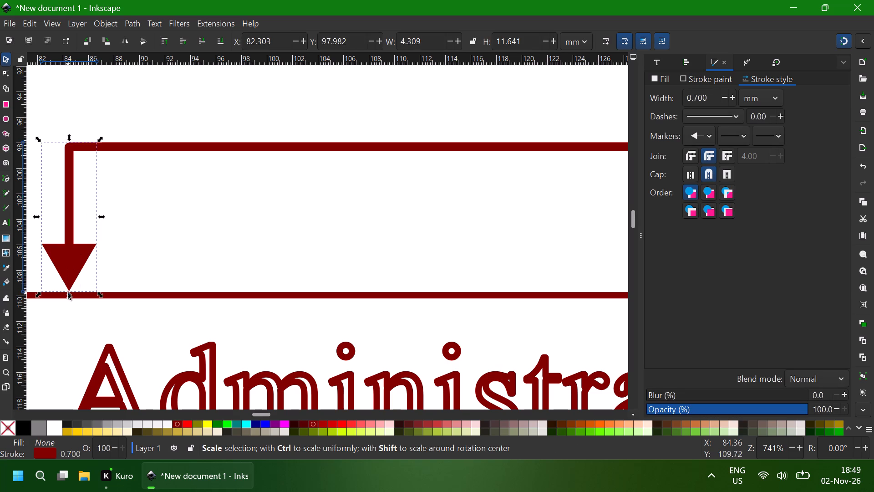
pyautogui.keyDown('ctrl'); pyautogui.click(68, 295); pyautogui.keyUp('ctrl')
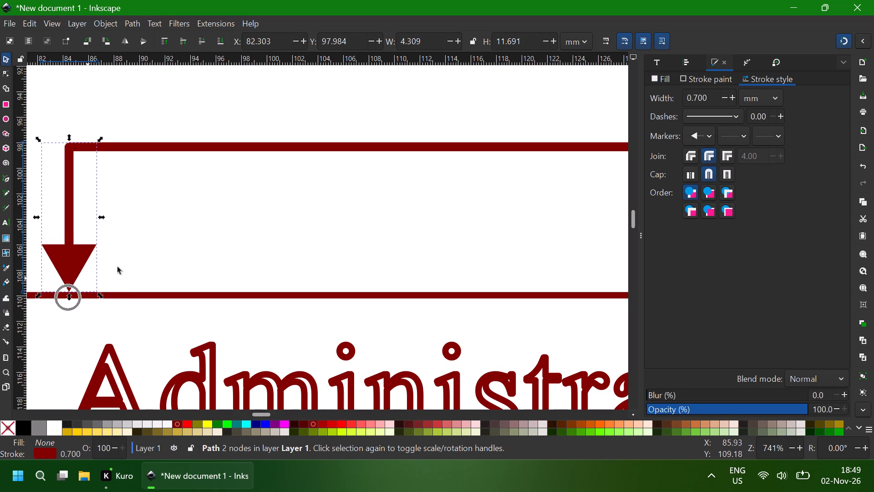
pyautogui.click(149, 258)
pyautogui.keyDown('ctrl'); pyautogui.scroll(-2, 161, 254); pyautogui.keyUp('ctrl')
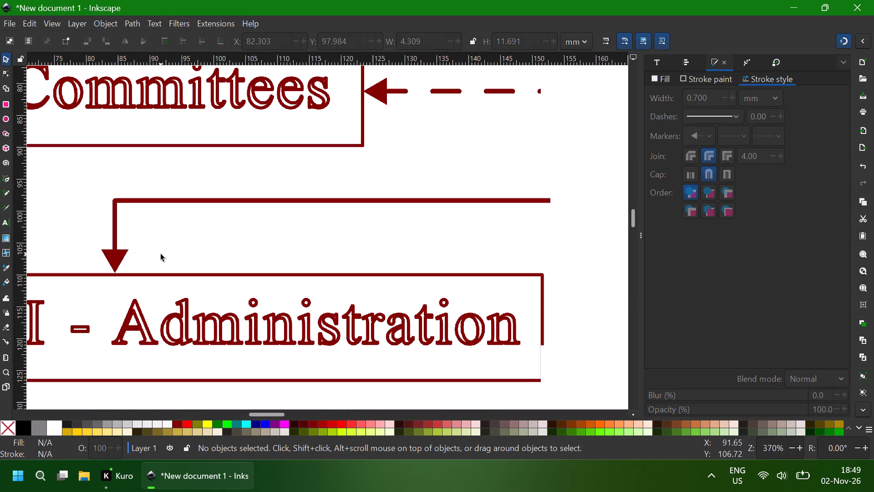
pyautogui.keyDown('ctrl'); pyautogui.scroll(-3, 161, 254); pyautogui.keyUp('ctrl')
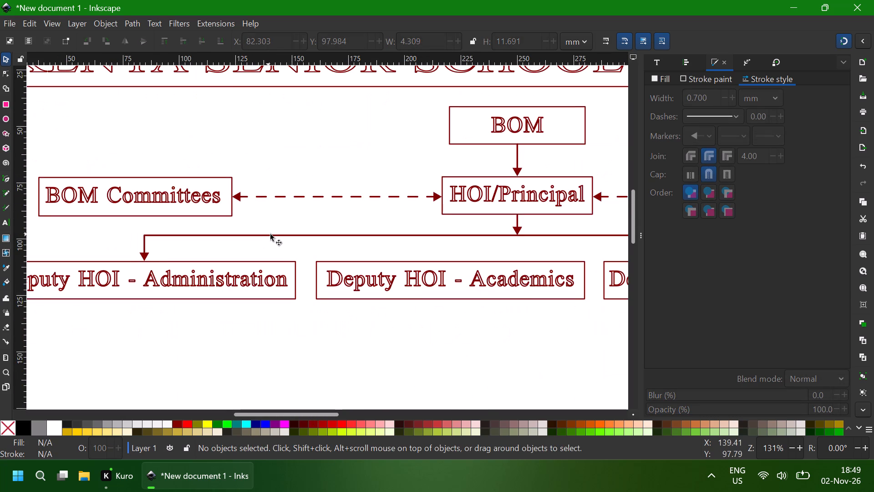
pyautogui.keyDown('ctrl'); pyautogui.scroll(-2, 270, 234); pyautogui.keyUp('ctrl')
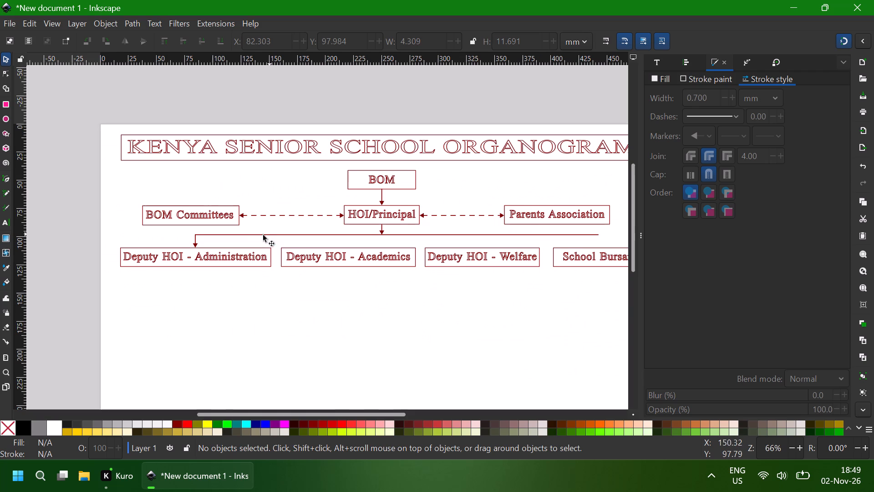
pyautogui.hscroll(-1, 269, 236)
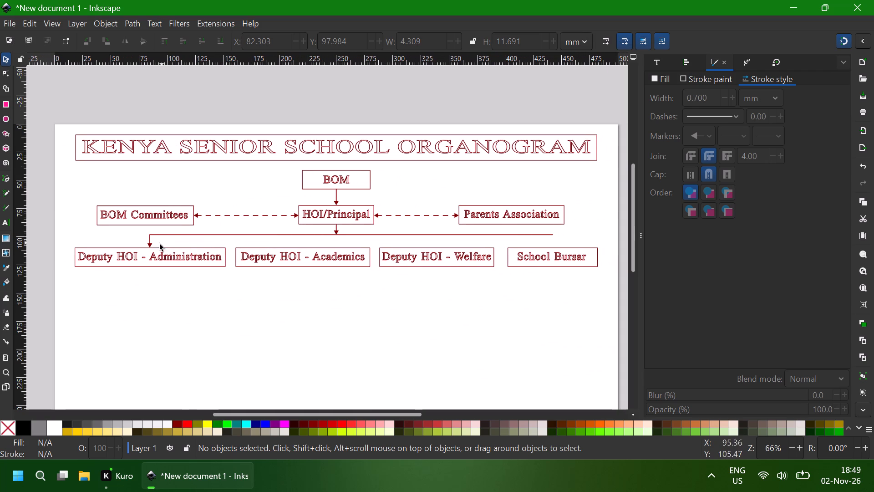
# Duplicate the arrow above the Deputy HOI - Administration box and place the copy above the Deputy HOI - Academics box at X 218.478 mm.
pyautogui.click(148, 244)
pyautogui.hotkey('ctrl', 'd')
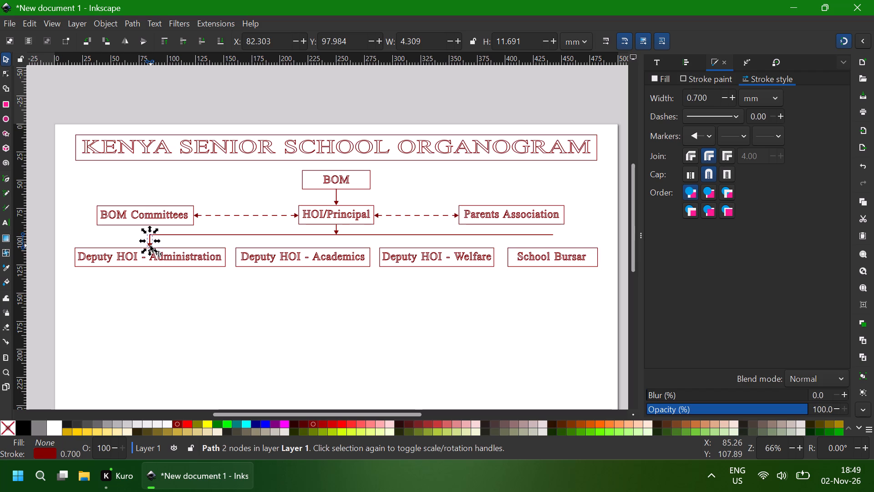
pyautogui.keyDown('ctrl'); pyautogui.moveTo(150, 246); pyautogui.dragTo(304, 254); pyautogui.keyUp('ctrl')
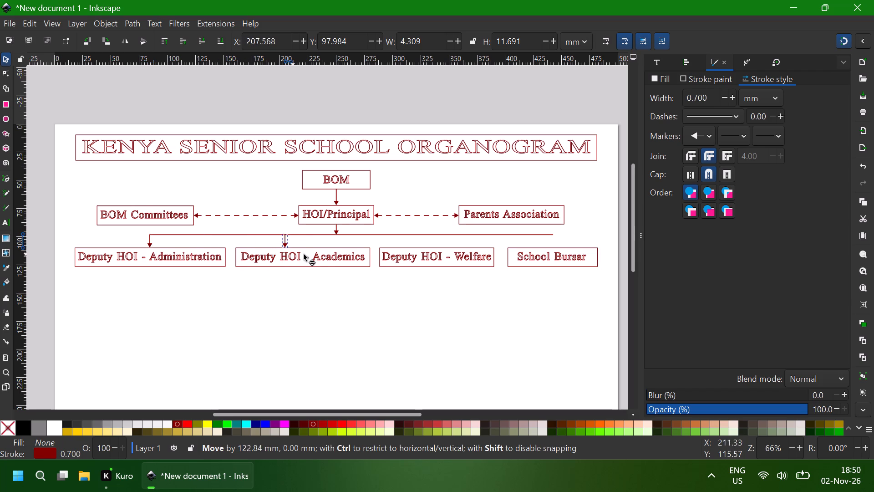
pyautogui.keyDown('ctrl'); pyautogui.moveTo(304, 254); pyautogui.dragTo(320, 254); pyautogui.keyUp('ctrl')
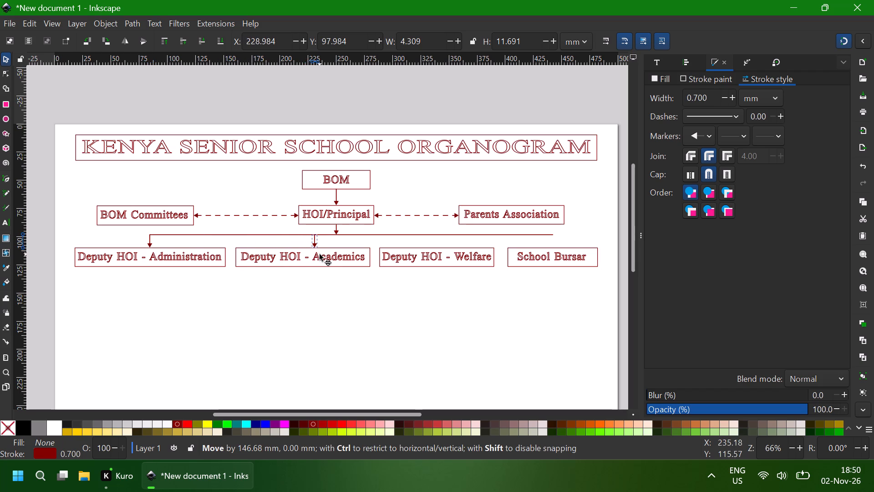
pyautogui.keyDown('ctrl'); pyautogui.moveTo(320, 254); pyautogui.dragTo(311, 254); pyautogui.keyUp('ctrl')
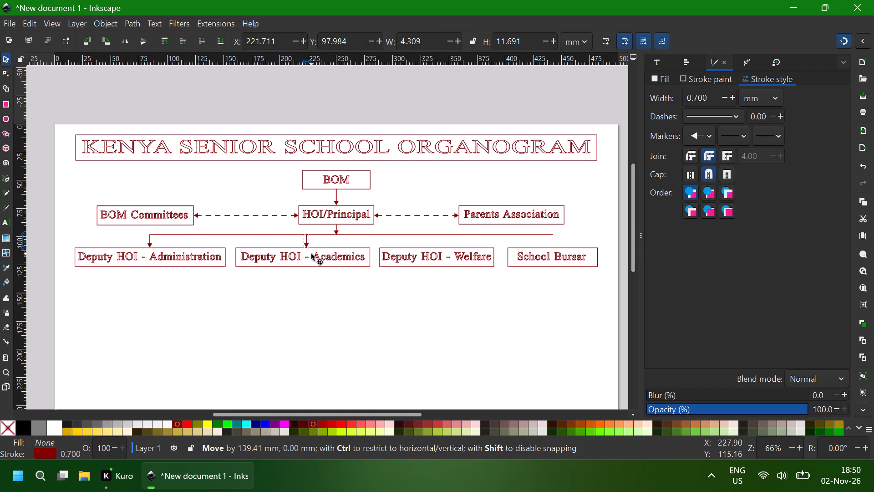
pyautogui.keyDown('ctrl'); pyautogui.moveTo(311, 254); pyautogui.dragTo(308, 254); pyautogui.keyUp('ctrl')
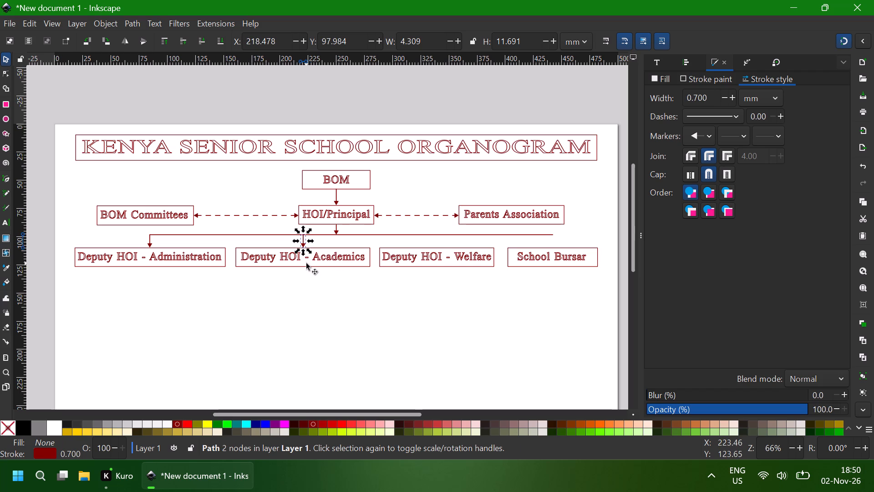
pyautogui.click(305, 283)
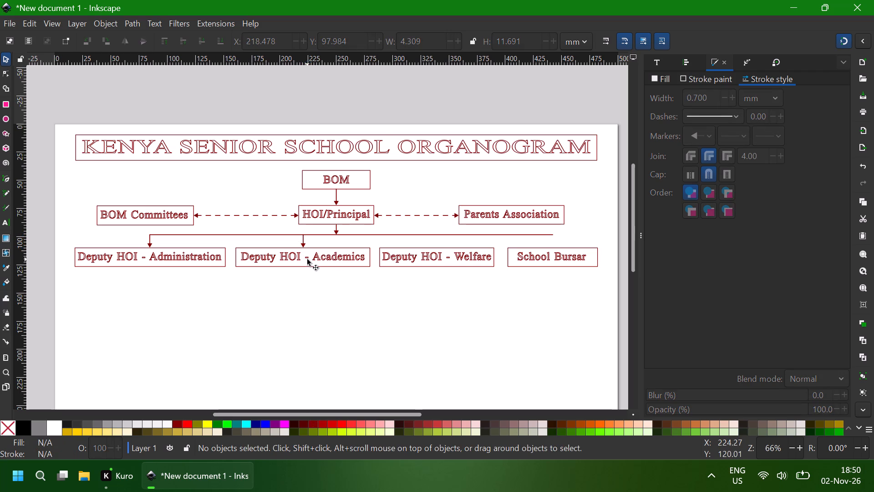
# Examine how the new arrow sits between the horizontal line and the Deputy HOI - Academics box.
pyautogui.keyDown('ctrl'); pyautogui.scroll(2, 307, 259); pyautogui.keyUp('ctrl')
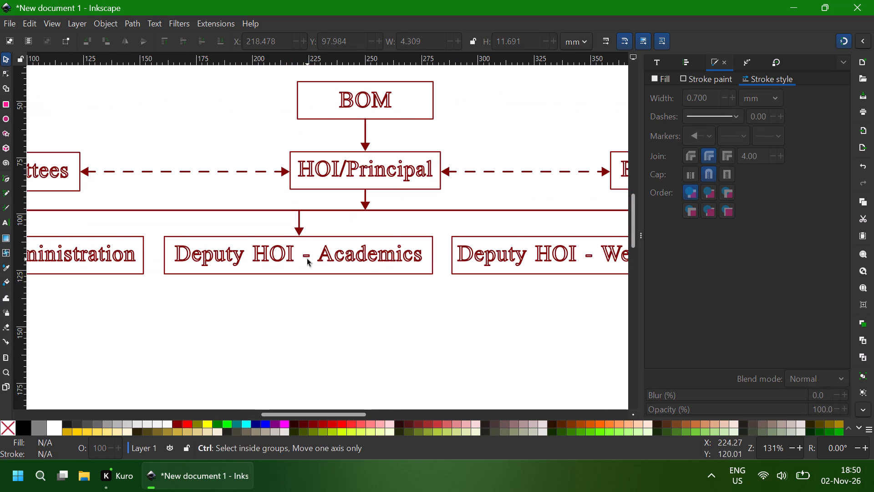
pyautogui.keyDown('ctrl'); pyautogui.scroll(1, 307, 259); pyautogui.keyUp('ctrl')
pyautogui.keyDown('ctrl'); pyautogui.scroll(-1, 307, 259); pyautogui.keyUp('ctrl')
pyautogui.keyDown('ctrl'); pyautogui.scroll(2, 307, 259); pyautogui.keyUp('ctrl')
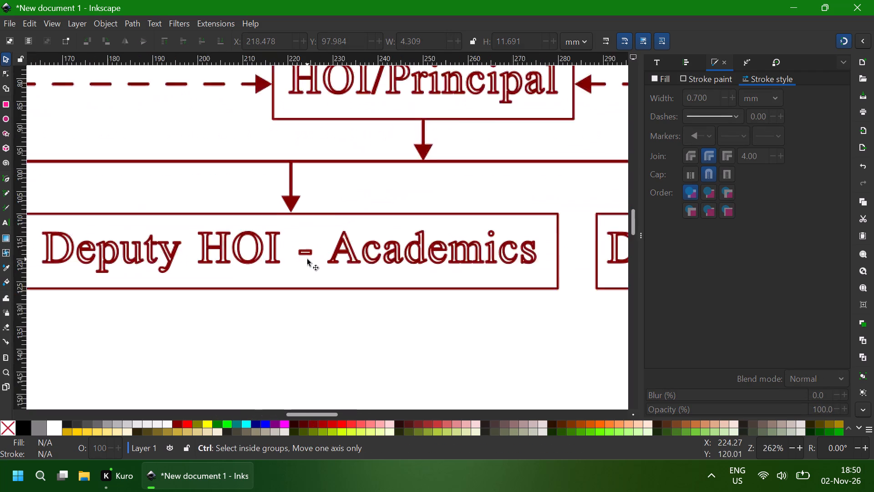
pyautogui.keyDown('ctrl'); pyautogui.scroll(1, 307, 259); pyautogui.keyUp('ctrl')
pyautogui.hscroll(4, 307, 259)
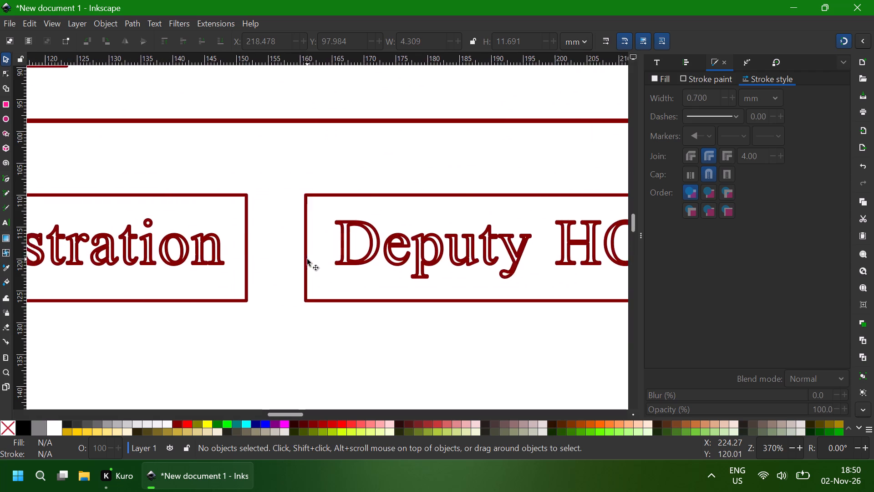
pyautogui.hscroll(-1, 307, 259)
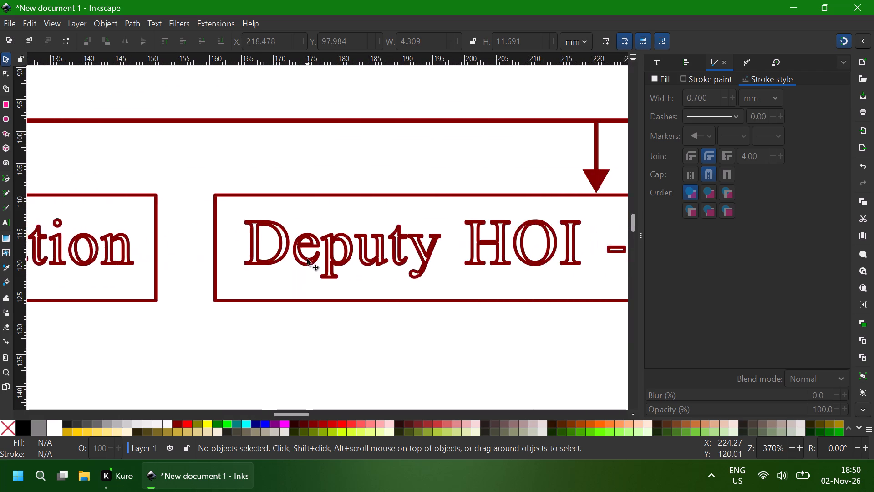
pyautogui.hscroll(-1, 307, 259)
pyautogui.keyDown('ctrl'); pyautogui.scroll(-4, 307, 259); pyautogui.keyUp('ctrl')
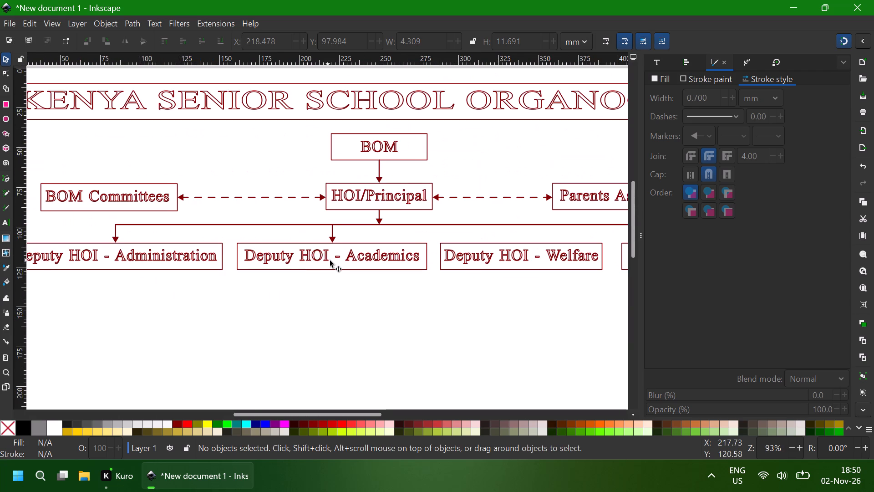
# Duplicate the Deputy HOI - Academics arrow and place the copy above the Deputy HOI - Welfare box at X 339.627 mm.
pyautogui.hscroll(-2, 330, 261)
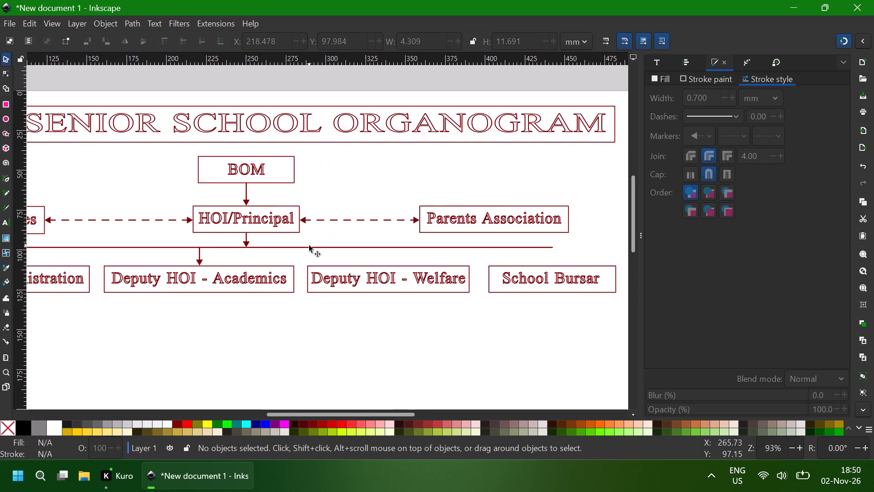
pyautogui.click(195, 261)
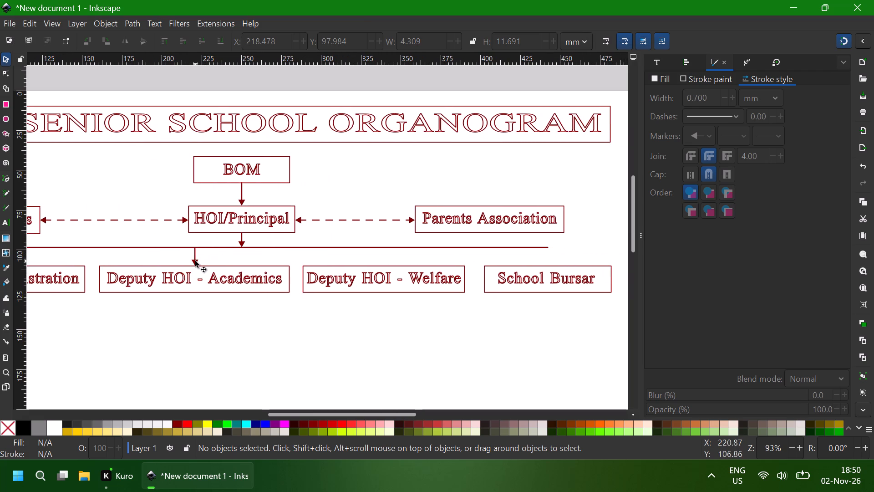
pyautogui.hotkey('ctrl', 'd')
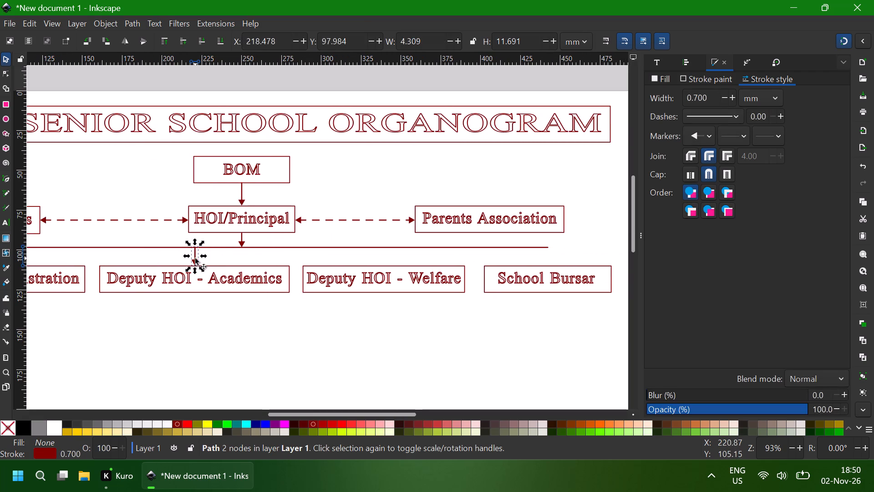
pyautogui.keyDown('ctrl'); pyautogui.moveTo(195, 258); pyautogui.dragTo(391, 263); pyautogui.keyUp('ctrl')
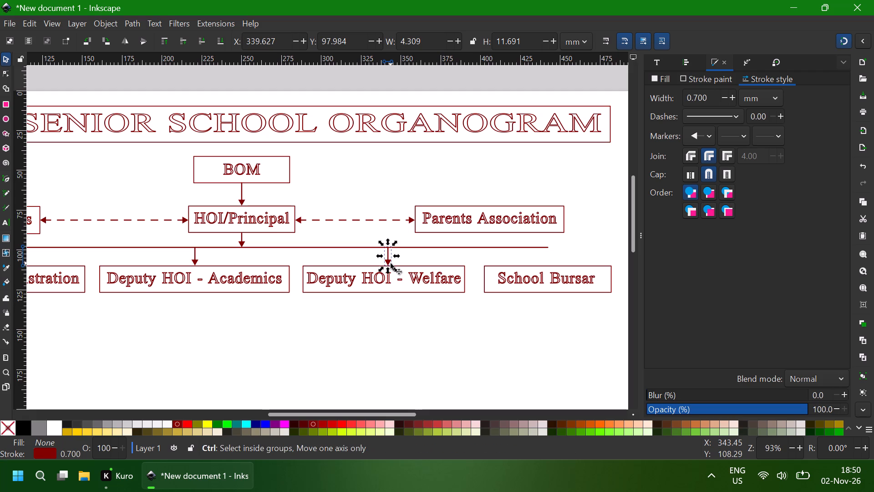
# Duplicate the Deputy HOI - Welfare arrow and place the copy above the School Bursar box at X 438.154 mm, near the line's end.
pyautogui.hotkey('ctrl', 'd')
pyautogui.keyDown('ctrl'); pyautogui.moveTo(387, 256); pyautogui.dragTo(496, 261); pyautogui.keyUp('ctrl')
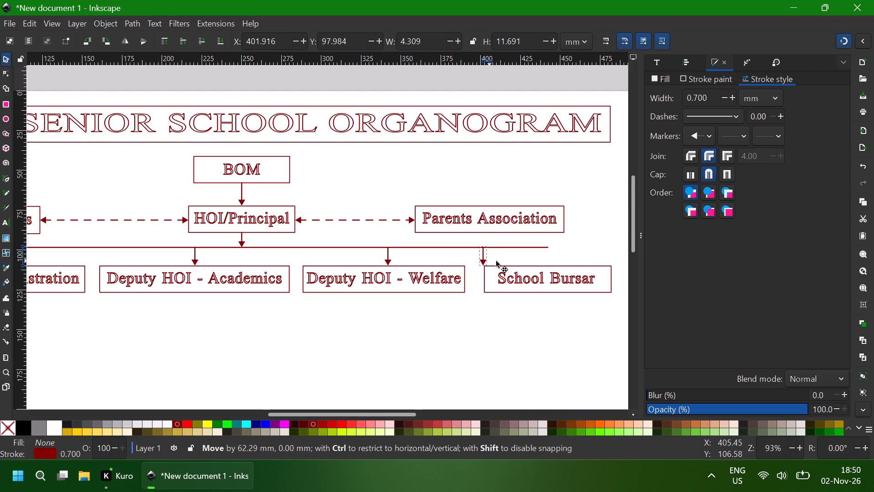
pyautogui.keyDown('ctrl'); pyautogui.moveTo(496, 261); pyautogui.dragTo(545, 262); pyautogui.keyUp('ctrl')
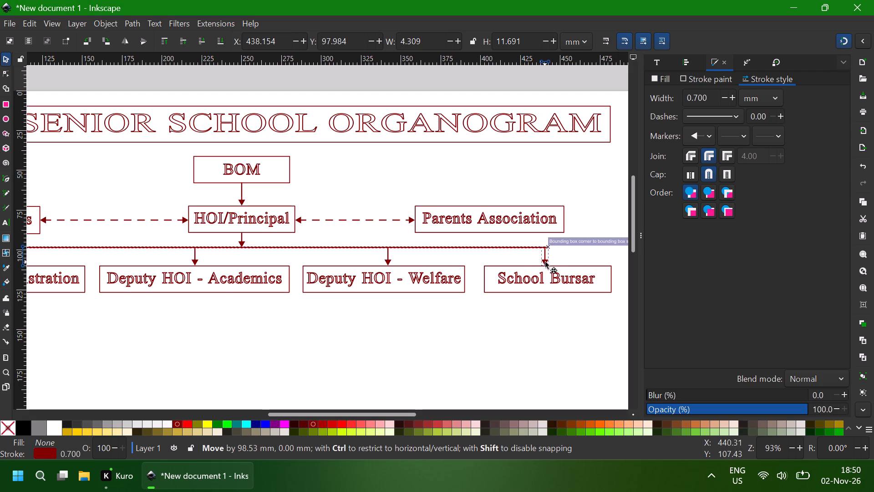
pyautogui.keyDown('ctrl'); pyautogui.moveTo(545, 262); pyautogui.dragTo(550, 262); pyautogui.keyUp('ctrl')
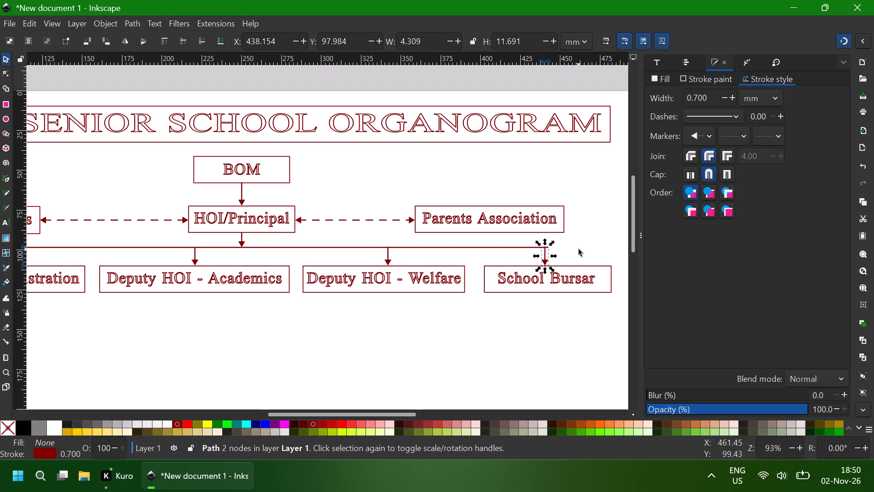
pyautogui.click(579, 249)
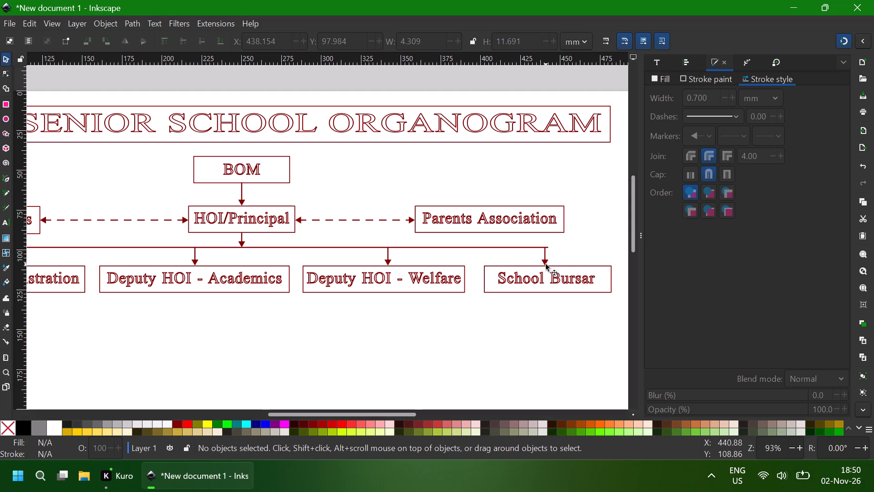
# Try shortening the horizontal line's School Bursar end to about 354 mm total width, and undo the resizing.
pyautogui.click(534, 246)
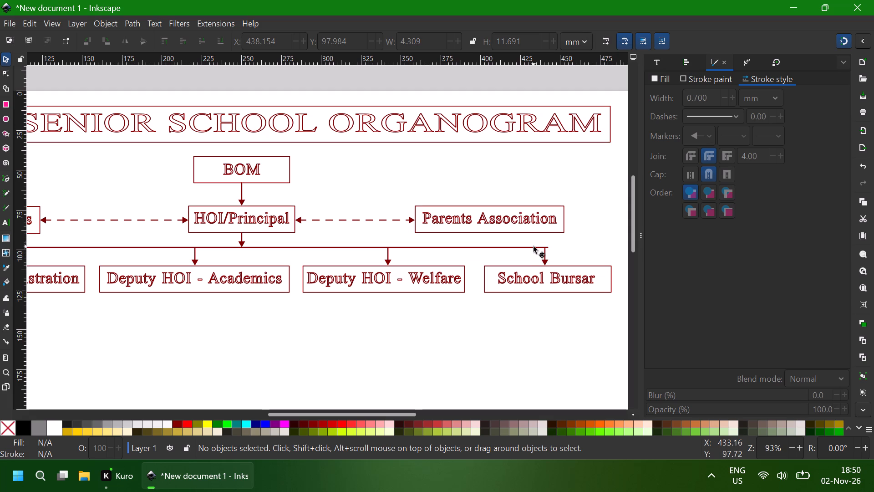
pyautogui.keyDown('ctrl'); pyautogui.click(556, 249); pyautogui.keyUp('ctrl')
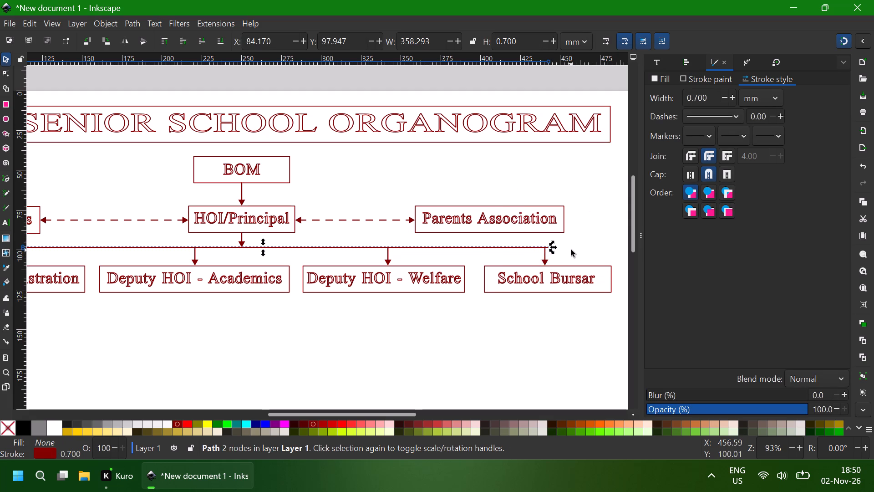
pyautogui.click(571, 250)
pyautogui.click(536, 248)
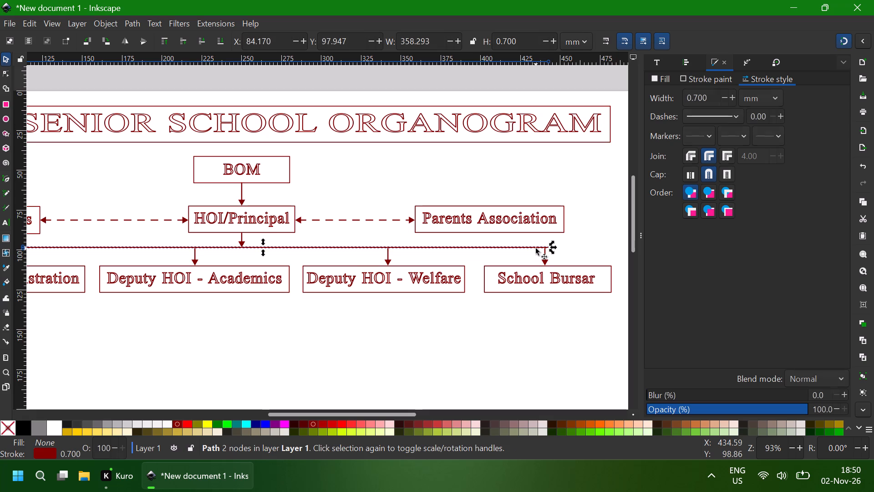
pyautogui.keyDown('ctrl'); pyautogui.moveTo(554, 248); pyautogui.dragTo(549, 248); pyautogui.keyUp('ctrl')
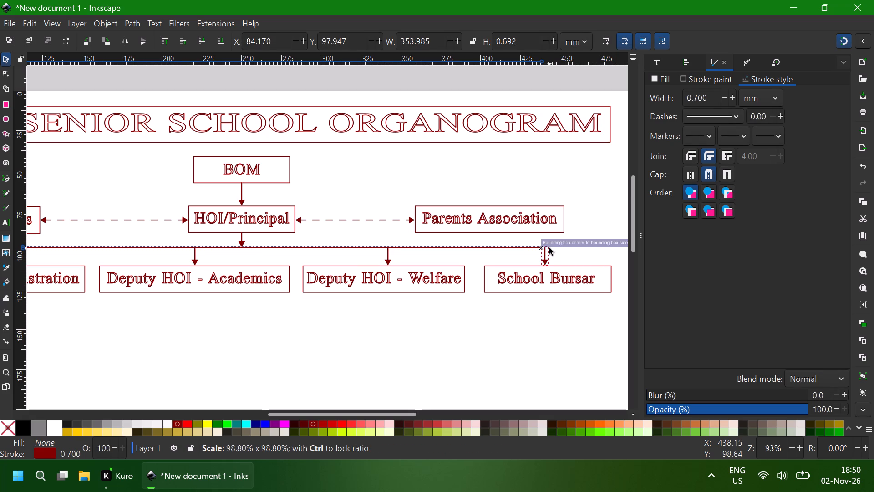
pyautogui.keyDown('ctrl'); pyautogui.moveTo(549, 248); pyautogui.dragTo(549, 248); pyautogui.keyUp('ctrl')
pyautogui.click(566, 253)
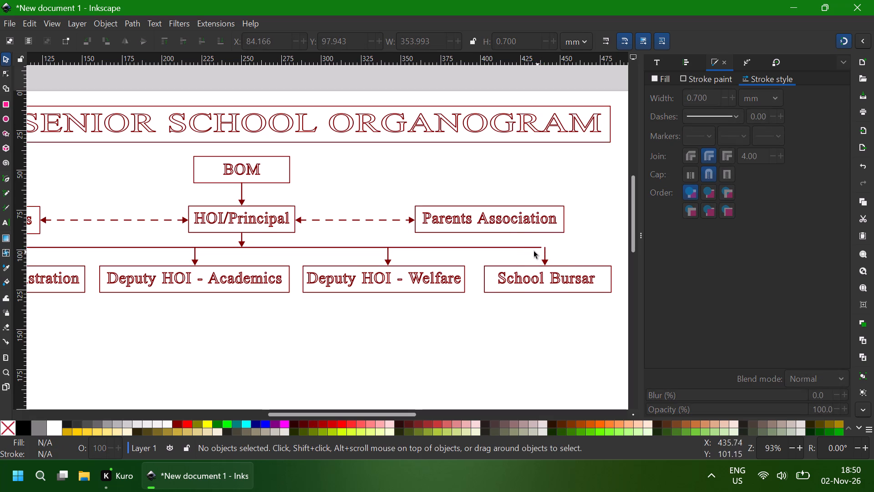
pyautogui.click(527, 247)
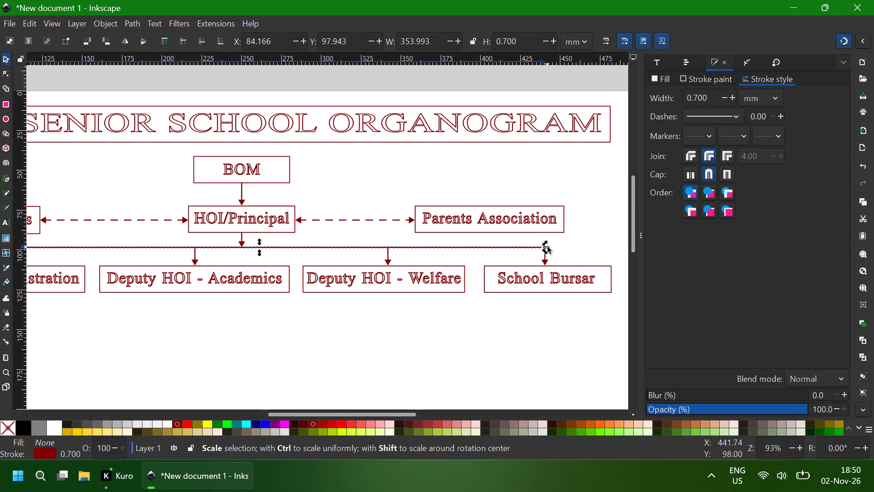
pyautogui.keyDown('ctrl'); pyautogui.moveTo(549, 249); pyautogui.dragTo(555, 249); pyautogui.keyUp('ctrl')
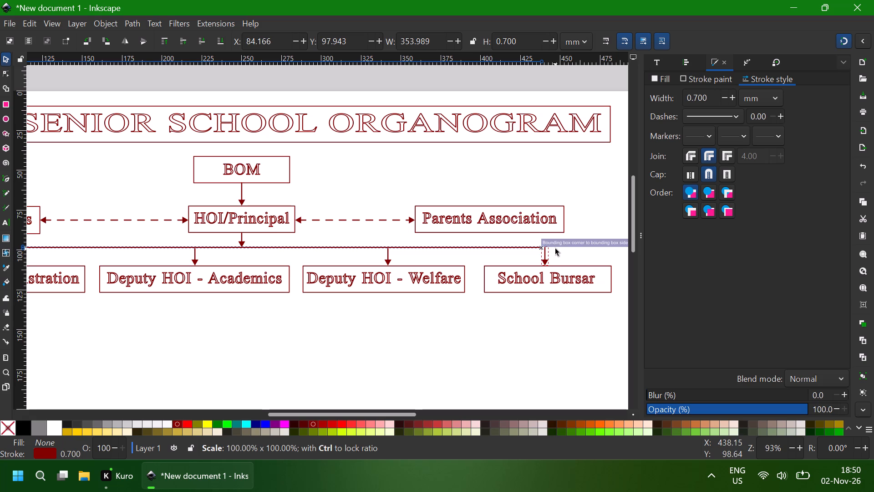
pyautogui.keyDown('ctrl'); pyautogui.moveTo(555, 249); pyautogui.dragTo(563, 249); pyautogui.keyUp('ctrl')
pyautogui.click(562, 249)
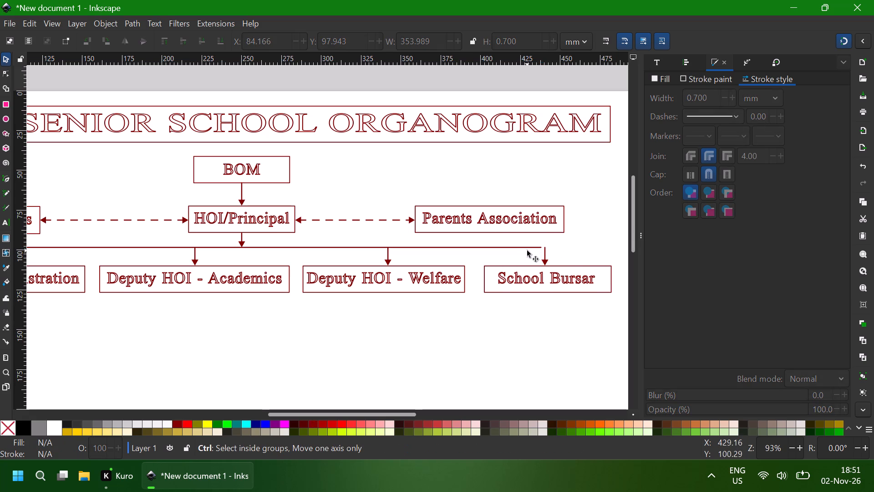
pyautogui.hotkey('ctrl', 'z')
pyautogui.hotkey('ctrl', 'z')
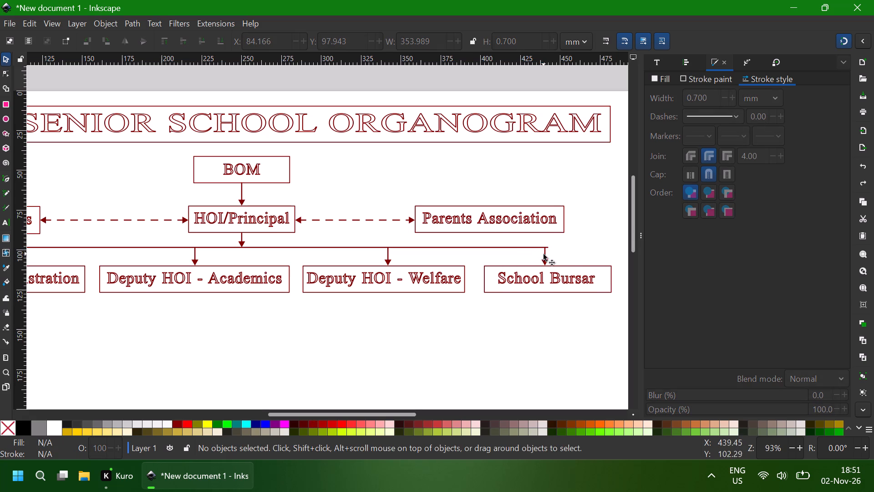
# Nudge the arrow above the School Bursar box along the horizontal line's end to X 439.742 mm.
pyautogui.click(546, 261)
pyautogui.press('Right')
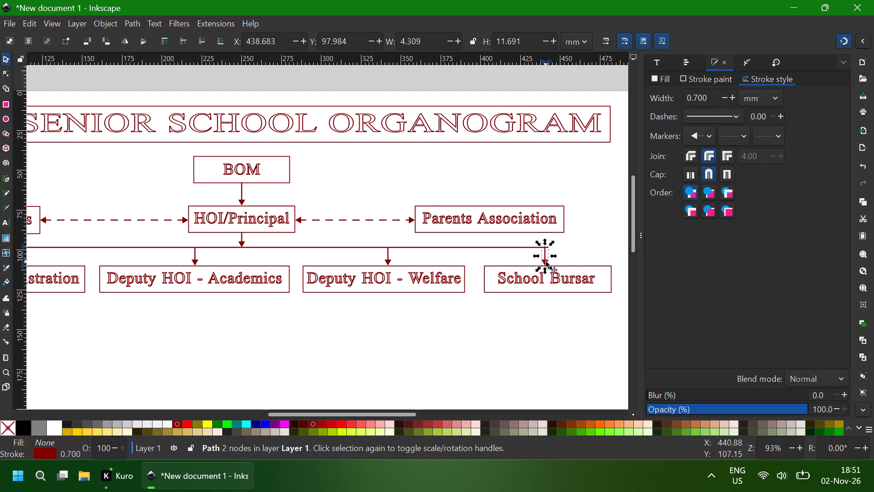
pyautogui.press('Right')
pyautogui.press('Right')
pyautogui.press('Right')
pyautogui.click(574, 258)
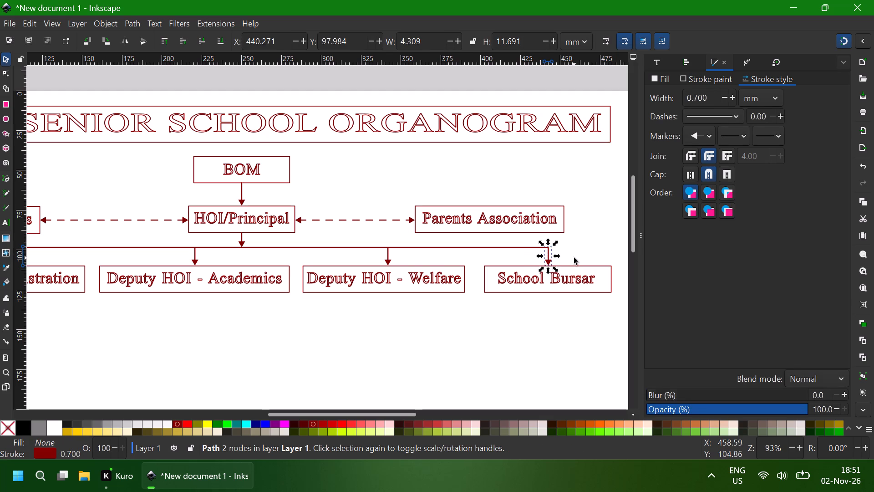
pyautogui.keyDown('ctrl'); pyautogui.scroll(3, 542, 260); pyautogui.keyUp('ctrl')
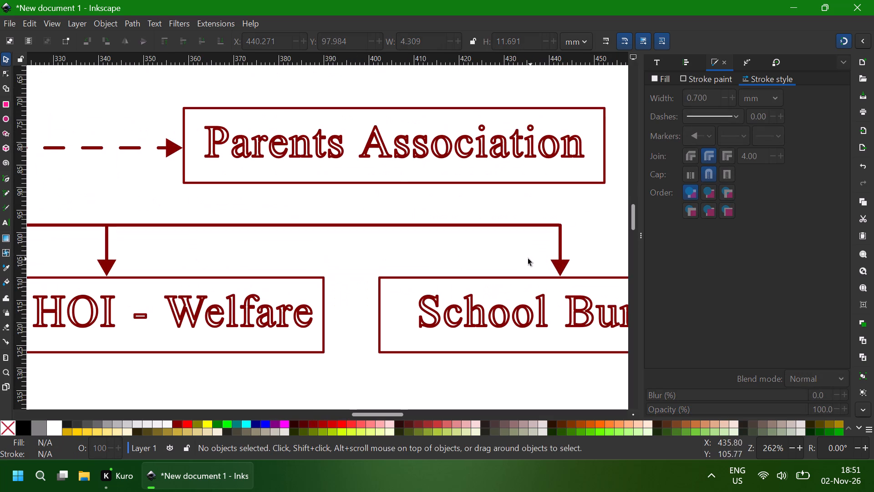
pyautogui.click(560, 257)
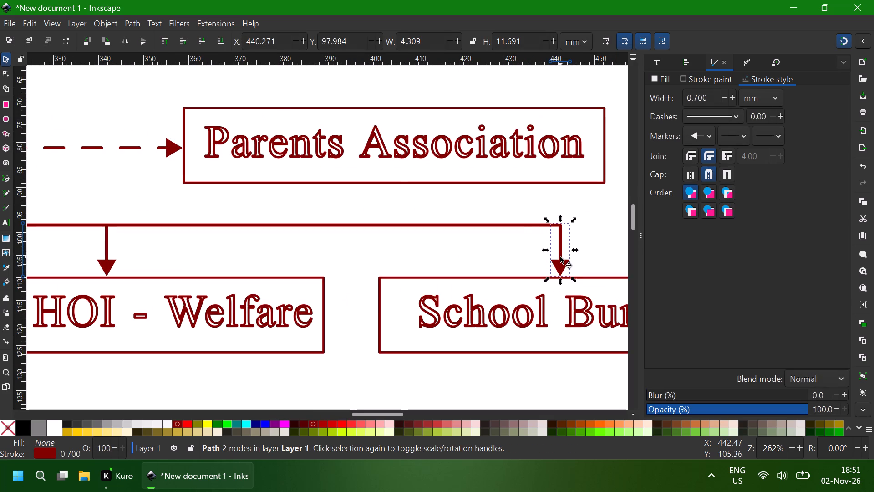
pyautogui.press('Left')
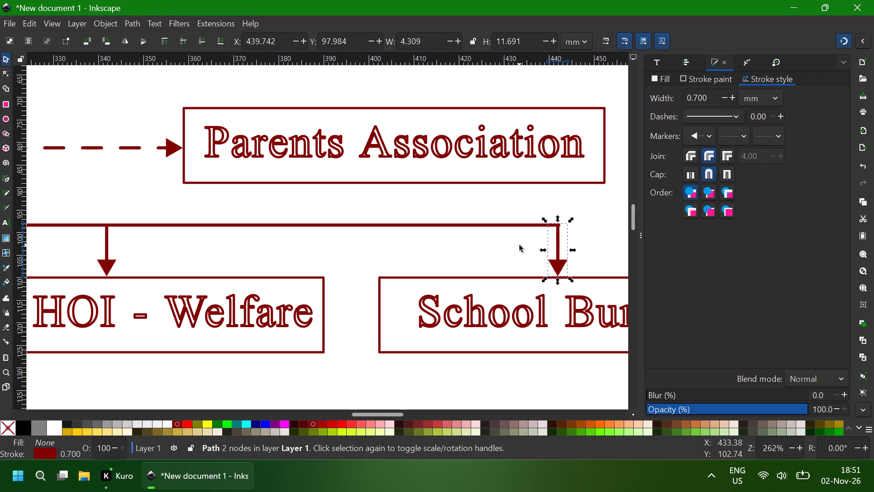
pyautogui.click(581, 233)
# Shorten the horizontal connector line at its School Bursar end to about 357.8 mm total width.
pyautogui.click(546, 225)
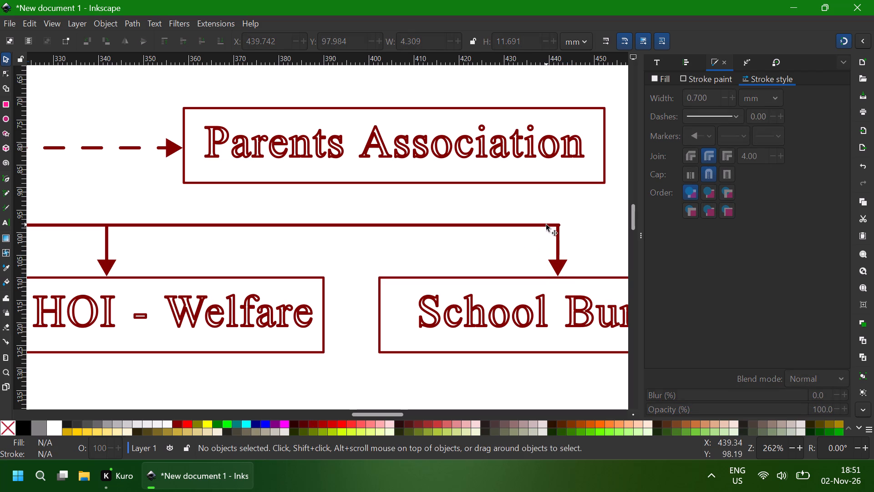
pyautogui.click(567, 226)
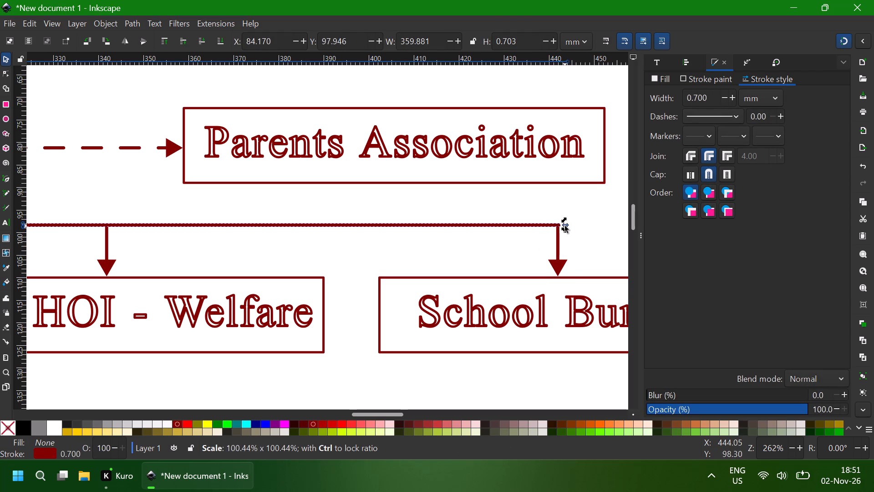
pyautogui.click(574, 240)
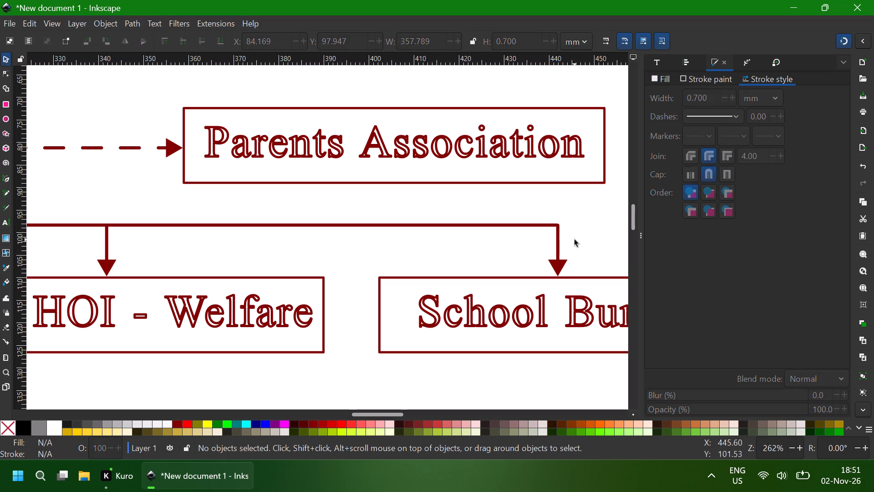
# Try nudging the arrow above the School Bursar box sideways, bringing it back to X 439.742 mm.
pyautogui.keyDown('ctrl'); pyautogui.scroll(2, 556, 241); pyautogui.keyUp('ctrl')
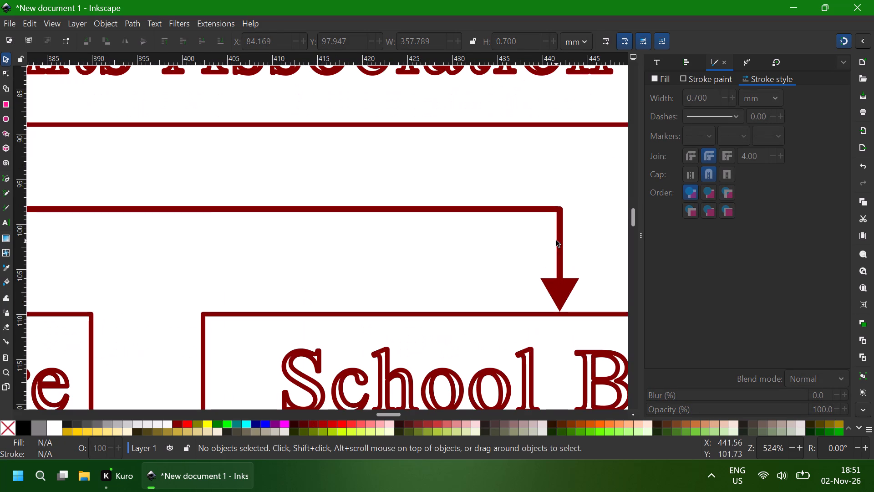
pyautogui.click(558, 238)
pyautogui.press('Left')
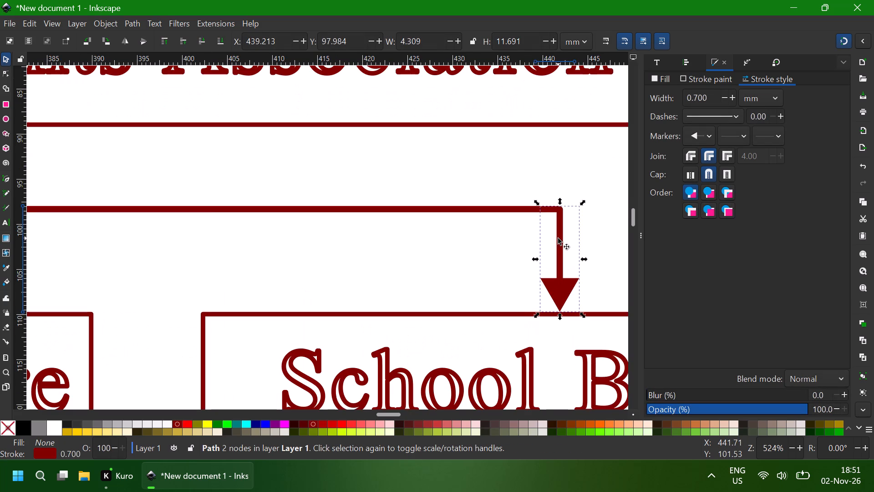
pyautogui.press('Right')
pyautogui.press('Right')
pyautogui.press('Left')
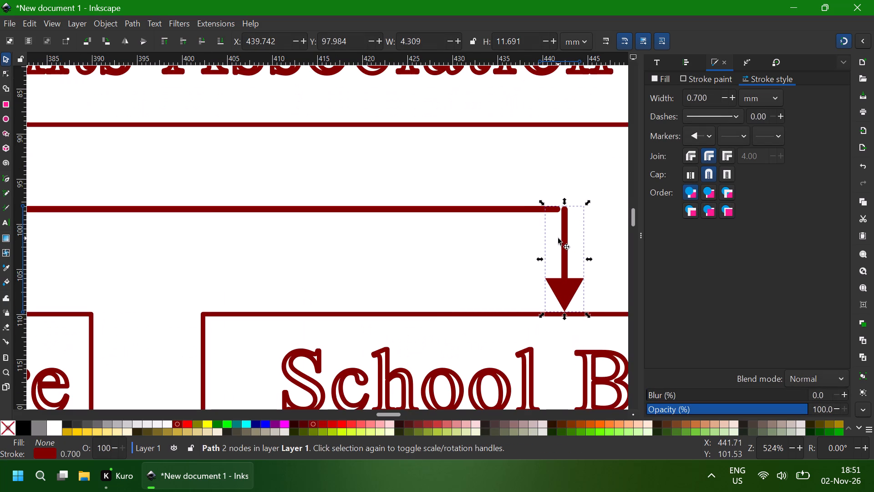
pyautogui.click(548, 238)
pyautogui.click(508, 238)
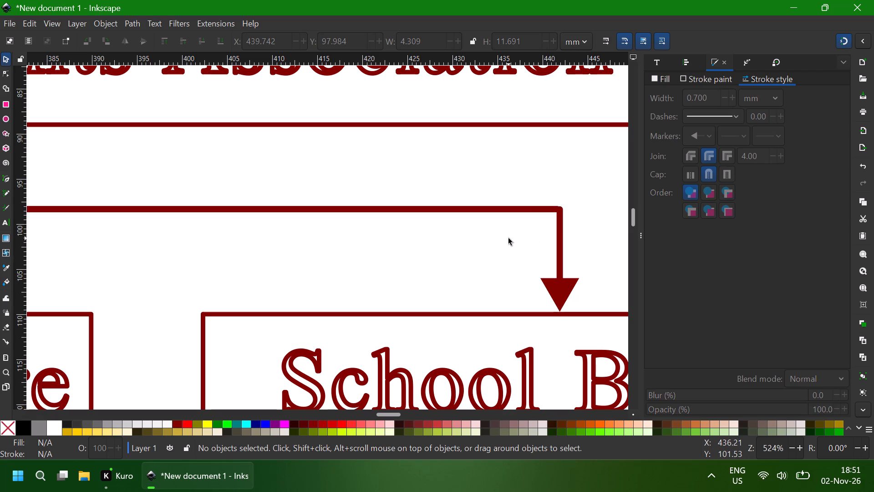
# Adjust the horizontal line's School Bursar end to 357.890 mm total width, so it meets the arrow's shaft cleanly.
pyautogui.click(546, 210)
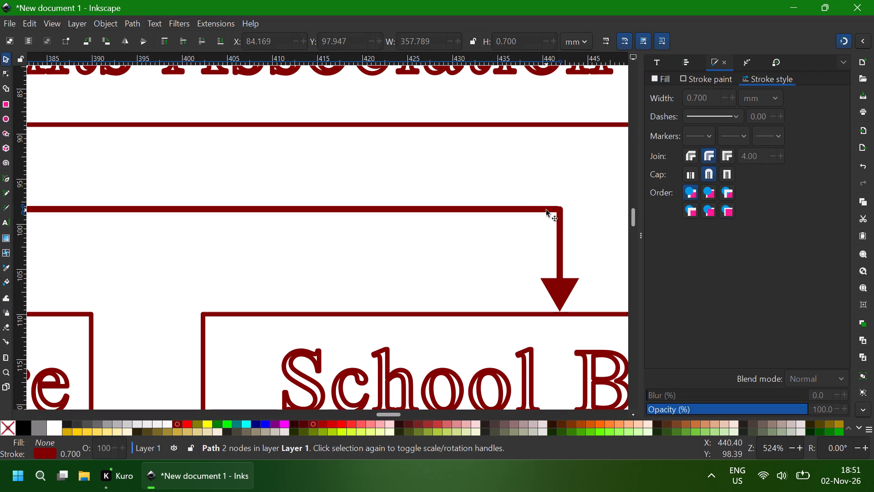
pyautogui.keyDown('ctrl'); pyautogui.click(567, 210); pyautogui.keyUp('ctrl')
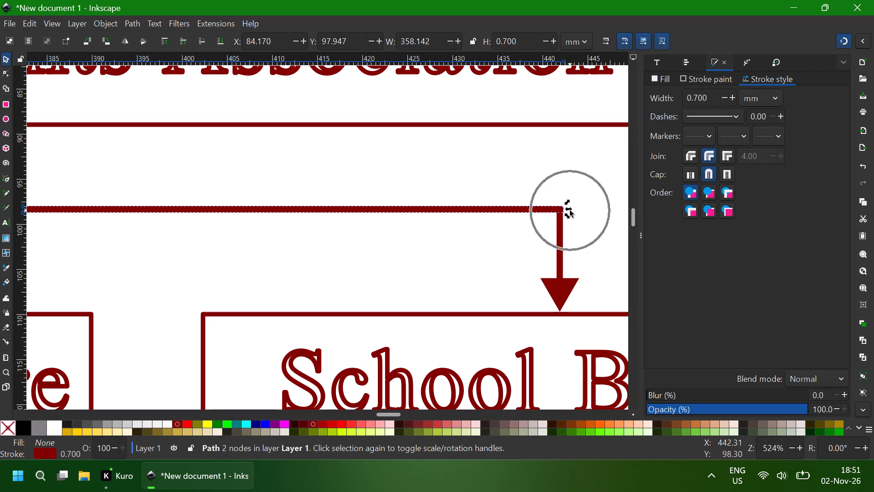
pyautogui.click(571, 228)
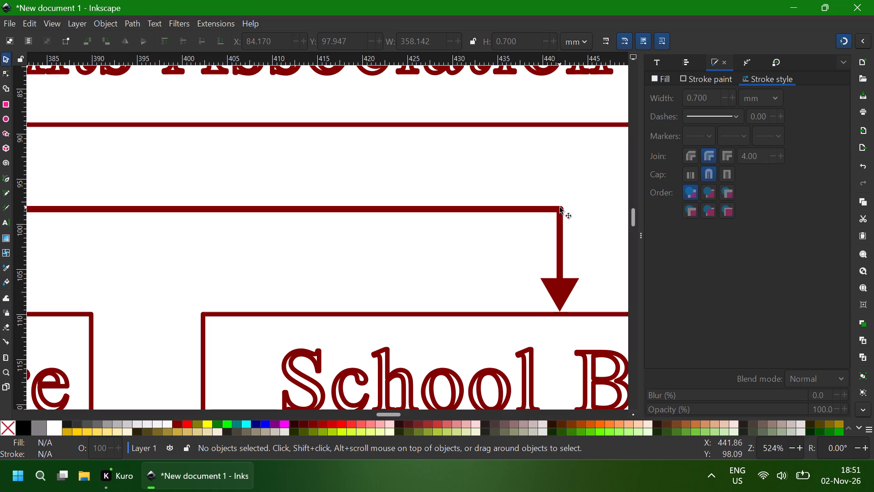
pyautogui.click(560, 207)
pyautogui.click(594, 223)
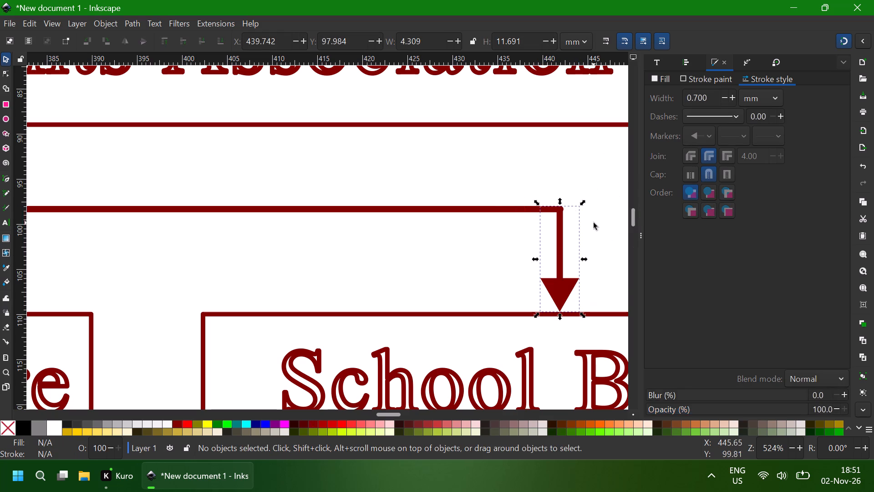
pyautogui.click(554, 209)
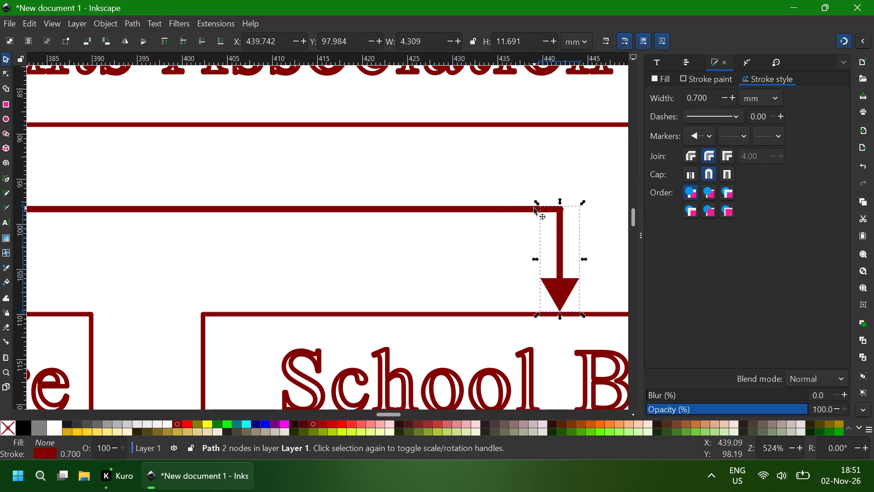
pyautogui.click(534, 208)
pyautogui.click(571, 210)
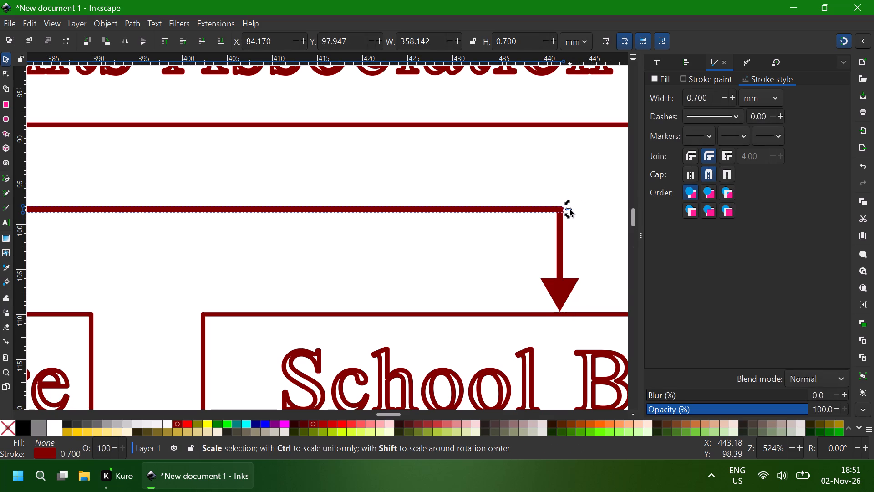
pyautogui.click(580, 241)
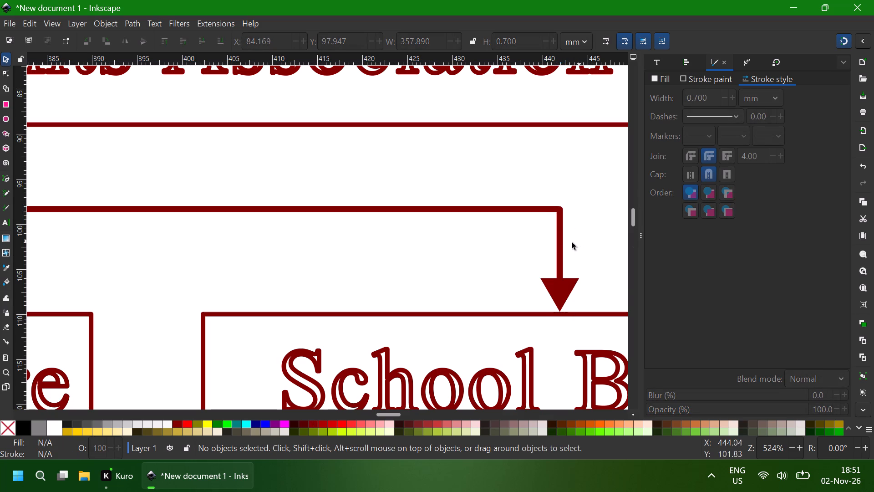
# Examine the corner above School Bursar, the overall organogram layout and the empty area below the deputies' row.
pyautogui.keyDown('ctrl'); pyautogui.scroll(3, 568, 243); pyautogui.keyUp('ctrl')
pyautogui.keyDown('ctrl'); pyautogui.scroll(-5, 568, 243); pyautogui.keyUp('ctrl')
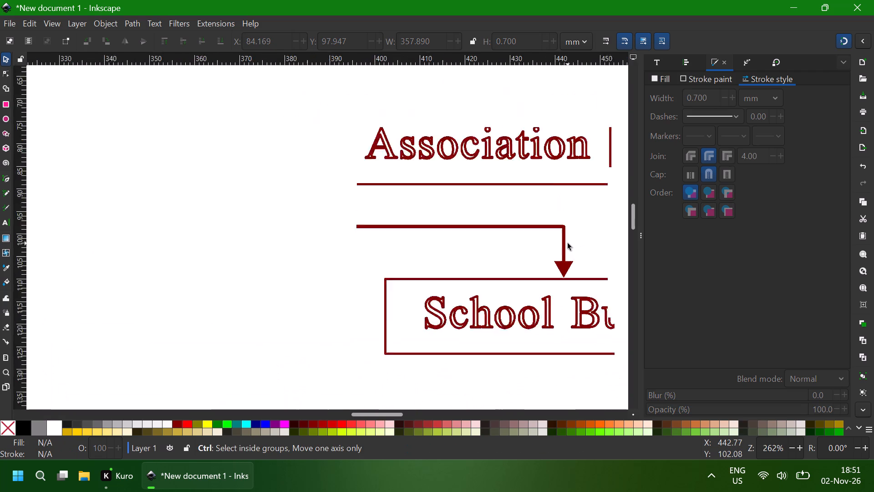
pyautogui.keyDown('ctrl'); pyautogui.scroll(-3, 568, 243); pyautogui.keyUp('ctrl')
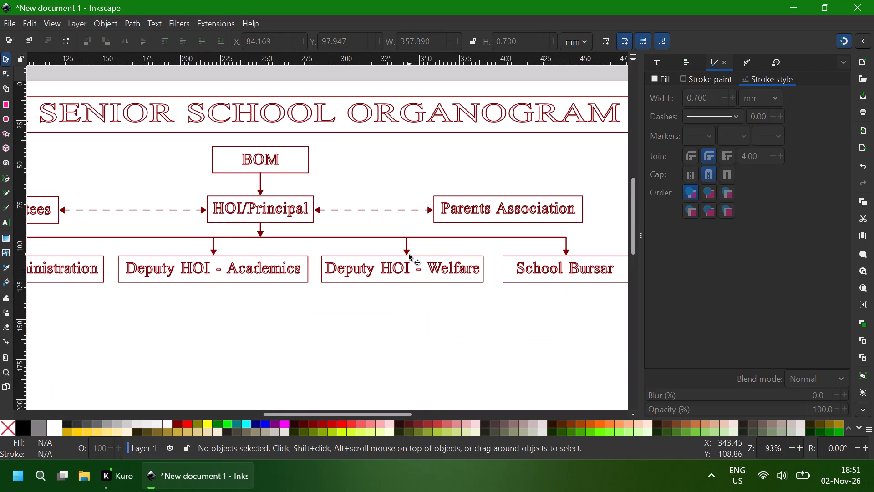
pyautogui.keyDown('ctrl'); pyautogui.scroll(-2, 409, 254); pyautogui.keyUp('ctrl')
pyautogui.click(382, 274)
pyautogui.scroll(-1, 382, 274)
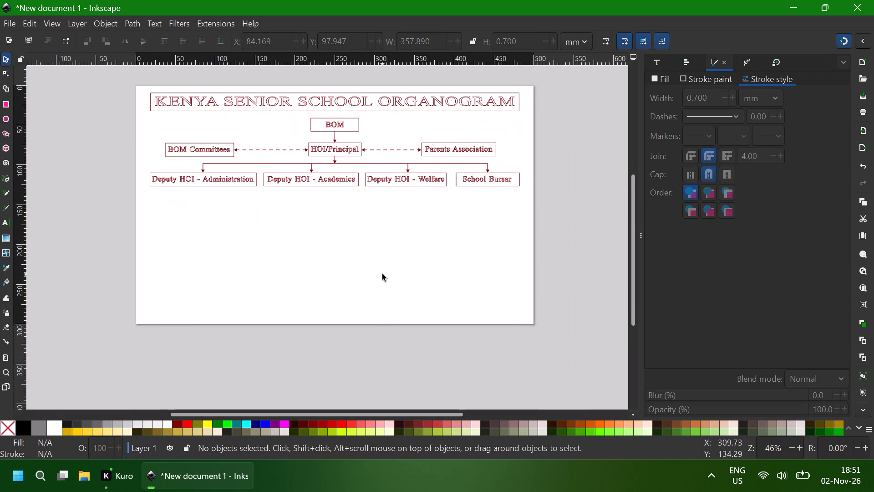
pyautogui.keyDown('ctrl'); pyautogui.scroll(2, 382, 274); pyautogui.keyUp('ctrl')
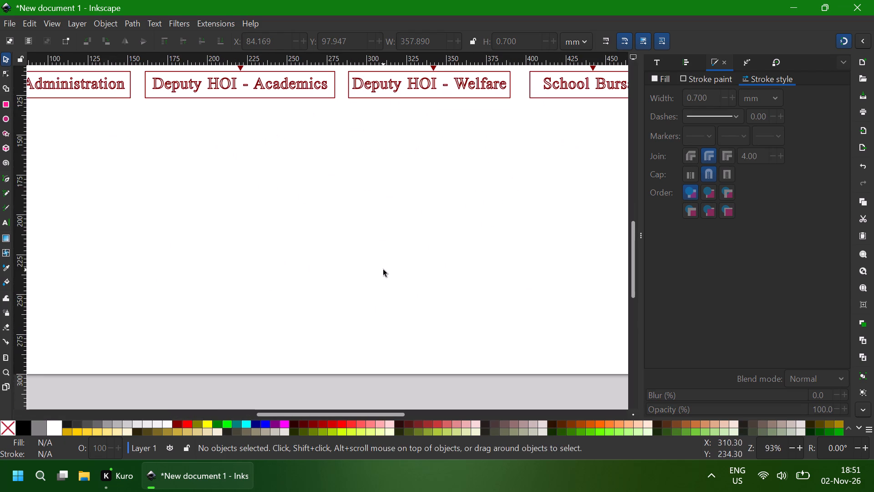
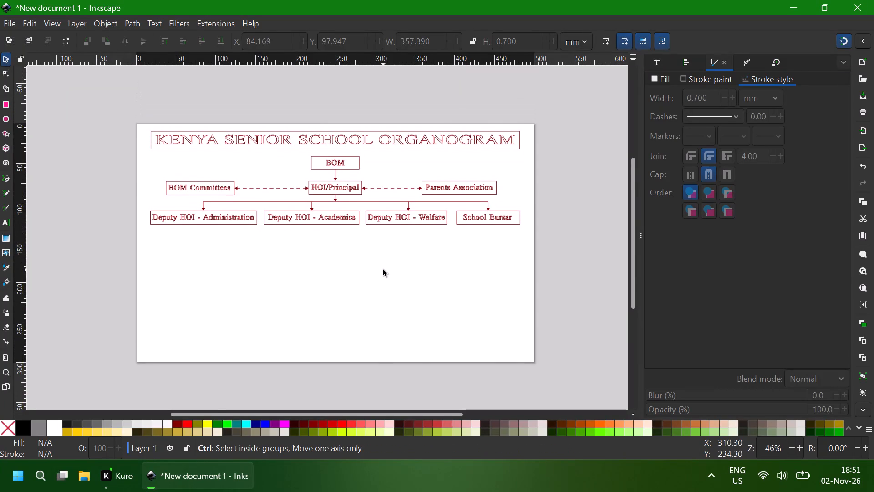
# Duplicate the Deputy HOI - Administration box with its label and place the copy directly below it at about Y 141 mm.
pyautogui.keyDown('ctrl'); pyautogui.scroll(1, 383, 270); pyautogui.keyUp('ctrl')
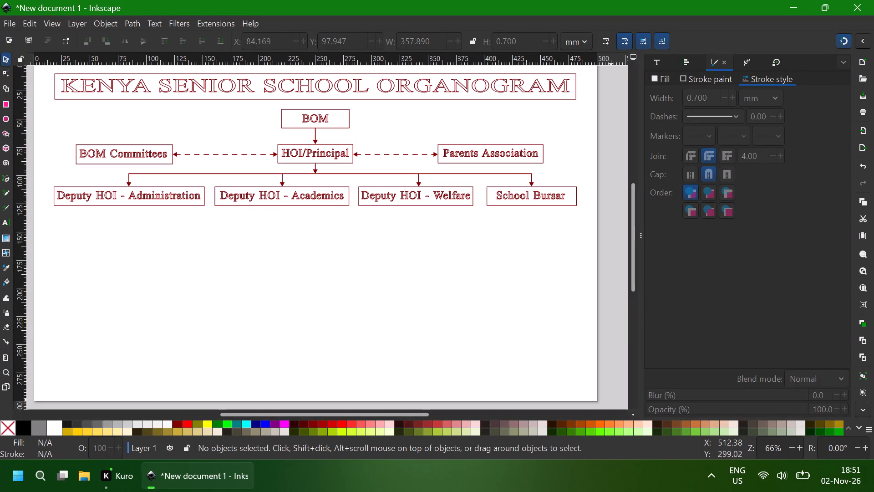
pyautogui.click(801, 450)
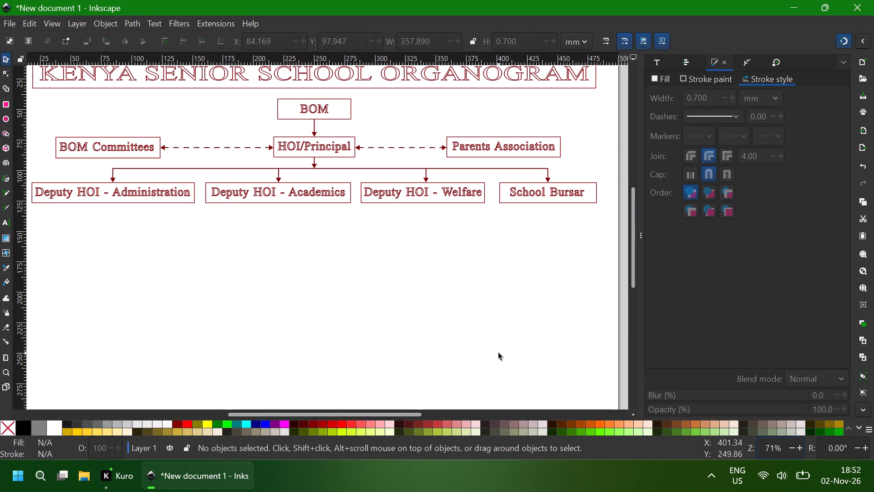
pyautogui.scroll(1, 498, 353)
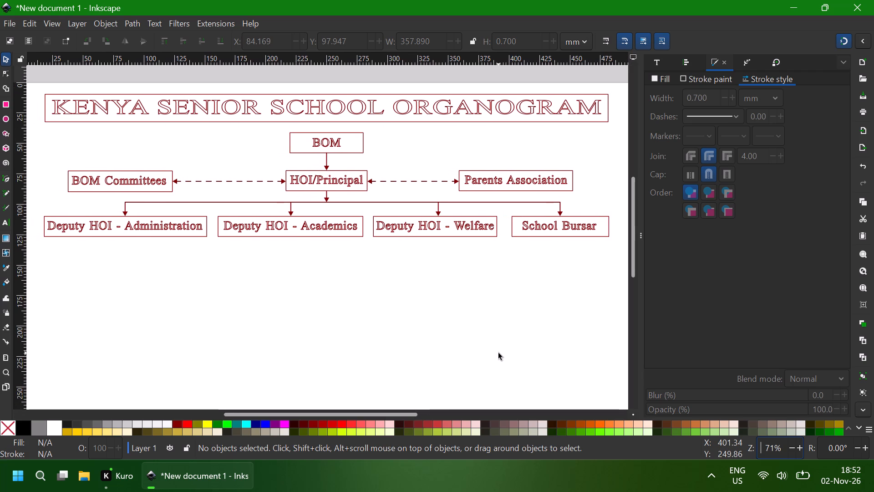
pyautogui.scroll(-1, 473, 354)
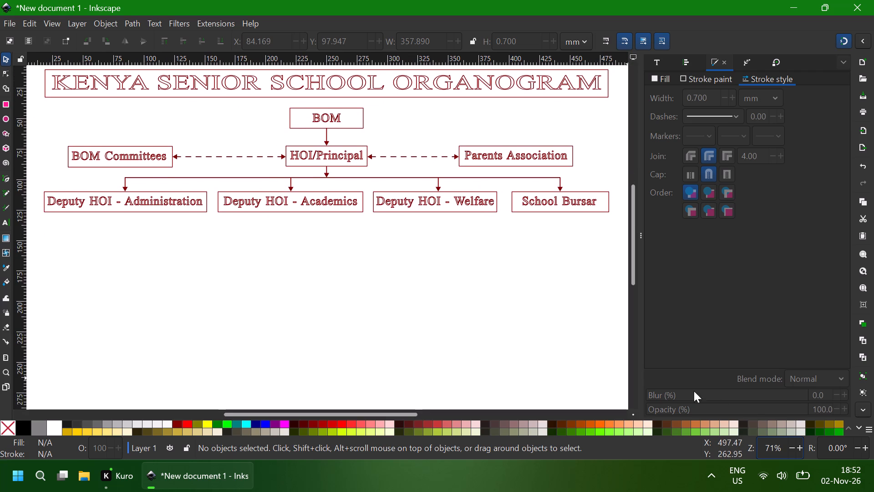
pyautogui.click(788, 450)
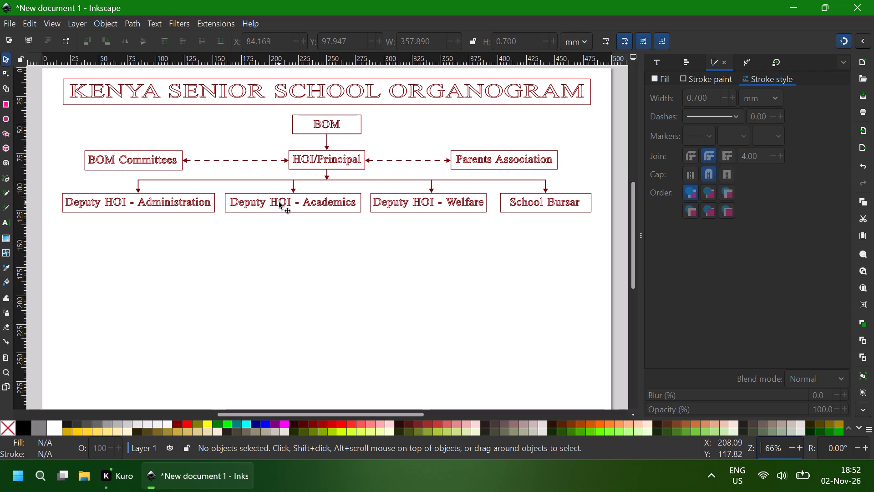
pyautogui.click(201, 201)
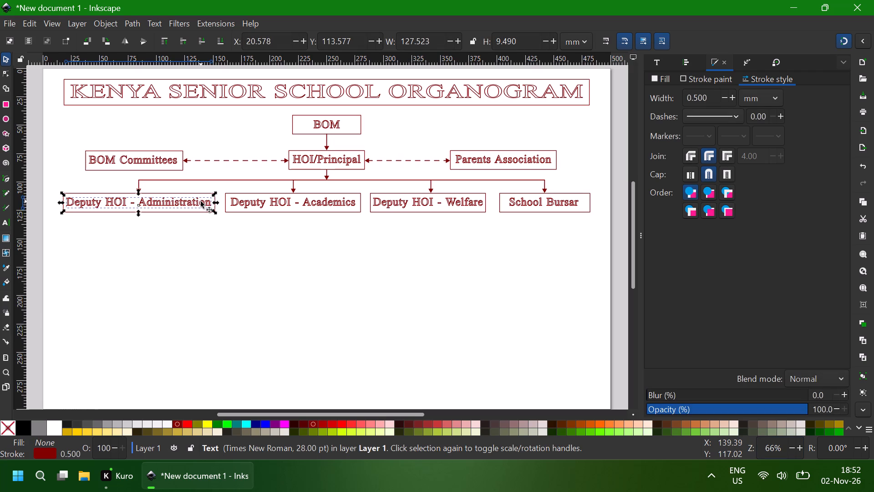
pyautogui.keyDown('shift'); pyautogui.click(190, 195); pyautogui.keyUp('shift')
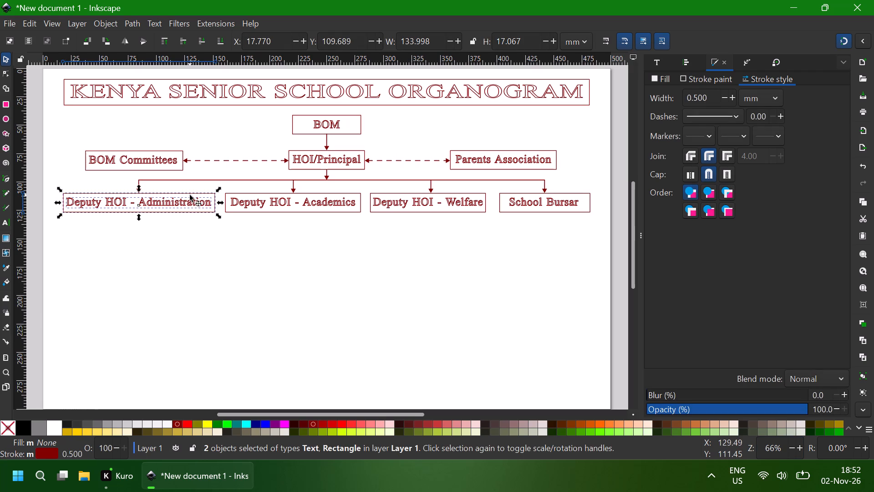
pyautogui.hotkey('ctrl', 'd')
pyautogui.keyDown('ctrl'); pyautogui.moveTo(165, 203); pyautogui.dragTo(169, 245); pyautogui.keyUp('ctrl')
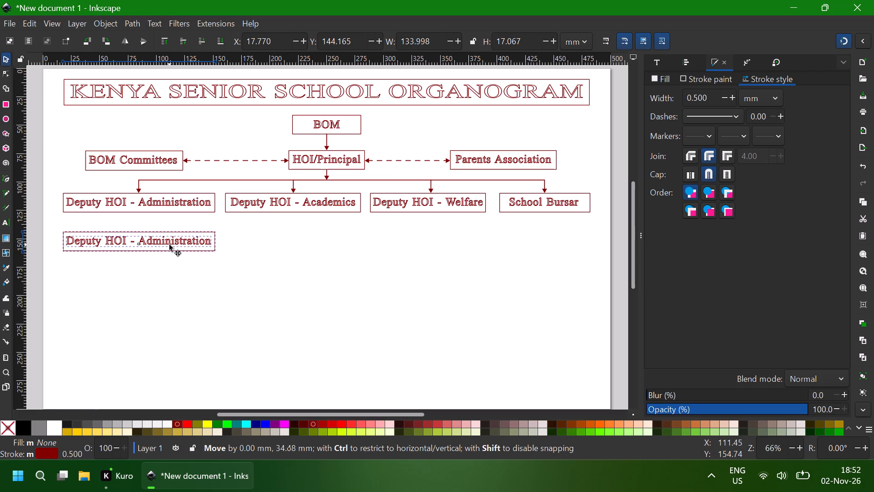
pyautogui.keyDown('ctrl'); pyautogui.moveTo(169, 245); pyautogui.dragTo(169, 242); pyautogui.keyUp('ctrl')
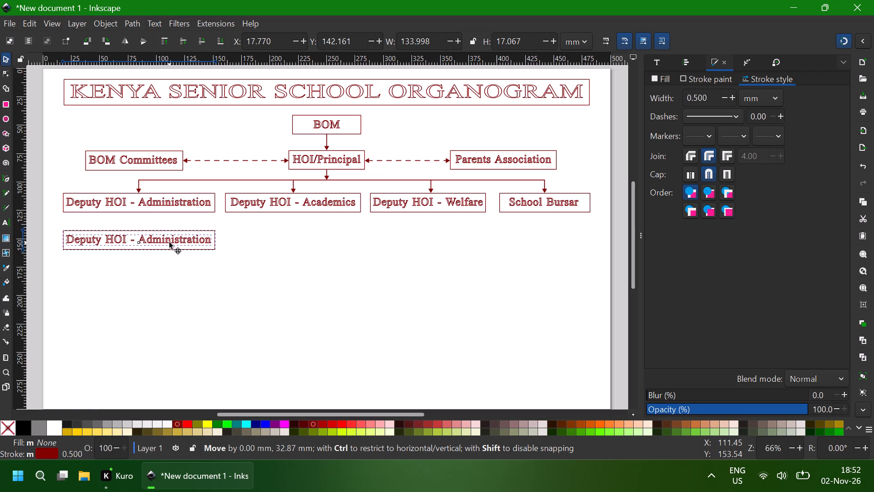
pyautogui.keyDown('ctrl'); pyautogui.moveTo(169, 242); pyautogui.dragTo(169, 241); pyautogui.keyUp('ctrl')
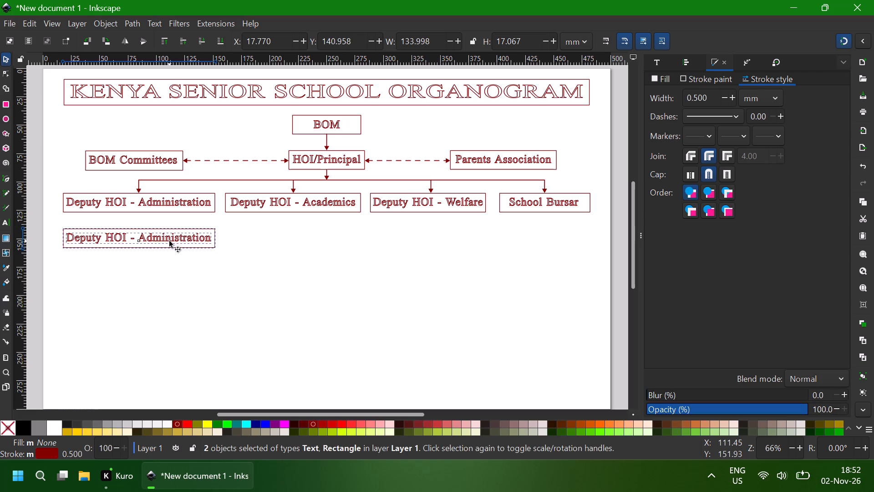
# Replace the duplicated box's label text with "Senior Master".
pyautogui.doubleClick(169, 240)
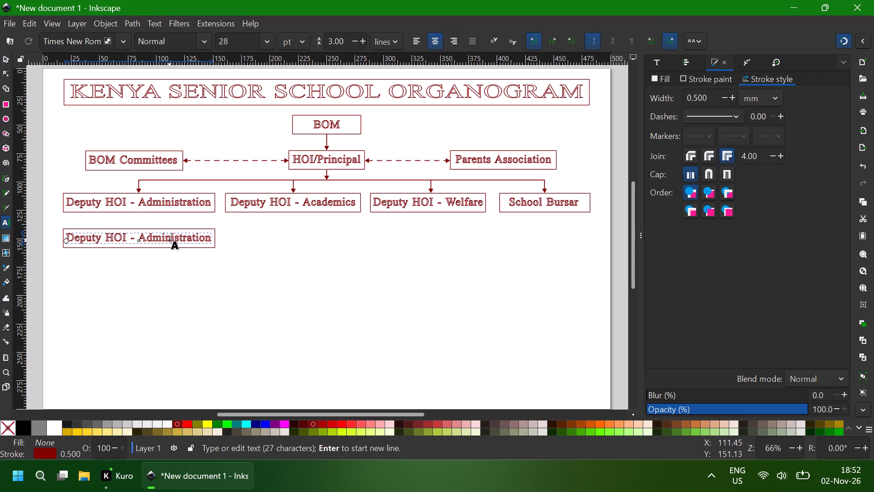
pyautogui.hotkey('ctrl', 'a')
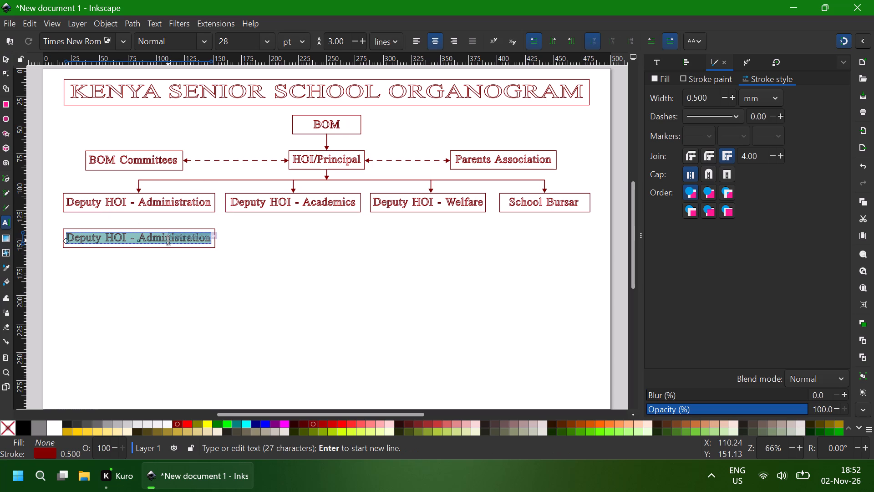
pyautogui.write('Se')
pyautogui.write('nior')
pyautogui.press('space')
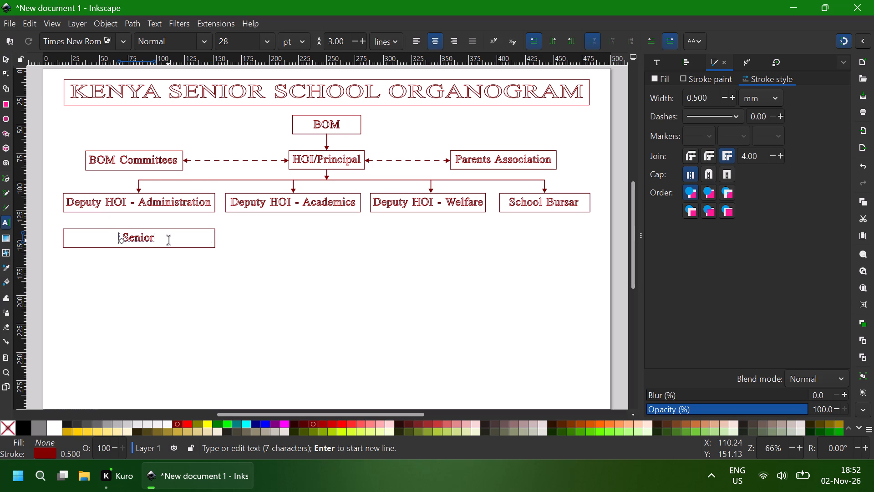
pyautogui.write('Ma')
pyautogui.write('ster')
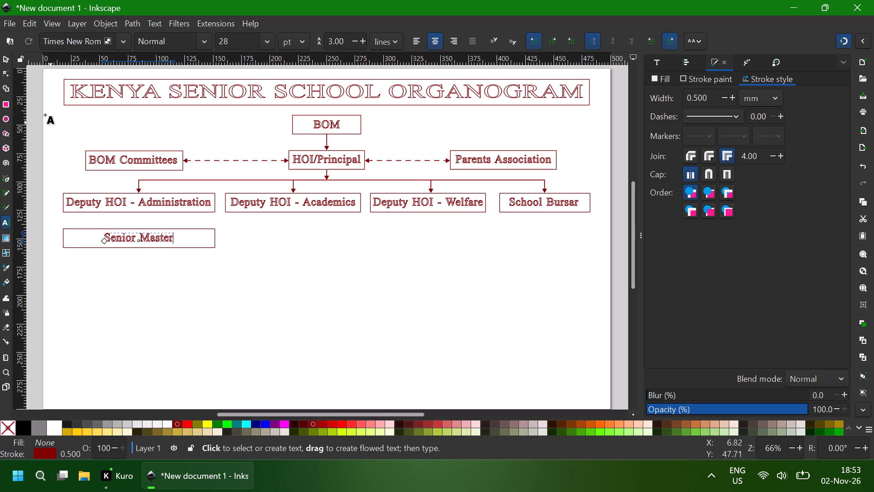
pyautogui.click(5, 58)
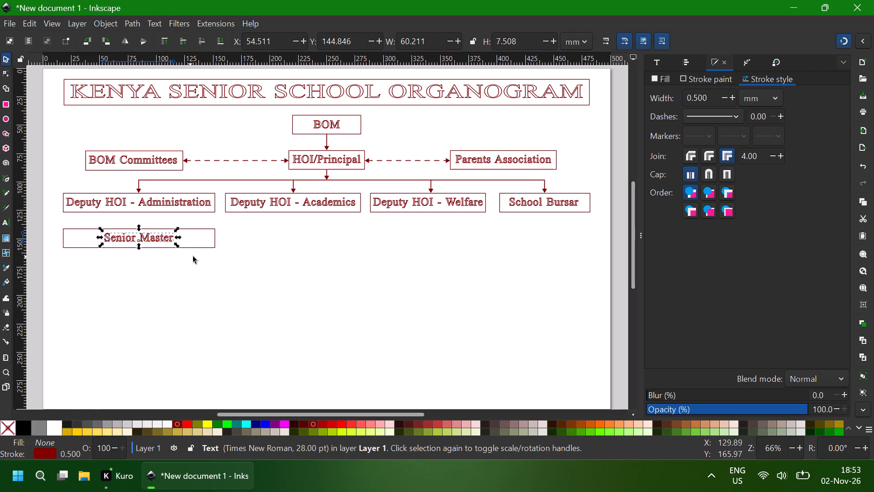
# Narrow the Senior Master rectangle symmetrically about its centre to about 85.1 mm wide.
pyautogui.keyDown('ctrl'); pyautogui.click(211, 248); pyautogui.keyUp('ctrl')
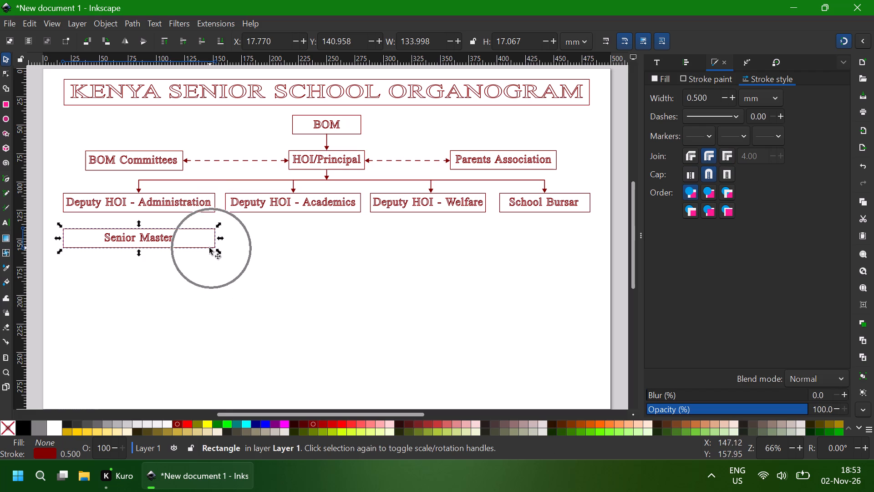
pyautogui.keyDown('shift'); pyautogui.click(190, 241); pyautogui.keyUp('shift')
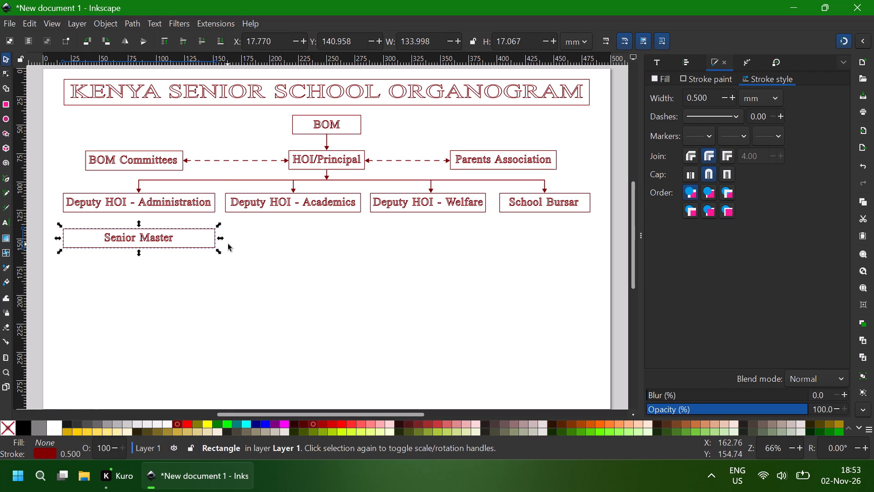
pyautogui.keyDown('shift'); pyautogui.moveTo(223, 239); pyautogui.dragTo(192, 241); pyautogui.keyUp('shift')
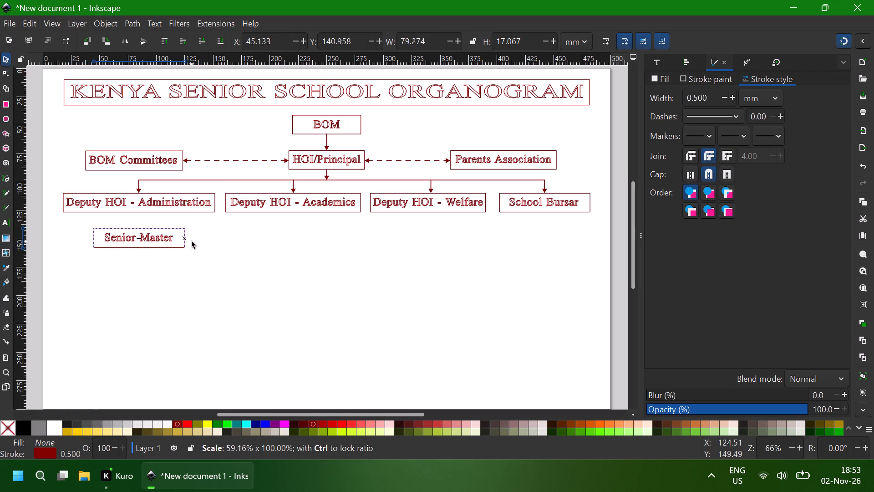
pyautogui.keyDown('shift'); pyautogui.moveTo(192, 241); pyautogui.dragTo(187, 242); pyautogui.keyUp('shift')
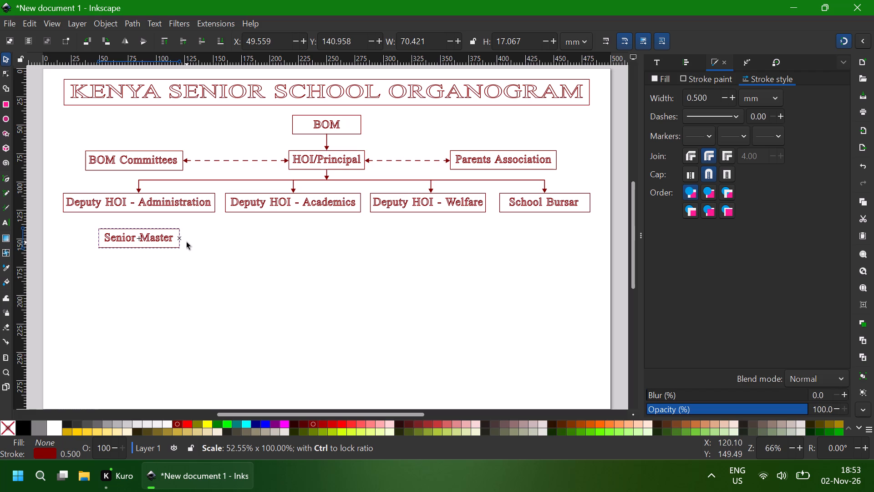
pyautogui.keyDown('shift'); pyautogui.moveTo(187, 242); pyautogui.dragTo(190, 242); pyautogui.keyUp('shift')
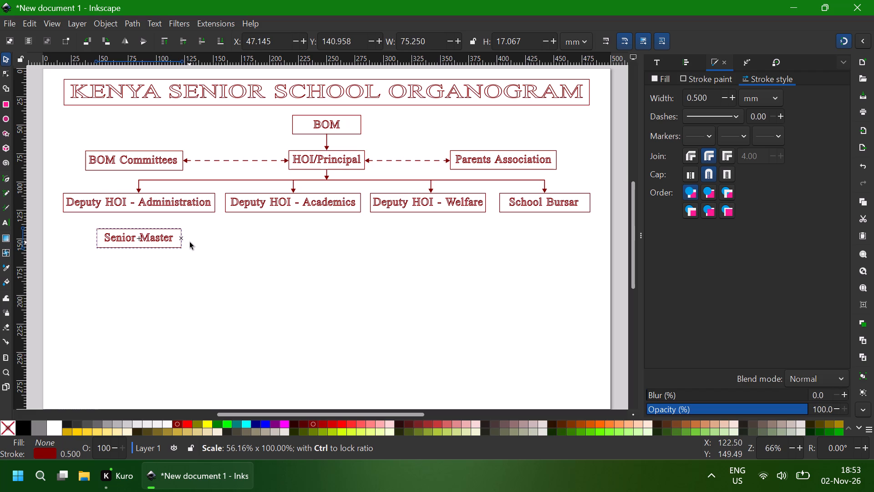
pyautogui.keyDown('shift'); pyautogui.moveTo(190, 242); pyautogui.dragTo(195, 242); pyautogui.keyUp('shift')
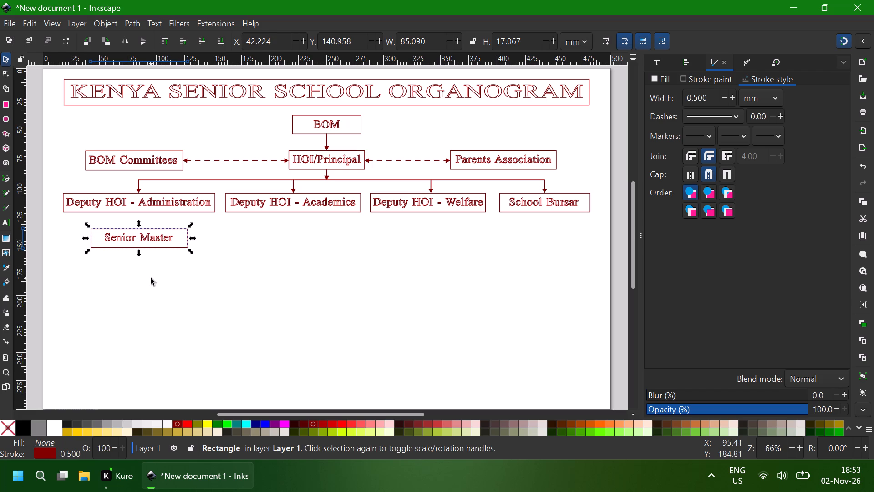
pyautogui.doubleClick(205, 264)
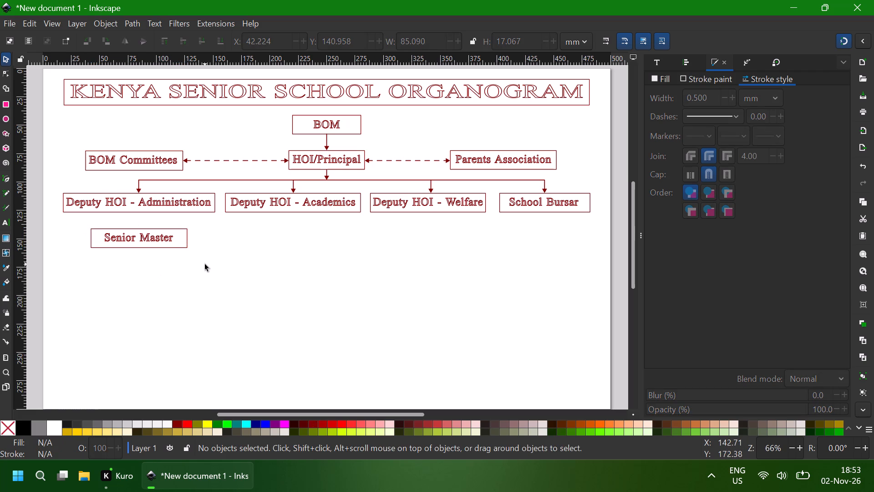
# Nudge the Senior Master box and its label together horizontally to X 52.279 mm.
pyautogui.click(160, 239)
pyautogui.keyDown('shift'); pyautogui.click(160, 230); pyautogui.keyUp('shift')
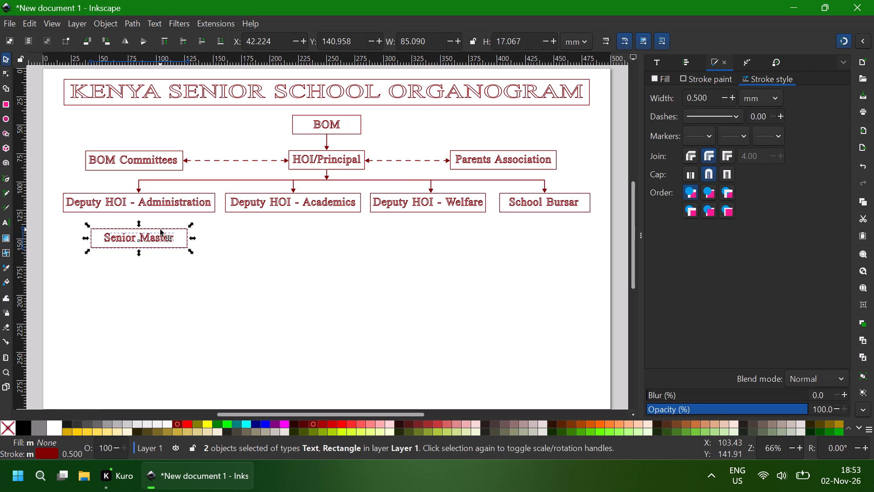
pyautogui.press('Right')
pyautogui.press('Right')
pyautogui.press('Right')
pyautogui.press('Right')
pyautogui.press('Right')
pyautogui.press('Right')
pyautogui.press('Right')
pyautogui.press('Right')
pyautogui.press('Right')
pyautogui.press('Right')
pyautogui.press('Right')
pyautogui.press('Right')
pyautogui.press('Right')
pyautogui.press('Right')
pyautogui.press('Right')
pyautogui.press('Right')
pyautogui.press('Right')
pyautogui.press('Right')
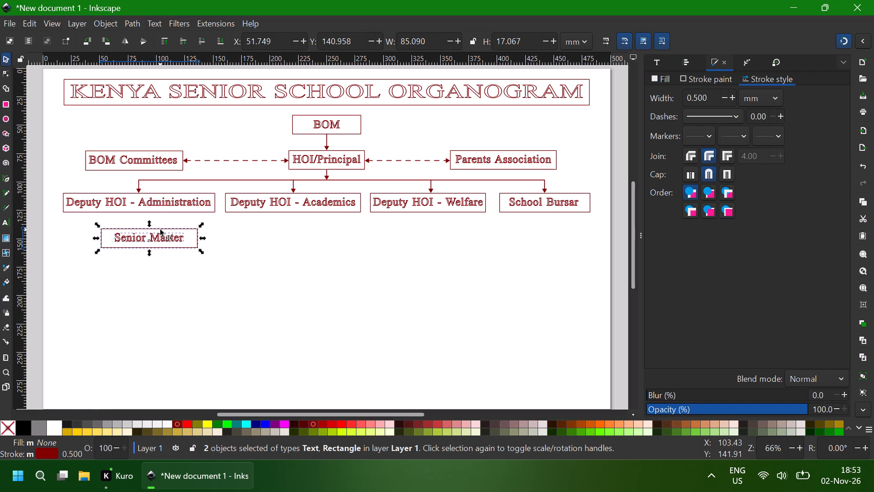
pyautogui.press('Right')
# Duplicate the Senior Master box with its label and move the copy along the same row to about X 259.1 mm.
pyautogui.hotkey('ctrl', 'd')
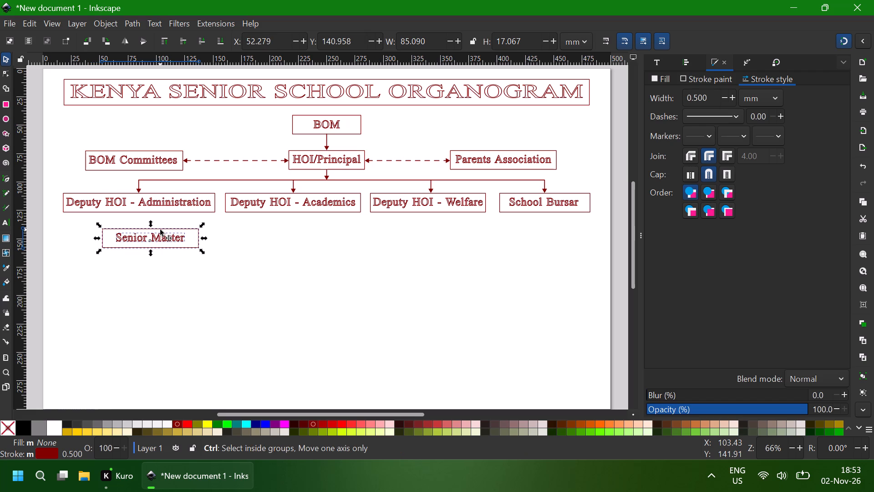
pyautogui.keyDown('ctrl'); pyautogui.moveTo(172, 237); pyautogui.dragTo(322, 237); pyautogui.keyUp('ctrl')
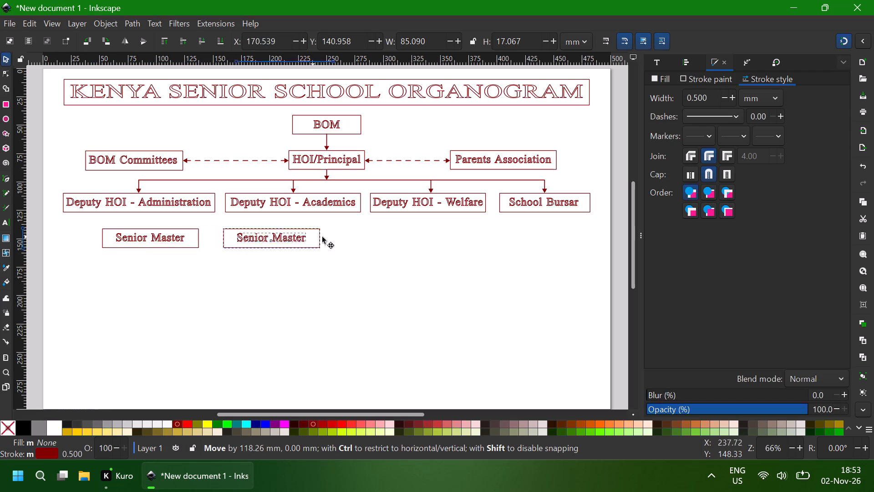
pyautogui.keyDown('ctrl'); pyautogui.moveTo(322, 237); pyautogui.dragTo(385, 237); pyautogui.keyUp('ctrl')
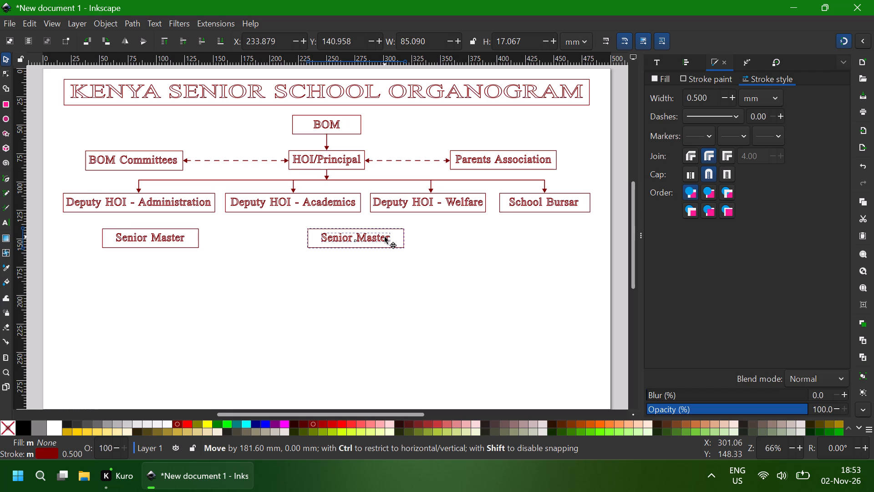
pyautogui.keyDown('ctrl'); pyautogui.moveTo(385, 237); pyautogui.dragTo(394, 237); pyautogui.keyUp('ctrl')
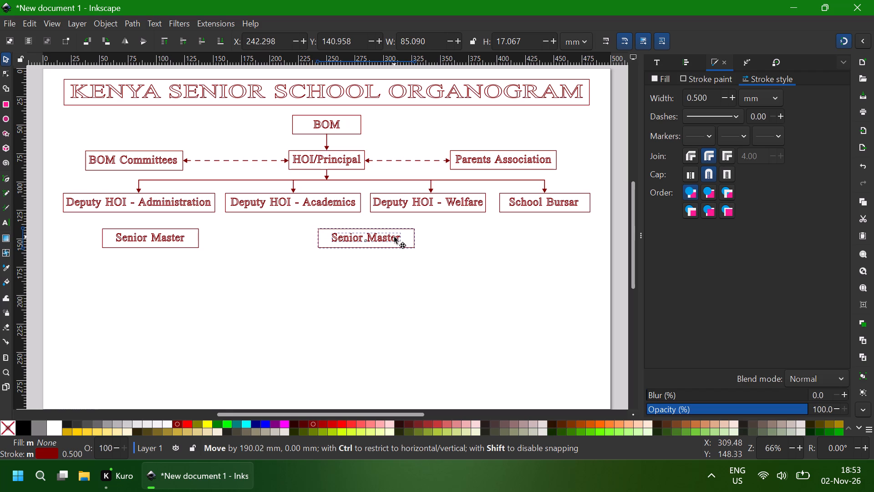
pyautogui.keyDown('ctrl'); pyautogui.moveTo(394, 237); pyautogui.dragTo(394, 237); pyautogui.keyUp('ctrl')
pyautogui.keyDown('ctrl'); pyautogui.moveTo(394, 237); pyautogui.dragTo(408, 238); pyautogui.keyUp('ctrl')
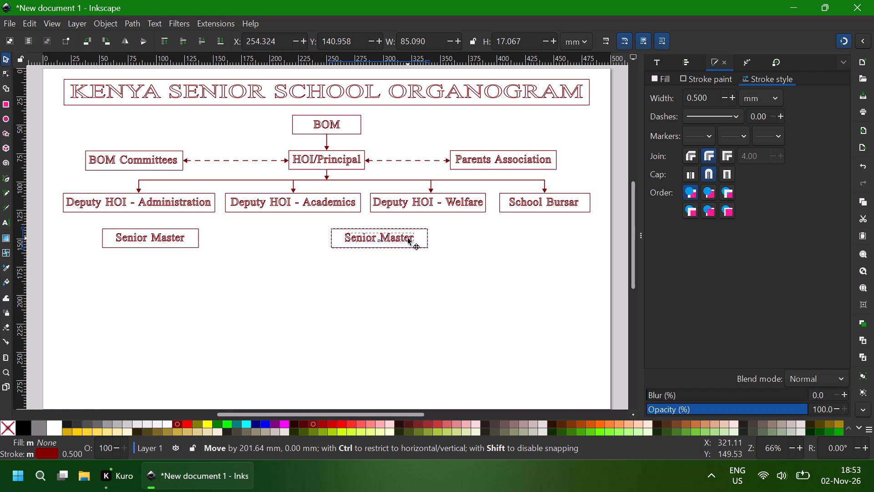
pyautogui.keyDown('ctrl'); pyautogui.moveTo(408, 238); pyautogui.dragTo(413, 238); pyautogui.keyUp('ctrl')
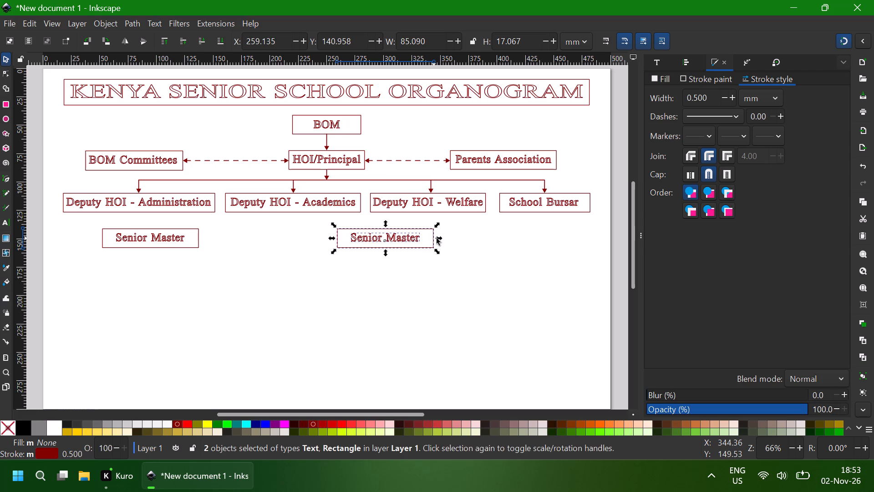
# Widen the copied Senior Master box's rectangle symmetrically about its centre to about 113.2 mm, leaving its label alone.
pyautogui.click(429, 240)
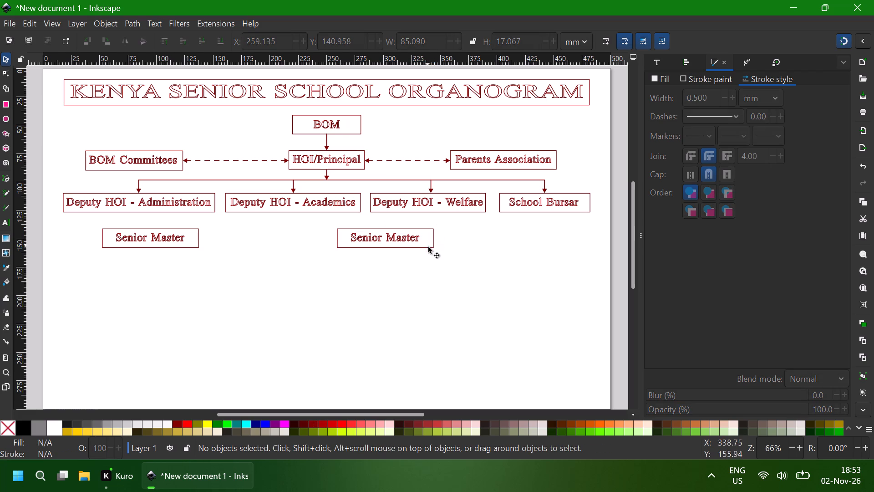
pyautogui.click(428, 249)
pyautogui.click(432, 246)
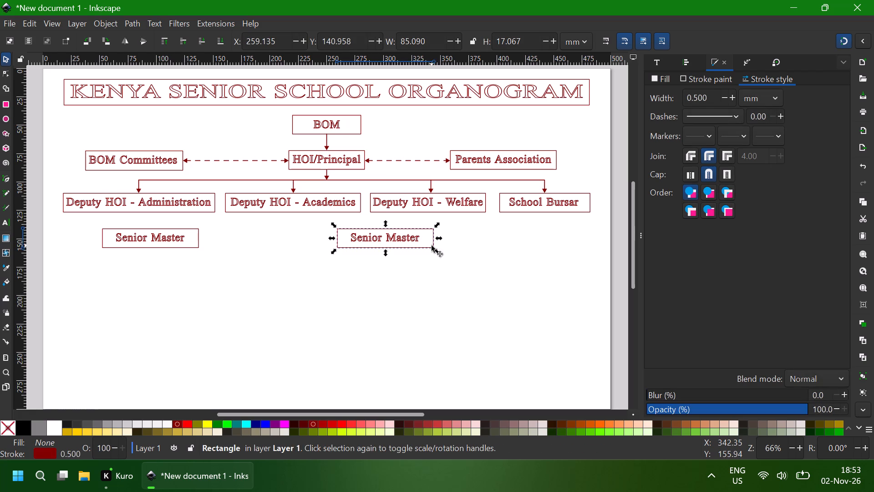
pyautogui.keyDown('shift'); pyautogui.moveTo(440, 239); pyautogui.dragTo(449, 239); pyautogui.keyUp('shift')
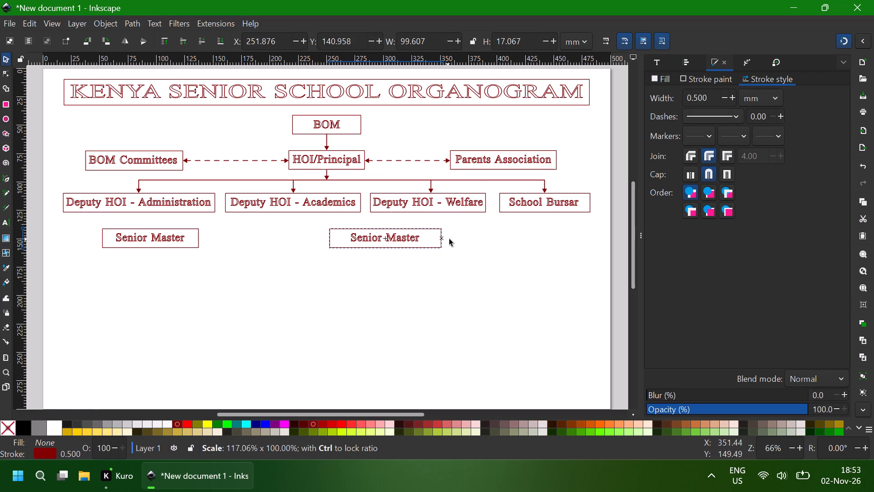
pyautogui.keyDown('shift'); pyautogui.moveTo(449, 239); pyautogui.dragTo(457, 238); pyautogui.keyUp('shift')
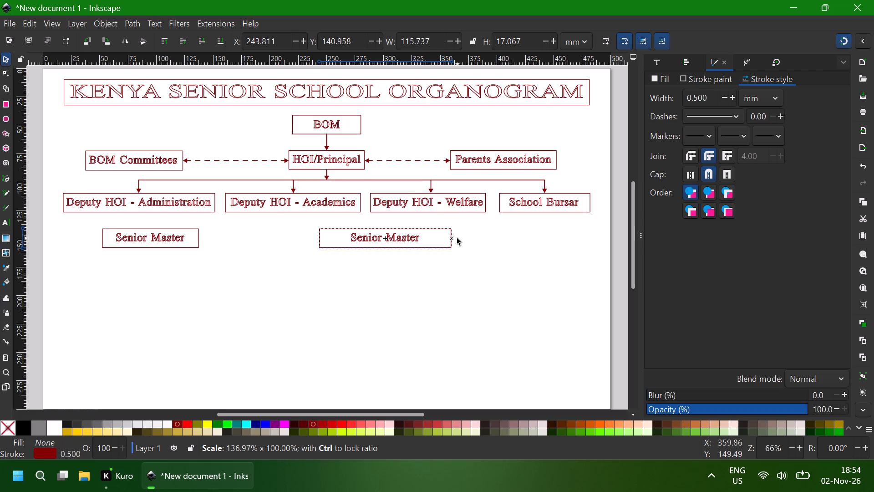
pyautogui.keyDown('shift'); pyautogui.moveTo(457, 238); pyautogui.dragTo(456, 238); pyautogui.keyUp('shift')
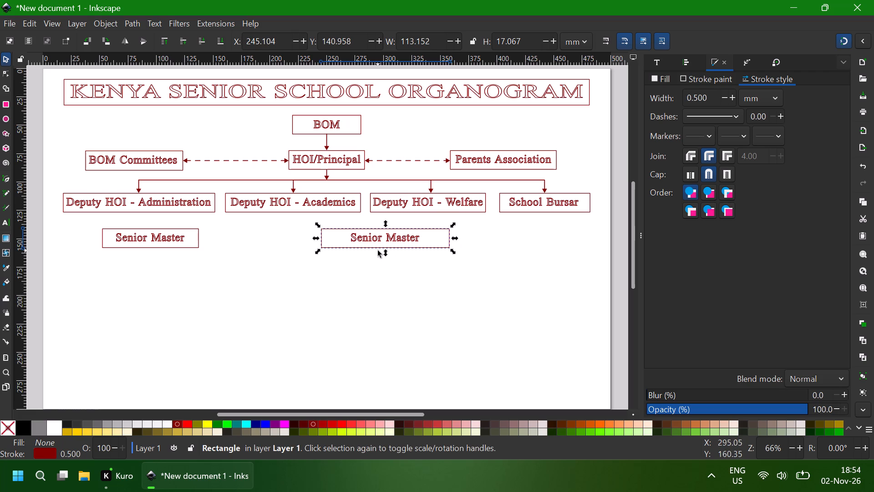
# Widen the original Senior Master rectangle below Deputy HOI - Administration symmetrically about its centre to about 105.1 mm.
pyautogui.click(191, 246)
pyautogui.keyDown('shift'); pyautogui.moveTo(207, 239); pyautogui.dragTo(216, 238); pyautogui.keyUp('shift')
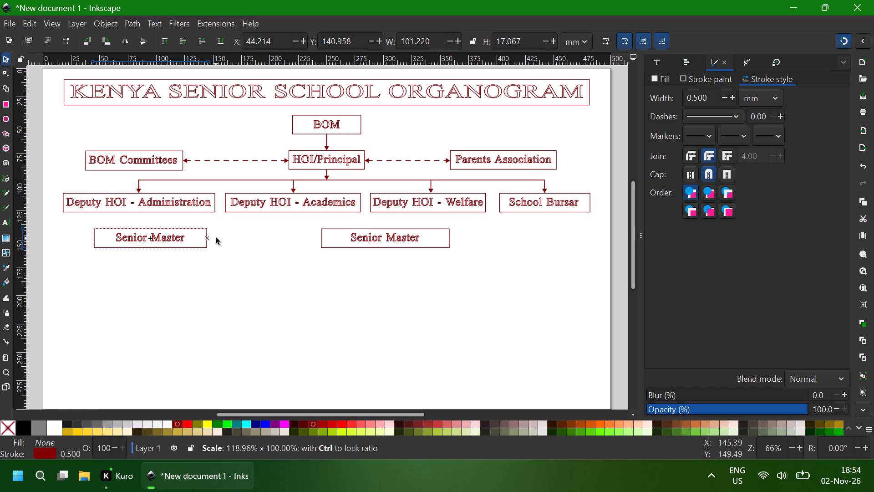
pyautogui.keyDown('shift'); pyautogui.moveTo(216, 238); pyautogui.dragTo(218, 238); pyautogui.keyUp('shift')
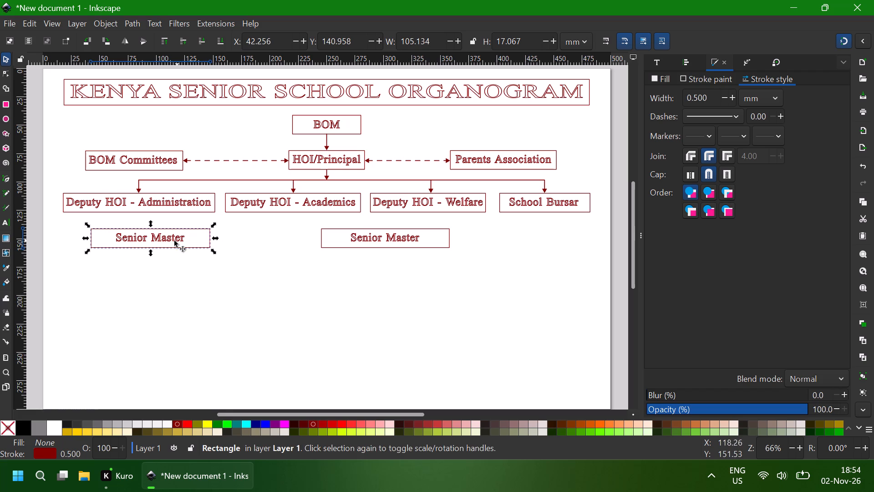
# Nudge the original Senior Master box and its label together horizontally to X 55.486 mm.
pyautogui.keyDown('shift'); pyautogui.click(170, 238); pyautogui.keyUp('shift')
pyautogui.press('Right')
pyautogui.press('Right')
pyautogui.press('Right')
pyautogui.press('Right')
pyautogui.press('Right')
pyautogui.press('Right')
pyautogui.press('Right')
pyautogui.press('Right')
pyautogui.press('Right')
pyautogui.press('Right')
pyautogui.press('Right')
pyautogui.press('Right')
pyautogui.press('Right')
pyautogui.press('Right')
pyautogui.press('Right')
pyautogui.press('Right')
pyautogui.press('Right')
pyautogui.press('Right')
pyautogui.press('Right')
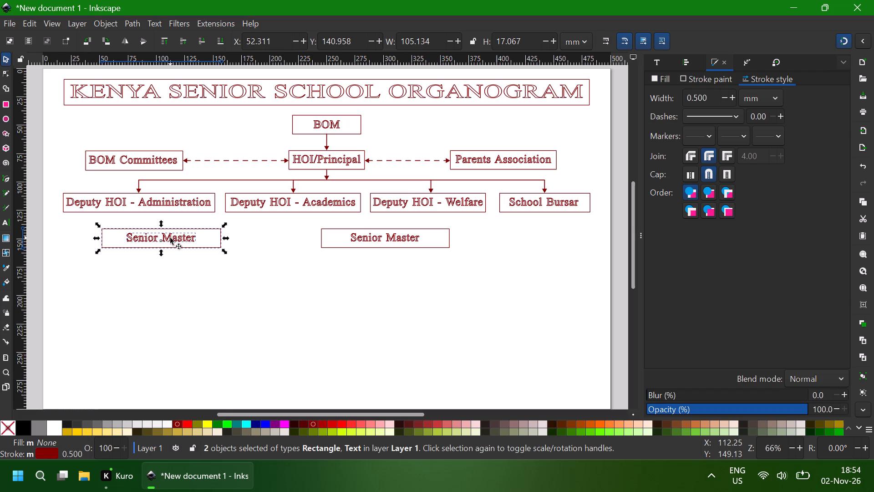
pyautogui.press('Right')
pyautogui.press('Right')
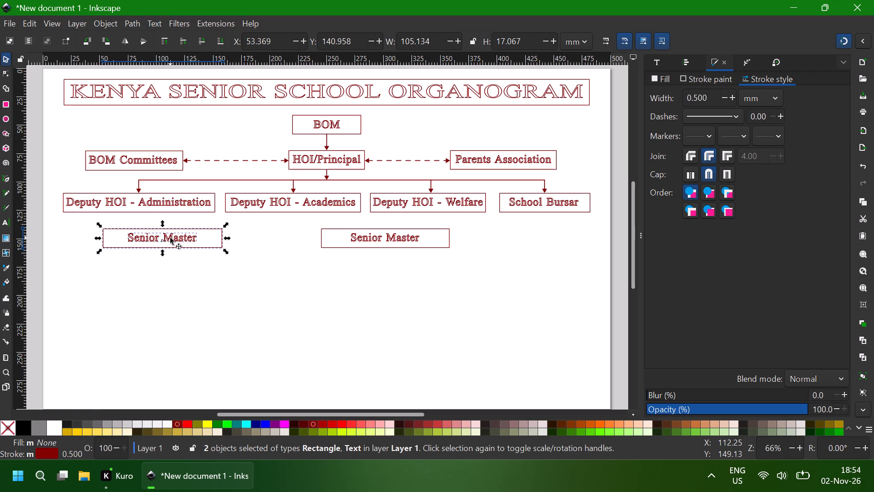
pyautogui.press('Right')
pyautogui.press('Right')
pyautogui.press('Right')
pyautogui.press('Right')
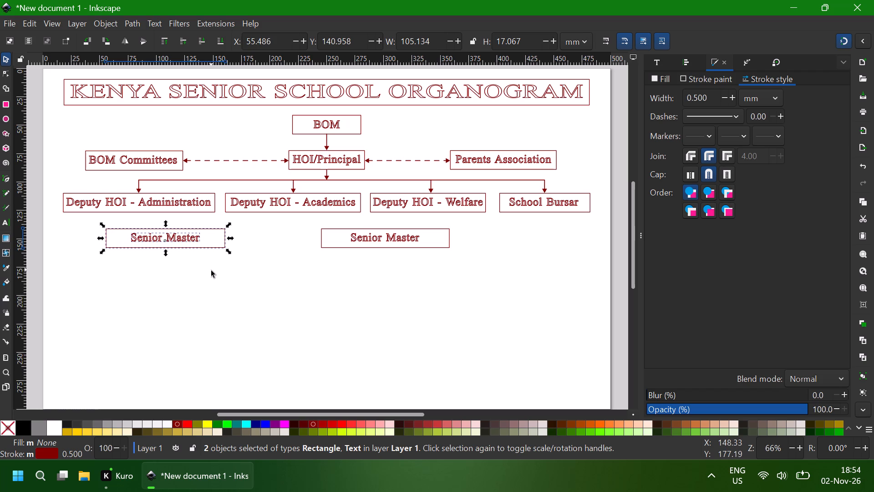
pyautogui.click(211, 271)
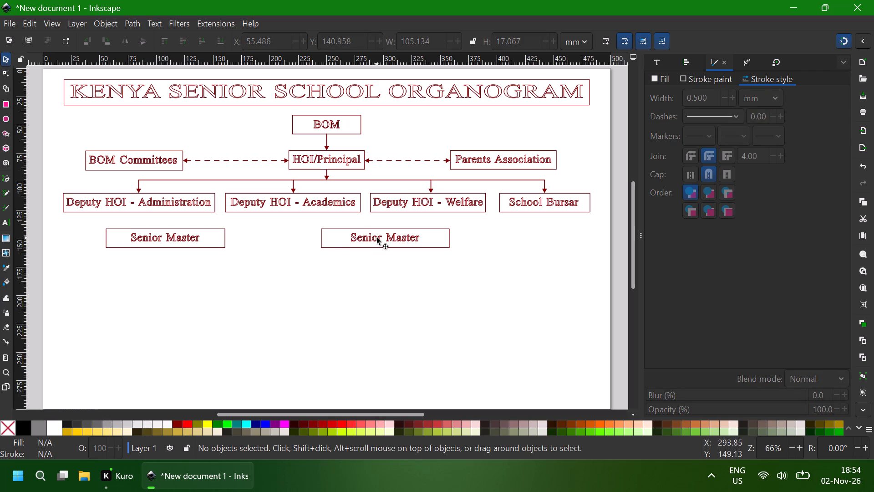
# Replace the label text in the copied Senior Master box with "Dean of Studies".
pyautogui.doubleClick(377, 238)
pyautogui.press('a')
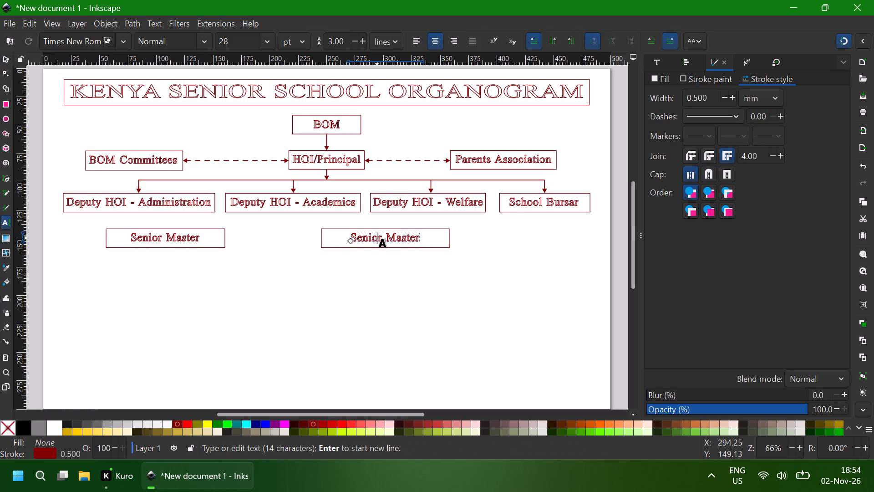
pyautogui.press('BackSpace')
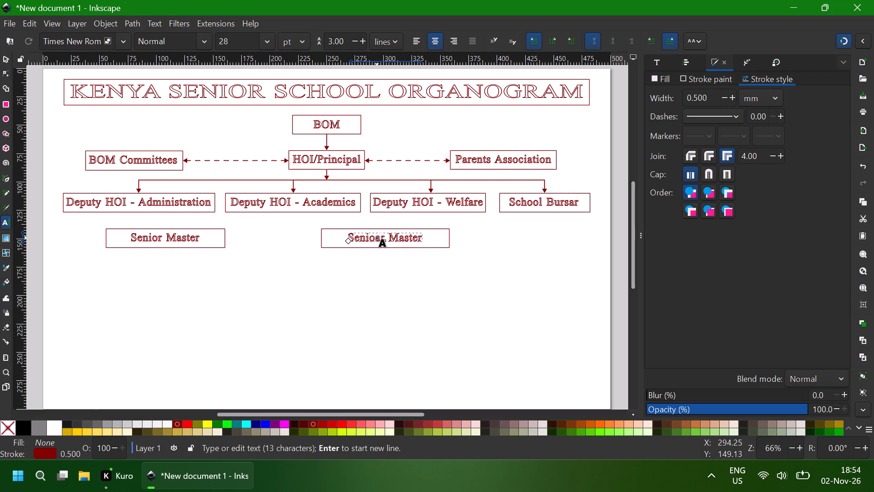
pyautogui.hotkey('ctrl', 'a')
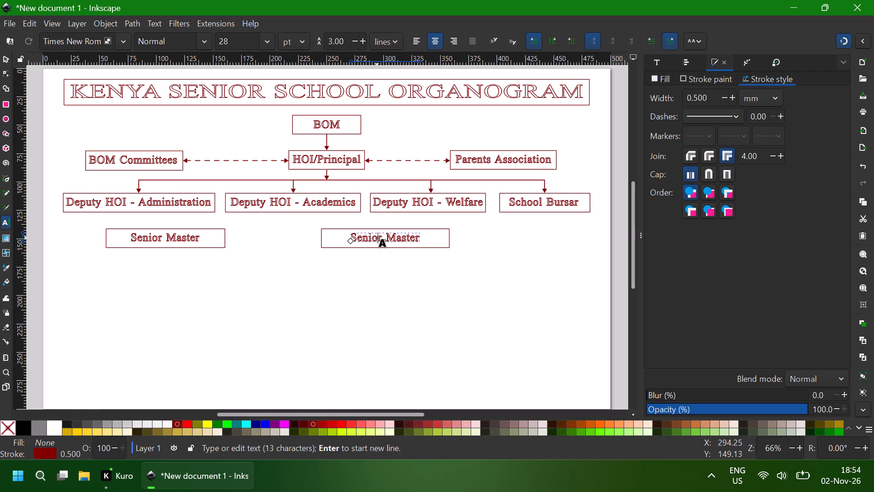
pyautogui.write('Dean of Studies')
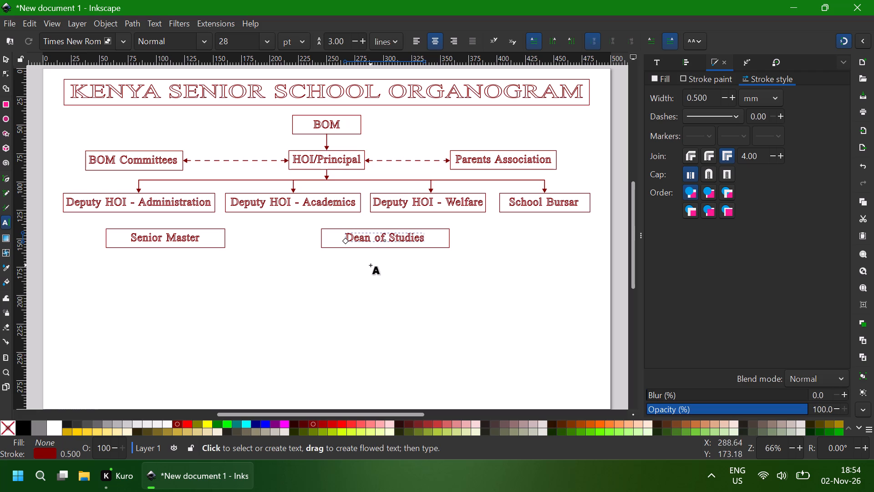
pyautogui.click(5, 59)
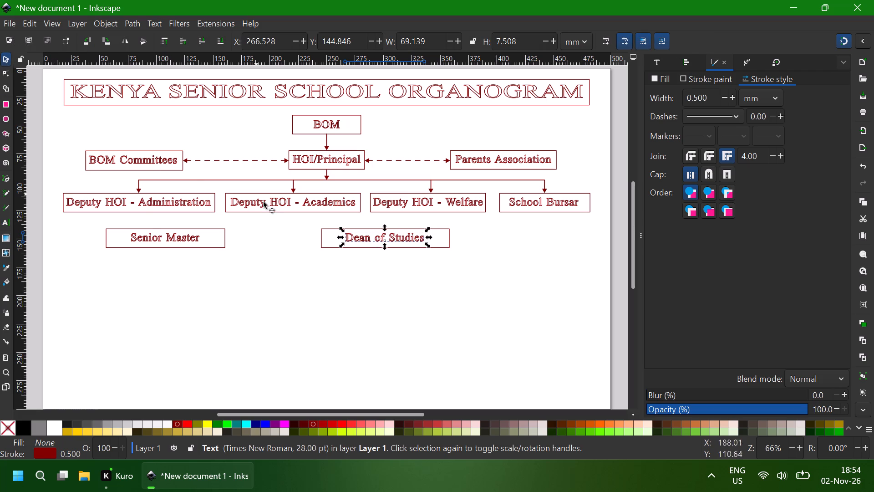
pyautogui.click(285, 243)
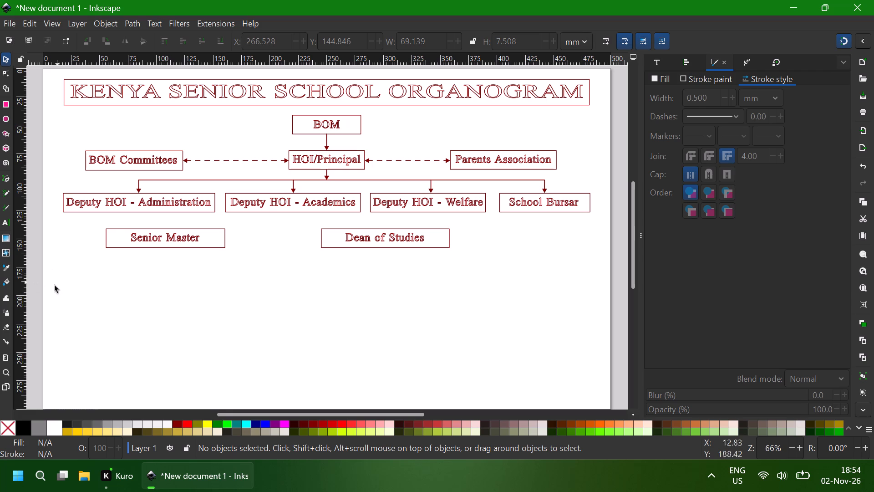
pyautogui.click(128, 300)
# Draw a vertical connector about 14.7 mm long from Senior Master's top edge up to Deputy HOI - Administration, with a Triangle arrow start marker.
pyautogui.click(9, 182)
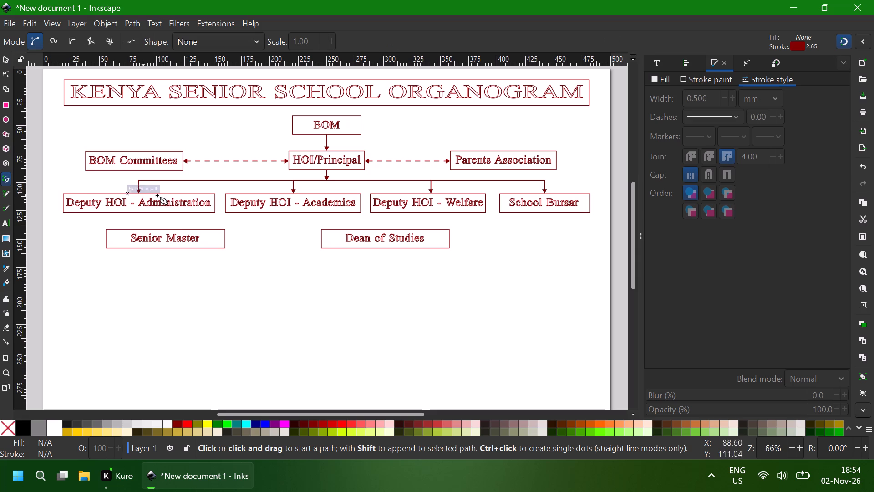
pyautogui.click(165, 228)
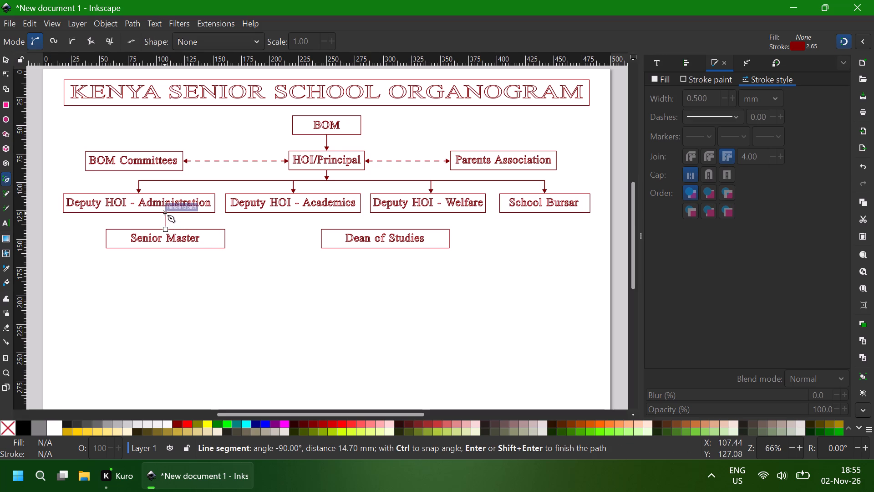
pyautogui.keyDown('ctrl'); pyautogui.click(165, 212); pyautogui.keyUp('ctrl')
pyautogui.press('Return')
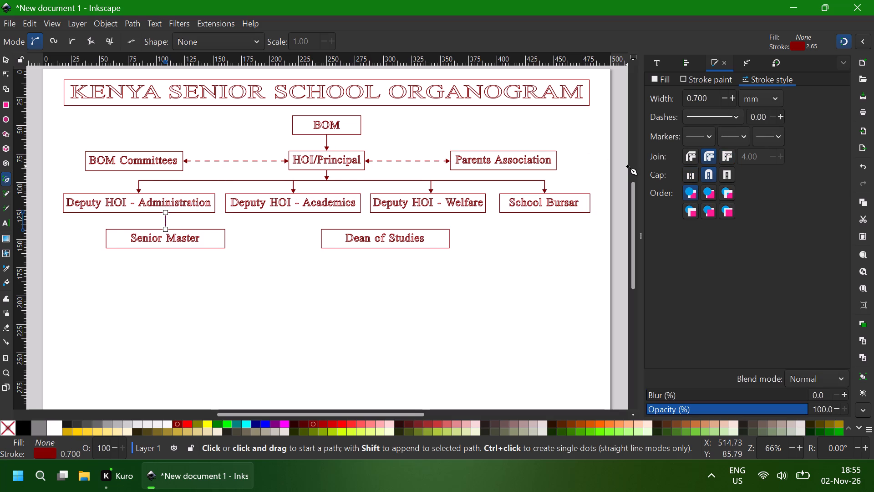
pyautogui.click(709, 138)
pyautogui.click(688, 182)
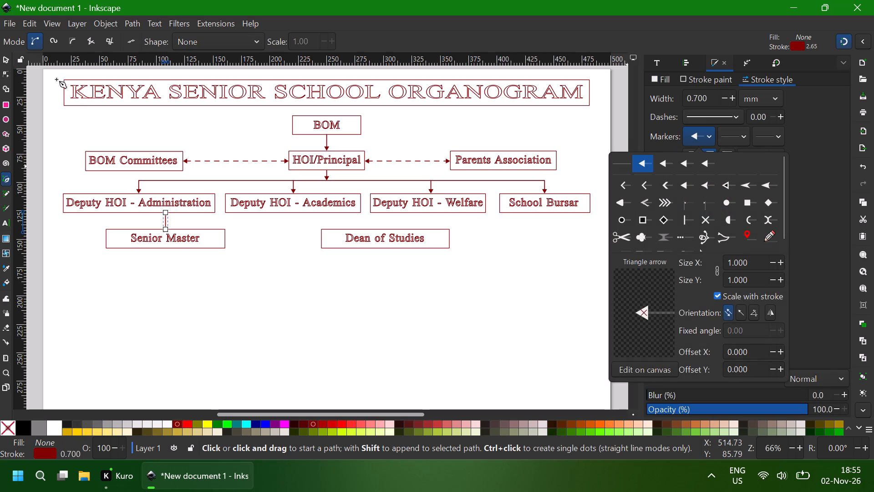
pyautogui.click(2, 59)
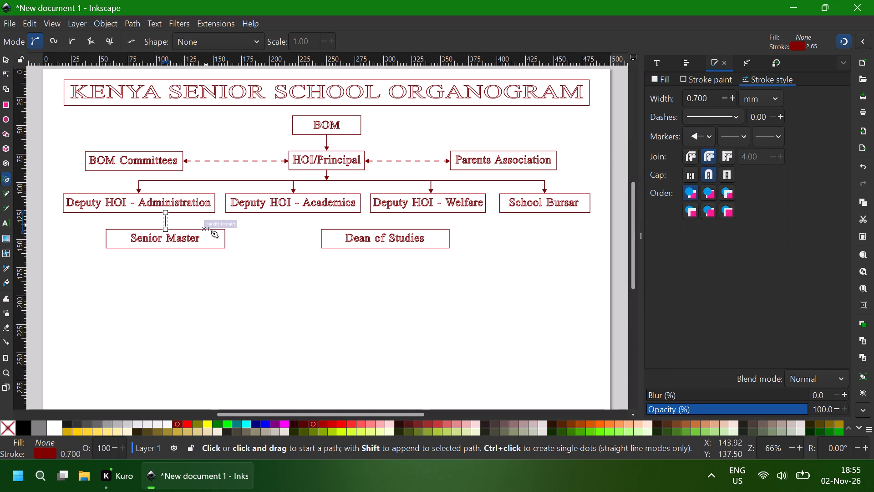
pyautogui.click(225, 263)
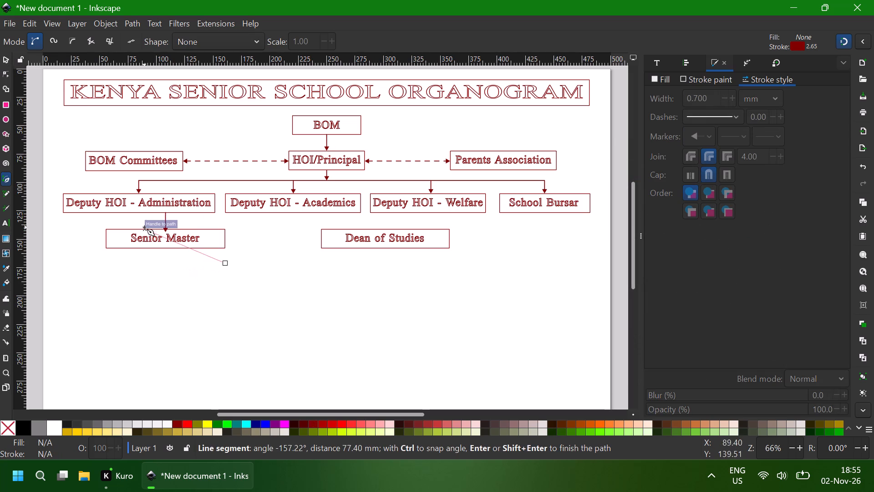
pyautogui.press('BackSpace')
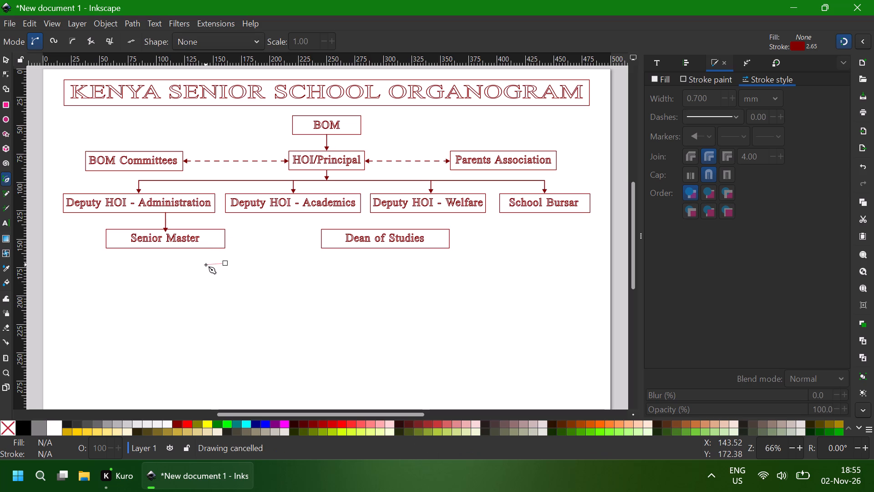
pyautogui.click(5, 57)
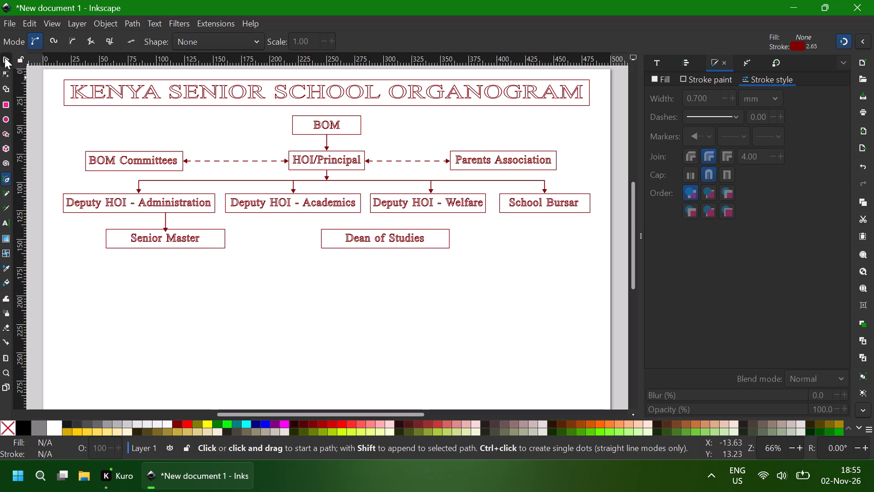
# Shorten the Senior Master connector to about 15.2 mm overall height so its arrowhead ends at the box's top edge.
pyautogui.click(165, 225)
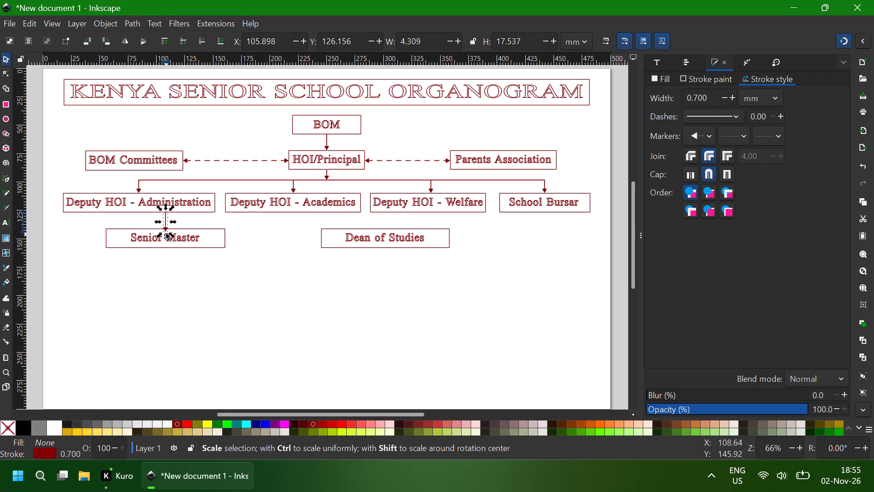
pyautogui.keyDown('ctrl'); pyautogui.moveTo(167, 238); pyautogui.dragTo(167, 232); pyautogui.keyUp('ctrl')
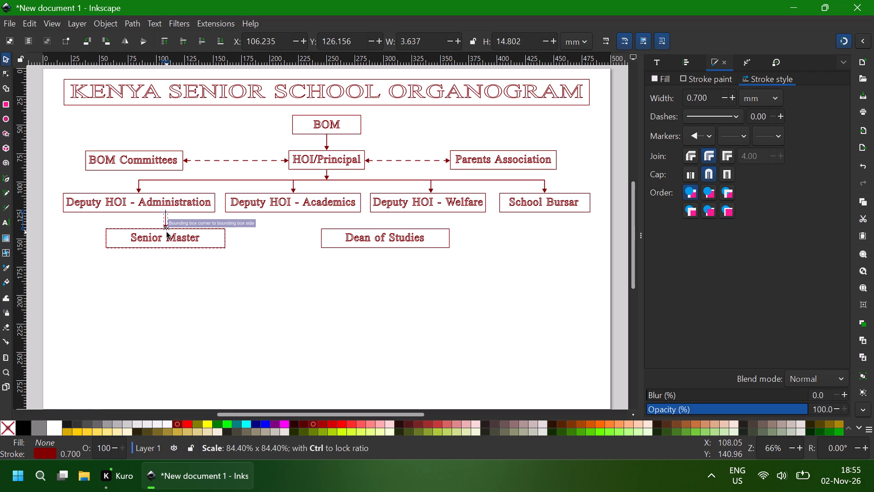
pyautogui.keyDown('ctrl'); pyautogui.moveTo(167, 232); pyautogui.dragTo(168, 231); pyautogui.keyUp('ctrl')
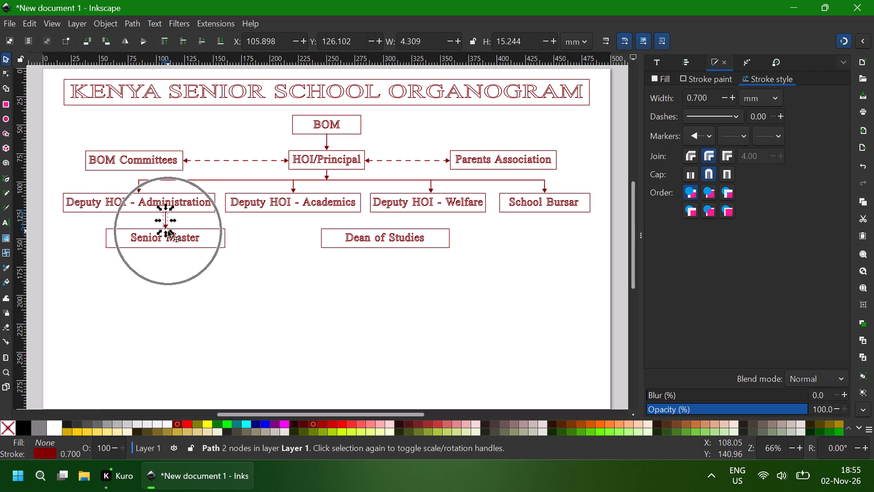
pyautogui.click(209, 286)
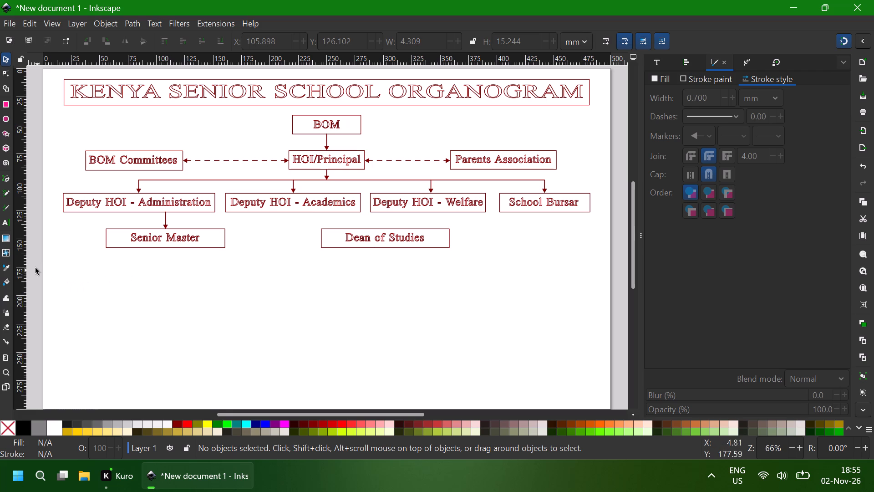
# Draw a vertical connector about 14.7 mm long from Dean of Studies' top edge up to Deputy HOI - Welfare, with a Triangle arrow start marker.
pyautogui.click(4, 180)
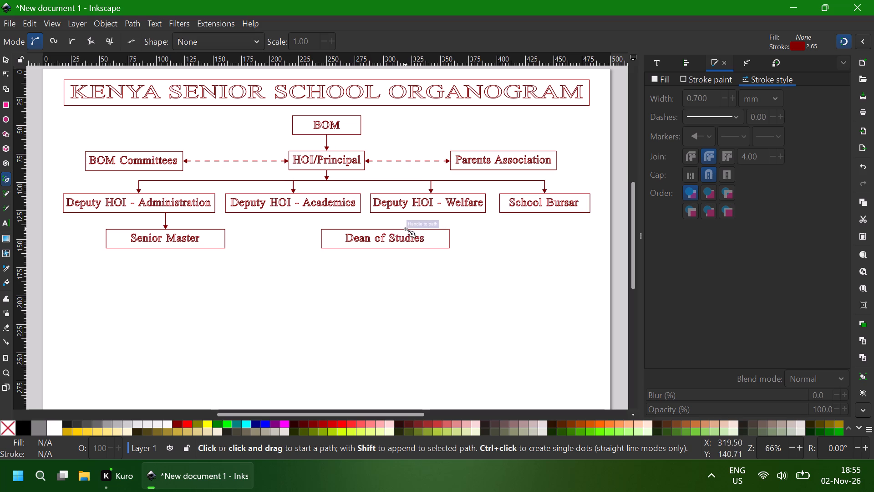
pyautogui.click(406, 229)
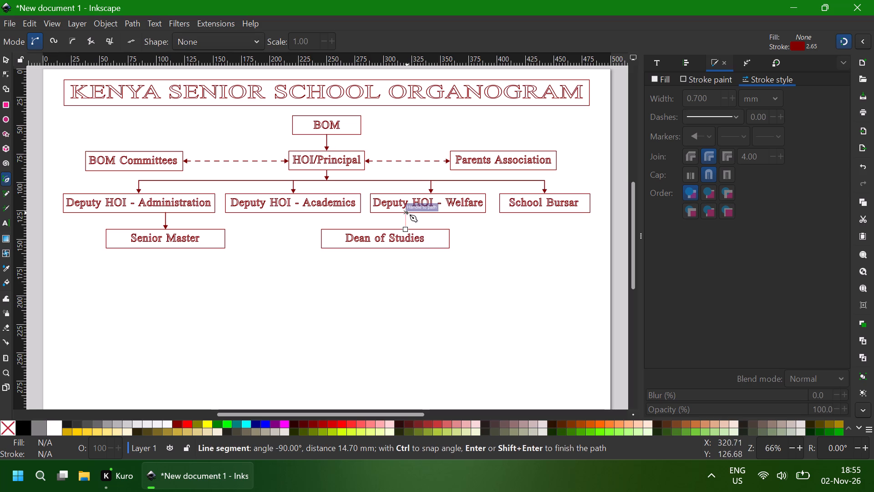
pyautogui.keyDown('ctrl'); pyautogui.click(406, 213); pyautogui.keyUp('ctrl')
pyautogui.press('Return')
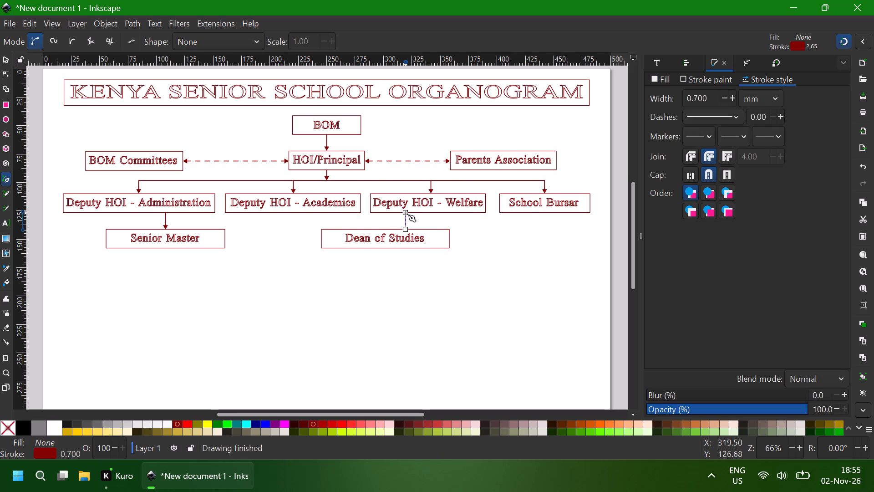
pyautogui.click(711, 134)
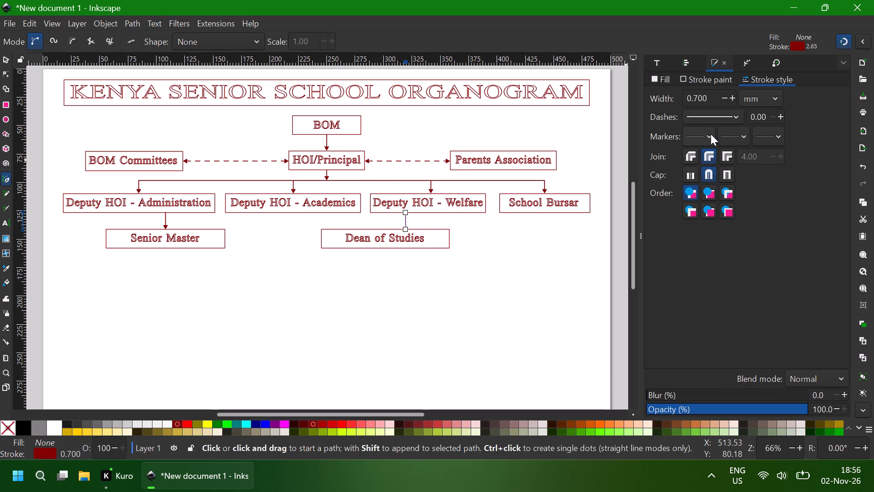
pyautogui.click(683, 184)
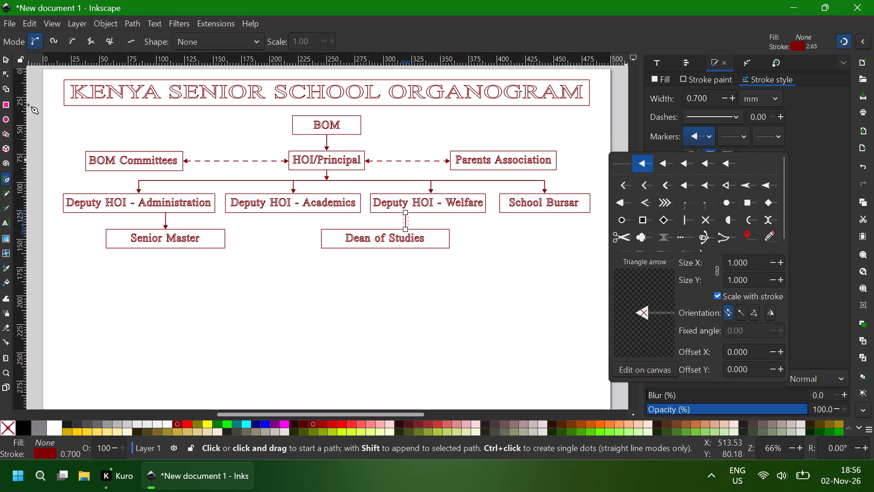
# Shorten the Dean of Studies connector to about 15.2 mm overall height so its arrowhead ends at the box's top edge.
pyautogui.click(3, 57)
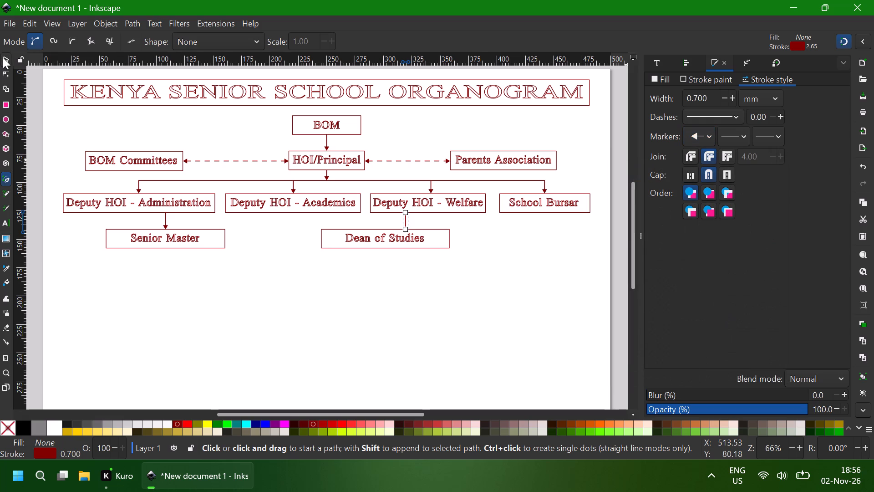
pyautogui.click(5, 57)
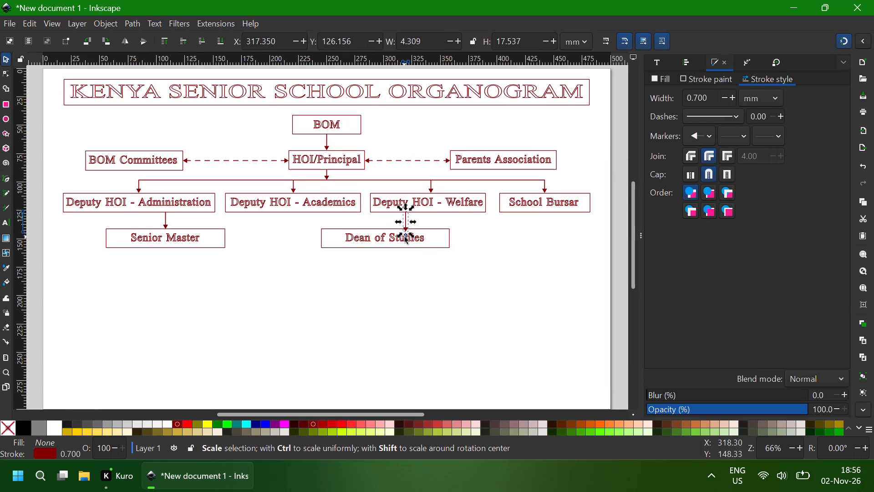
pyautogui.keyDown('ctrl'); pyautogui.moveTo(405, 237); pyautogui.dragTo(405, 233); pyautogui.keyUp('ctrl')
pyautogui.click(475, 236)
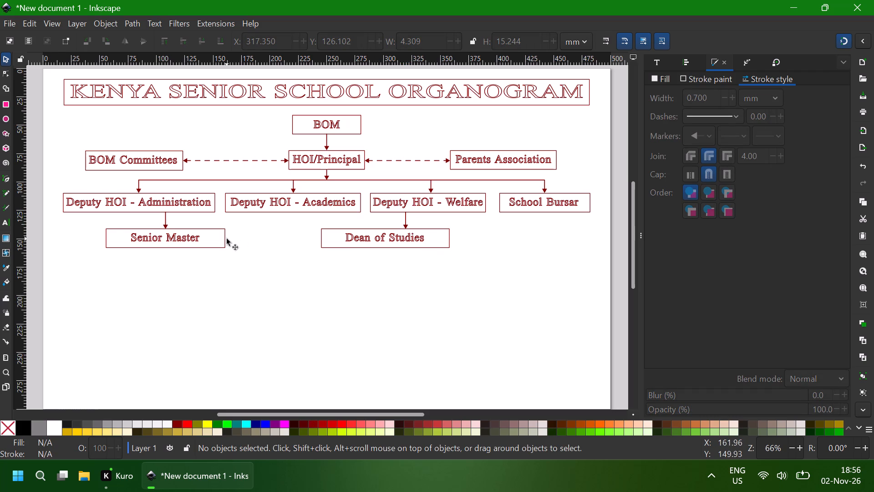
# Draw a horizontal connector about 85 mm long from Senior Master's right edge to Dean of Studies' left edge, with Triangle arrow start and end markers.
pyautogui.click(5, 177)
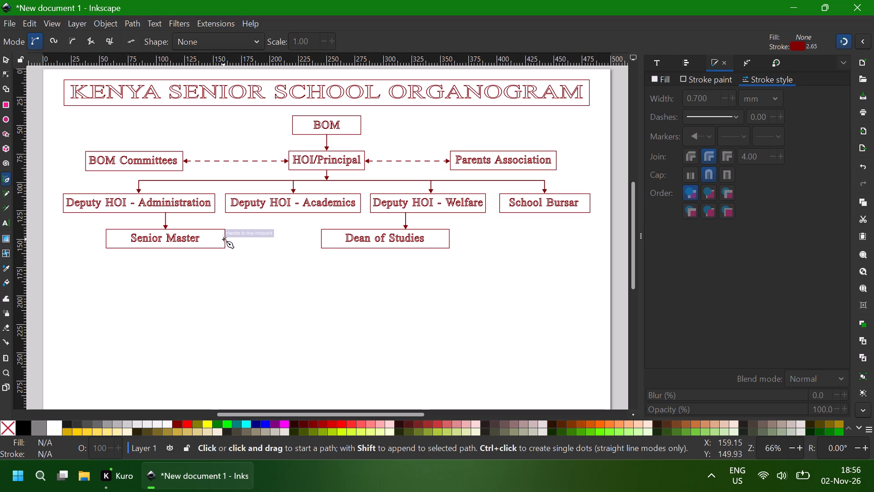
pyautogui.keyDown('ctrl'); pyautogui.click(224, 239); pyautogui.keyUp('ctrl')
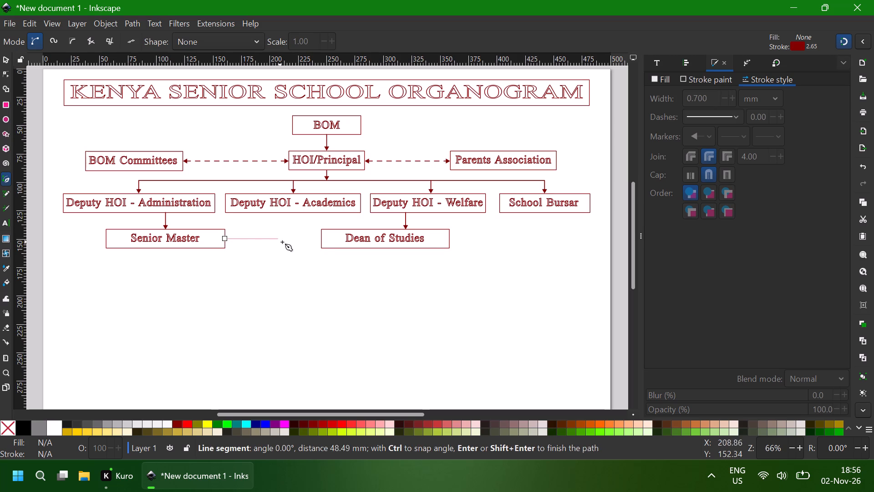
pyautogui.keyDown('ctrl'); pyautogui.click(322, 239); pyautogui.keyUp('ctrl')
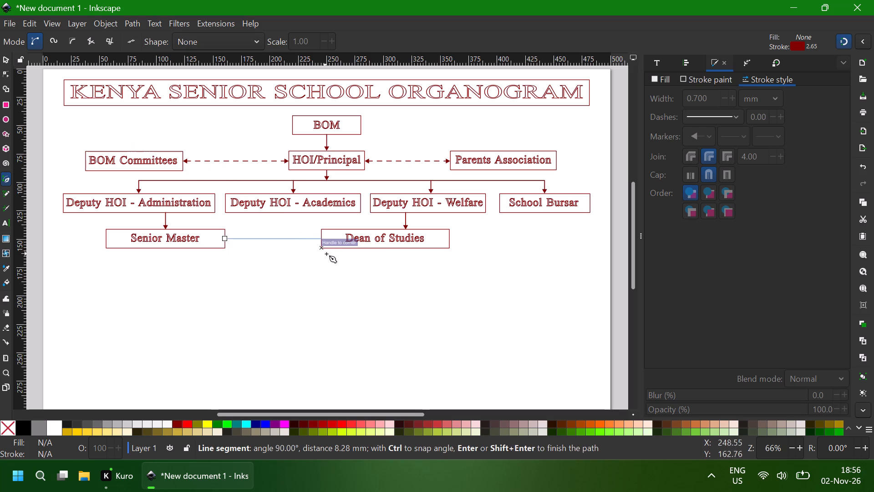
pyautogui.press('Return')
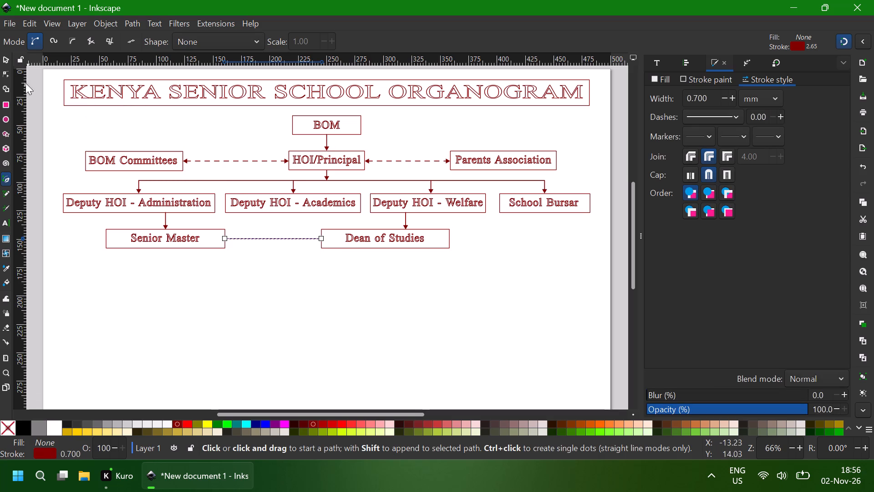
pyautogui.click(6, 61)
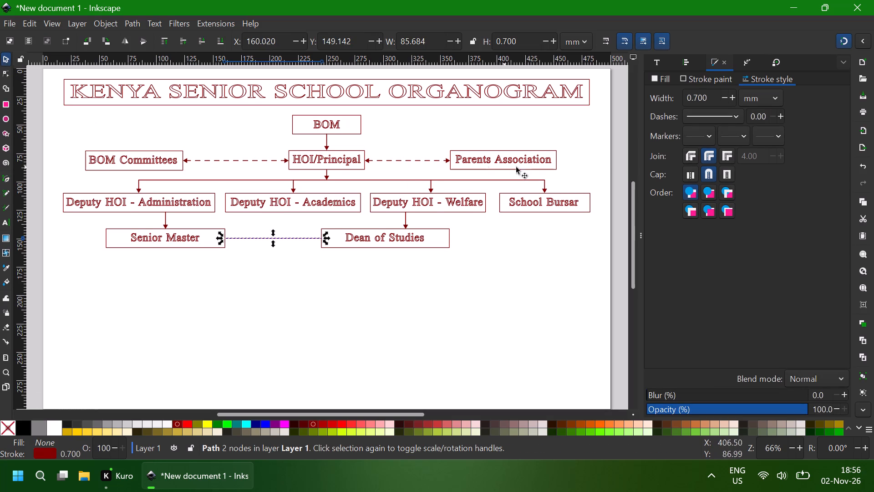
pyautogui.click(707, 139)
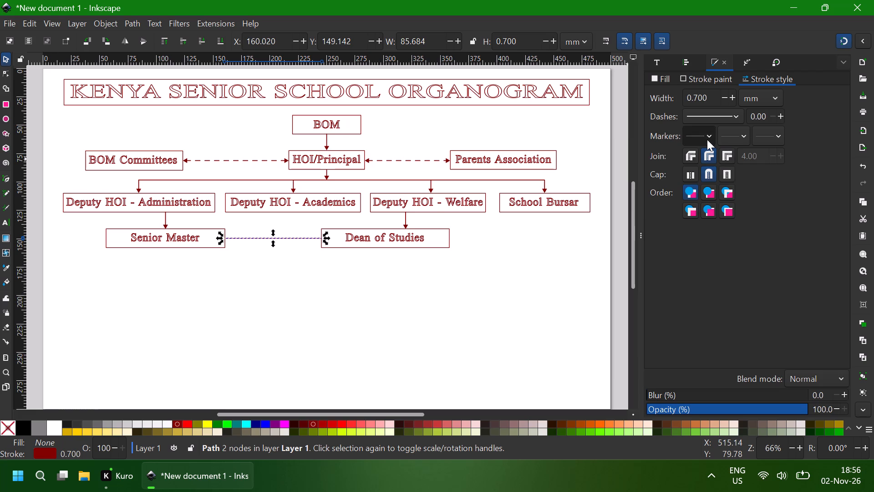
pyautogui.click(686, 188)
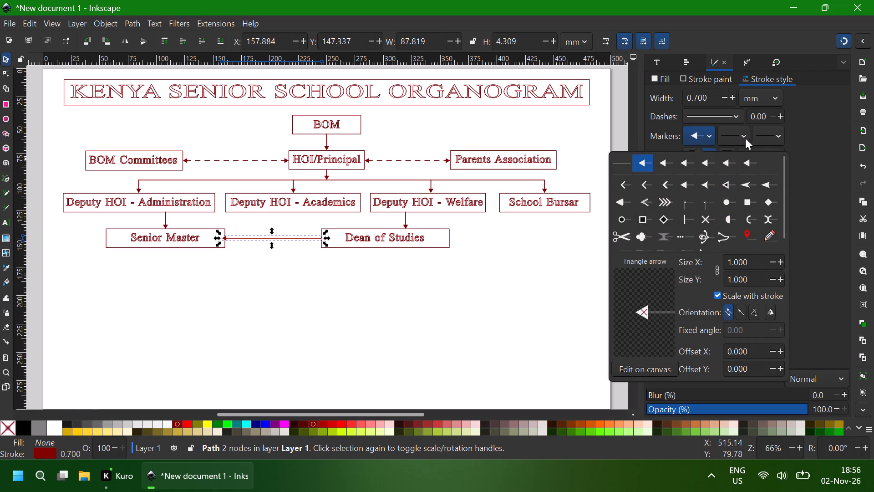
pyautogui.click(775, 138)
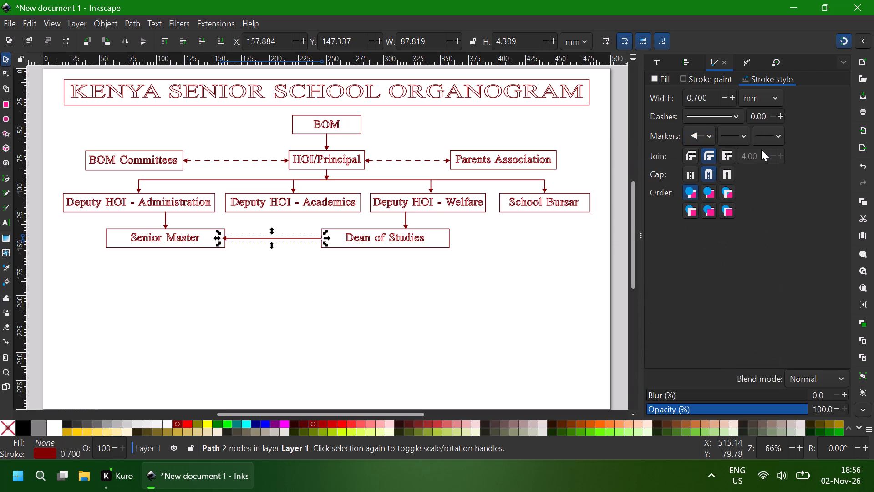
pyautogui.click(774, 138)
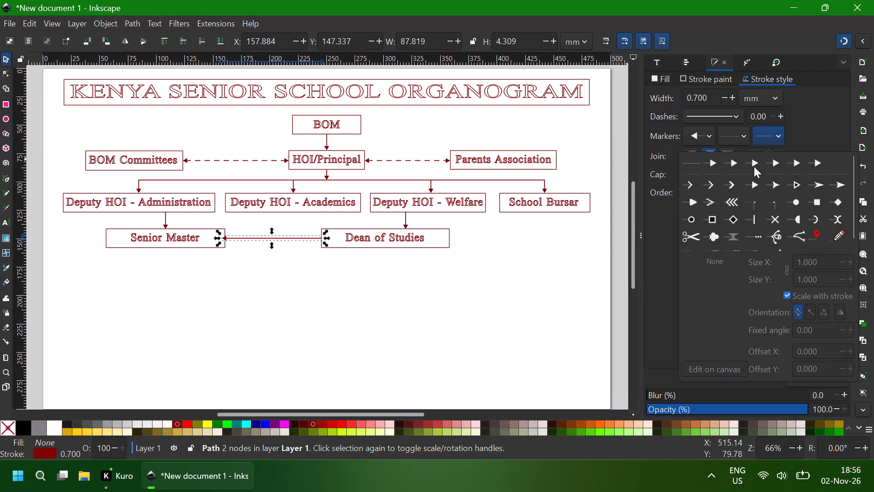
pyautogui.click(754, 183)
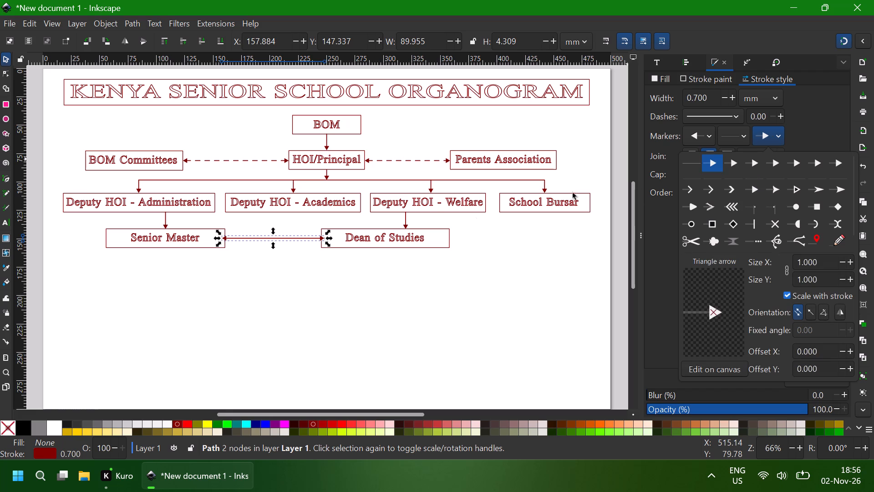
pyautogui.keyDown('ctrl'); pyautogui.click(331, 240); pyautogui.keyUp('ctrl')
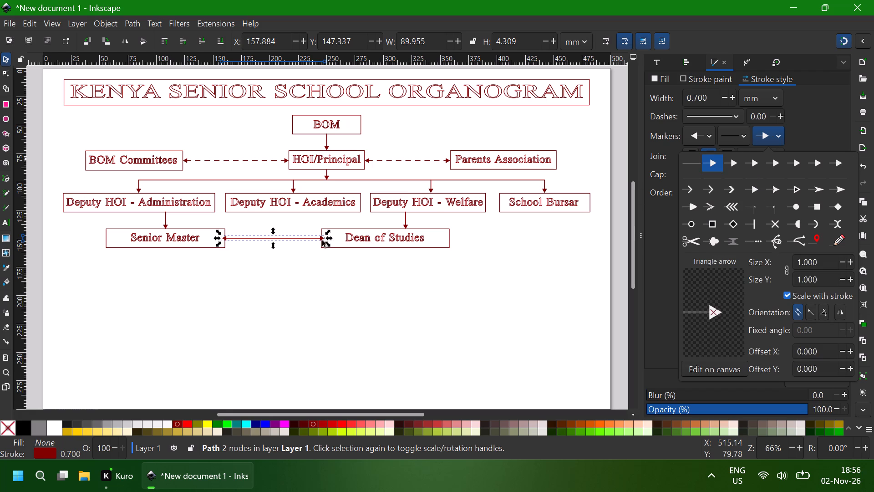
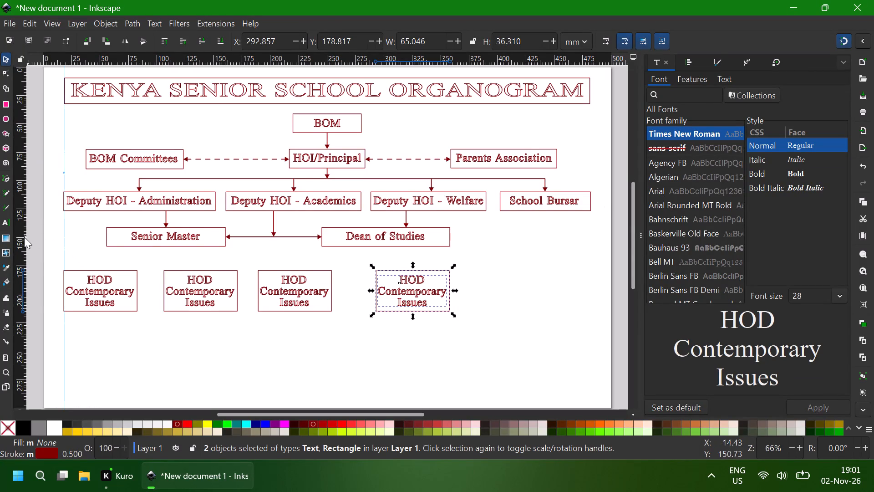
# Add a vertical guide aligned with the right edge of the Dean of Studies box.
pyautogui.keyDown('ctrl'); pyautogui.moveTo(24, 236); pyautogui.dragTo(448, 248); pyautogui.keyUp('ctrl')
pyautogui.keyDown('ctrl'); pyautogui.click(358, 337); pyautogui.keyUp('ctrl')
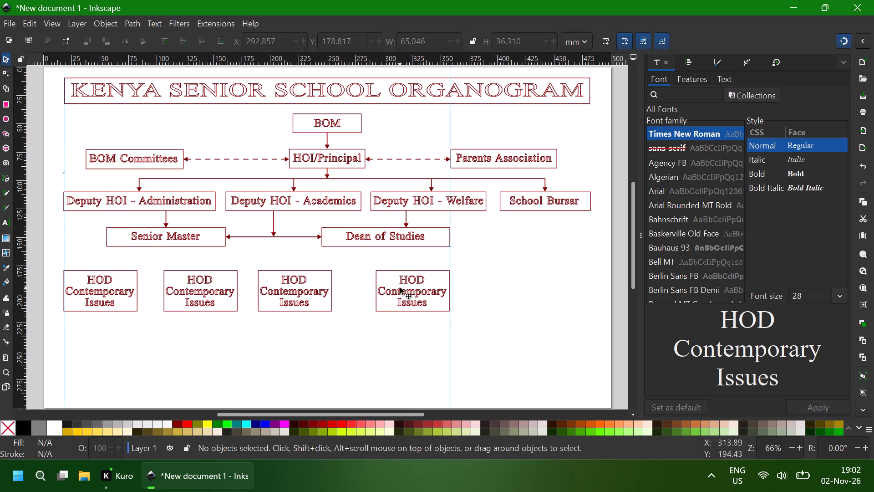
# Replace "Contemporary" with "Arts & Sports" in the second HOD box of the bottom row.
pyautogui.keyDown('ctrl'); pyautogui.doubleClick(200, 293); pyautogui.keyUp('ctrl')
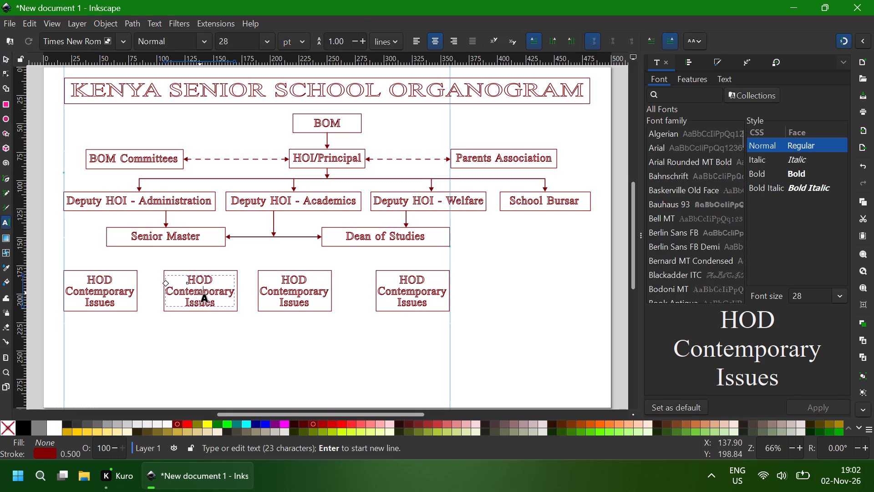
pyautogui.press('BackSpace')
pyautogui.press('BackSpace')
pyautogui.press('BackSpace')
pyautogui.press('BackSpace')
pyautogui.press('BackSpace')
pyautogui.press('BackSpace')
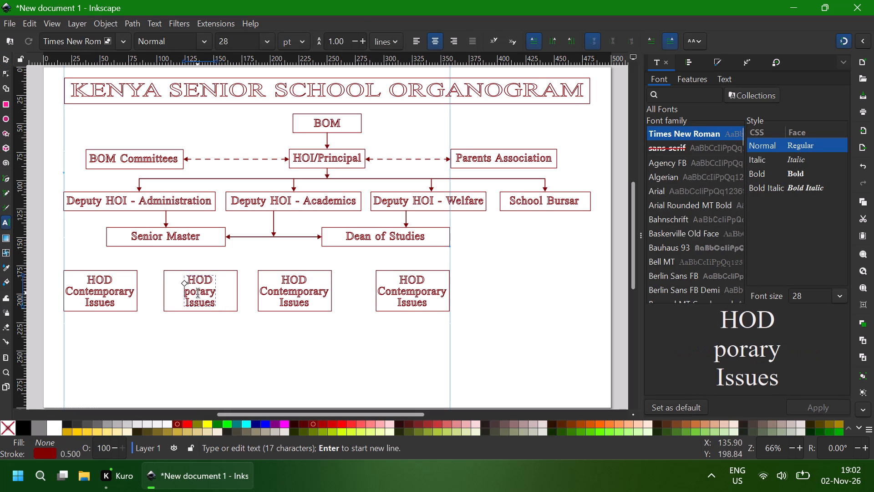
pyautogui.press('Delete')
pyautogui.press('Delete')
pyautogui.press('Delete')
pyautogui.press('Delete')
pyautogui.press('Delete')
pyautogui.press('Delete')
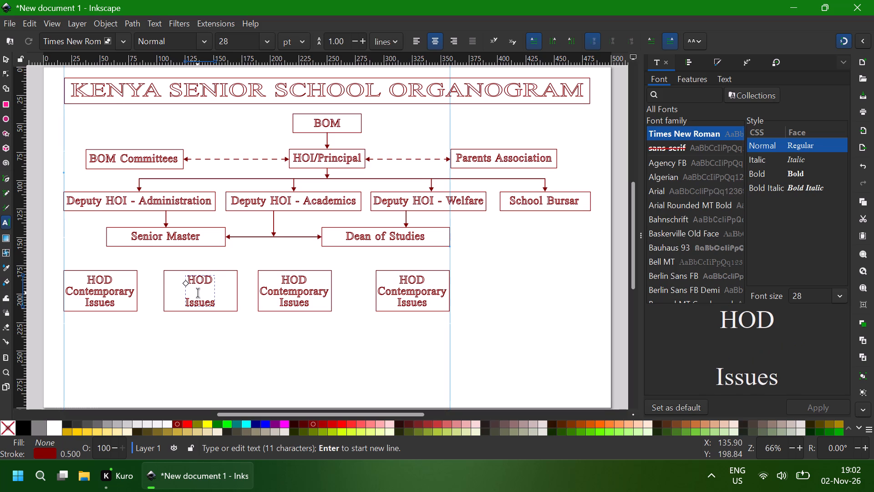
pyautogui.write('Art')
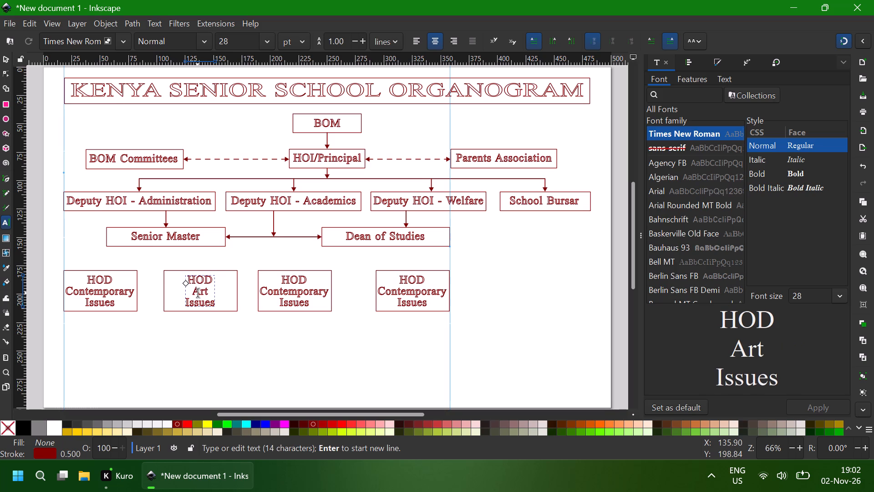
pyautogui.press('s')
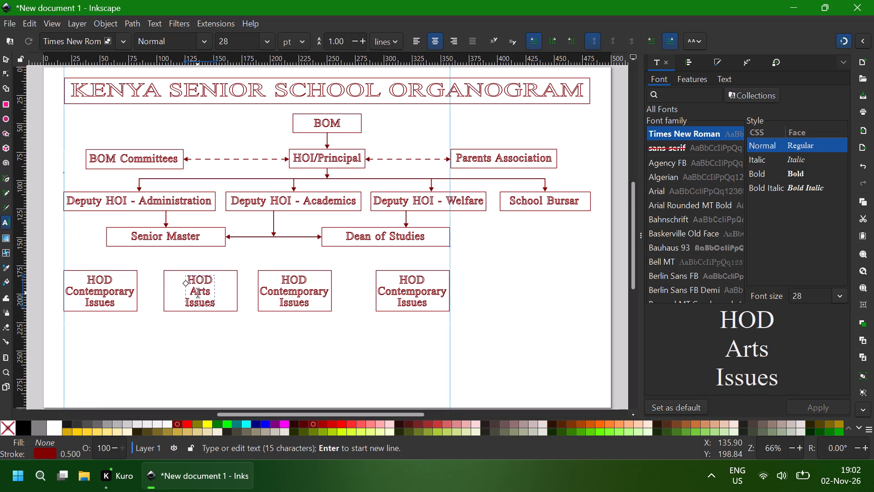
pyautogui.press('space')
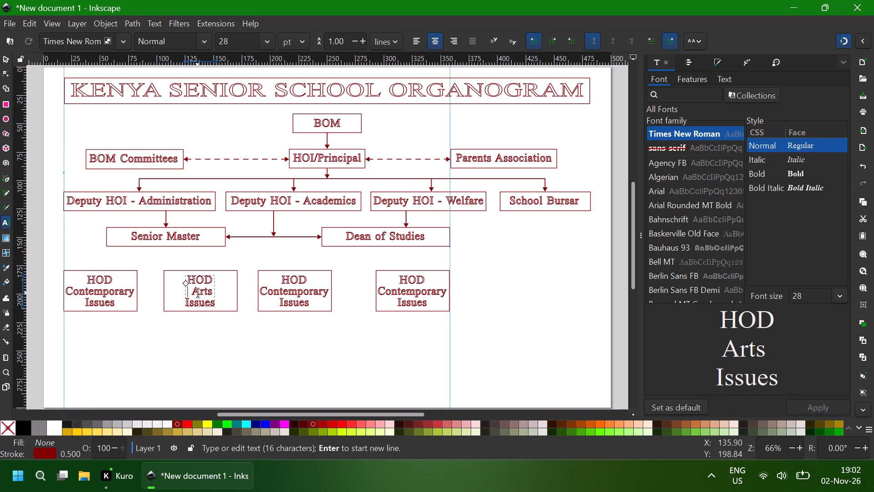
pyautogui.write('&')
pyautogui.press('space')
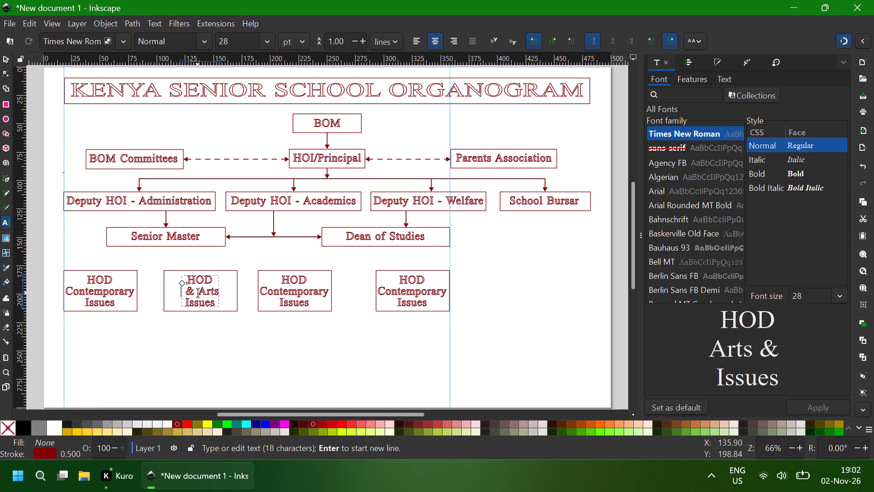
pyautogui.hotkey('shift', 's')
pyautogui.write('ports')
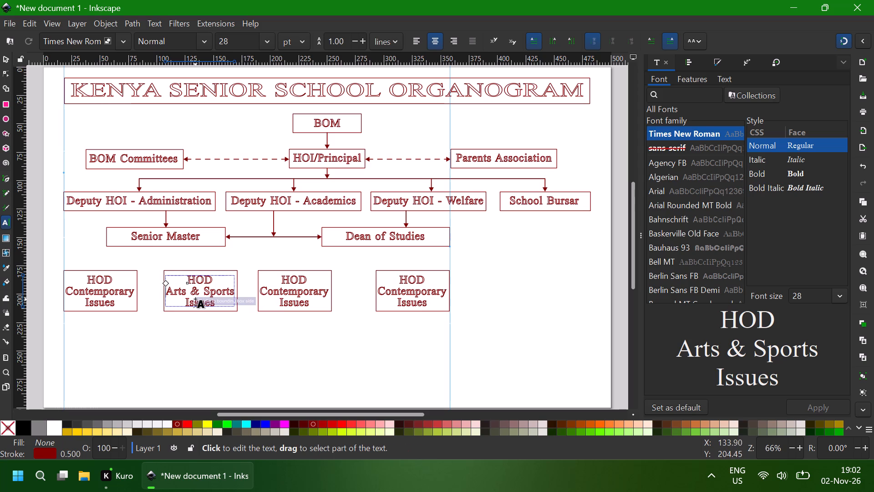
# Replace "Issues" with "Science" as the last line of the HOD Arts & Sports text.
pyautogui.press('Down')
pyautogui.press('Down')
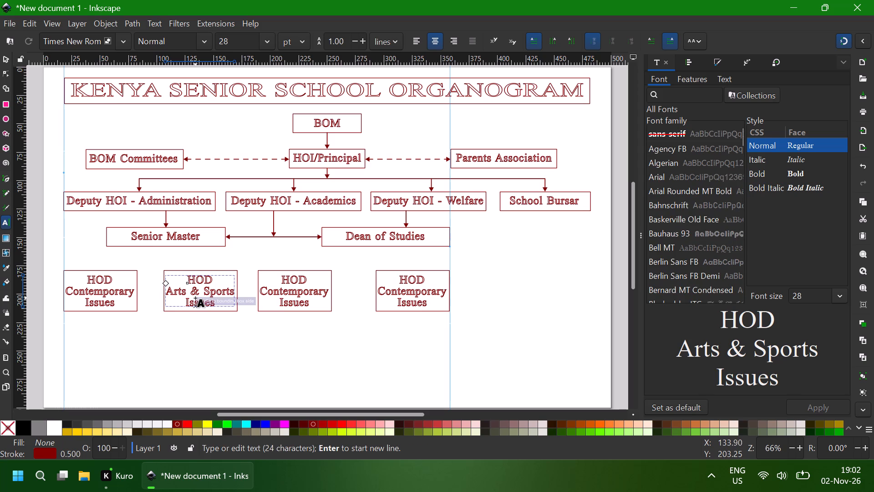
pyautogui.press('Delete')
pyautogui.press('Delete')
pyautogui.press('Delete')
pyautogui.press('Delete')
pyautogui.press('Delete')
pyautogui.press('Delete')
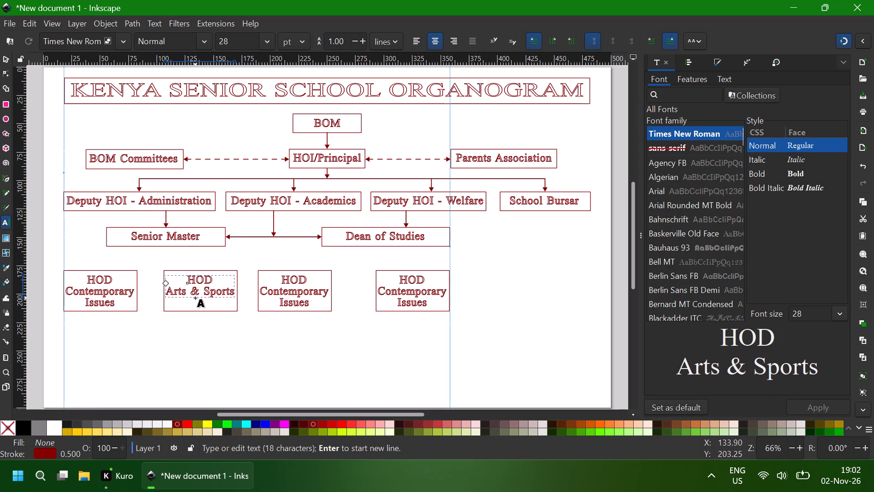
pyautogui.hotkey('shift', 's')
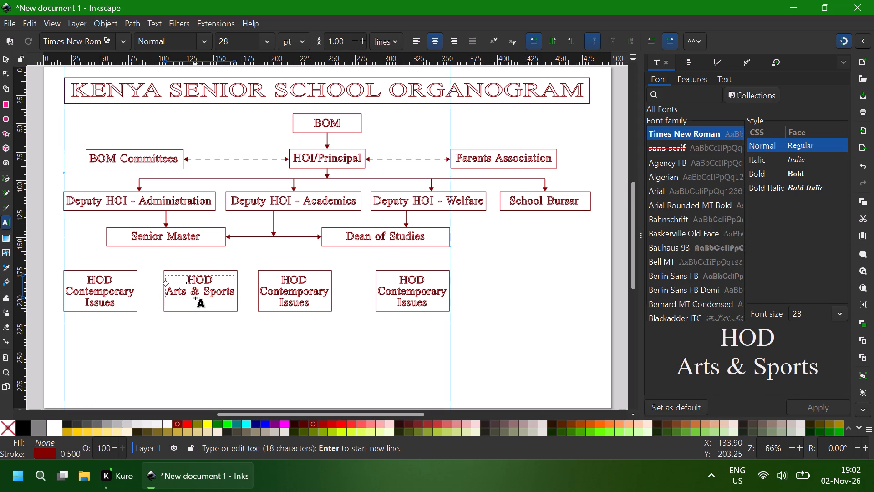
pyautogui.write('cience')
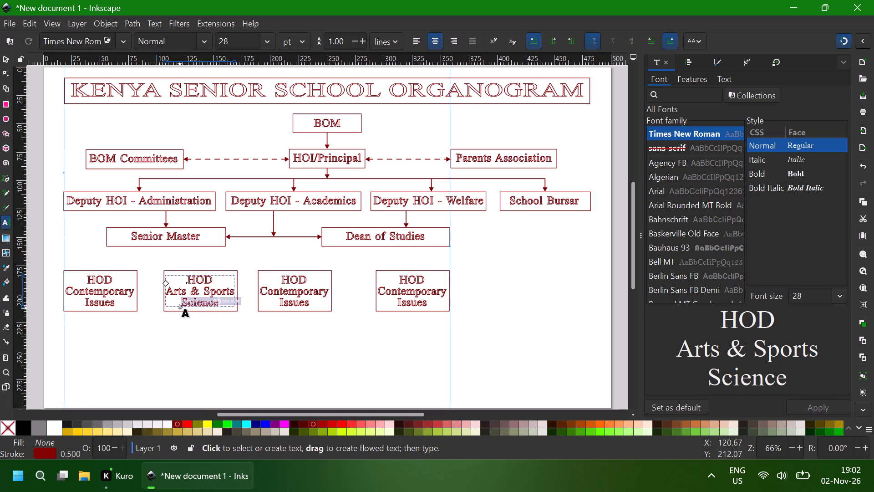
pyautogui.click(5, 56)
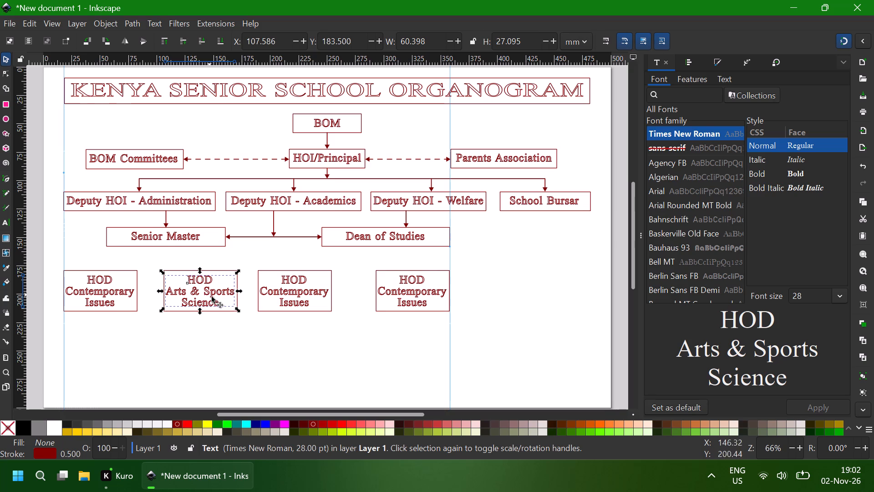
# Widen the rectangle around HOD Arts & Sports Science symmetrically about its centre to about 81 mm.
pyautogui.click(223, 312)
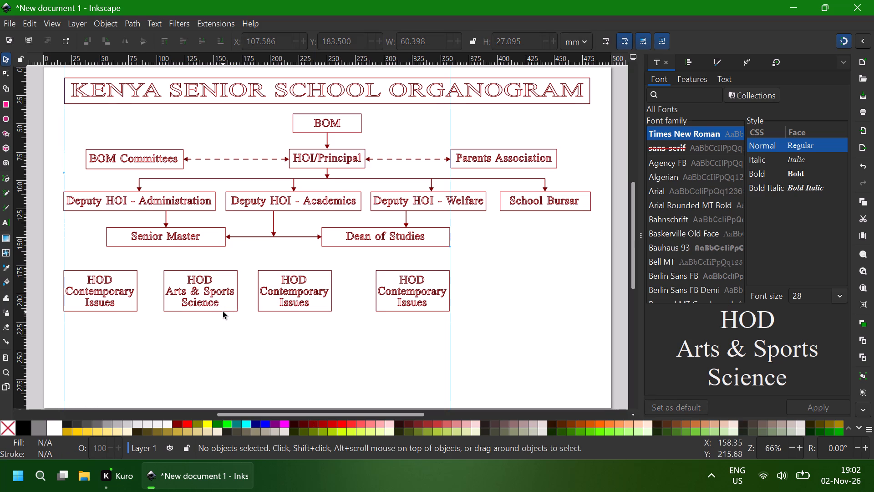
pyautogui.click(215, 312)
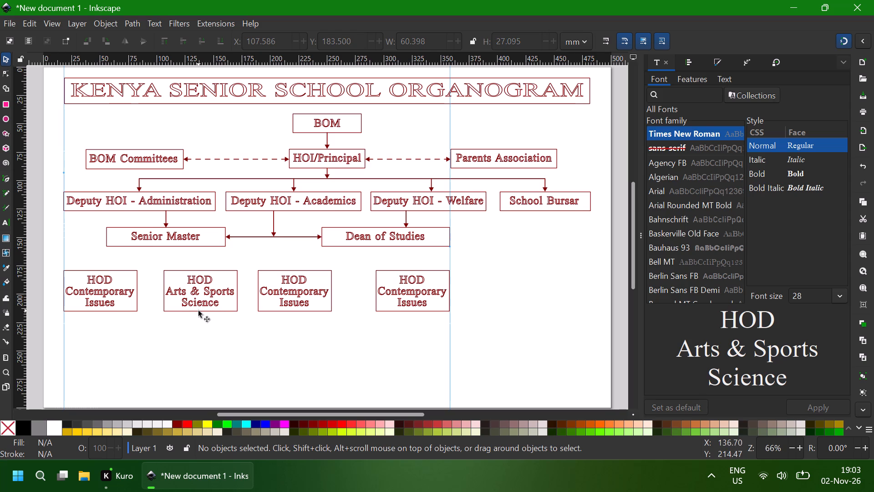
pyautogui.click(166, 304)
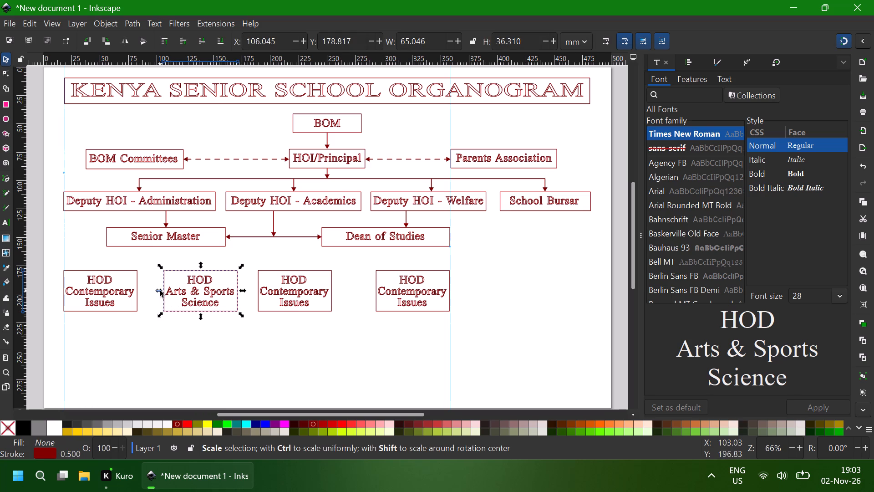
pyautogui.keyDown('shift'); pyautogui.moveTo(160, 291); pyautogui.dragTo(154, 292); pyautogui.keyUp('shift')
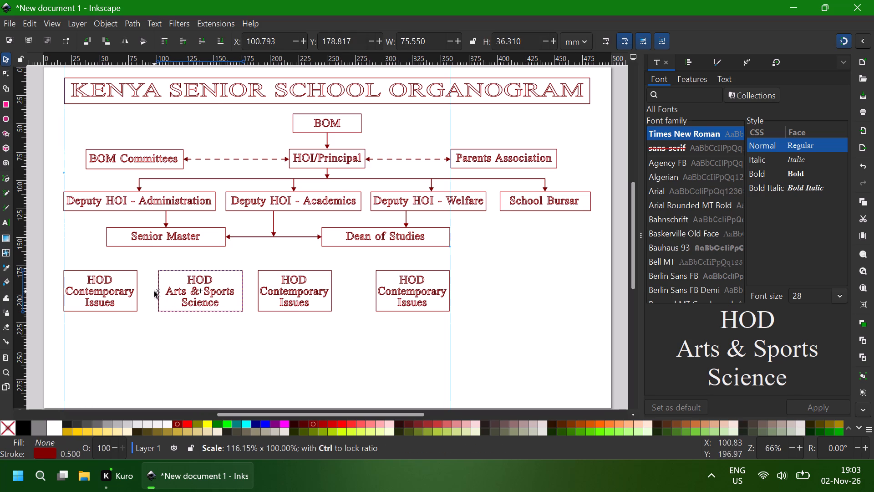
pyautogui.keyDown('shift'); pyautogui.moveTo(154, 292); pyautogui.dragTo(154, 292); pyautogui.keyUp('shift')
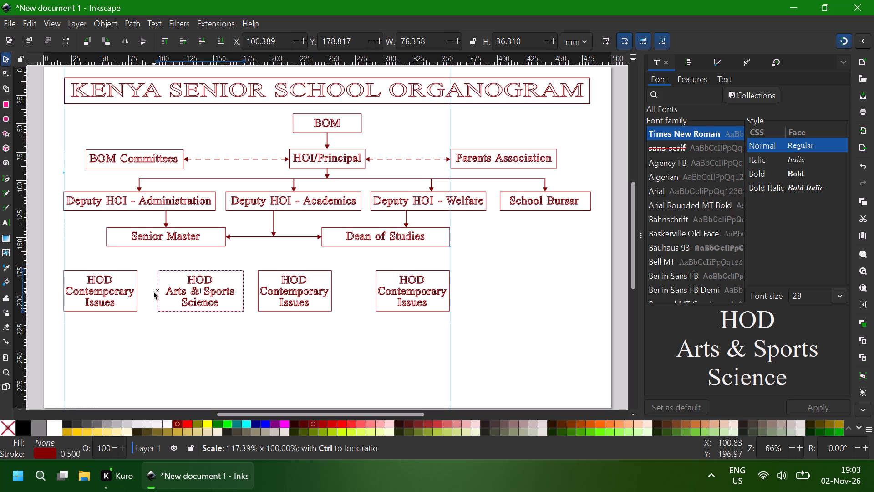
pyautogui.keyDown('shift'); pyautogui.moveTo(154, 292); pyautogui.dragTo(151, 294); pyautogui.keyUp('shift')
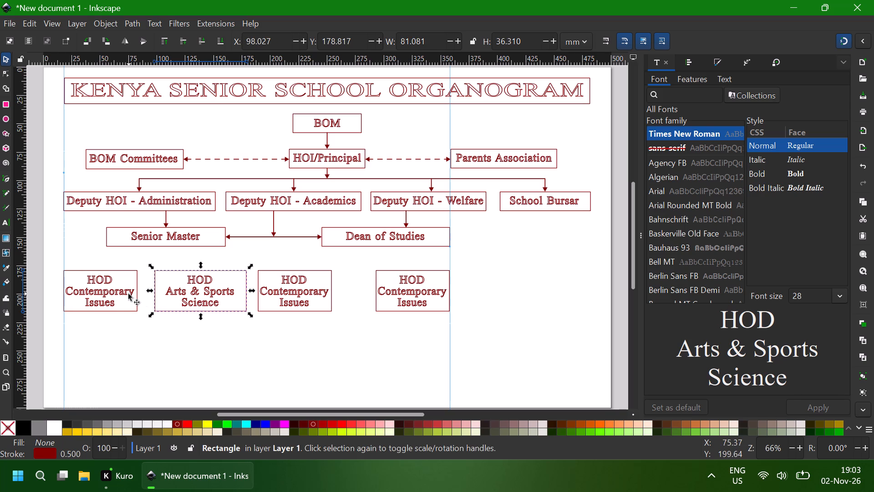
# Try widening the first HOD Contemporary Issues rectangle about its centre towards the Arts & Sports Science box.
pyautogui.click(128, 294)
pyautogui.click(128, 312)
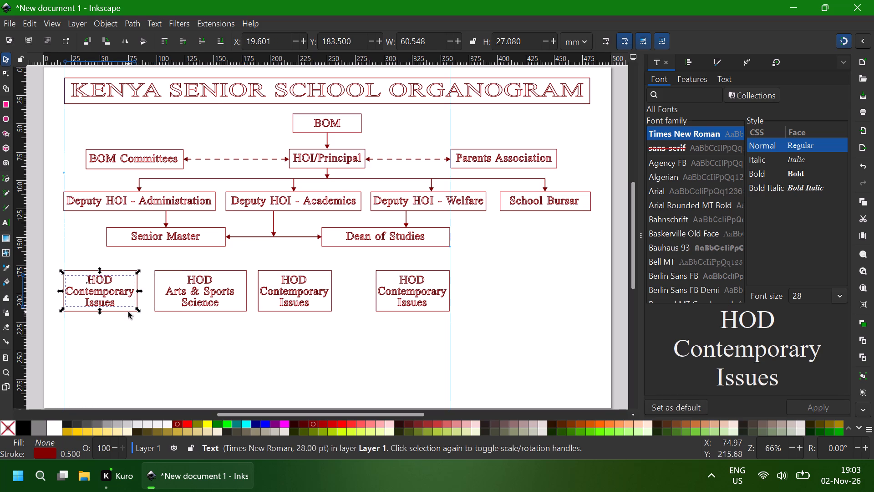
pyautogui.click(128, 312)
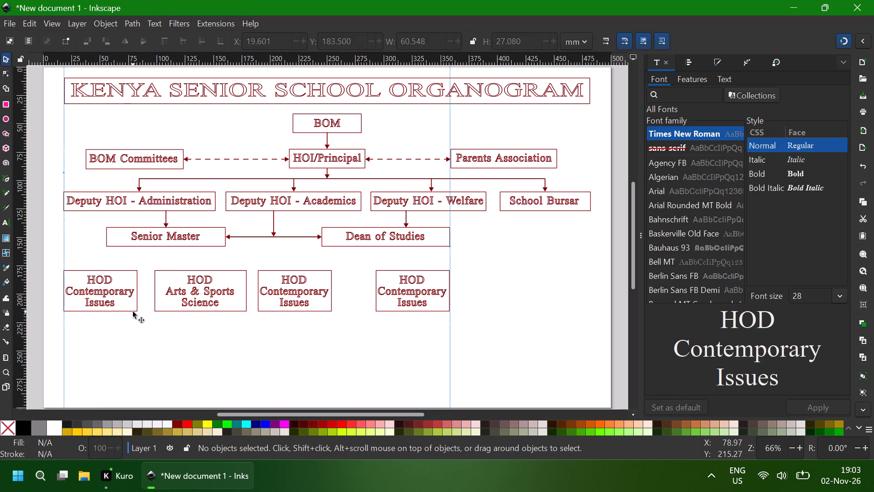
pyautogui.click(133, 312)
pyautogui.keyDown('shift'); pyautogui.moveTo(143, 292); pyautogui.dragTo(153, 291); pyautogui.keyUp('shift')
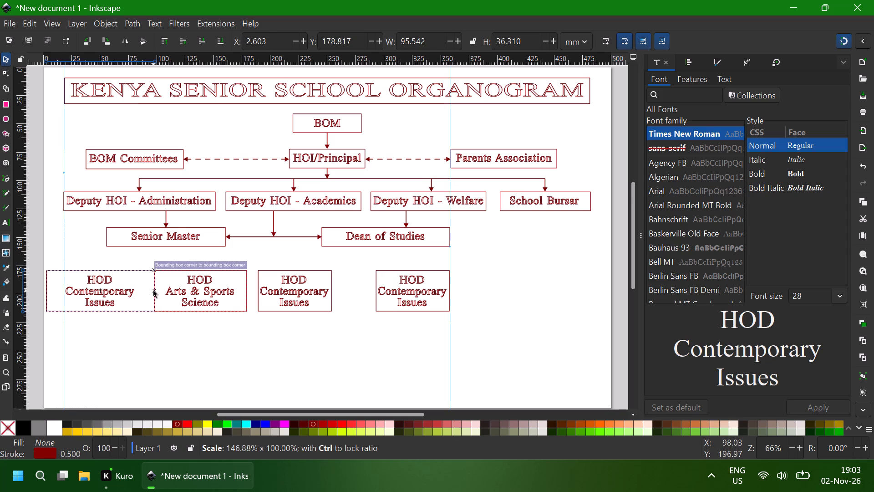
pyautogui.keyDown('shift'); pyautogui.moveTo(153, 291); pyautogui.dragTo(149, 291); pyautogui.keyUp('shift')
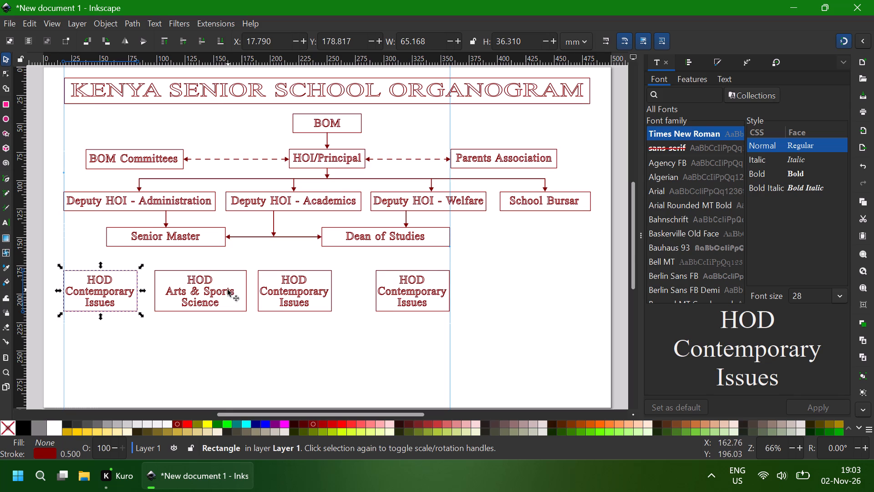
# Replace "Contemporary" with "Social Sciences" in the third HOD box of the bottom row.
pyautogui.doubleClick(305, 289)
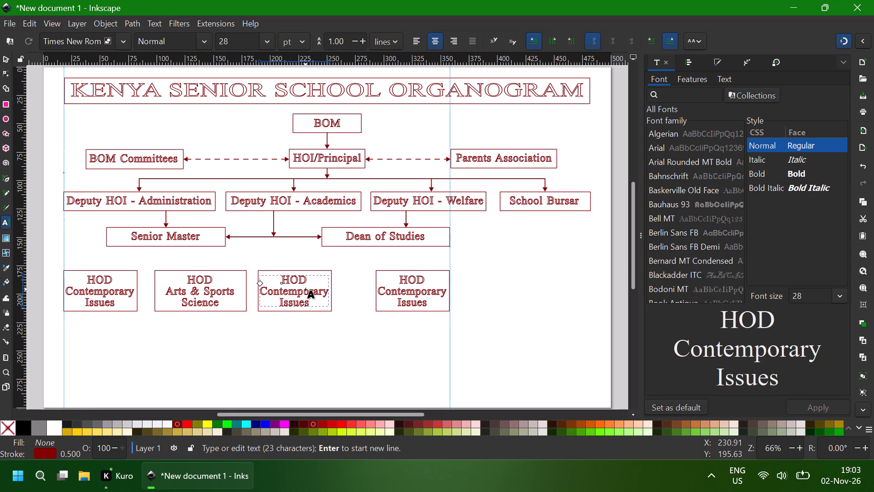
pyautogui.press('BackSpace')
pyautogui.press('Delete')
pyautogui.press('Delete')
pyautogui.press('Delete')
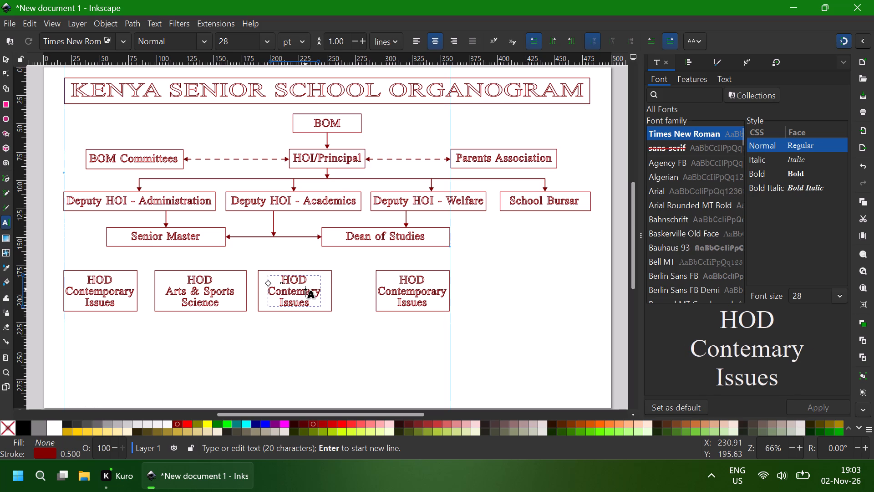
pyautogui.press('Delete')
pyautogui.press('BackSpace')
pyautogui.press('BackSpace')
pyautogui.press('BackSpace')
pyautogui.press('BackSpace')
pyautogui.press('BackSpace')
pyautogui.press('BackSpace')
pyautogui.press('Delete')
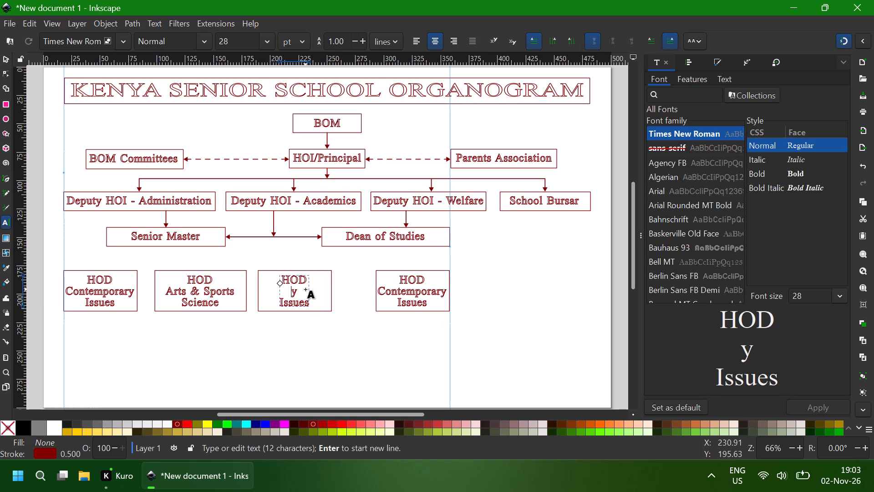
pyautogui.write('Social')
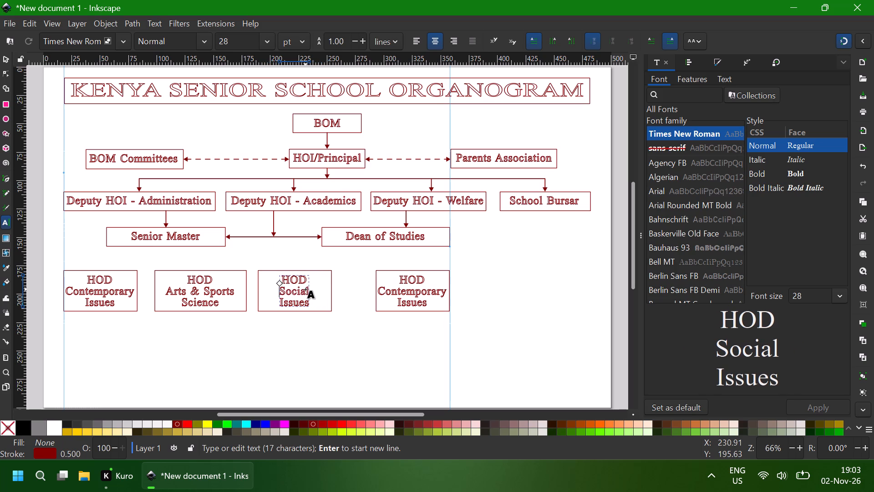
pyautogui.press('space')
pyautogui.write('Sciences')
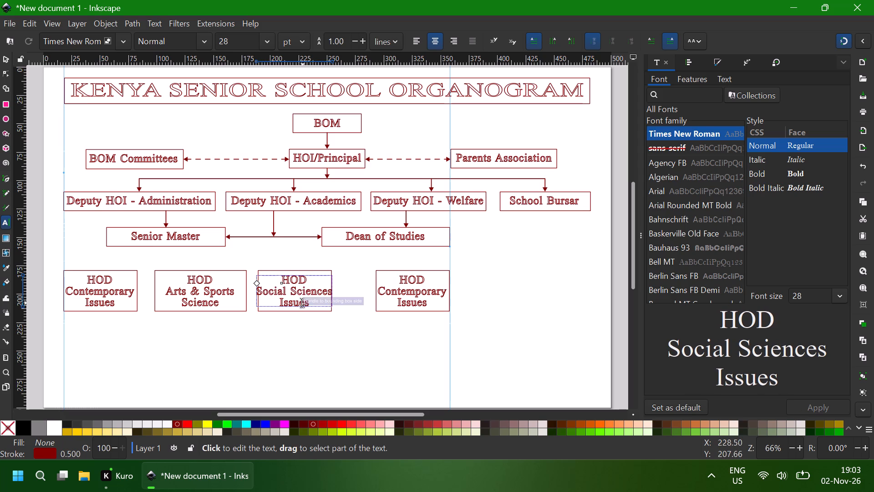
# Delete the "Issues" line beneath Social Sciences in the third HOD box.
pyautogui.press('Delete')
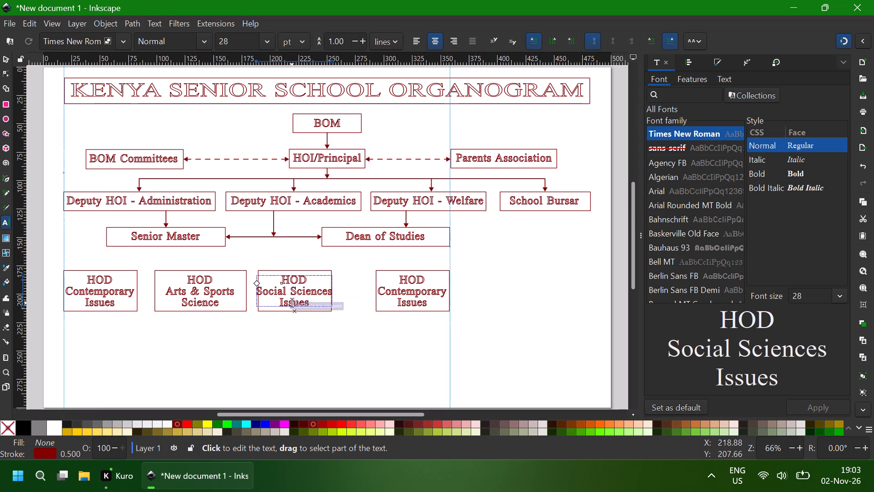
pyautogui.press('Delete')
pyautogui.press('Delete')
pyautogui.press('Delete')
pyautogui.press('Delete')
pyautogui.press('Delete')
pyautogui.press('Delete')
pyautogui.press('Delete')
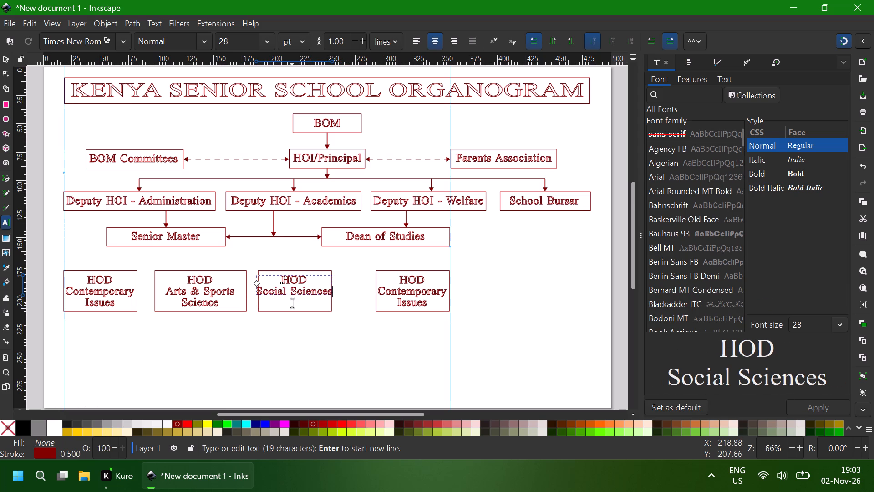
pyautogui.press('Delete')
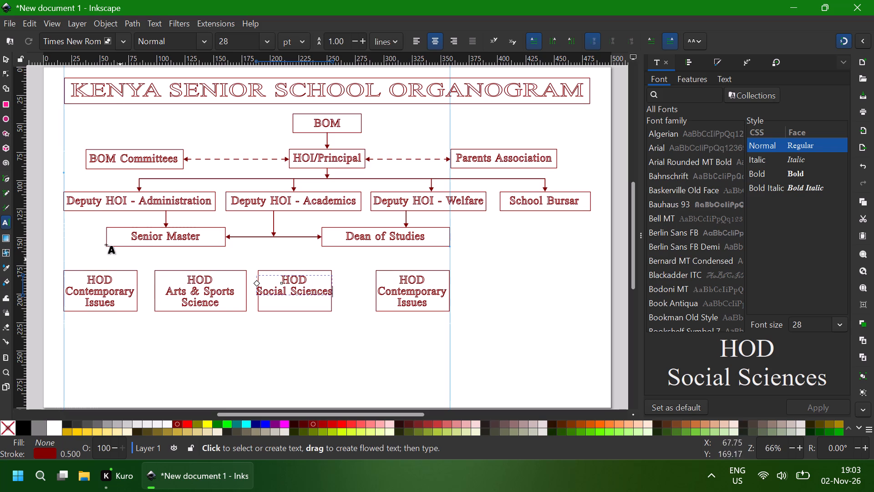
# Move the HOD Social Sciences text down about 4.2 mm to centre it vertically in its box.
pyautogui.click(6, 58)
pyautogui.press('Down')
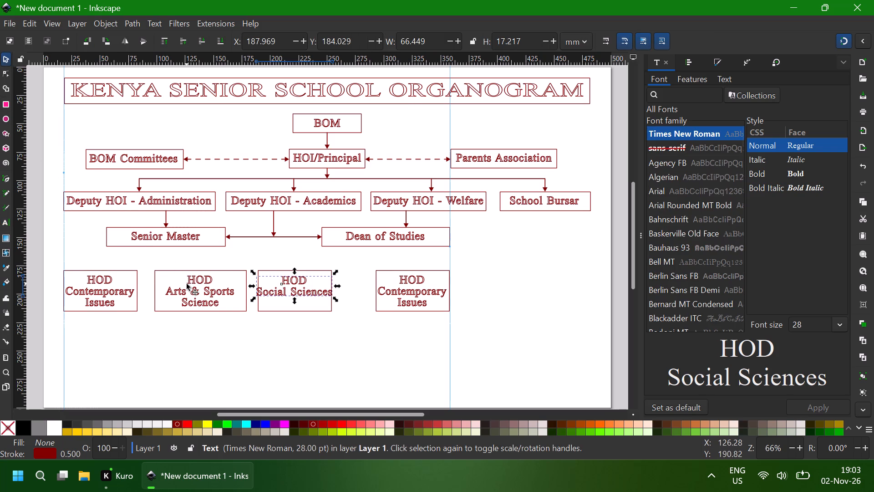
pyautogui.press('Down')
pyautogui.press('Down')
pyautogui.press('Down')
pyautogui.press('Down')
pyautogui.press('Down')
pyautogui.press('Down')
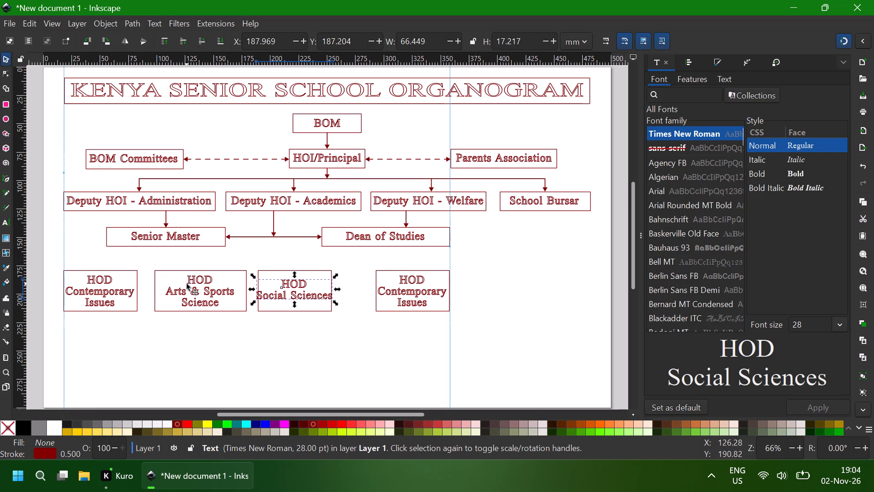
pyautogui.press('Down')
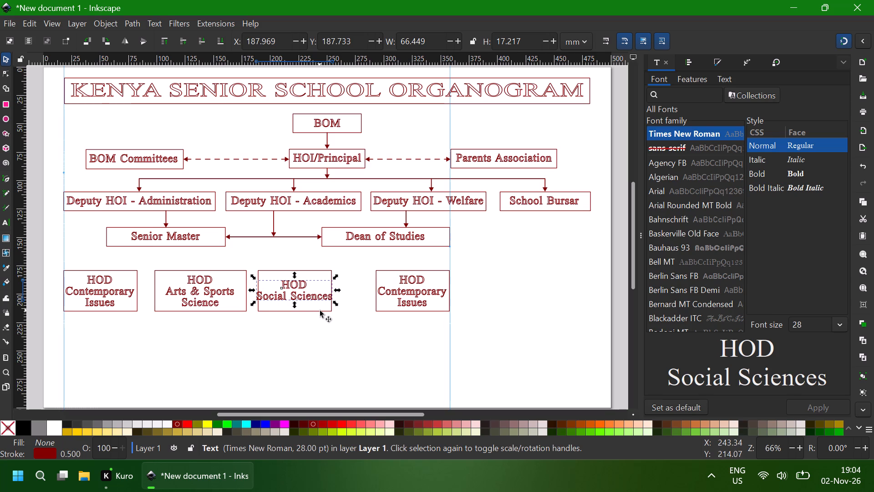
# Widen the HOD Social Sciences rectangle about its centre to about 84.9 mm.
pyautogui.click(320, 311)
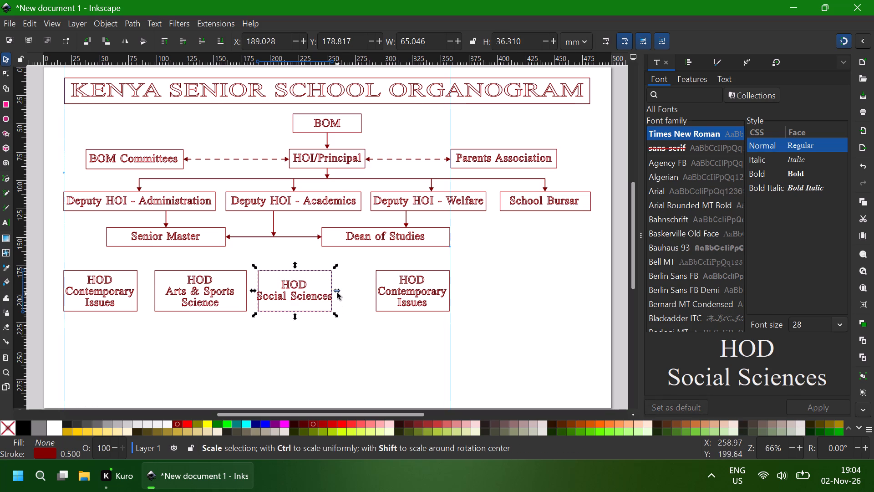
pyautogui.keyDown('shift'); pyautogui.moveTo(337, 292); pyautogui.dragTo(342, 292); pyautogui.keyUp('shift')
pyautogui.press('Right')
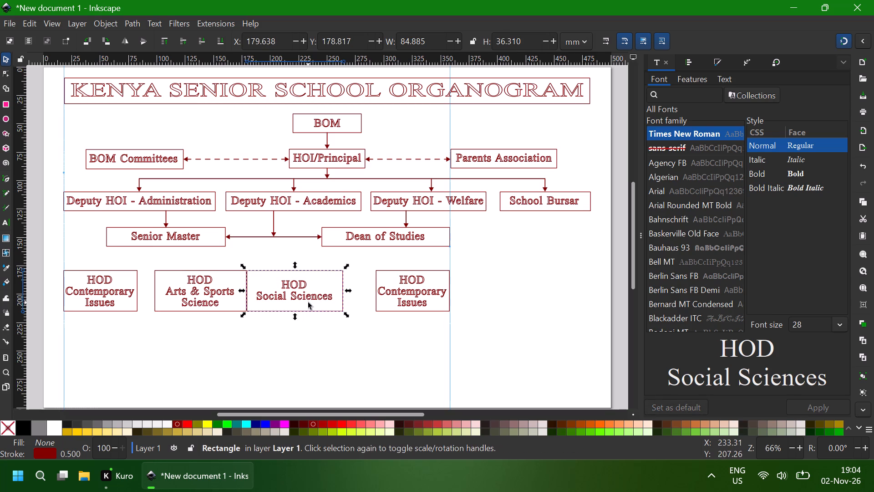
pyautogui.press('Left')
# Move the HOD Social Sciences rectangle and its text together about 13.2 mm towards the fourth HOD box.
pyautogui.keyDown('shift'); pyautogui.click(295, 291); pyautogui.keyUp('shift')
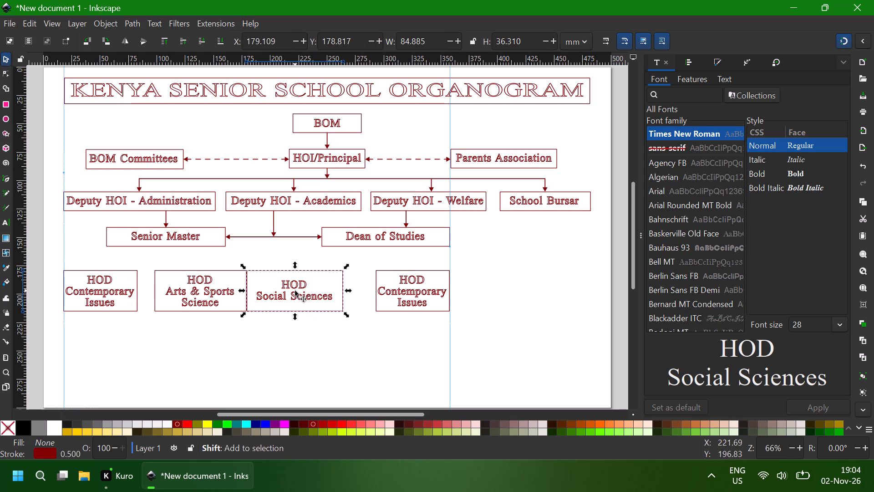
pyautogui.press('Right')
pyautogui.press('Right')
pyautogui.press('Right')
pyautogui.press('Right')
pyautogui.press('Right')
pyautogui.press('Right')
pyautogui.press('Right')
pyautogui.press('Right')
pyautogui.press('Right')
pyautogui.press('Right')
pyautogui.press('Right')
pyautogui.press('Right')
pyautogui.press('Right')
pyautogui.press('Right')
pyautogui.press('Right')
pyautogui.press('Right')
pyautogui.press('Right')
pyautogui.press('Right')
pyautogui.press('Right')
pyautogui.press('Right')
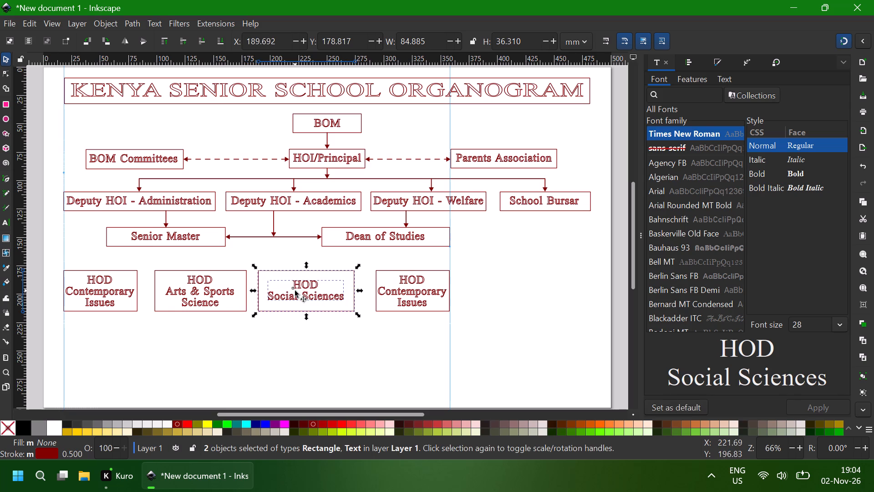
pyautogui.press('Right')
pyautogui.press('Right')
pyautogui.press('Right')
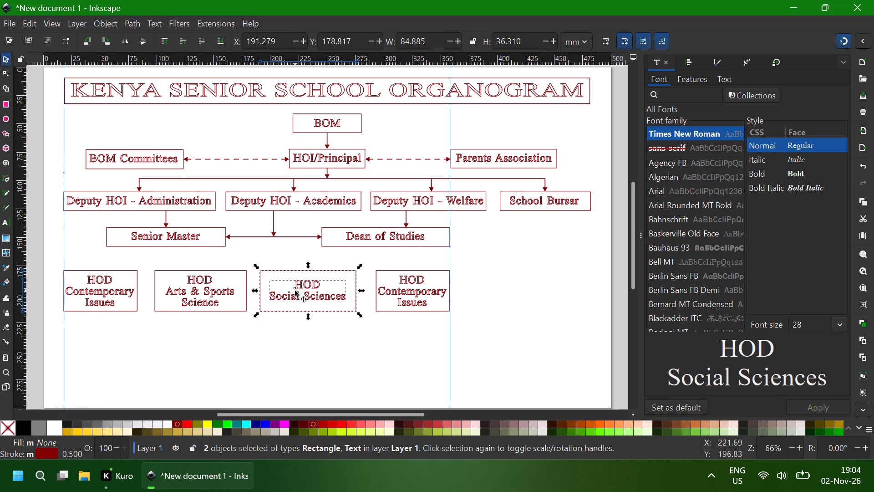
pyautogui.press('Right')
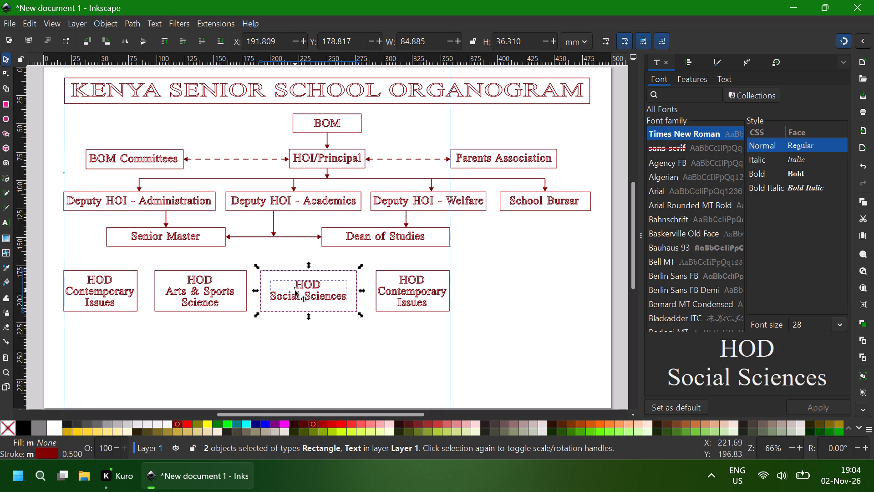
pyautogui.press('Right')
pyautogui.click(216, 324)
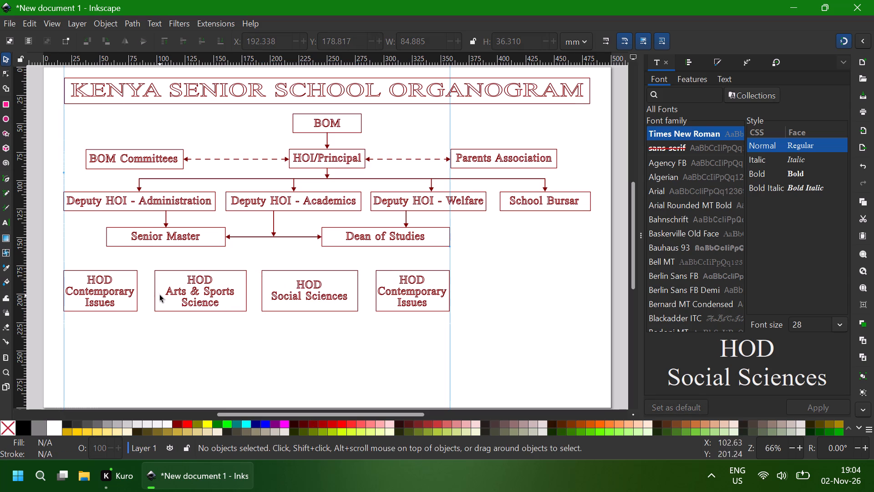
# Replace "Contemporary Issues" with "STEM" on its own line under HOD in the fourth box of the bottom row.
pyautogui.doubleClick(419, 293)
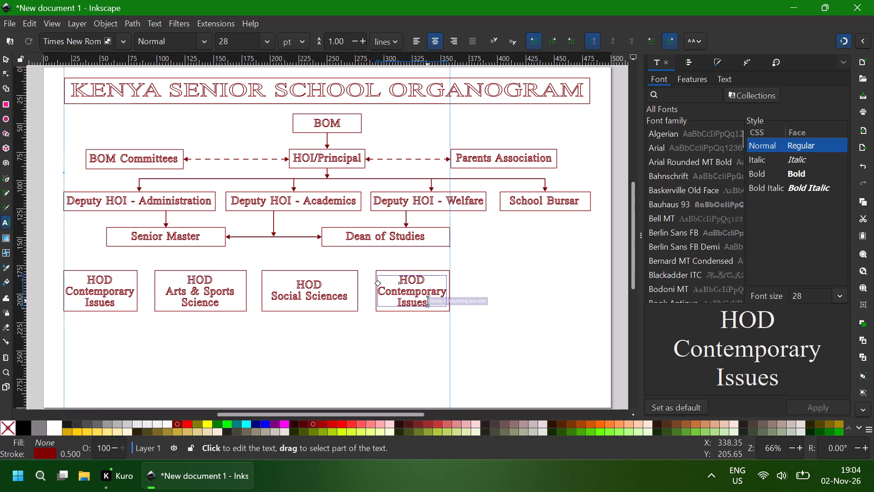
pyautogui.moveTo(382, 290); pyautogui.dragTo(409, 293)
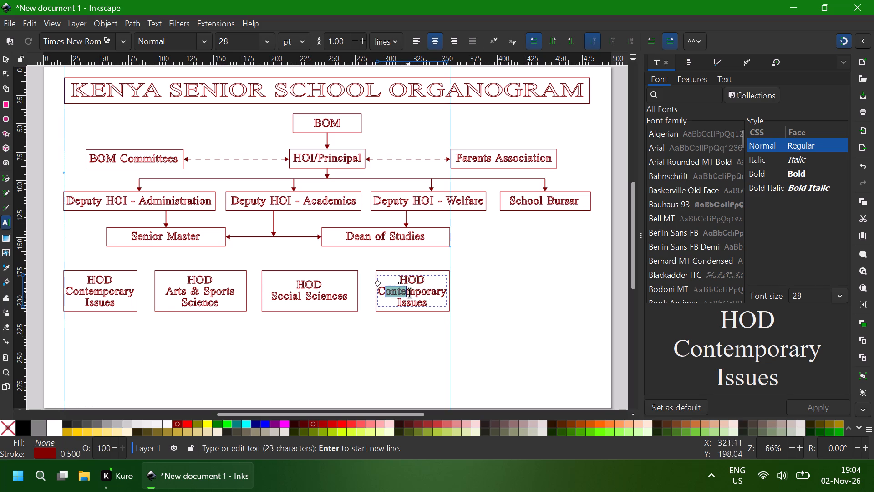
pyautogui.moveTo(409, 293); pyautogui.dragTo(428, 301)
pyautogui.press('BackSpace')
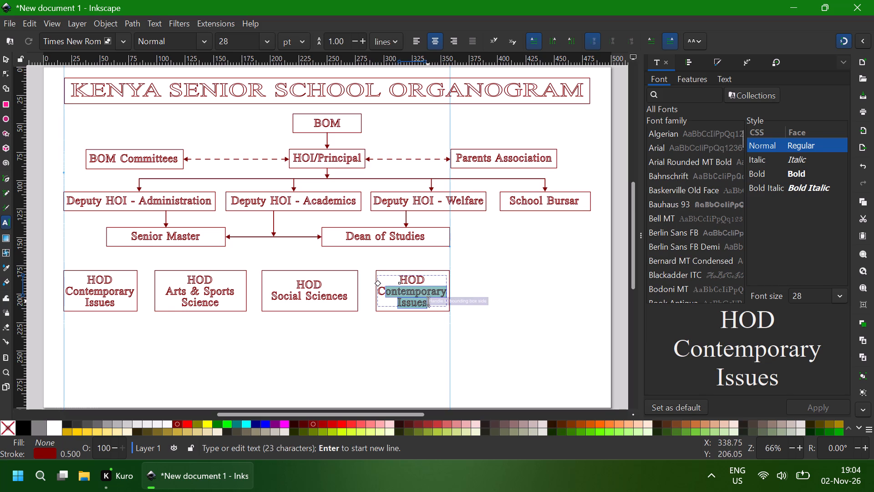
pyautogui.press('BackSpace')
pyautogui.write('STEM')
pyautogui.click(411, 278)
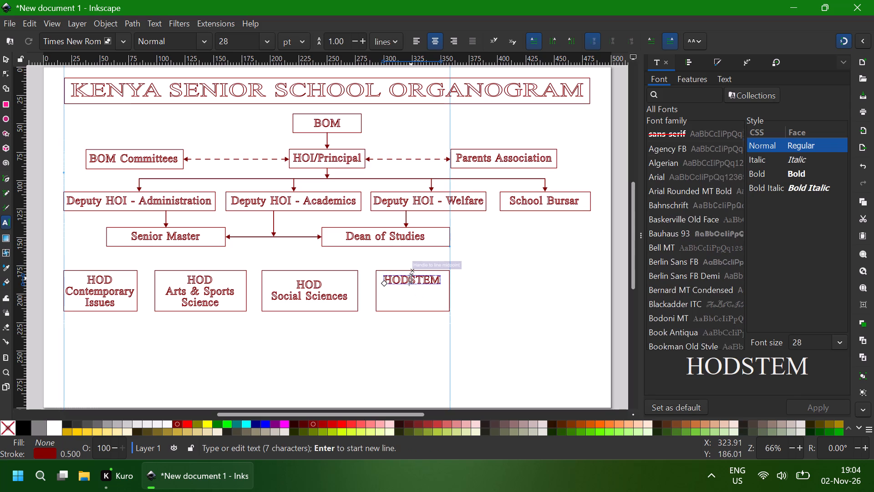
pyautogui.press('Return')
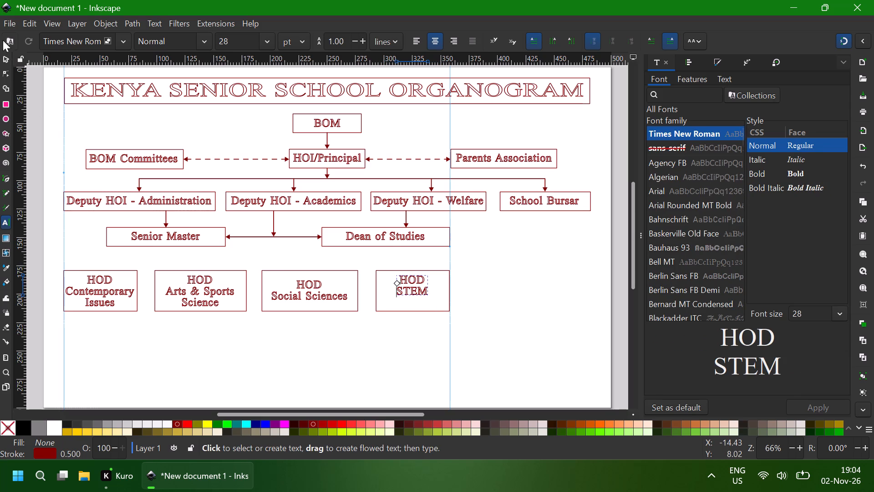
# Move the HOD STEM text down about 5.3 mm to centre it vertically in its box.
pyautogui.click(5, 56)
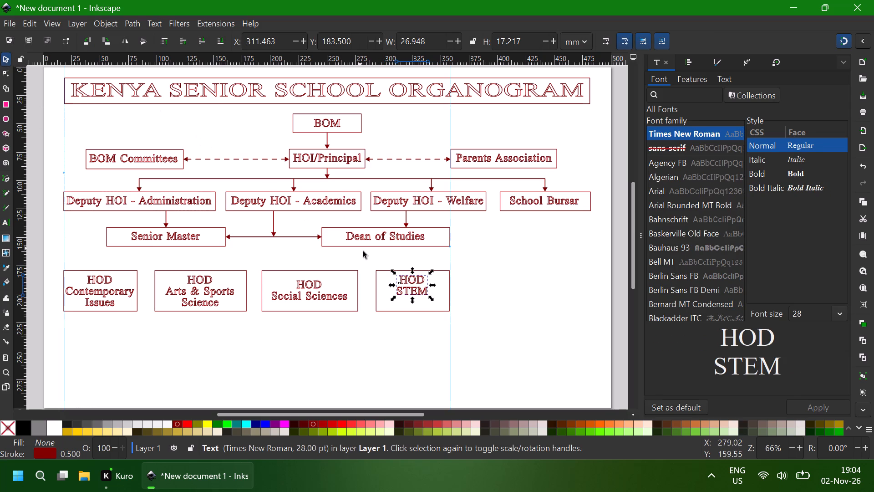
pyautogui.press('Down')
pyautogui.press('Down')
pyautogui.press('Down')
pyautogui.press('Down')
pyautogui.press('Down')
pyautogui.press('Down')
pyautogui.press('Down')
pyautogui.press('Down')
pyautogui.press('Down')
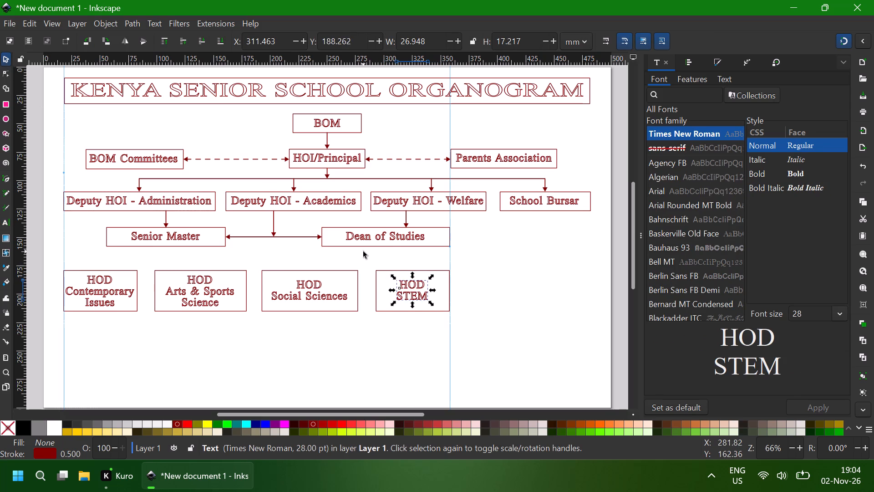
pyautogui.press('Down')
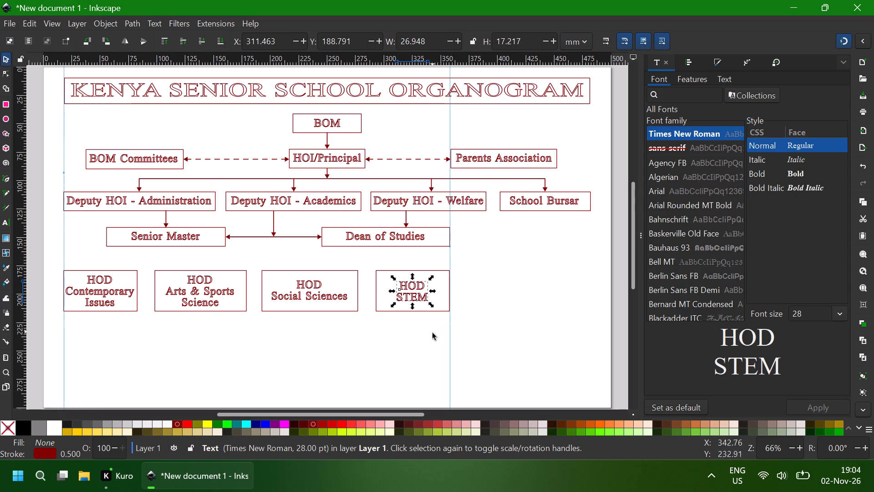
pyautogui.click(431, 335)
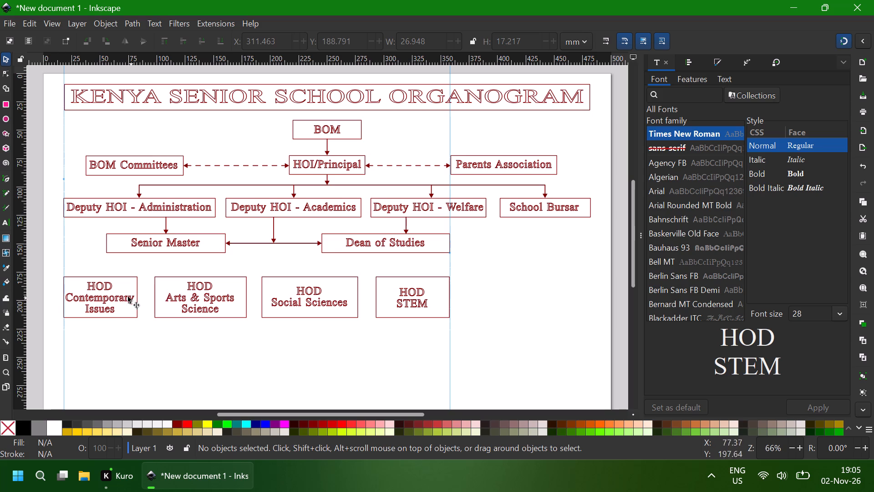
# Set the entire HOD Contemporary Issues text in the first box to font size 22 pt.
pyautogui.click(122, 290)
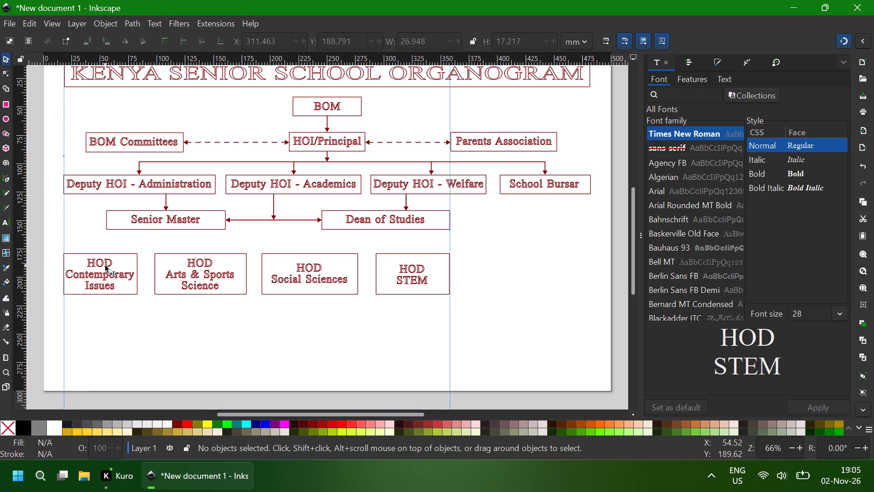
pyautogui.doubleClick(105, 265)
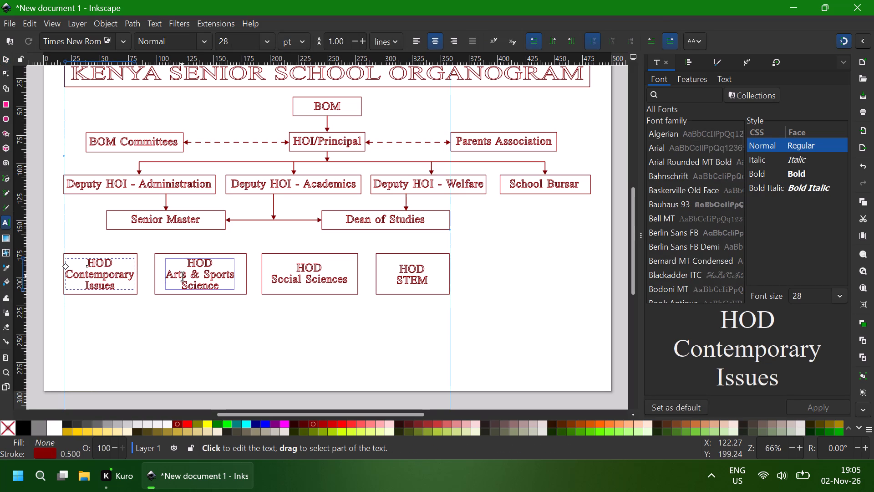
pyautogui.click(182, 277)
pyautogui.keyDown('shift'); pyautogui.click(109, 273); pyautogui.keyUp('shift')
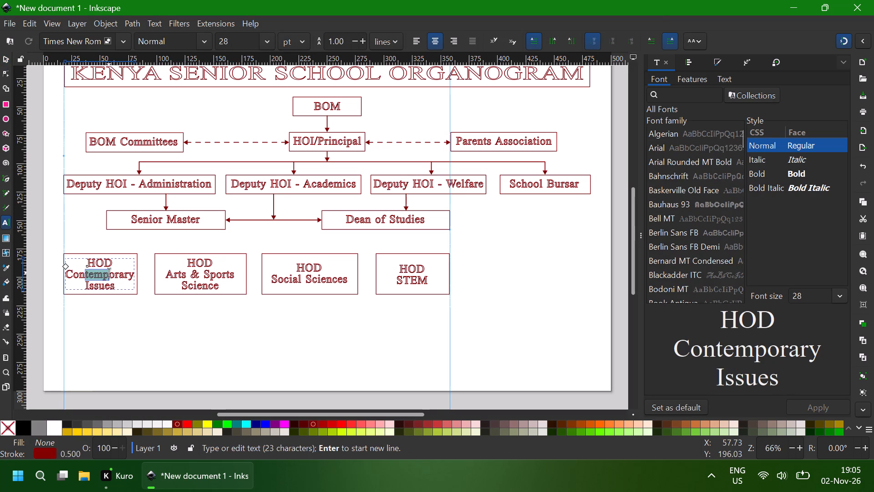
pyautogui.keyDown('shift'); pyautogui.click(178, 276); pyautogui.keyUp('shift')
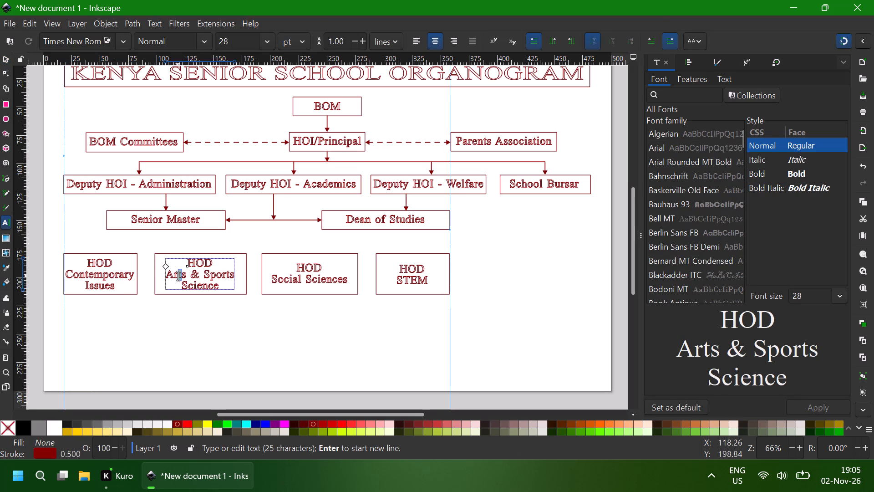
pyautogui.click(113, 274)
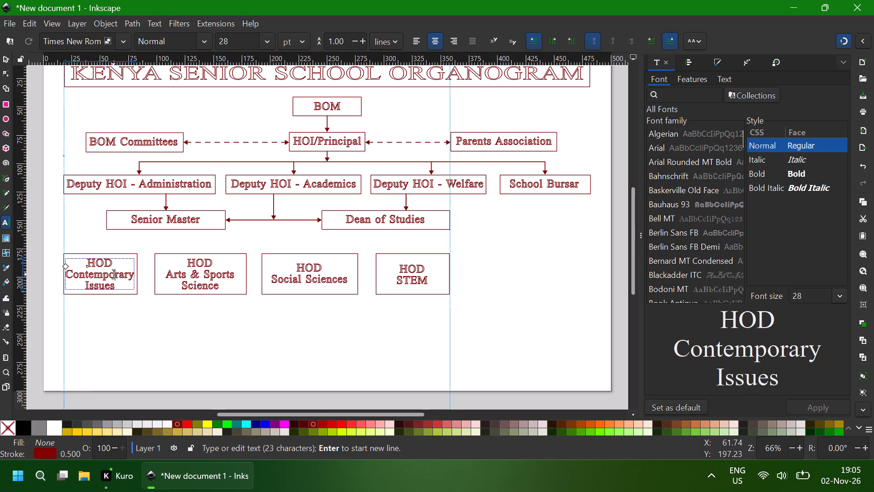
pyautogui.hotkey('ctrl', 'a')
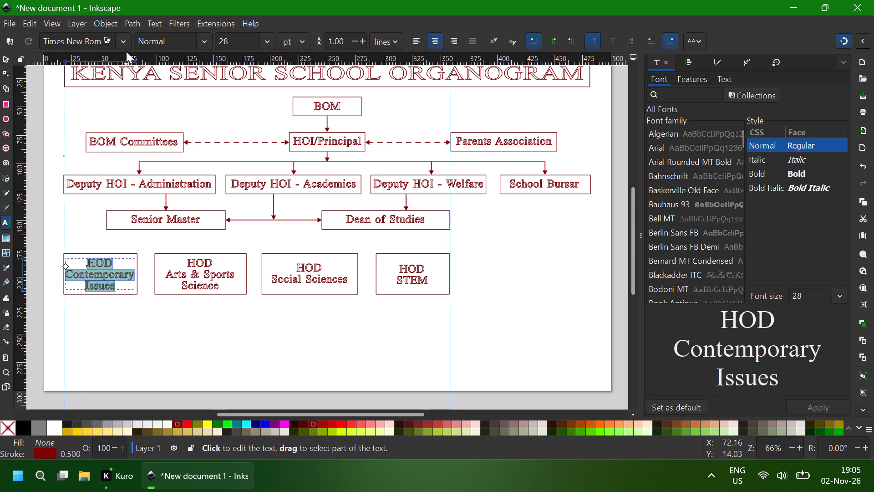
pyautogui.click(264, 45)
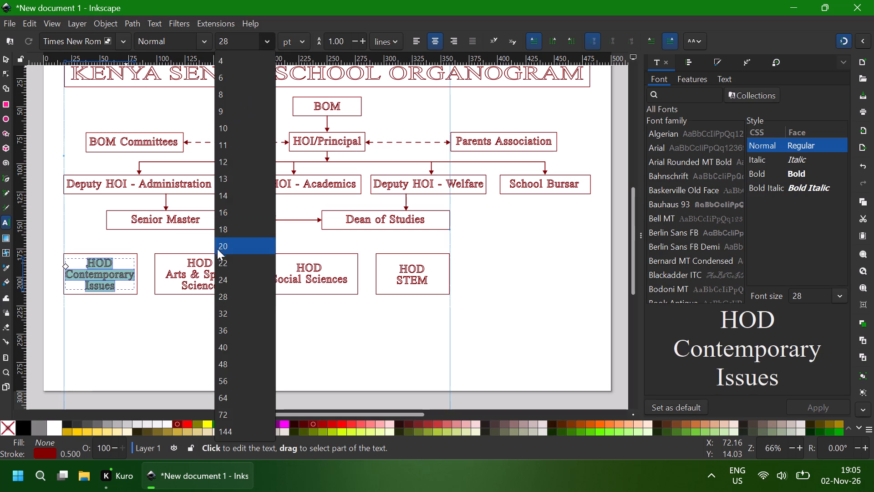
pyautogui.click(219, 263)
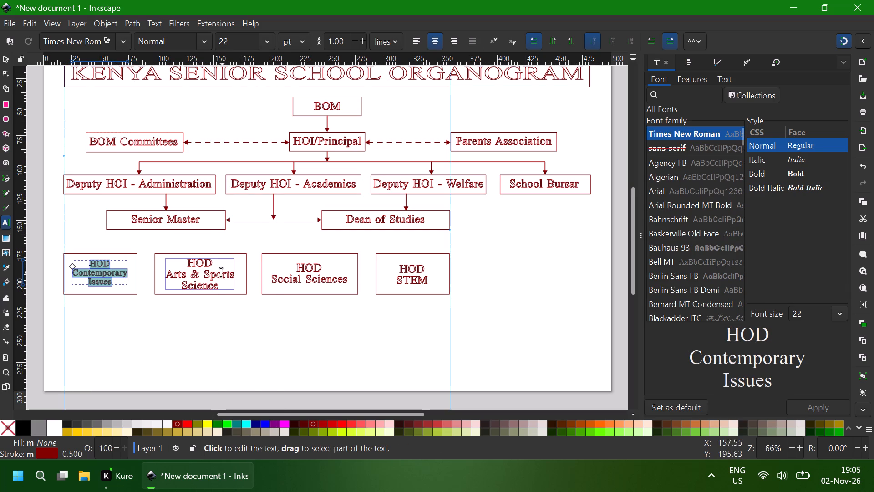
# Set the entire HOD Arts & Sports Science text to font size 22 pt.
pyautogui.click(214, 272)
pyautogui.hotkey('ctrl', 'a')
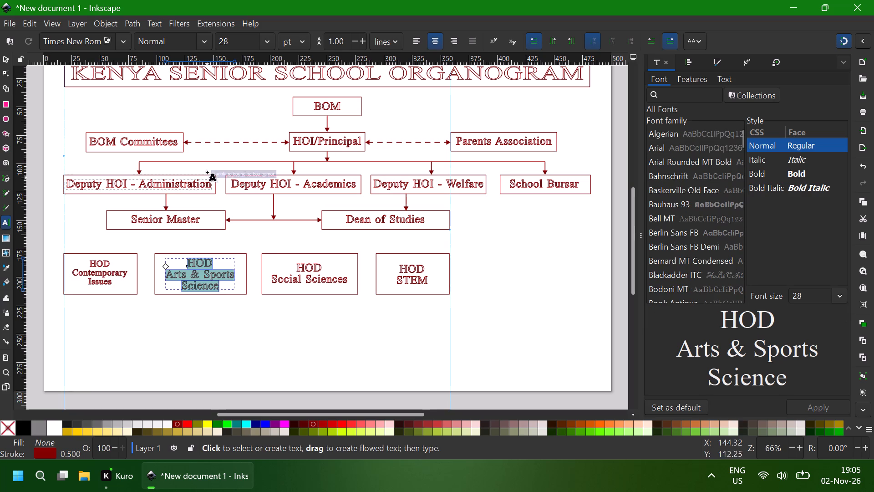
pyautogui.click(264, 44)
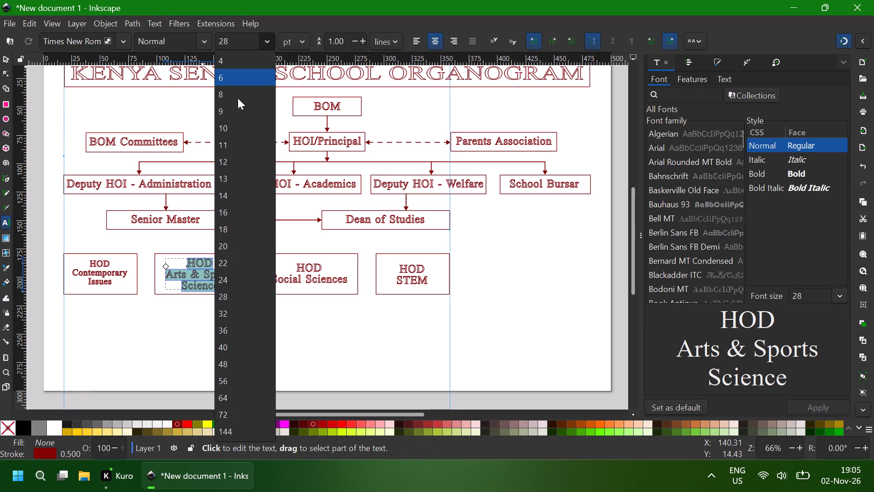
pyautogui.click(226, 257)
# Set the entire HOD Social Sciences text to font size 22 pt.
pyautogui.click(289, 277)
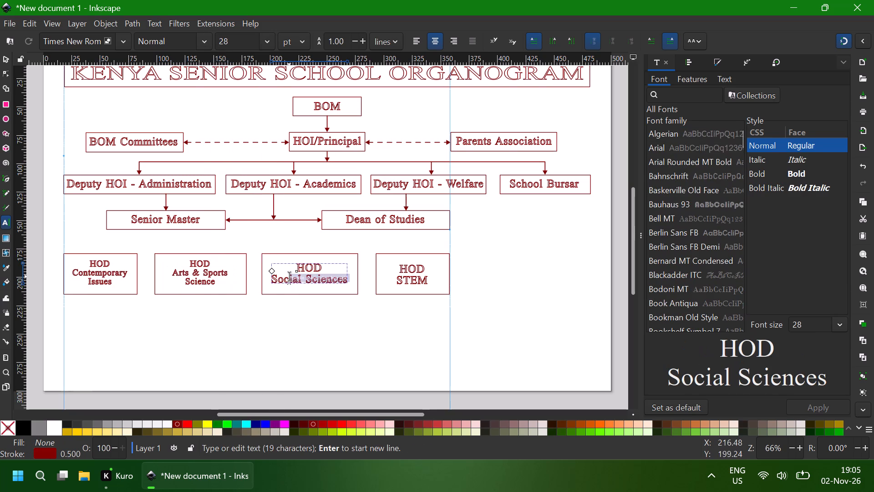
pyautogui.hotkey('ctrl', 'a')
pyautogui.click(269, 40)
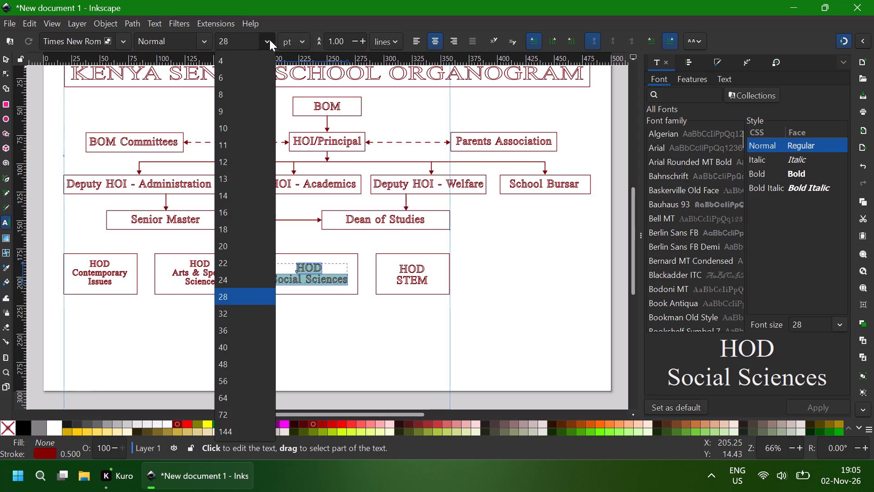
pyautogui.click(228, 260)
# Set the entire HOD STEM text to font size 22 pt and leave text editing.
pyautogui.click(396, 277)
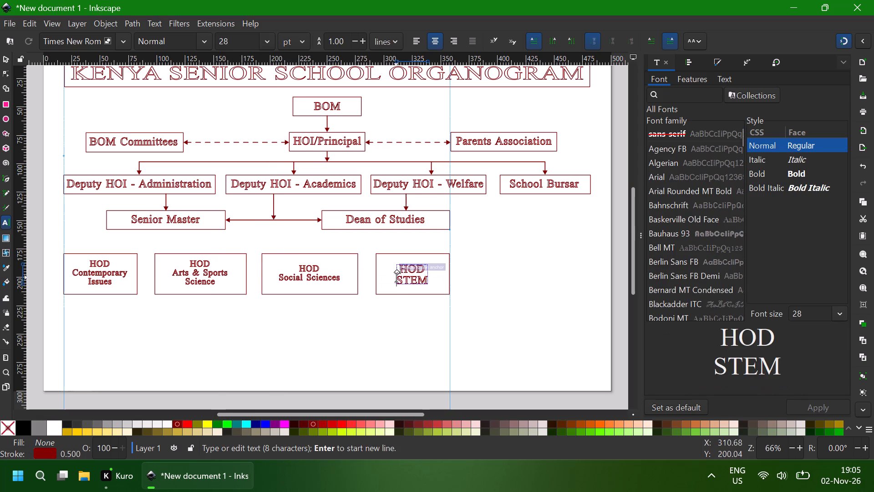
pyautogui.click(410, 274)
pyautogui.click(410, 274)
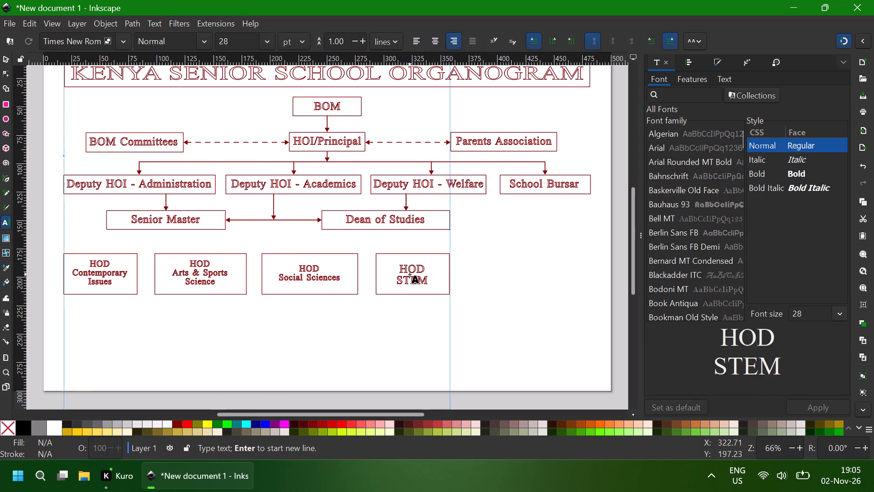
pyautogui.hotkey('ctrl', 'a')
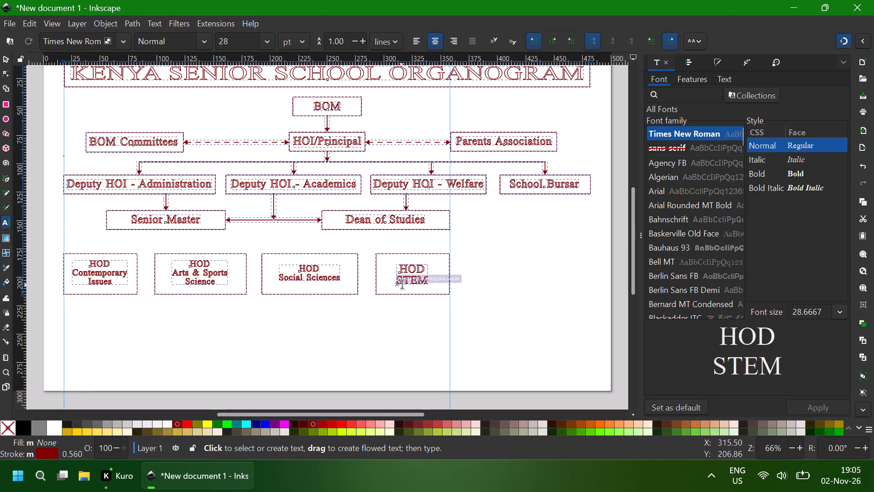
pyautogui.click(407, 277)
pyautogui.hotkey('ctrl', 'a')
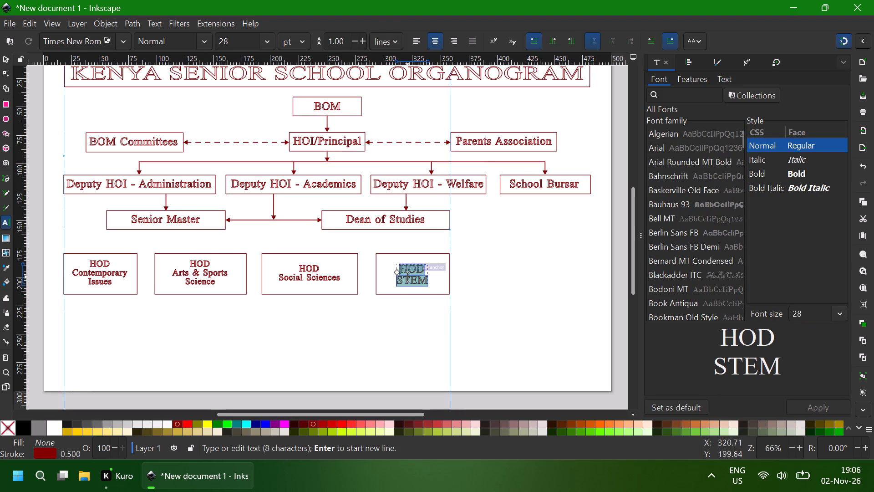
pyautogui.click(267, 45)
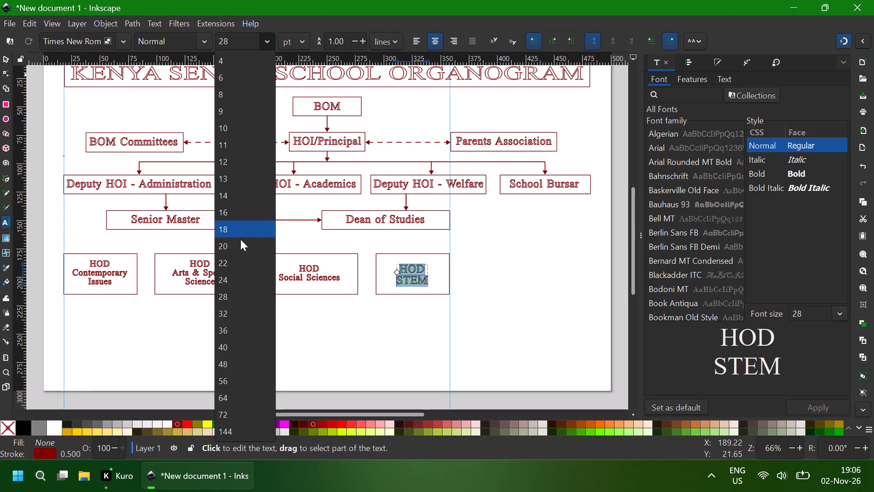
pyautogui.click(232, 264)
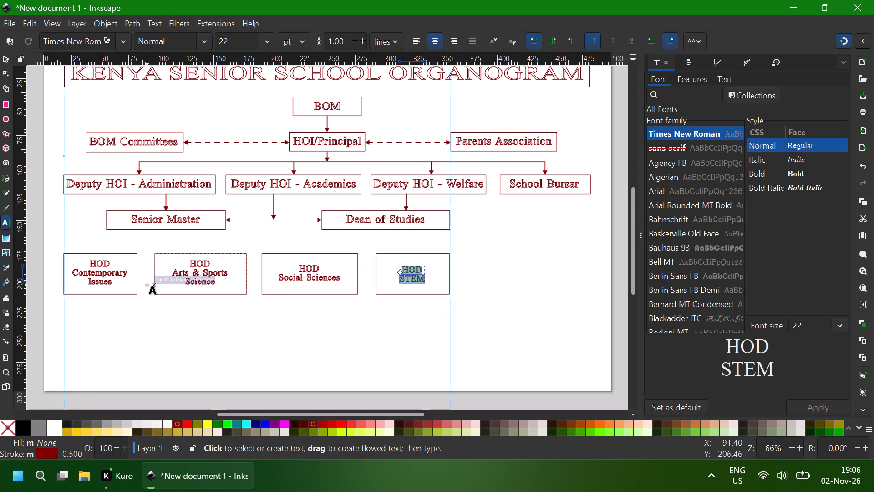
pyautogui.click(4, 57)
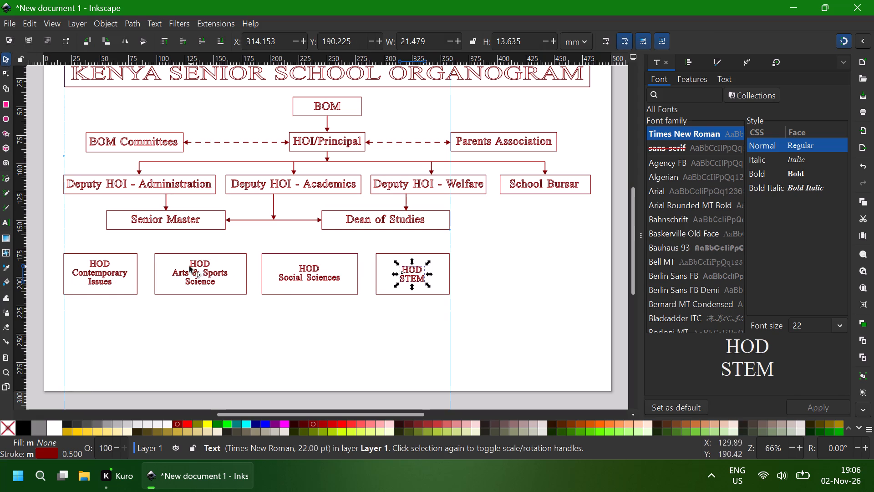
# Scale the four HOD rectangles together in proportion to about 340.2 × 36.3 mm overall, ending at the vertical guide below Dean of Studies.
pyautogui.click(225, 308)
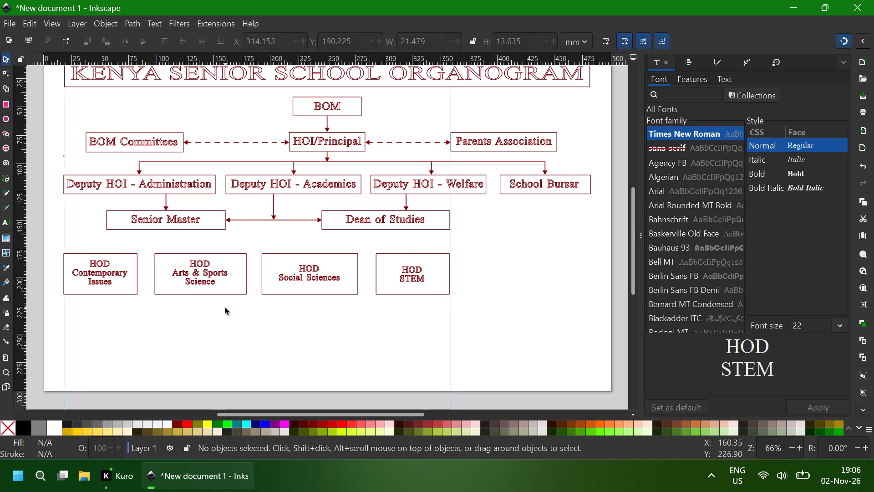
pyautogui.click(130, 295)
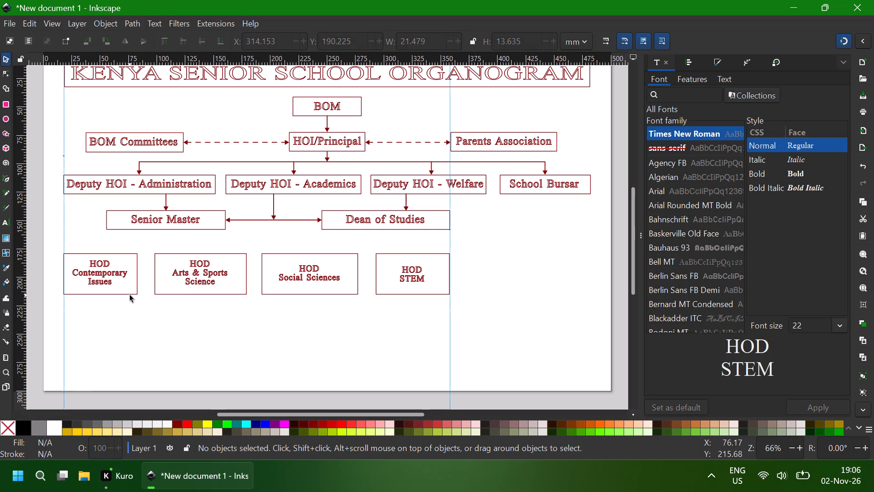
pyautogui.click(129, 294)
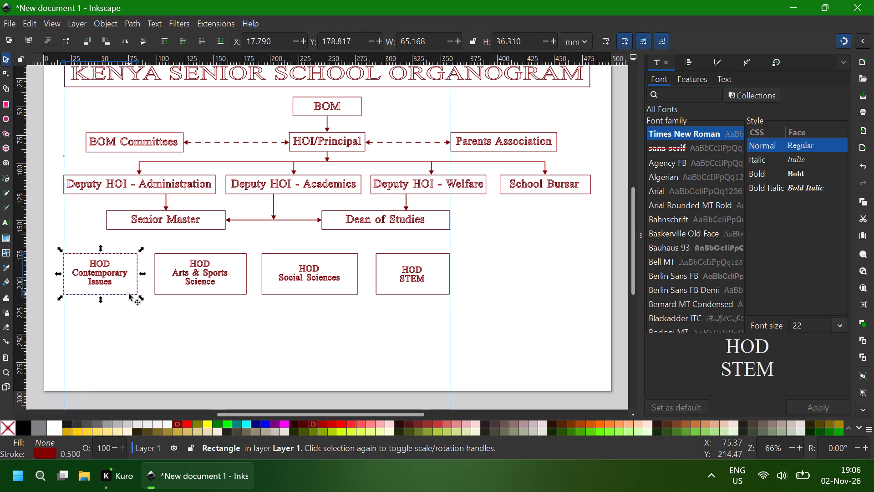
pyautogui.keyDown('shift'); pyautogui.click(171, 295); pyautogui.keyUp('shift')
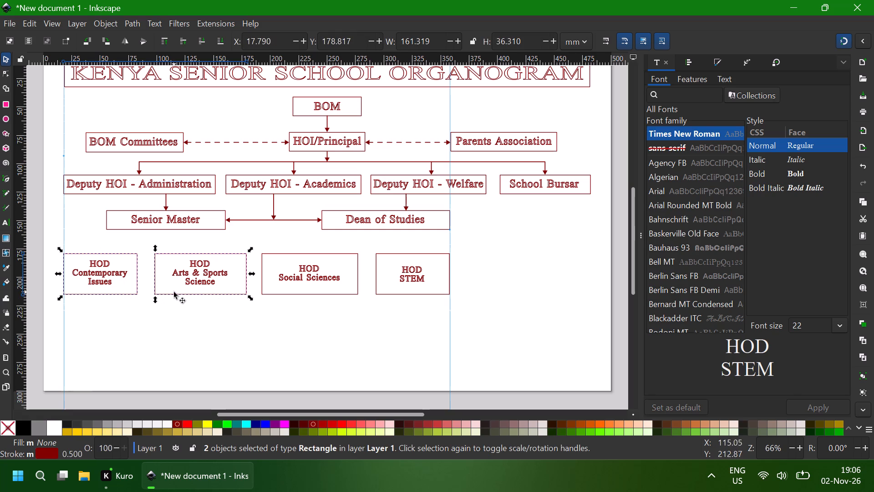
pyautogui.keyDown('shift'); pyautogui.click(291, 293); pyautogui.keyUp('shift')
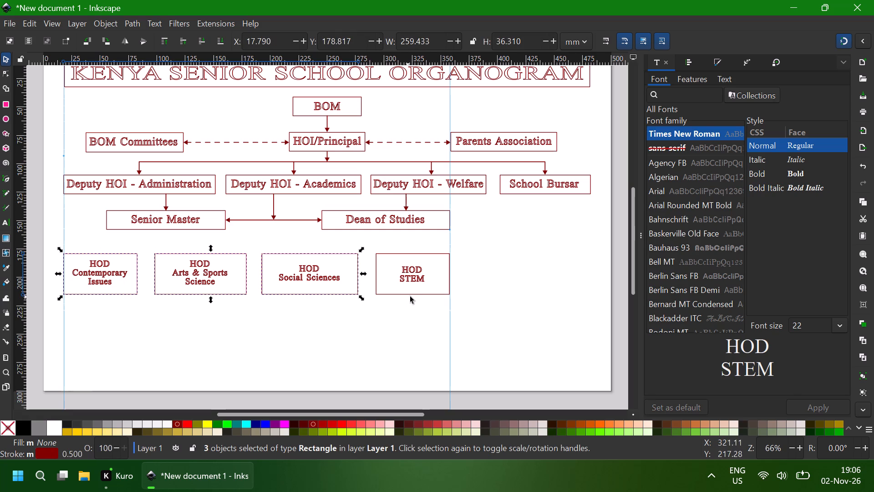
pyautogui.keyDown('shift'); pyautogui.click(413, 295); pyautogui.keyUp('shift')
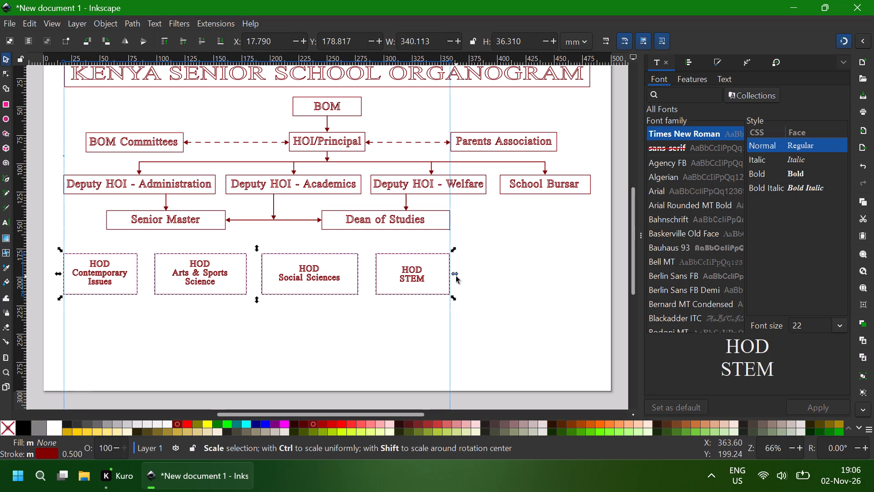
pyautogui.keyDown('shift'); pyautogui.moveTo(456, 277); pyautogui.dragTo(446, 277); pyautogui.keyUp('shift')
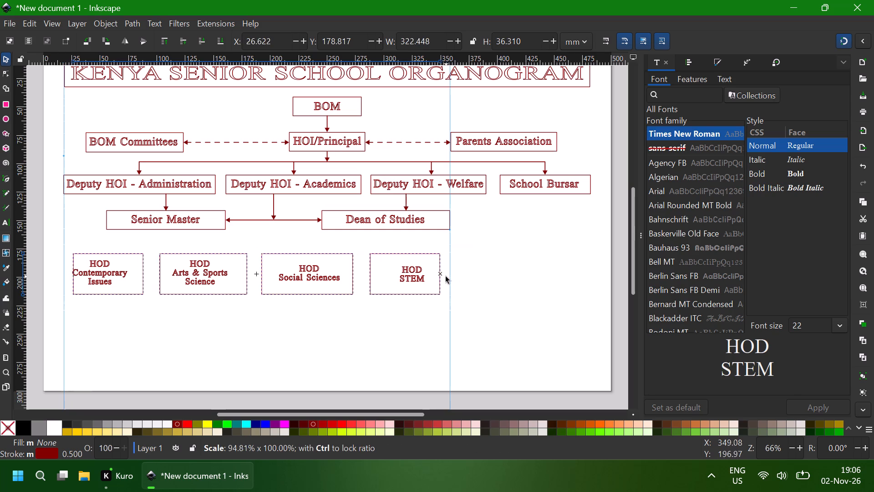
pyautogui.keyDown('shift'); pyautogui.moveTo(446, 277); pyautogui.dragTo(444, 277); pyautogui.keyUp('shift')
pyautogui.hotkey('ctrl', 'z')
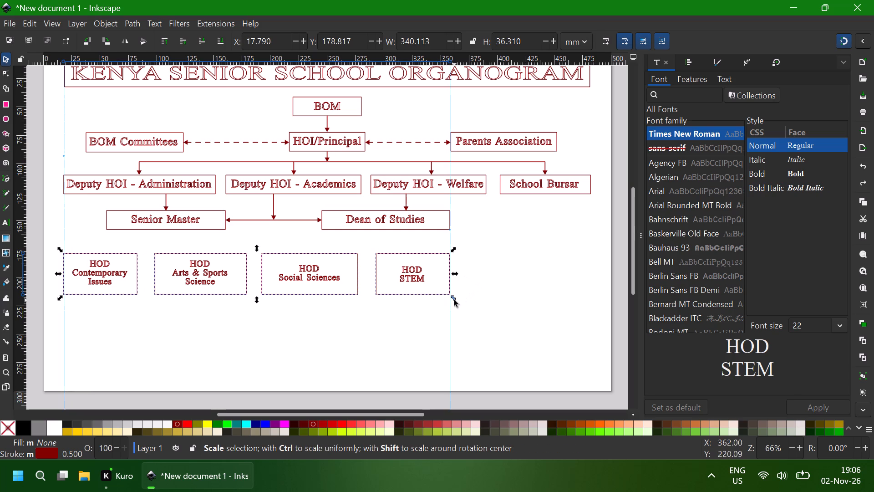
pyautogui.keyDown('ctrl'); pyautogui.moveTo(455, 276); pyautogui.dragTo(451, 276); pyautogui.keyUp('ctrl')
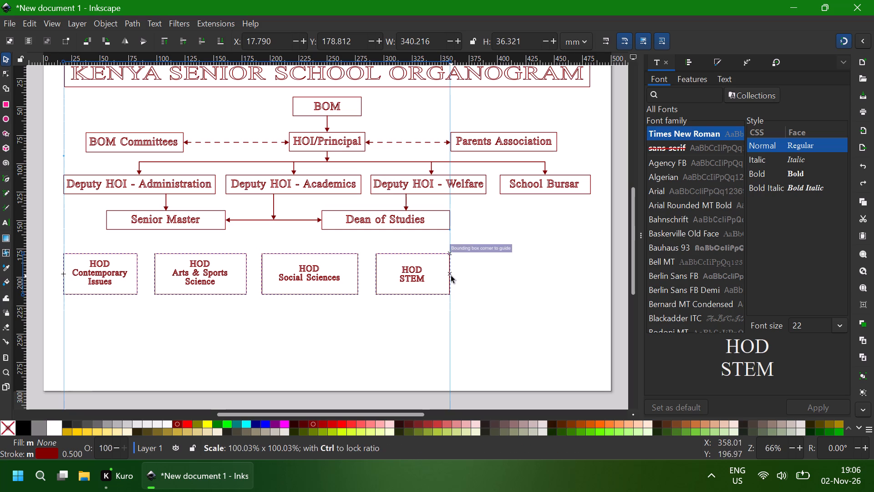
pyautogui.keyDown('ctrl'); pyautogui.moveTo(451, 276); pyautogui.dragTo(446, 276); pyautogui.keyUp('ctrl')
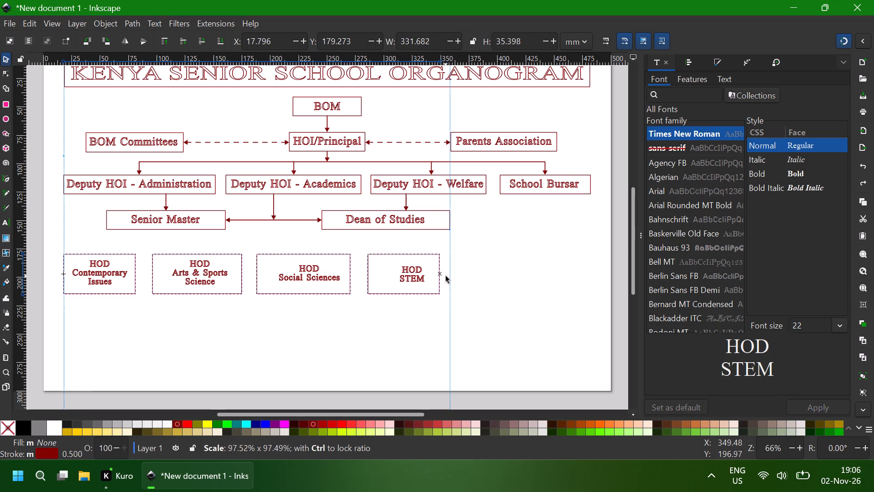
pyautogui.keyDown('ctrl'); pyautogui.moveTo(446, 276); pyautogui.dragTo(447, 276); pyautogui.keyUp('ctrl')
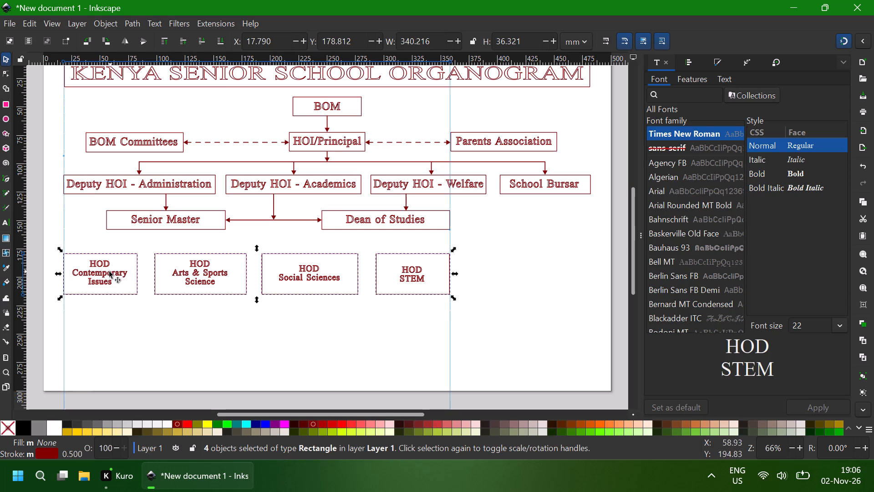
pyautogui.click(64, 239)
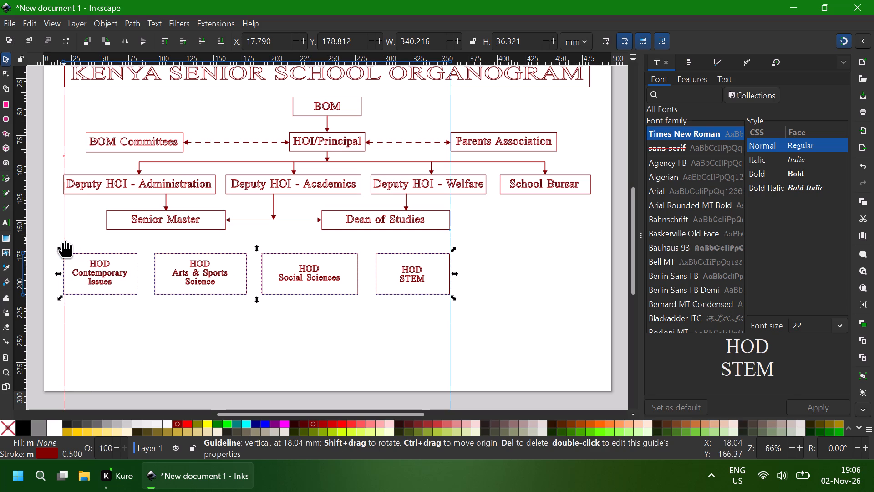
pyautogui.click(256, 337)
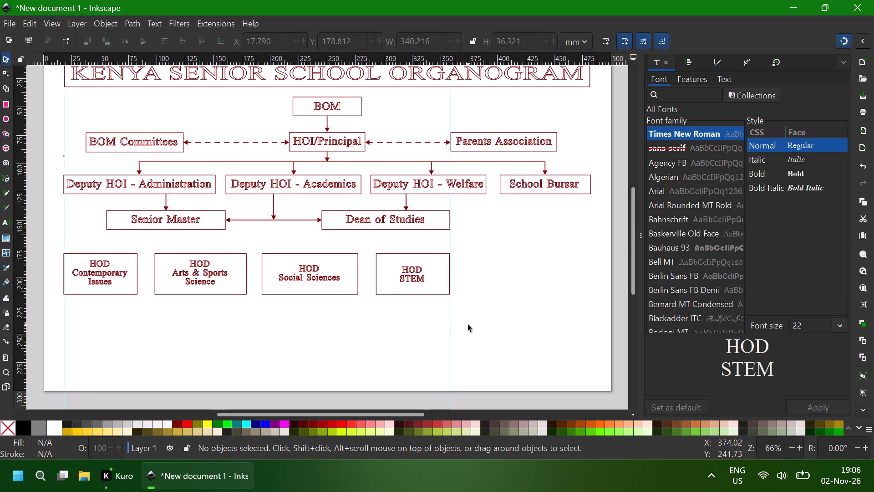
# Select all four HOD boxes together with their text labels for joint scaling.
pyautogui.moveTo(468, 325); pyautogui.dragTo(57, 246)
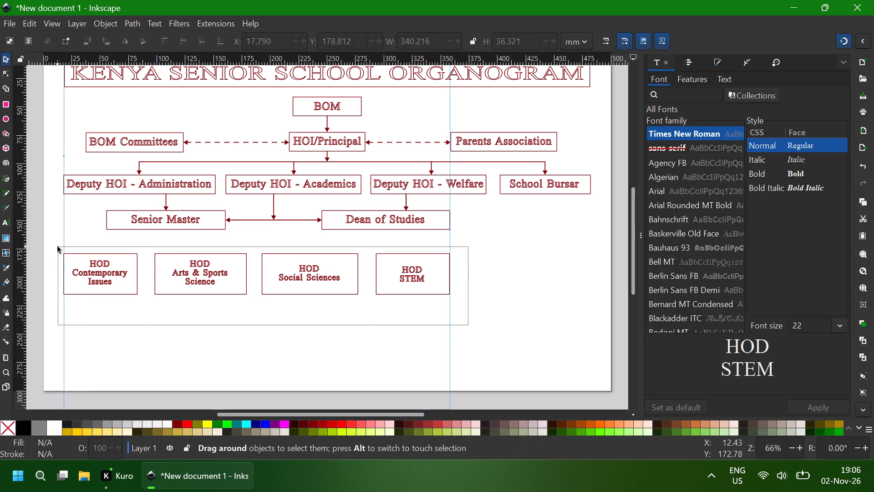
pyautogui.keyDown('ctrl'); pyautogui.click(454, 299); pyautogui.keyUp('ctrl')
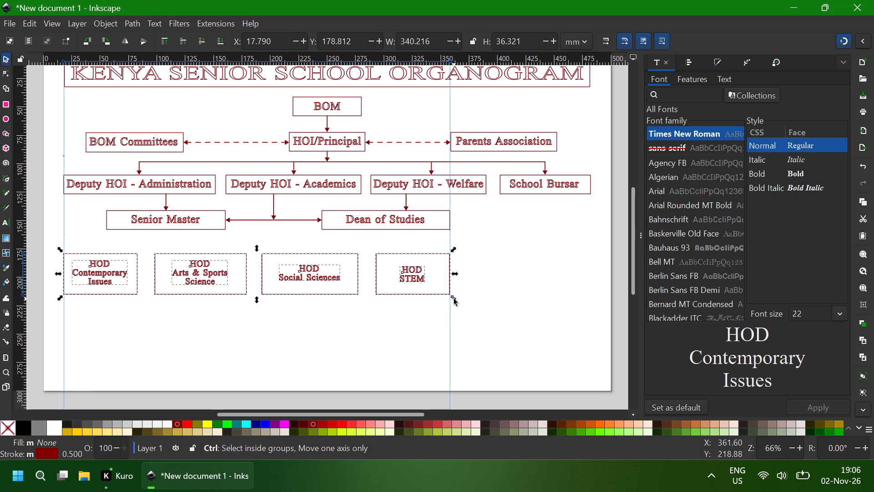
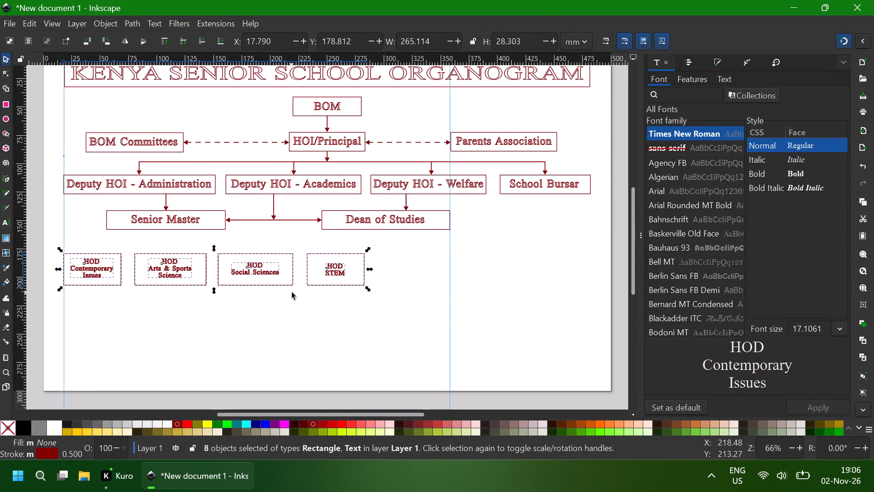
# Undo the last scaling of the four HOD boxes and their labels.
pyautogui.hotkey('ctrl', 'z')
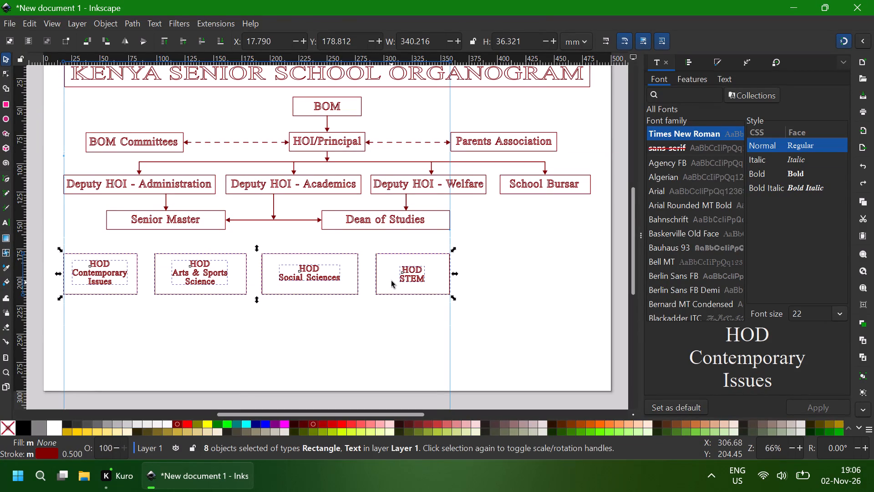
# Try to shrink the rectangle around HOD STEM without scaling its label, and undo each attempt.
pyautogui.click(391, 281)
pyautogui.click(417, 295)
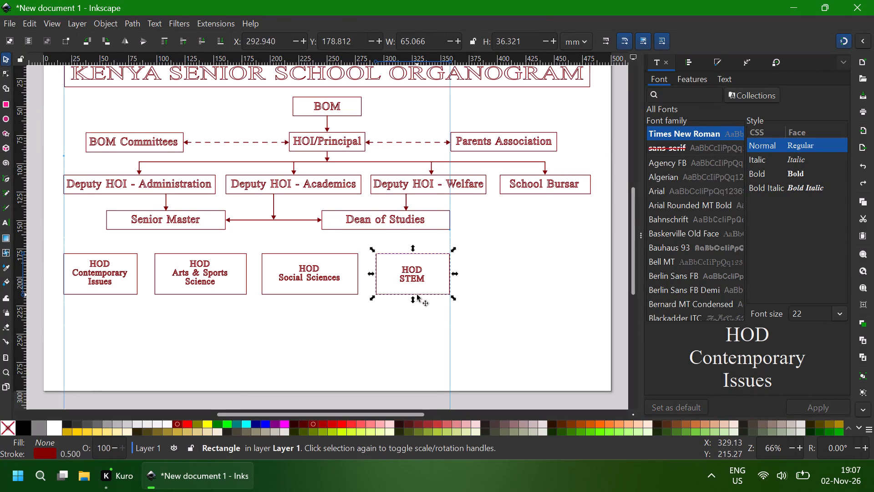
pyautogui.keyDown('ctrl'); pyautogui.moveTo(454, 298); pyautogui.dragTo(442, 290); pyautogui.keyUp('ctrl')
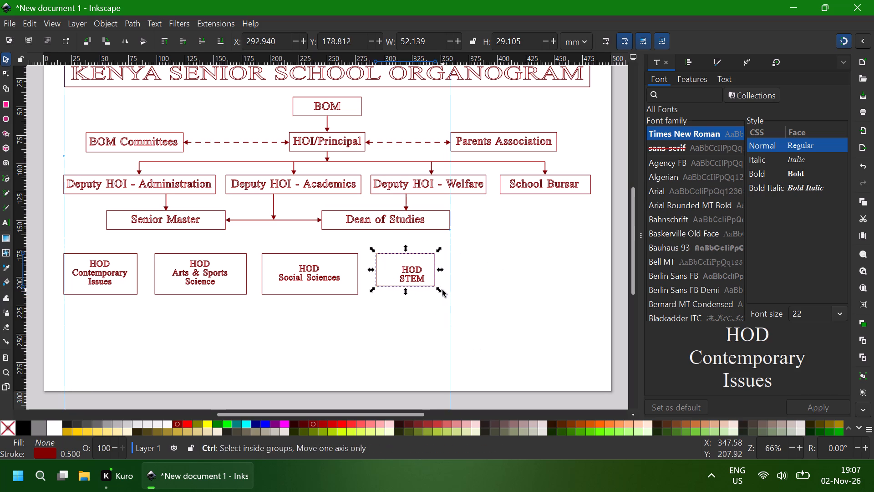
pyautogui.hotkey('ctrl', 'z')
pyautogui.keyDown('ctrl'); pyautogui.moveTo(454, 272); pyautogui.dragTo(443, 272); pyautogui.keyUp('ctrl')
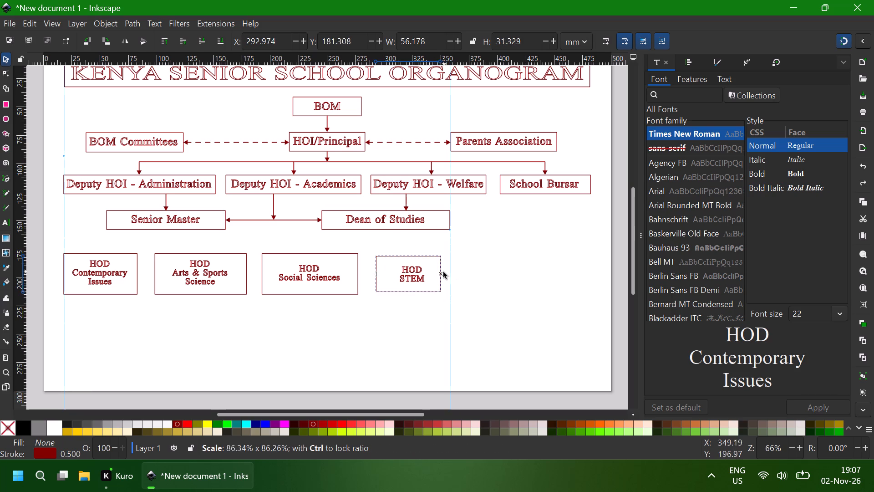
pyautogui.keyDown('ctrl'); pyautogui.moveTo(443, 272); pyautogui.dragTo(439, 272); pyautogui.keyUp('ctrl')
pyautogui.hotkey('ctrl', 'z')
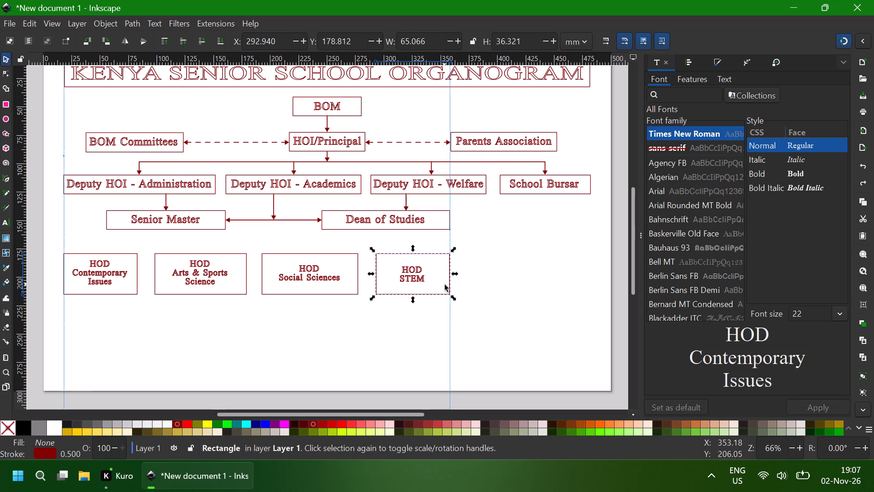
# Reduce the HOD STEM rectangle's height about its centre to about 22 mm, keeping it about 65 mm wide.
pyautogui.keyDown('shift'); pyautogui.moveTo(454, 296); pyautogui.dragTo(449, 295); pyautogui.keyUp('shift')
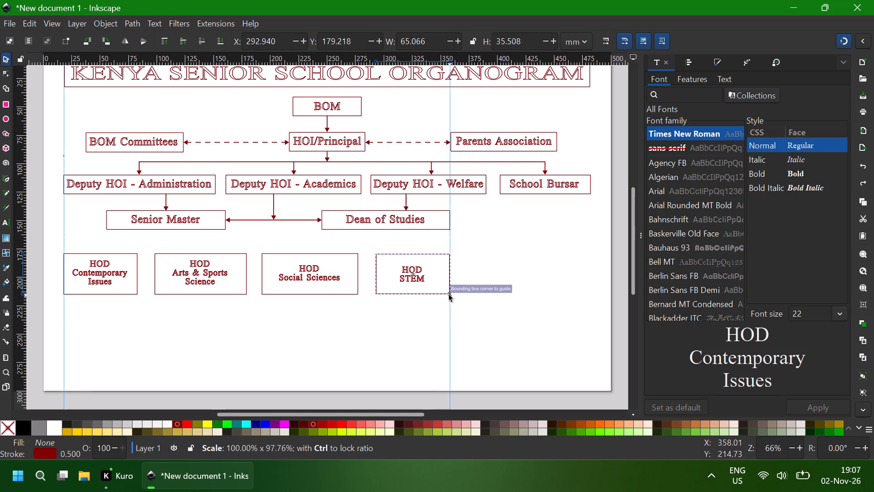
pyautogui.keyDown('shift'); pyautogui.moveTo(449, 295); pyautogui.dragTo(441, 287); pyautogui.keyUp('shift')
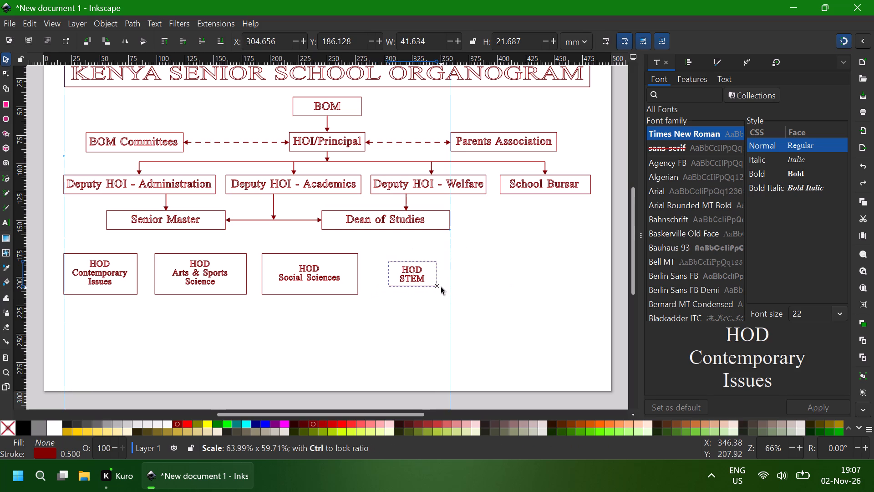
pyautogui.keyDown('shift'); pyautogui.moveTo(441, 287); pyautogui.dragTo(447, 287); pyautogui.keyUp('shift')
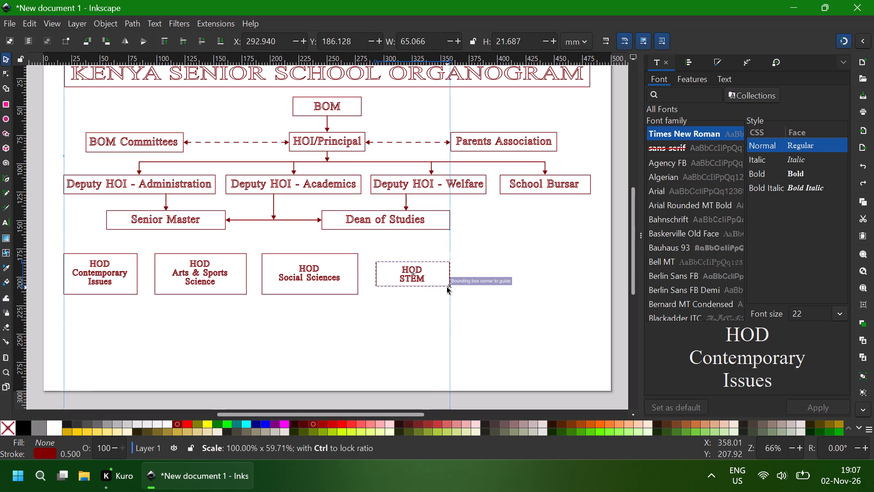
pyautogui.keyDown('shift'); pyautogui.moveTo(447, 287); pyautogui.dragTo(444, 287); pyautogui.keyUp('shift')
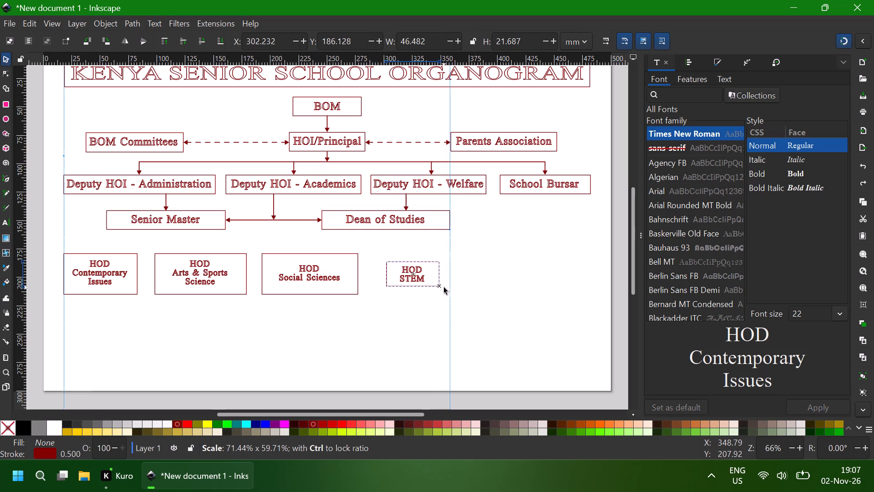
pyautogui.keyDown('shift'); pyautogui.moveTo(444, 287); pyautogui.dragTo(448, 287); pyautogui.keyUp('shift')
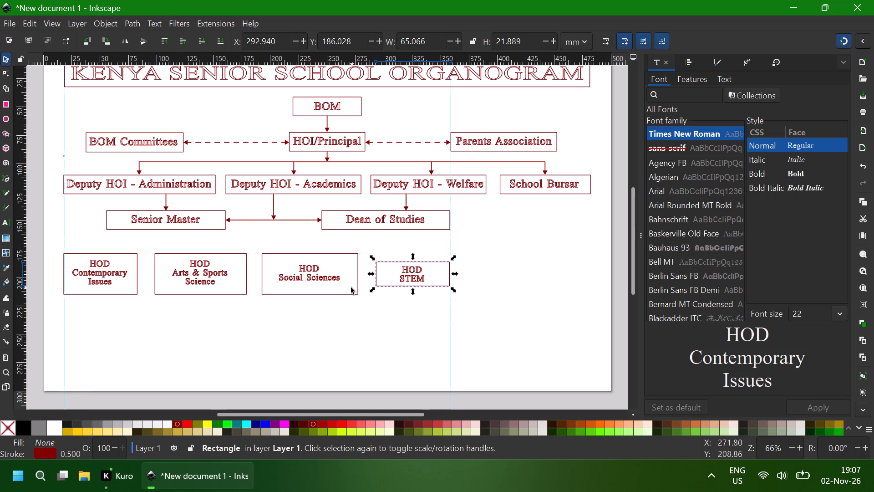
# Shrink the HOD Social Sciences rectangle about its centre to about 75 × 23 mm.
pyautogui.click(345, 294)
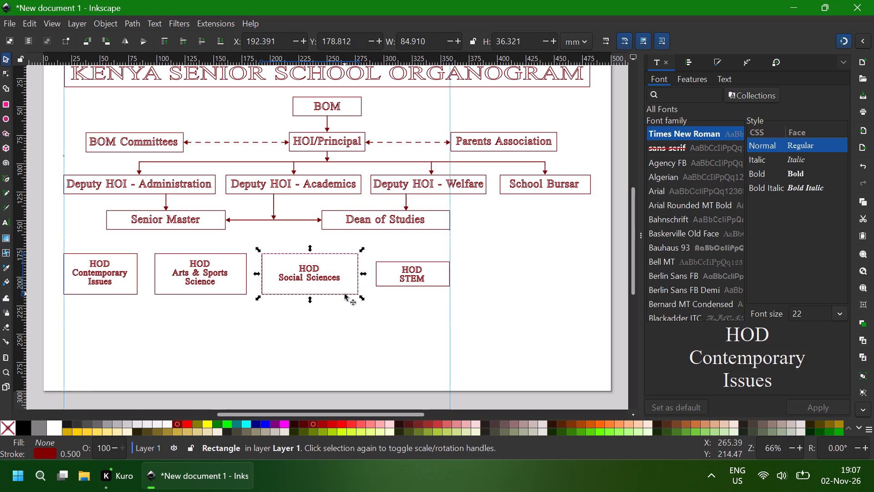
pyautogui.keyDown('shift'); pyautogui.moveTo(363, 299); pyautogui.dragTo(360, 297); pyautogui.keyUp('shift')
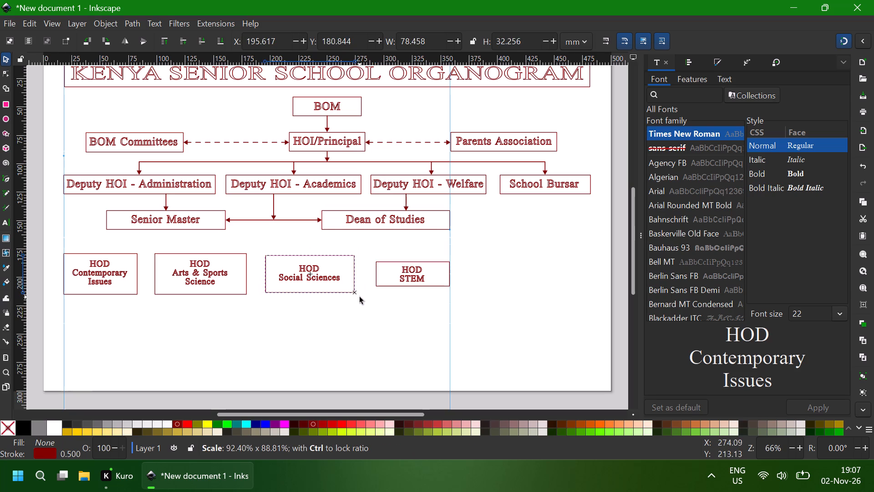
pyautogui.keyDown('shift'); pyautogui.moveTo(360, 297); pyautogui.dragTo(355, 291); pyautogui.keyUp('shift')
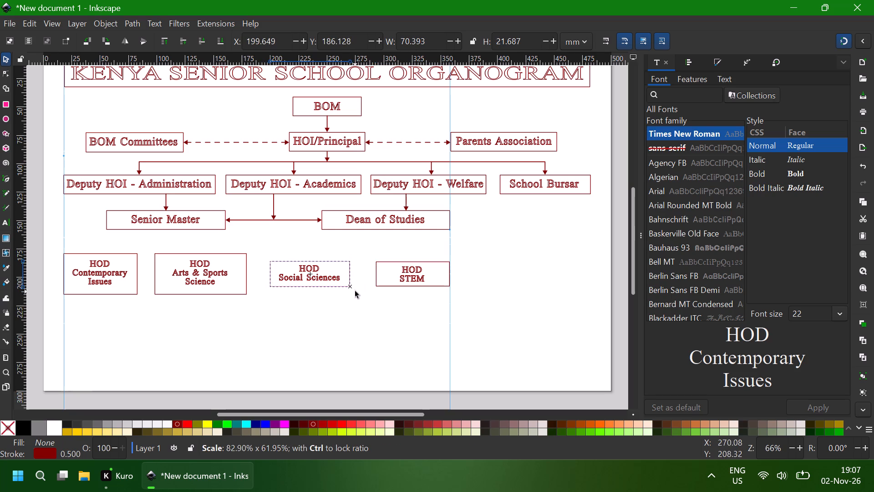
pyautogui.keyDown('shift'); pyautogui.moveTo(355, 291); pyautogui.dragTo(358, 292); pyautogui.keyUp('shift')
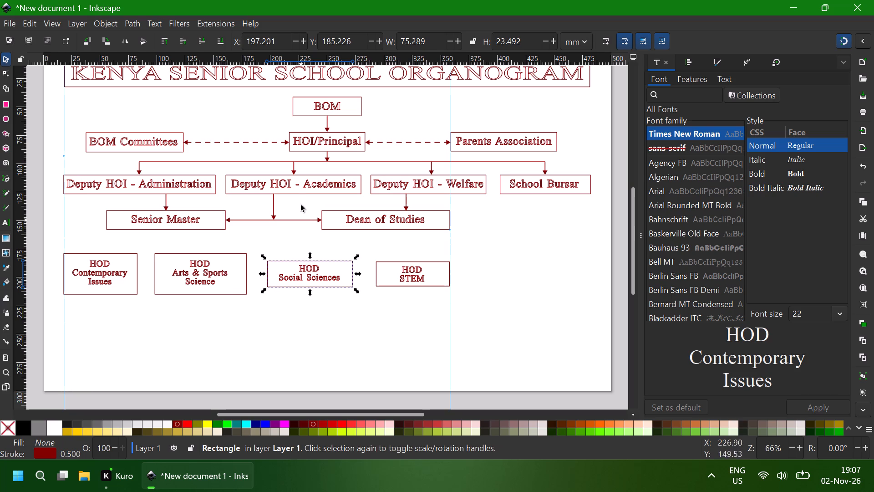
# Place a horizontal guide across the HOD row, snapped to the bottom of the Arts & Sports Science label.
pyautogui.moveTo(220, 64); pyautogui.dragTo(235, 284)
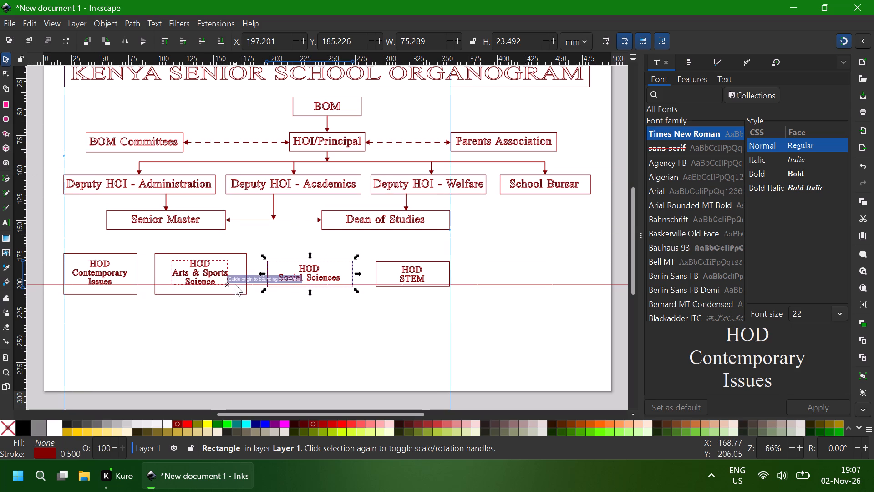
pyautogui.moveTo(235, 284); pyautogui.dragTo(235, 286)
pyautogui.moveTo(235, 286); pyautogui.dragTo(235, 287)
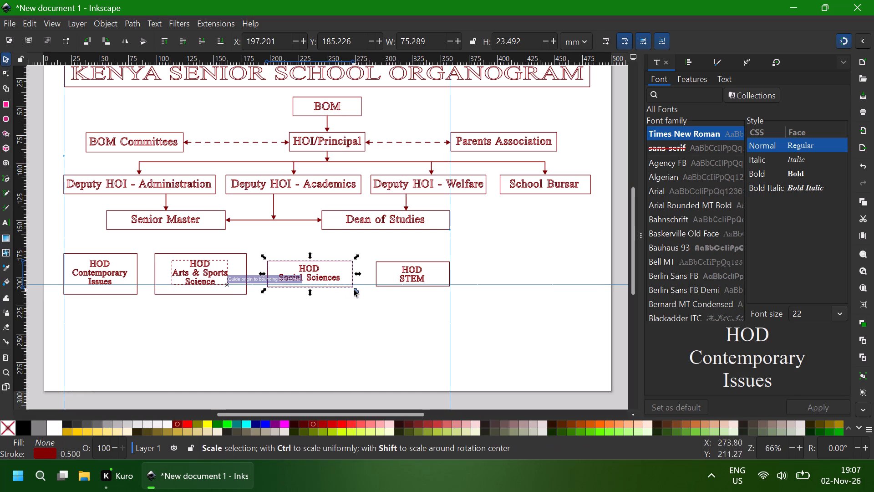
# Shrink the HOD Social Sciences rectangle about its centre to about 71 × 19 mm, with its bottom edge on the horizontal guide.
pyautogui.keyDown('shift'); pyautogui.click(357, 292); pyautogui.keyUp('shift')
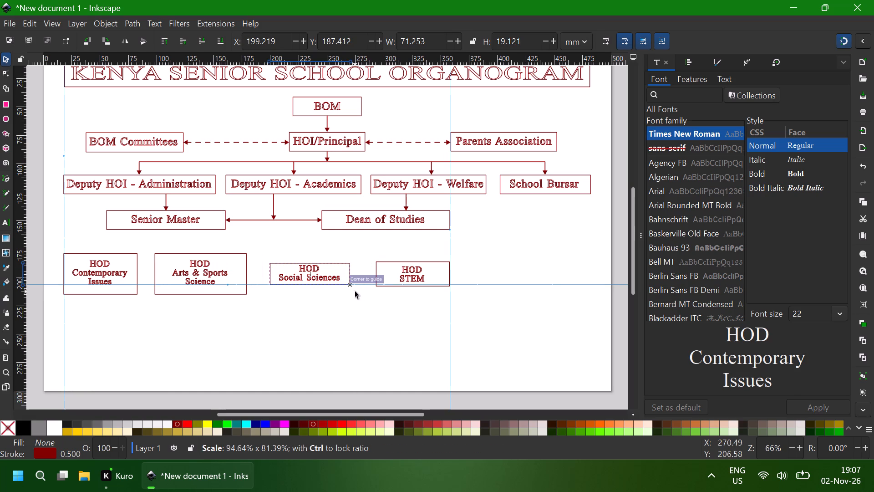
# Resize the HOD STEM rectangle about its centre to about 66 × 19 mm, snapping its lower corner to the guide intersection.
pyautogui.click(450, 277)
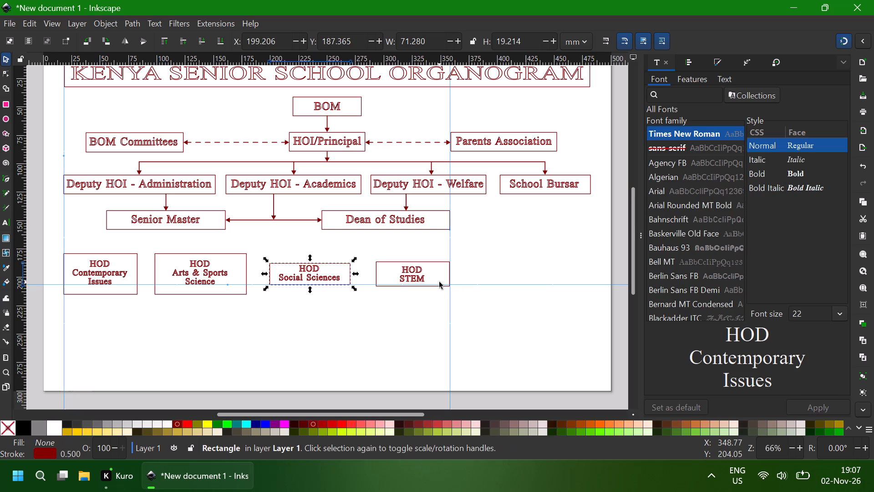
pyautogui.click(439, 282)
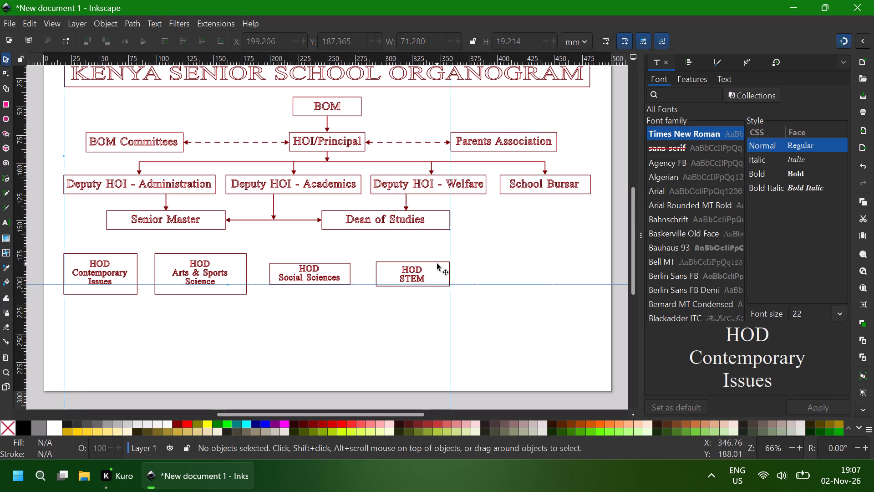
pyautogui.click(434, 263)
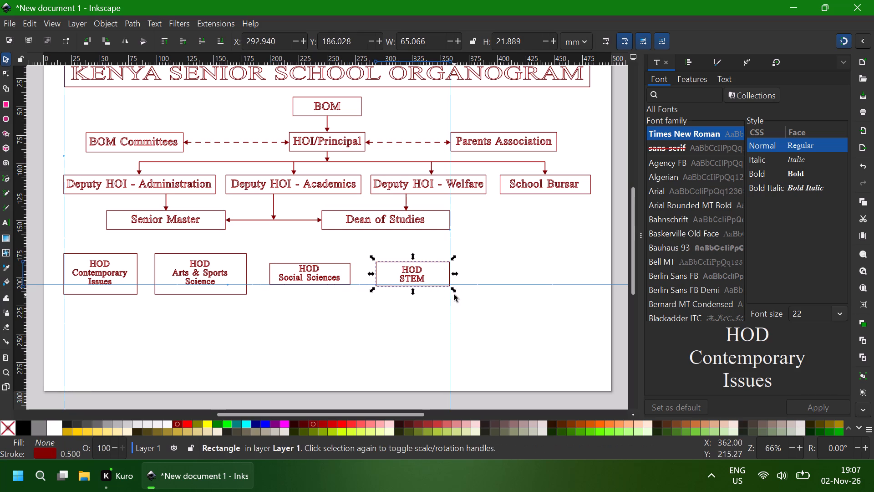
pyautogui.keyDown('shift'); pyautogui.click(455, 289); pyautogui.keyUp('shift')
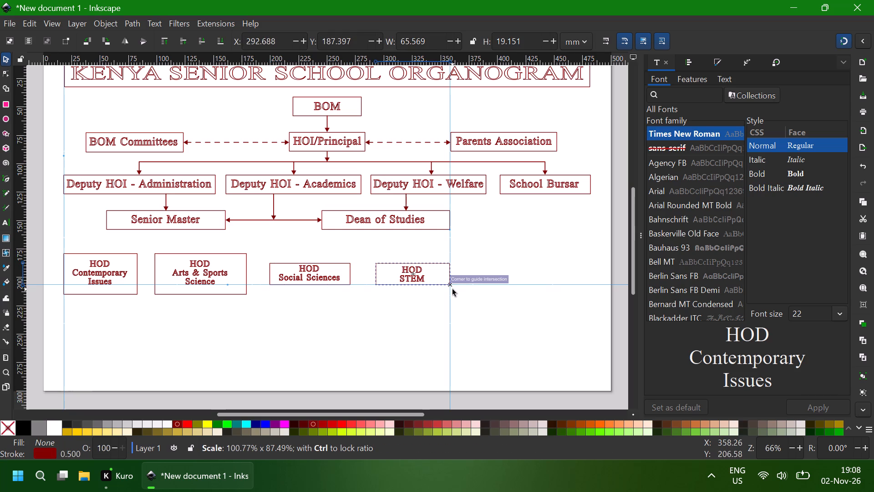
# Shrink the HOD Arts & Sports Science rectangle to the guide, about 82 mm wide, and raise its top edge above the label.
pyautogui.click(242, 296)
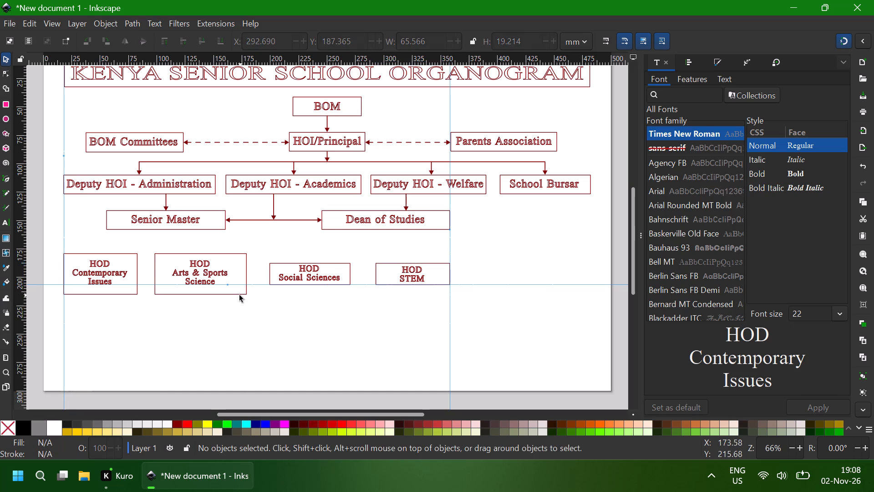
pyautogui.click(239, 295)
pyautogui.keyDown('shift'); pyautogui.click(250, 298); pyautogui.keyUp('shift')
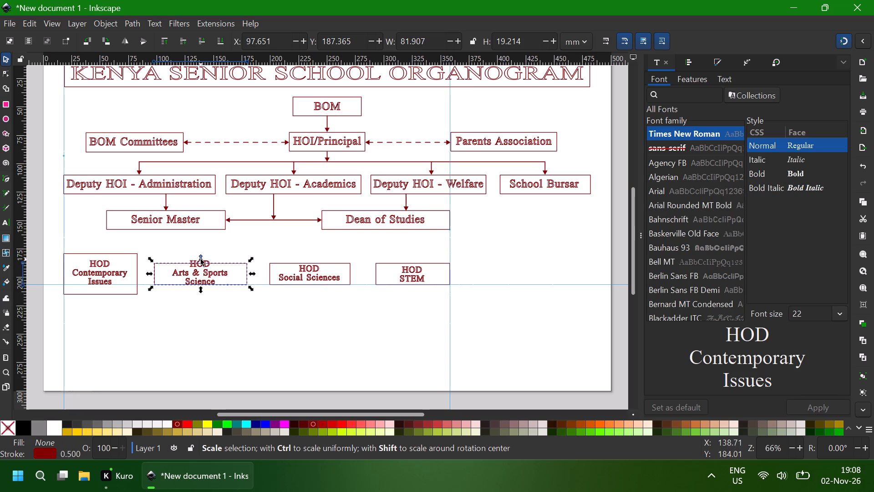
pyautogui.moveTo(201, 259); pyautogui.dragTo(201, 256)
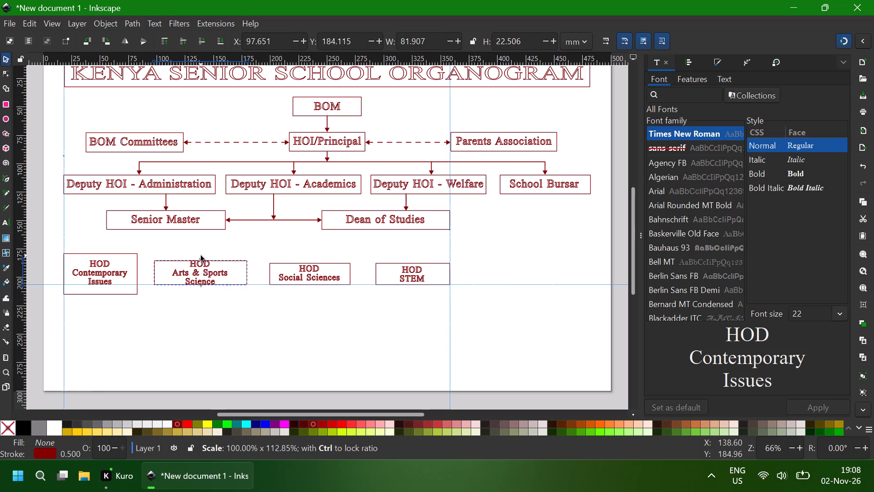
pyautogui.moveTo(201, 256); pyautogui.dragTo(201, 254)
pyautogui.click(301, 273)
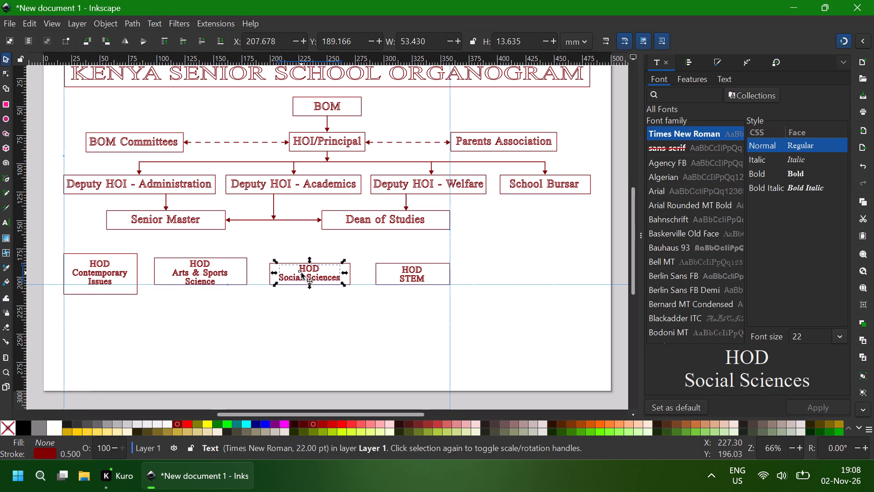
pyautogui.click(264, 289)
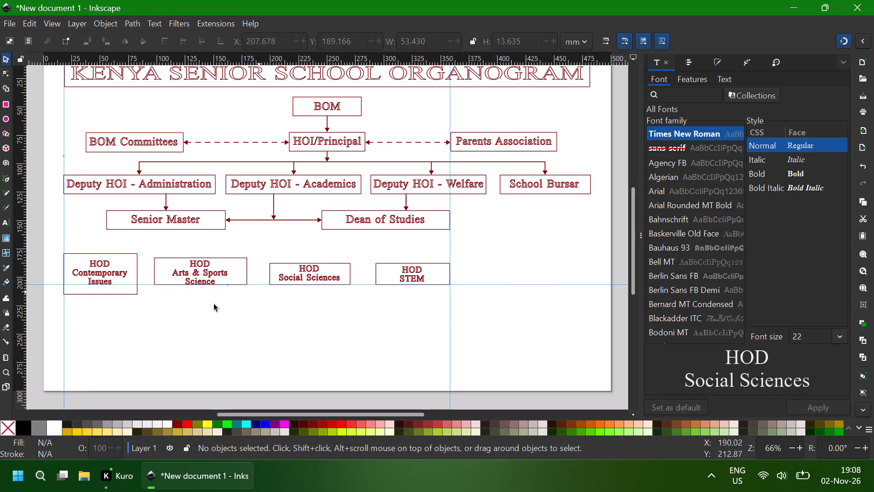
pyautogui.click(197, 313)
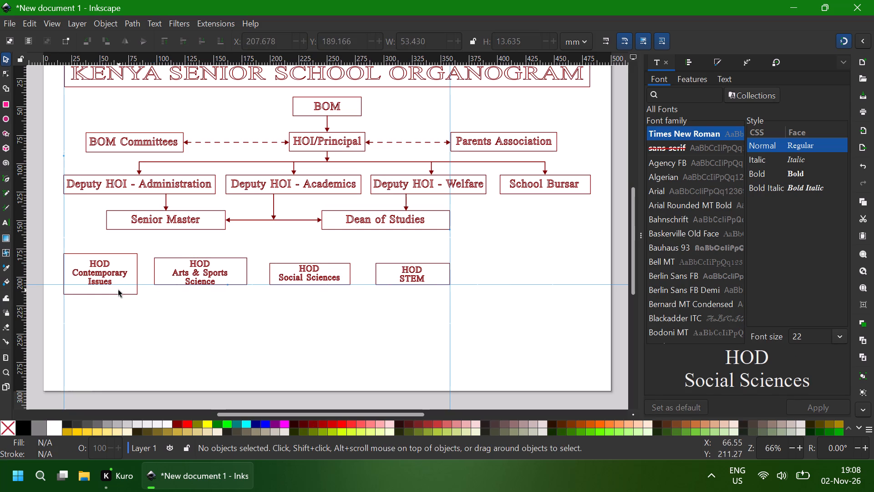
# Resize the HOD Contemporary Issues rectangle to about 64 × 24 mm, with its bottom on the guide and its top above the label.
pyautogui.click(122, 293)
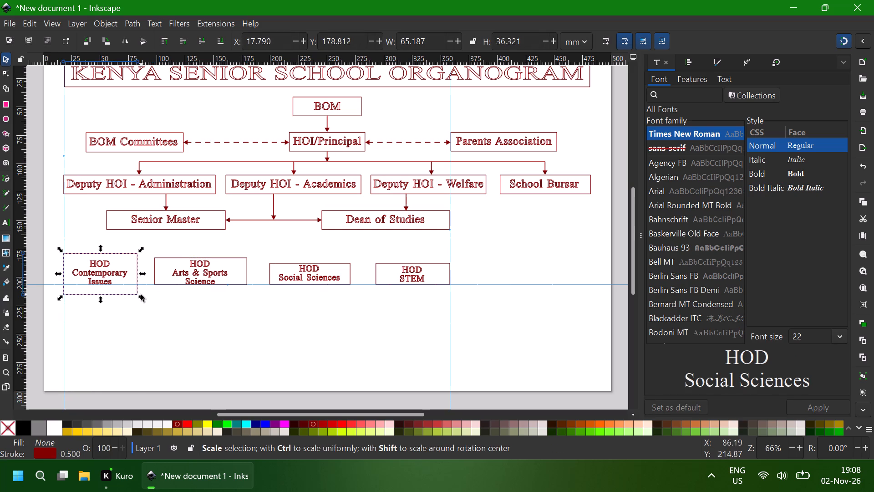
pyautogui.keyDown('shift'); pyautogui.moveTo(140, 298); pyautogui.dragTo(138, 292); pyautogui.keyUp('shift')
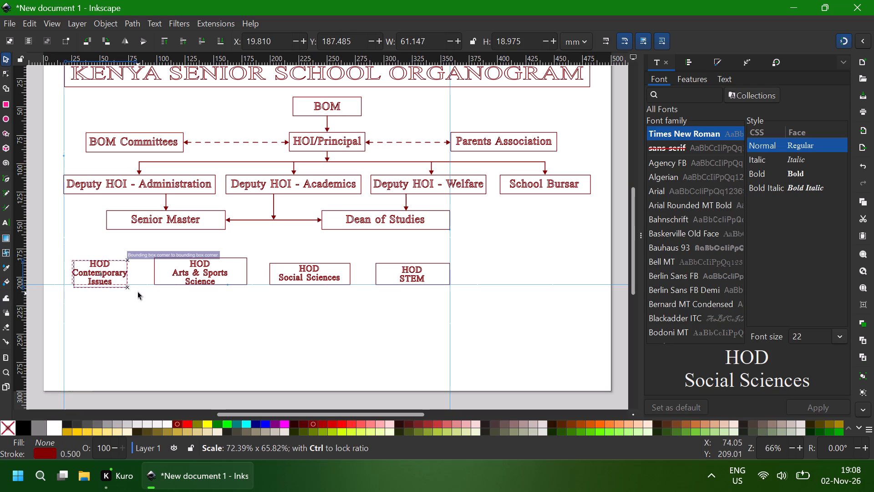
pyautogui.keyDown('shift'); pyautogui.moveTo(138, 292); pyautogui.dragTo(142, 290); pyautogui.keyUp('shift')
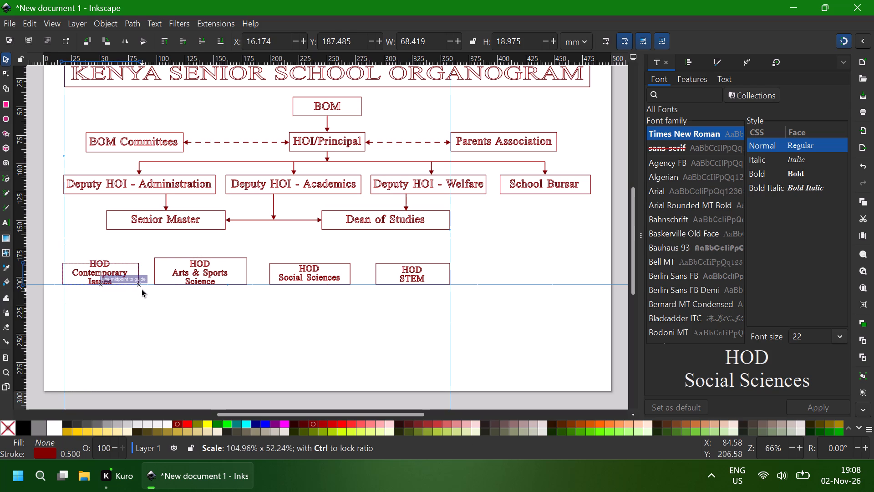
pyautogui.keyDown('shift'); pyautogui.moveTo(142, 290); pyautogui.dragTo(140, 290); pyautogui.keyUp('shift')
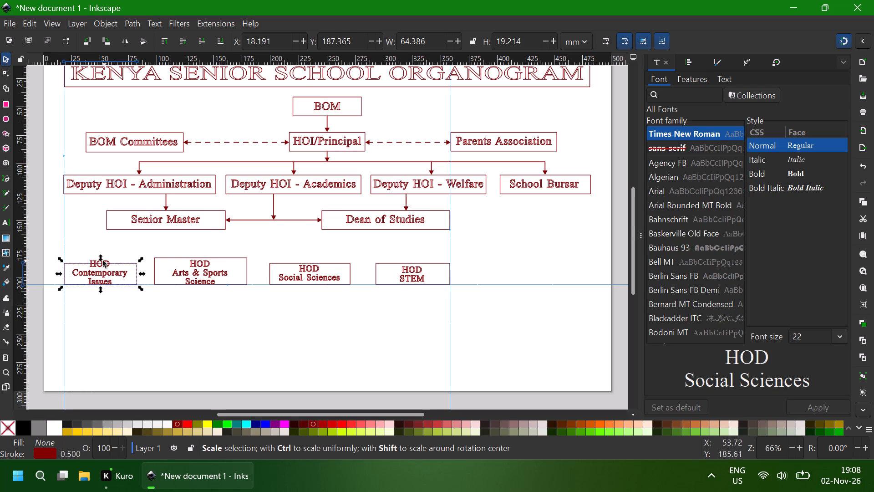
pyautogui.moveTo(102, 258); pyautogui.dragTo(102, 254)
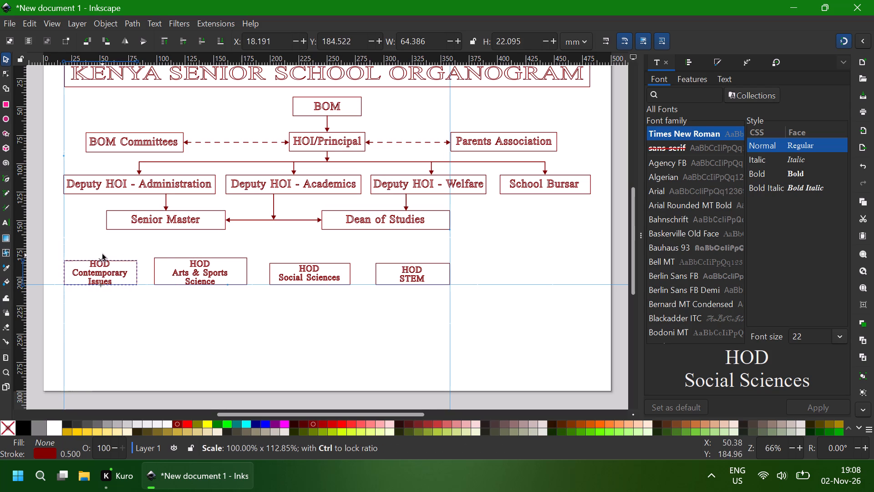
pyautogui.moveTo(102, 254); pyautogui.dragTo(103, 252)
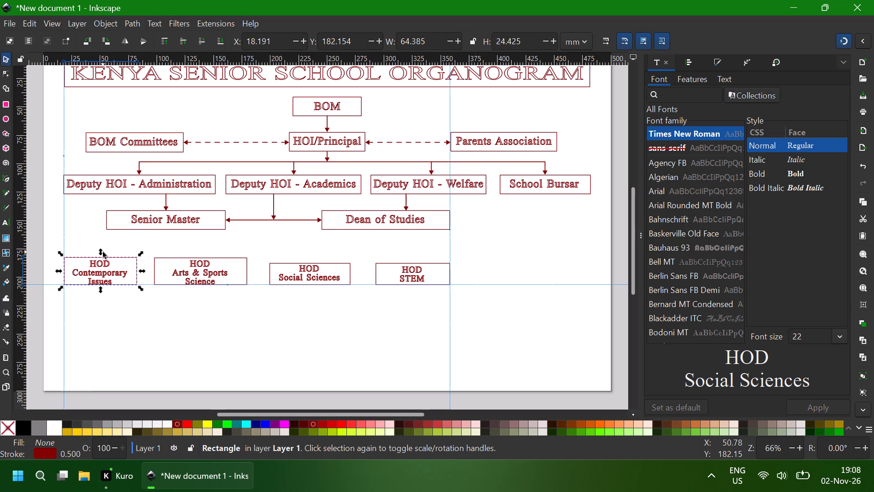
pyautogui.click(228, 321)
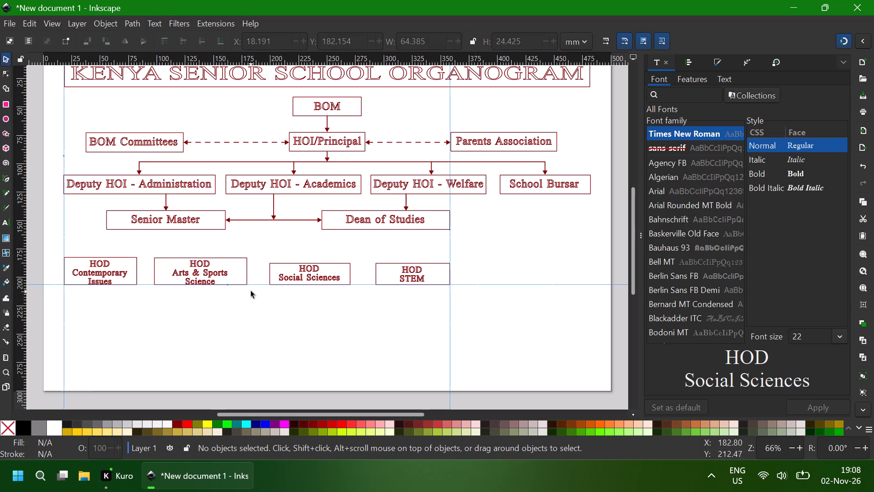
# Nudge the HOD Arts & Sports Science and HOD Contemporary Issues labels up about 1 mm each inside their boxes.
pyautogui.click(213, 274)
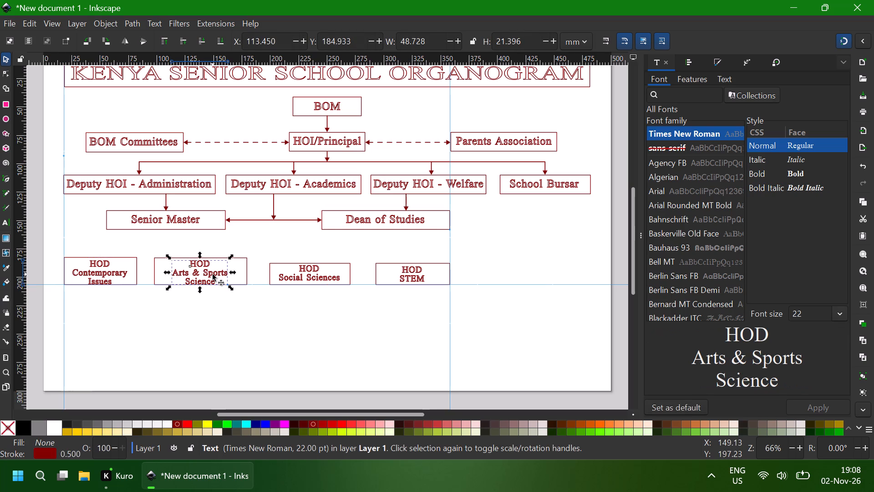
pyautogui.press('Up')
pyautogui.press('Up')
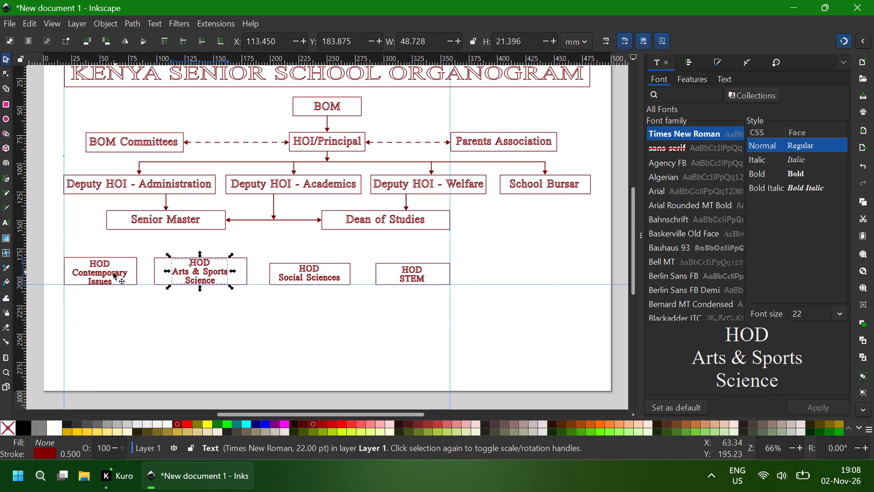
pyautogui.click(113, 274)
pyautogui.press('Up')
pyautogui.press('Up')
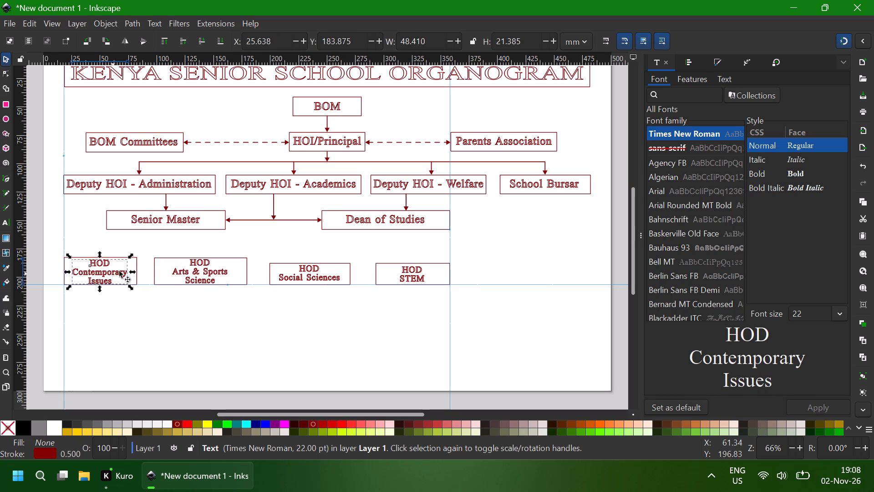
pyautogui.click(278, 311)
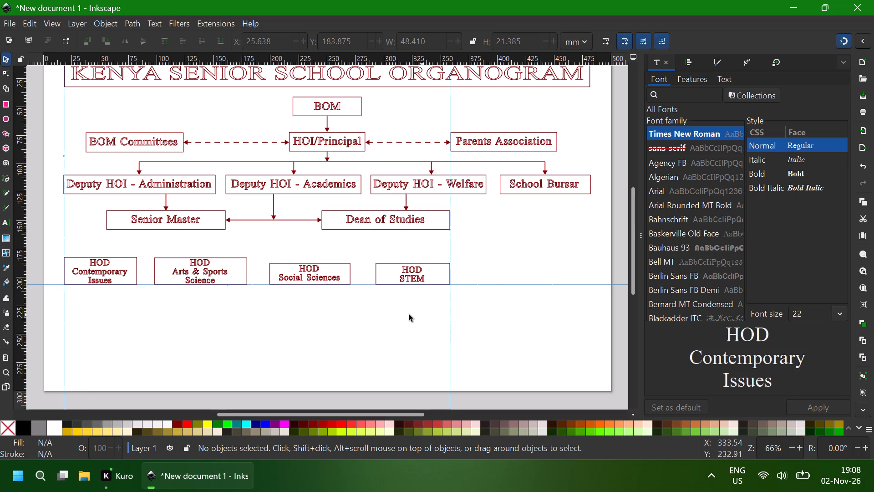
# Delete the horizontal guide running along the bottom edges of the HOD boxes.
pyautogui.click(477, 284)
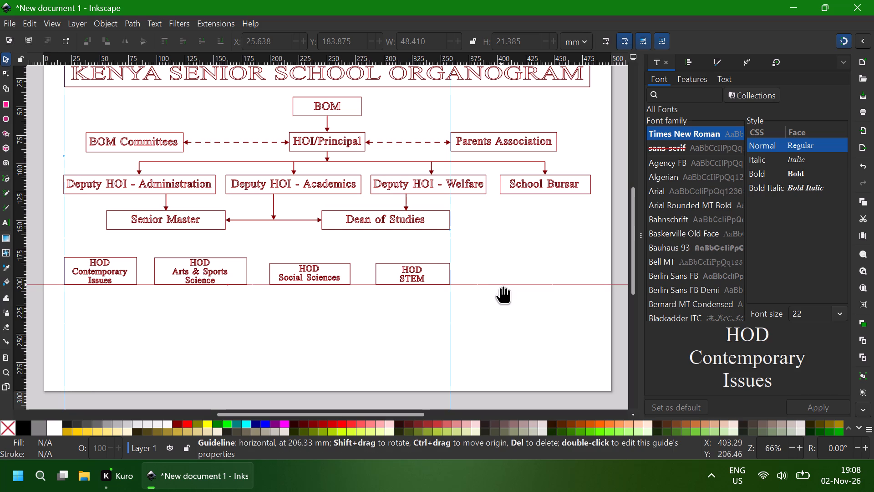
pyautogui.press('BackSpace')
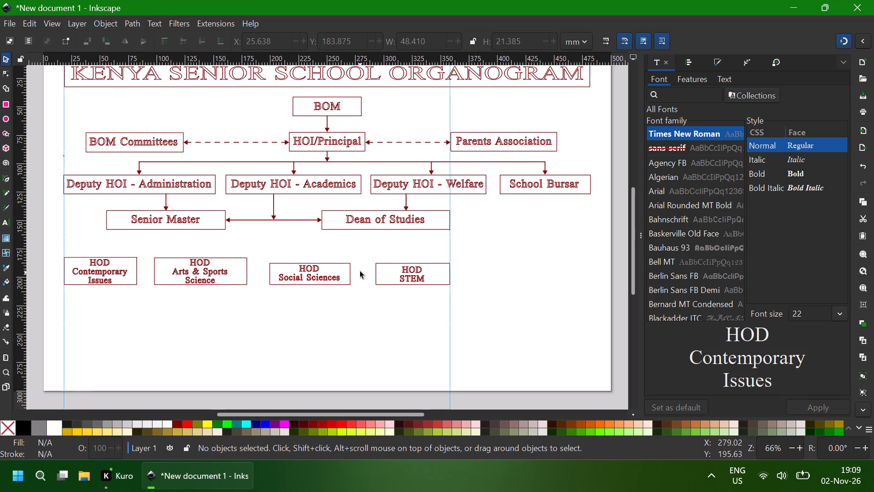
# Move all four HOD labels together with their rectangles up about 5 mm, to Y about 177.4 mm.
pyautogui.scroll(1, 366, 256)
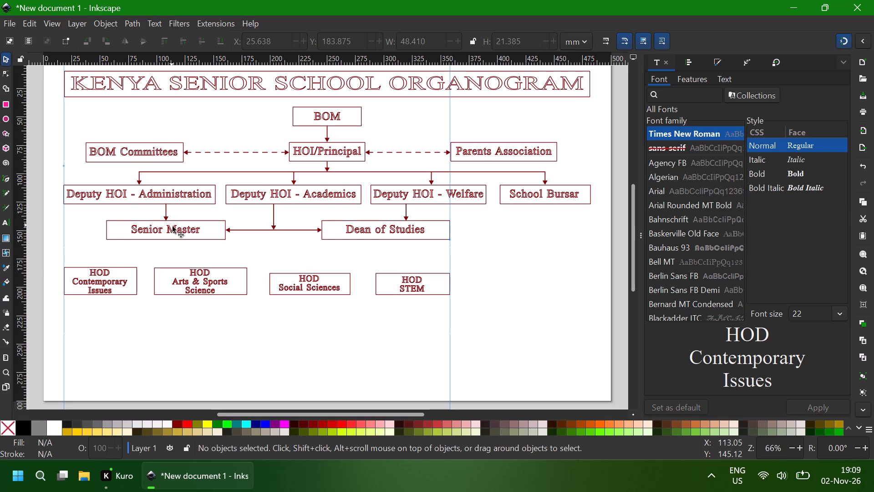
pyautogui.click(107, 282)
pyautogui.keyDown('shift'); pyautogui.click(192, 279); pyautogui.keyUp('shift')
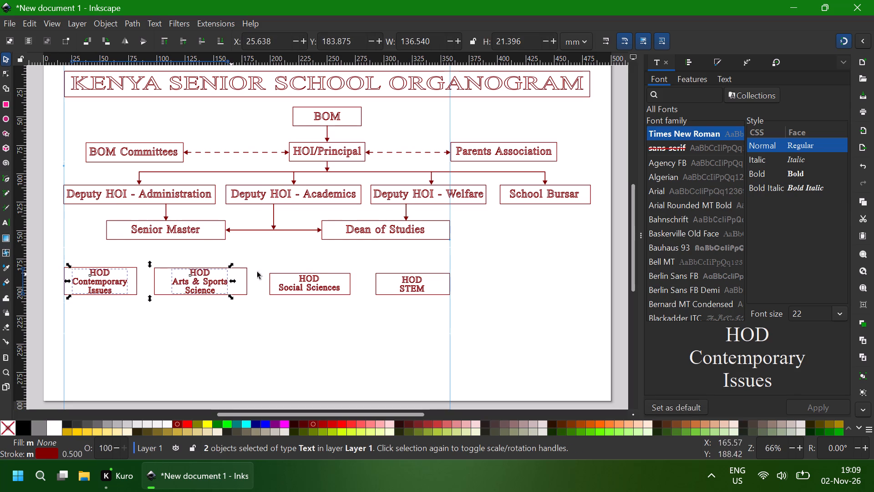
pyautogui.keyDown('shift'); pyautogui.click(320, 280); pyautogui.keyUp('shift')
pyautogui.keyDown('shift'); pyautogui.click(421, 280); pyautogui.keyUp('shift')
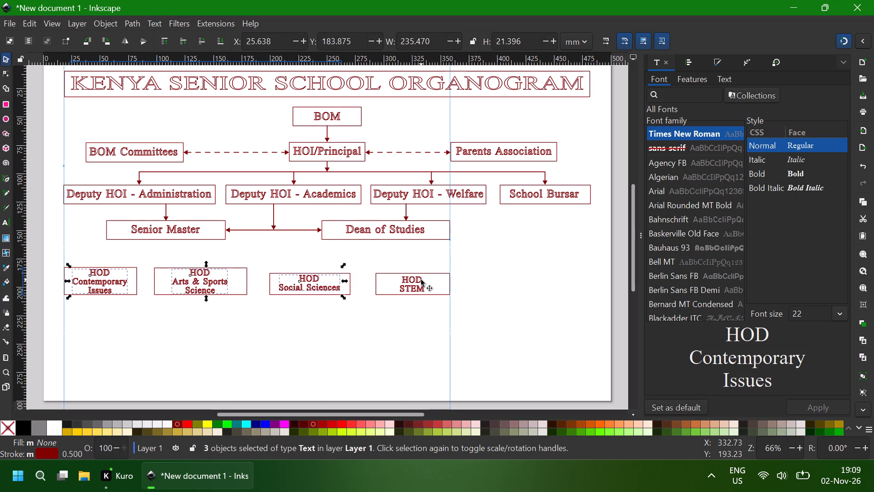
pyautogui.keyDown('shift'); pyautogui.click(440, 272); pyautogui.keyUp('shift')
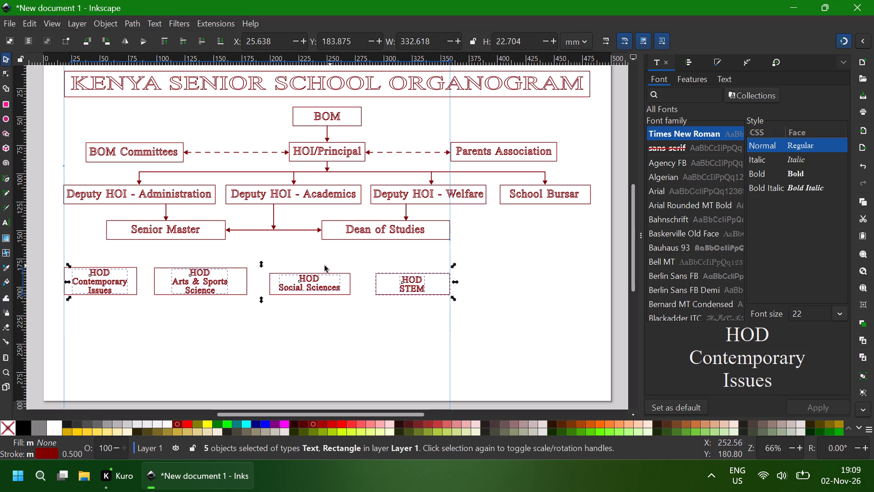
pyautogui.keyDown('shift'); pyautogui.click(350, 275); pyautogui.keyUp('shift')
pyautogui.keyDown('shift'); pyautogui.click(236, 267); pyautogui.keyUp('shift')
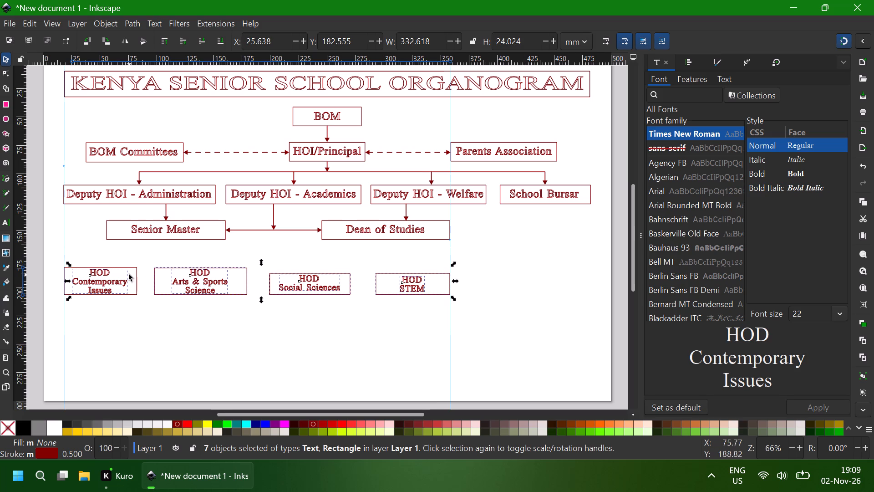
pyautogui.keyDown('shift'); pyautogui.click(136, 267); pyautogui.keyUp('shift')
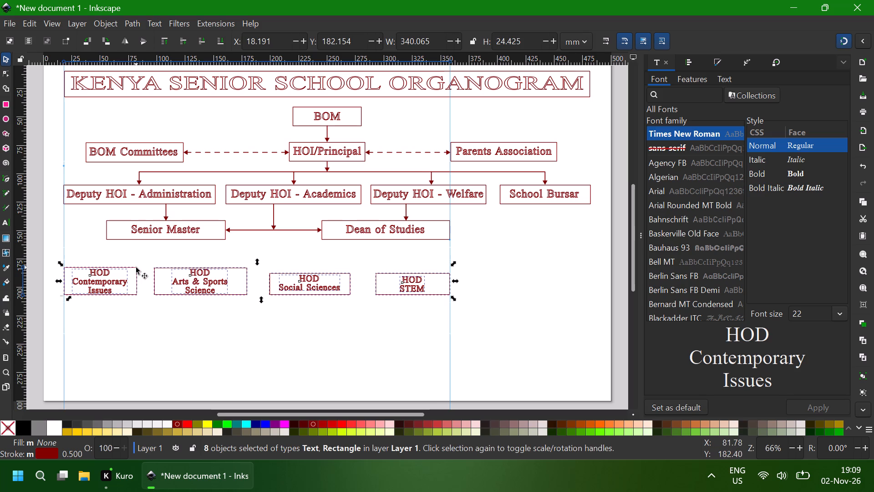
pyautogui.press('Up')
pyautogui.press('Up')
pyautogui.press('Up')
pyautogui.press('Up')
pyautogui.press('Up')
pyautogui.press('Up')
pyautogui.press('Up')
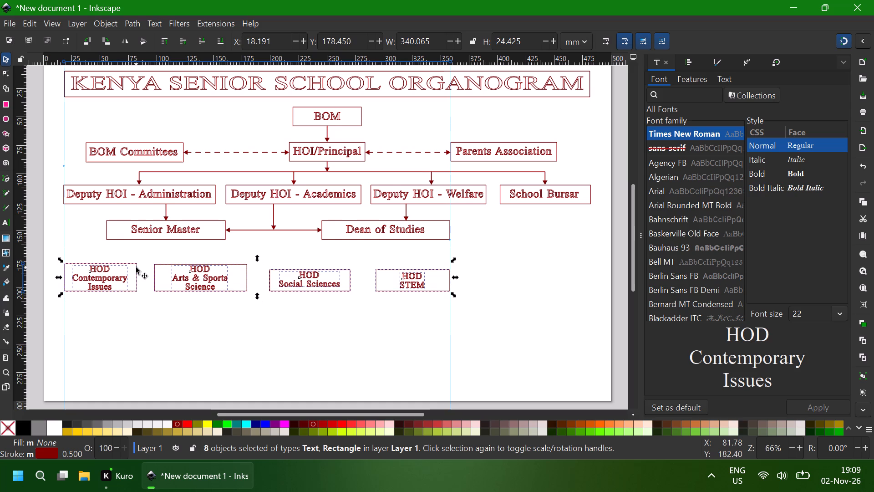
pyautogui.press('Up')
pyautogui.press('Up')
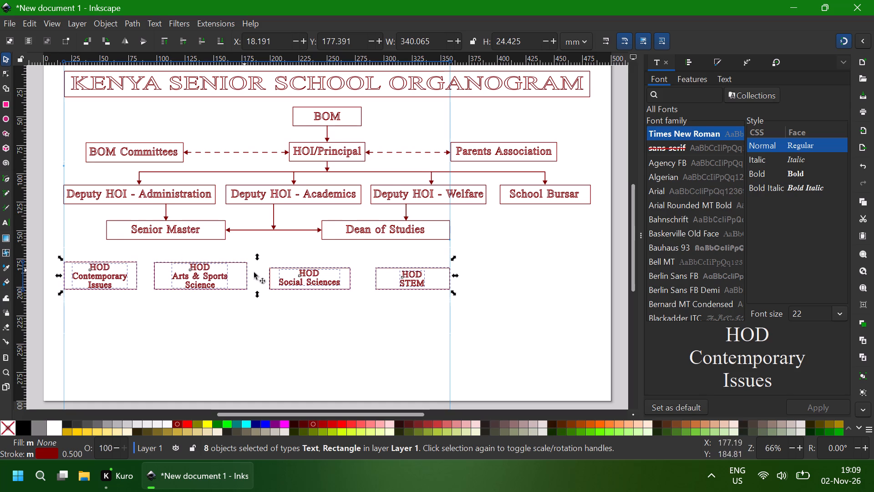
pyautogui.click(254, 309)
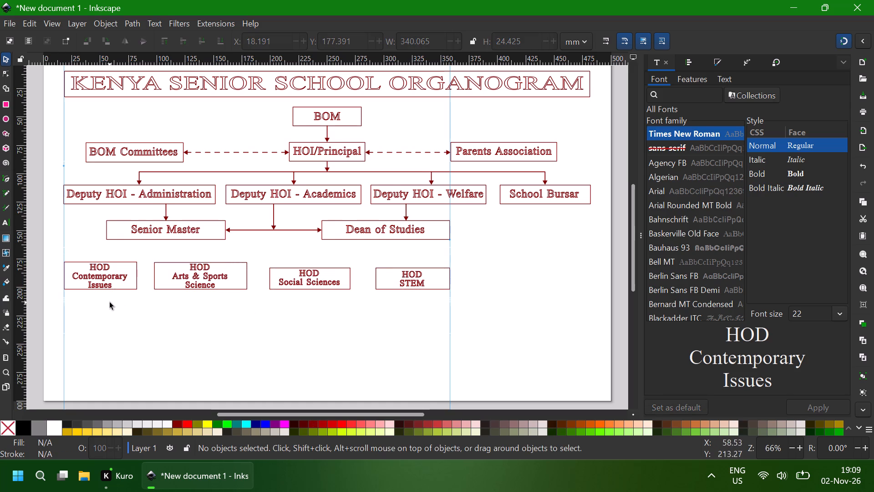
# Draw a horizontal line about 277 mm long from the HOD Contemporary Issues box's top midpoint to above the HOD STEM box's centre.
pyautogui.click(5, 182)
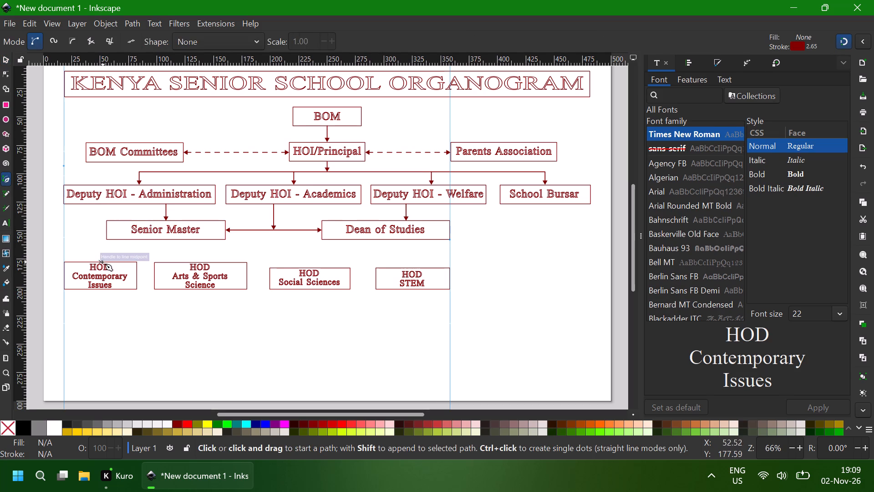
pyautogui.keyDown('ctrl'); pyautogui.click(100, 262); pyautogui.keyUp('ctrl')
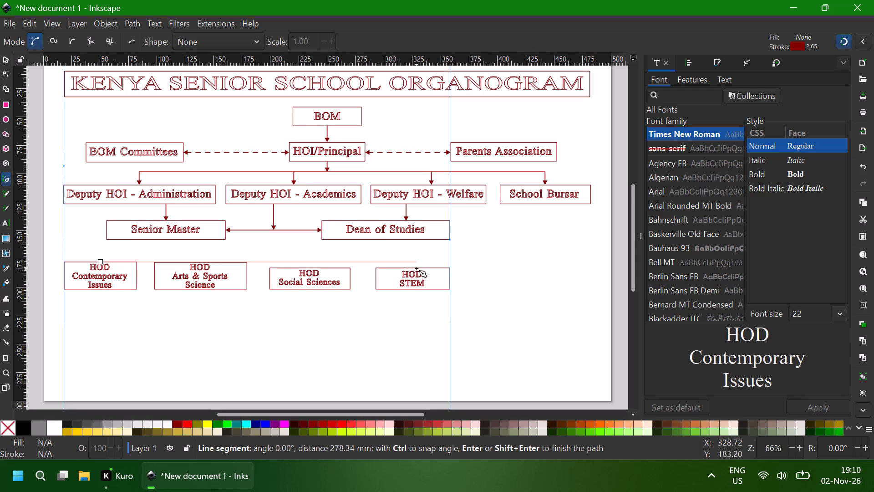
pyautogui.keyDown('ctrl'); pyautogui.click(415, 267); pyautogui.keyUp('ctrl')
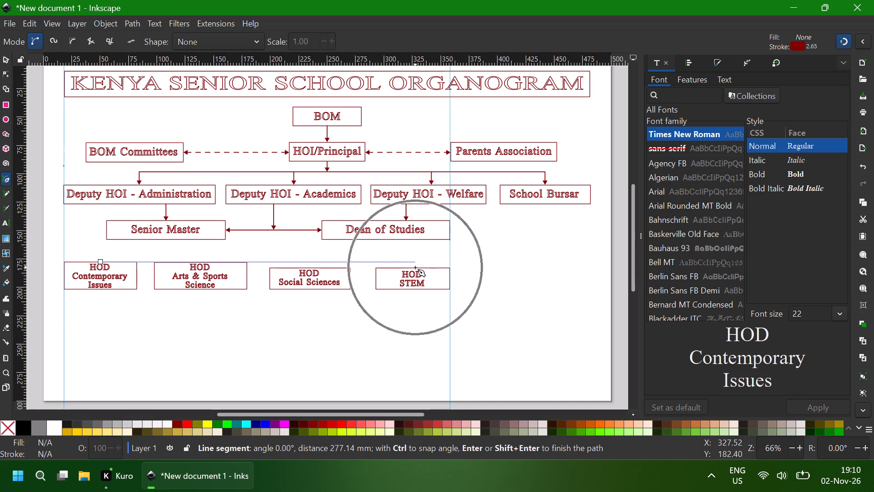
pyautogui.press('Return')
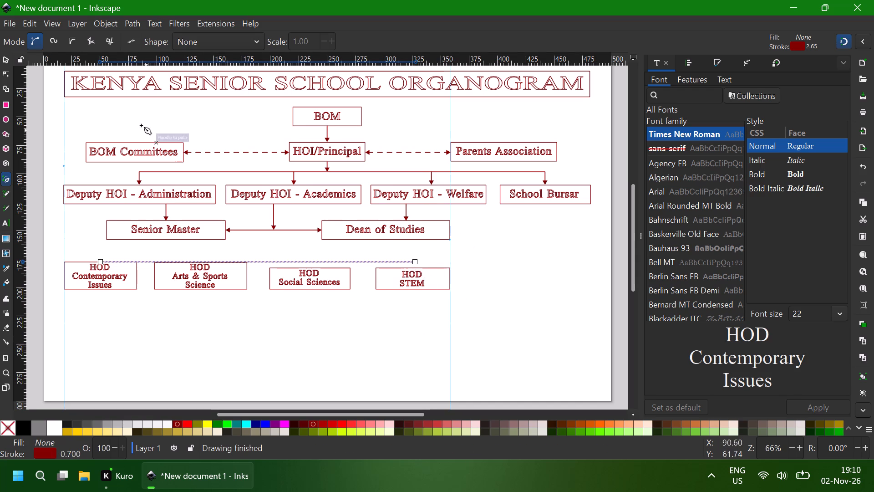
# Raise the new horizontal line about 9 mm above the HOD boxes, to Y about 168.3 mm.
pyautogui.click(8, 59)
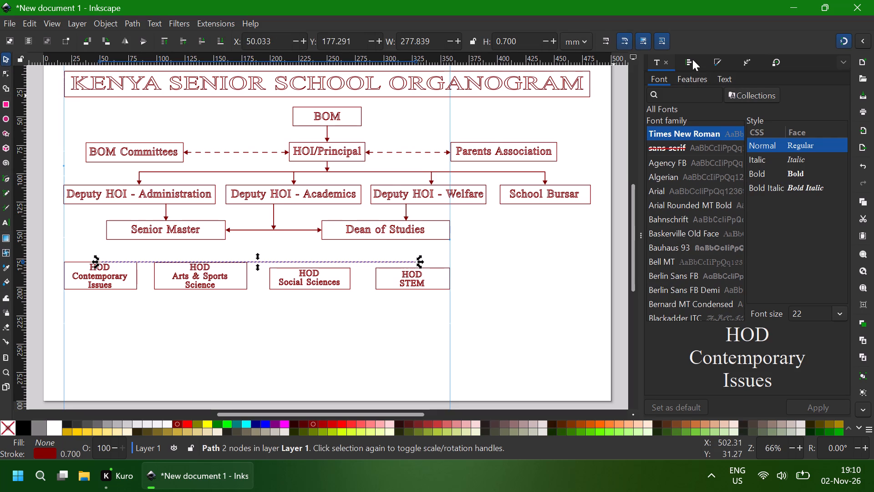
pyautogui.click(716, 59)
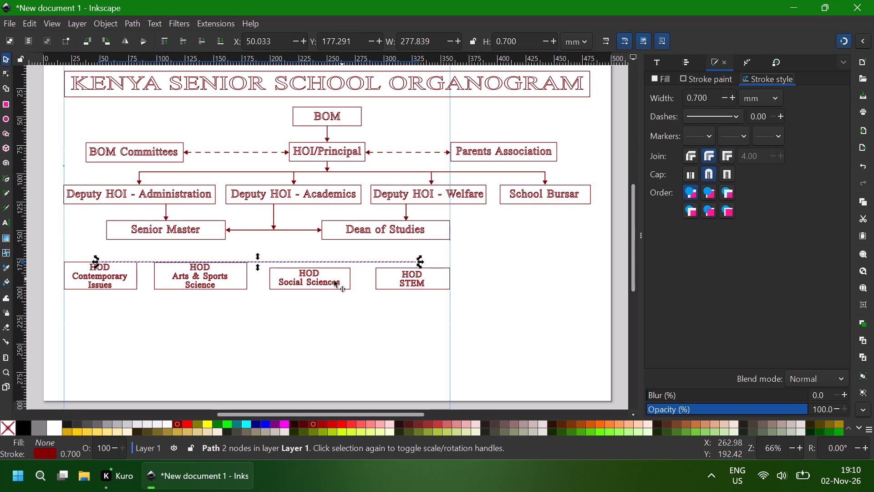
pyautogui.press('Up')
pyautogui.press('Up')
pyautogui.press('Up')
pyautogui.press('Up')
pyautogui.press('Up')
pyautogui.press('Up')
pyautogui.press('Up')
pyautogui.press('Up')
pyautogui.press('Up')
pyautogui.press('Up')
pyautogui.press('Up')
pyautogui.press('Up')
pyautogui.press('Up')
pyautogui.press('Up')
pyautogui.press('Up')
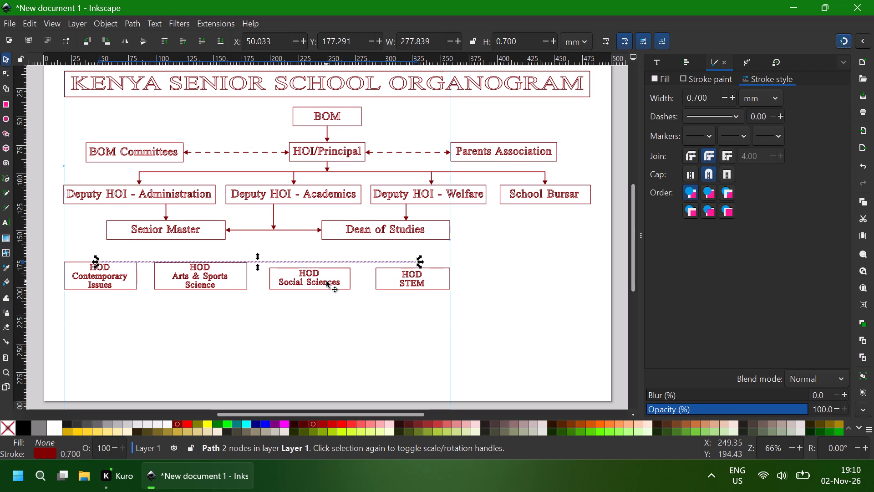
pyautogui.click(122, 261)
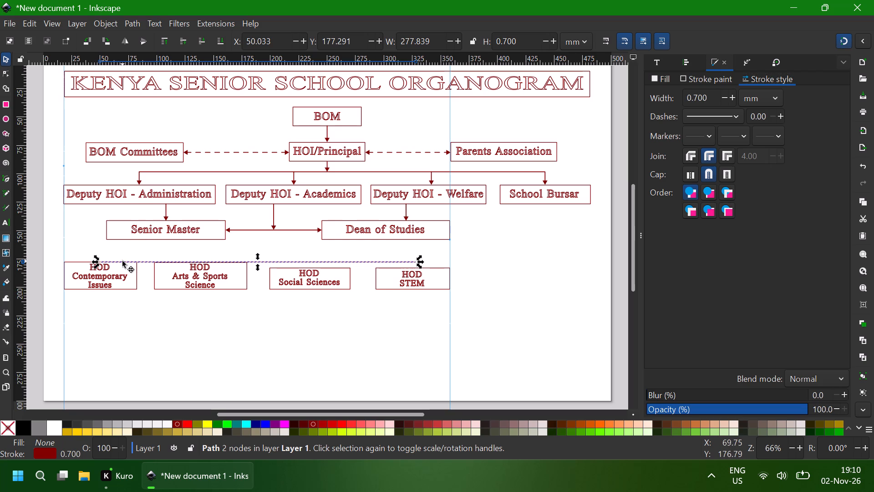
pyautogui.click(122, 261)
pyautogui.press('Up')
pyautogui.press('Up')
pyautogui.press('Up')
pyautogui.press('Up')
pyautogui.press('Up')
pyautogui.press('Up')
pyautogui.press('Up')
pyautogui.press('Up')
pyautogui.press('Up')
pyautogui.press('Up')
pyautogui.press('Up')
pyautogui.press('Up')
pyautogui.press('Up')
pyautogui.press('Up')
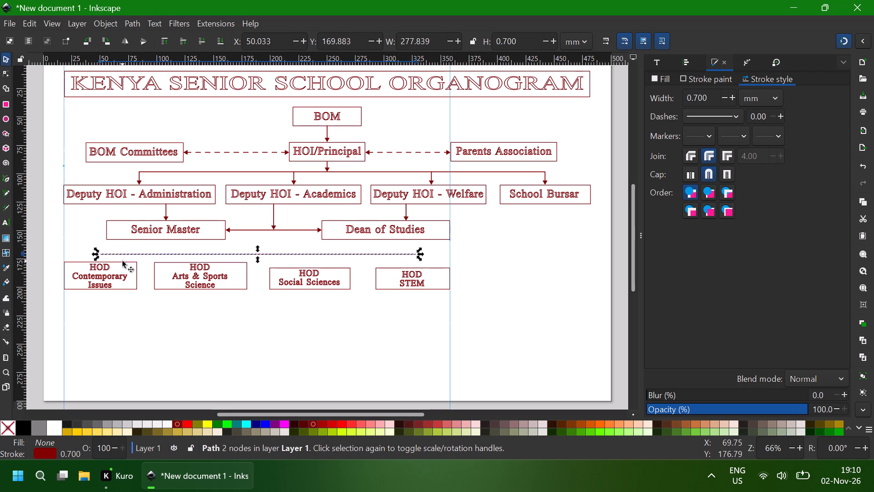
pyautogui.press('Up')
pyautogui.press('Up')
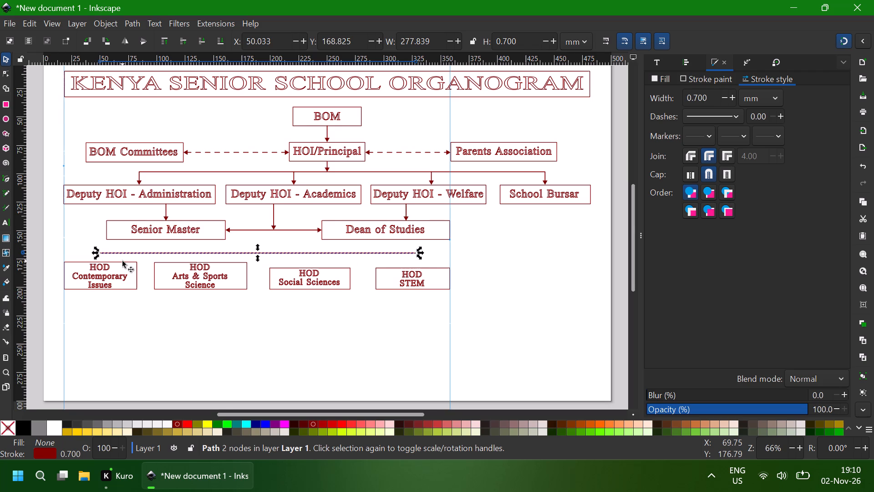
pyautogui.press('Up')
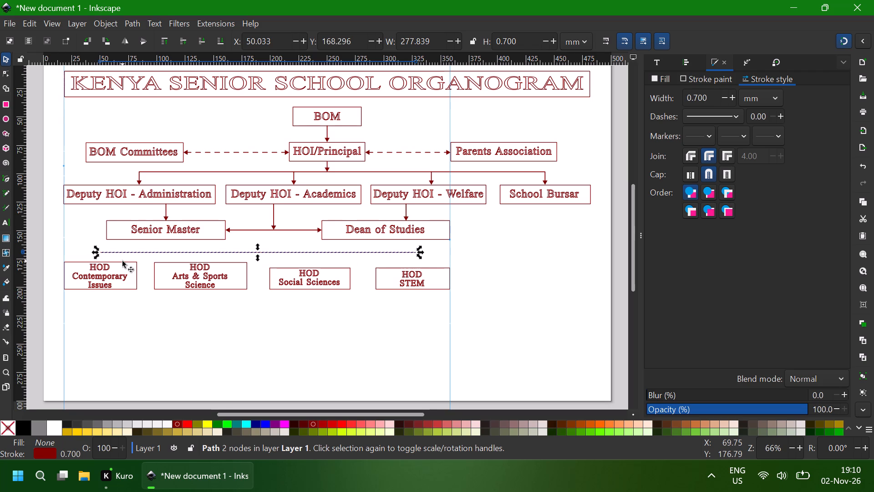
pyautogui.press('Up')
pyautogui.press('Up')
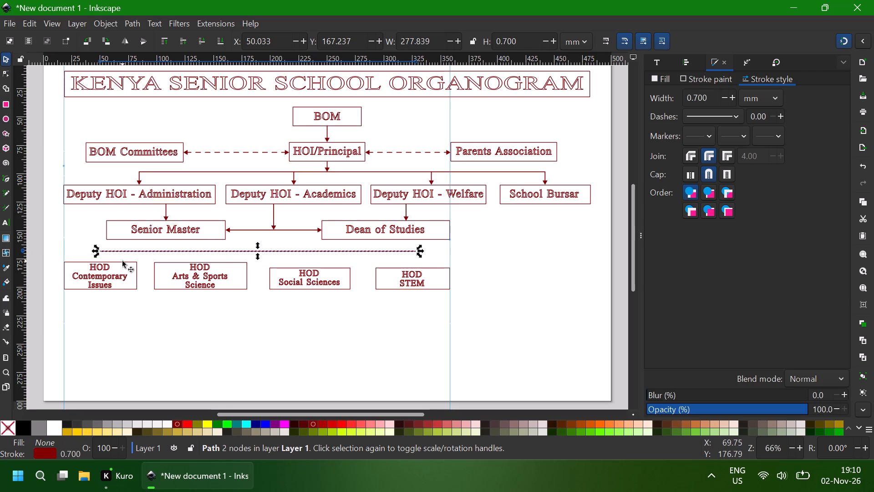
pyautogui.press('Down')
pyautogui.press('Down')
pyautogui.click(232, 246)
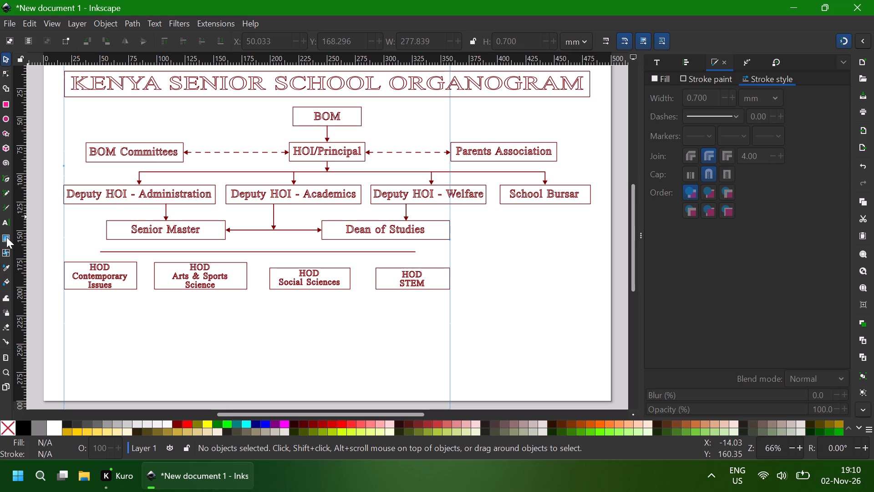
# Draw a vertical line about 9 mm long from the HOD Contemporary Issues box's top midpoint up to the horizontal line's end.
pyautogui.click(6, 182)
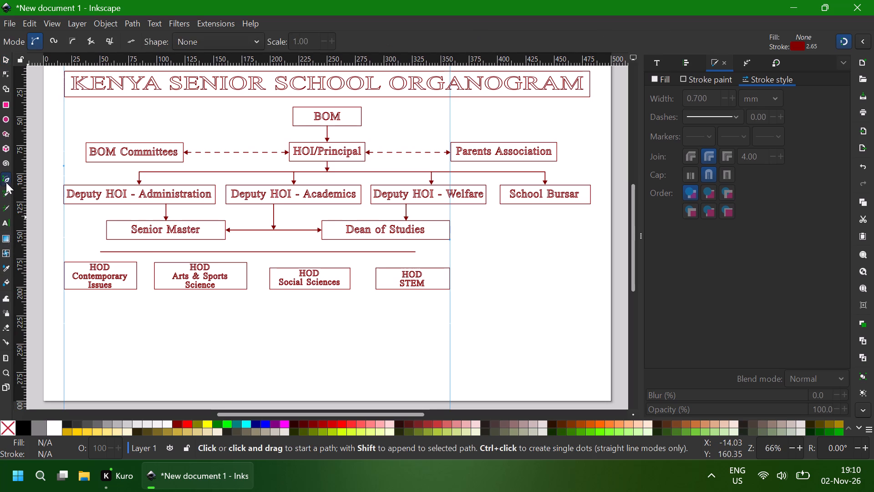
pyautogui.keyDown('ctrl'); pyautogui.click(101, 261); pyautogui.keyUp('ctrl')
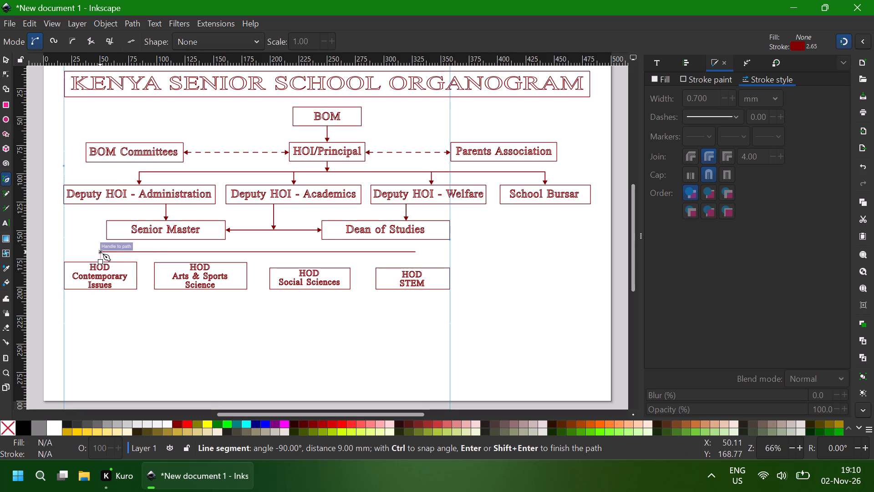
pyautogui.keyDown('ctrl'); pyautogui.click(102, 251); pyautogui.keyUp('ctrl')
pyautogui.press('Return')
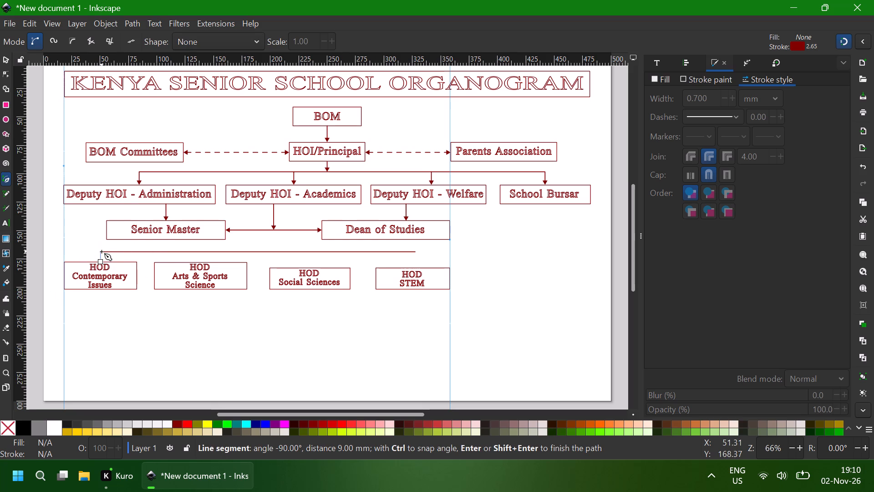
# Add a Triangle arrow start marker to the vertical line so it points at the HOD Contemporary Issues box.
pyautogui.click(6, 57)
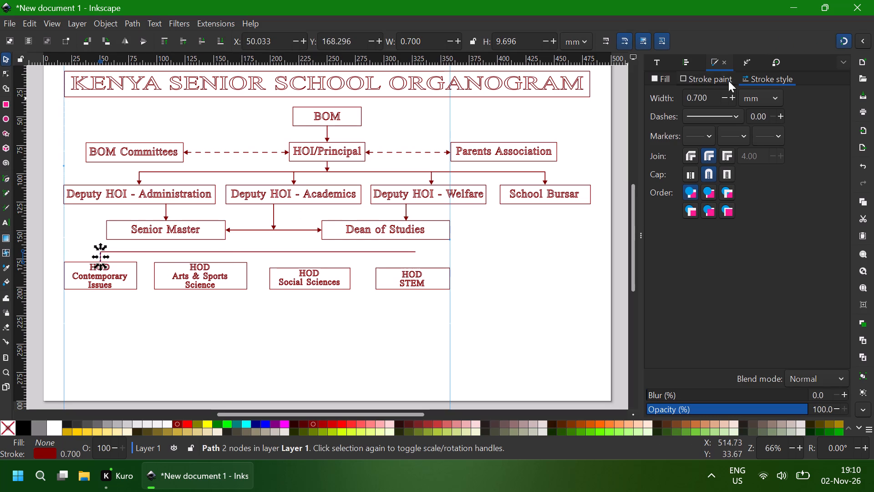
pyautogui.click(708, 136)
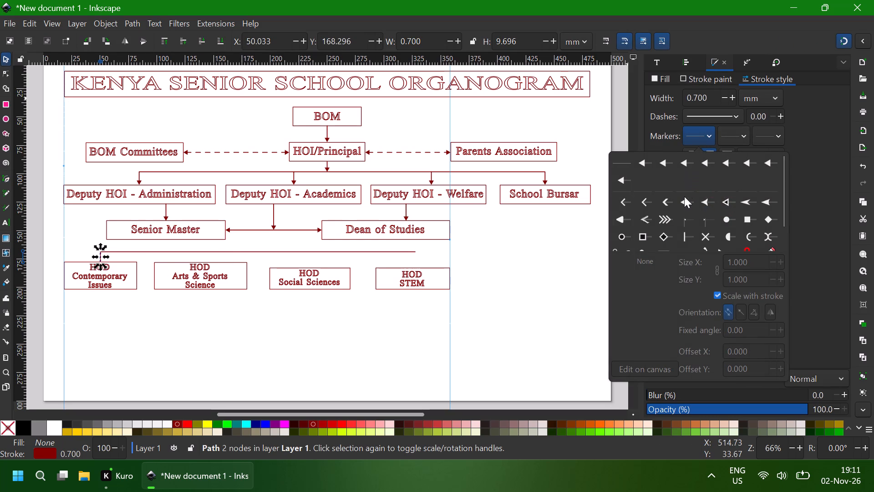
pyautogui.click(685, 202)
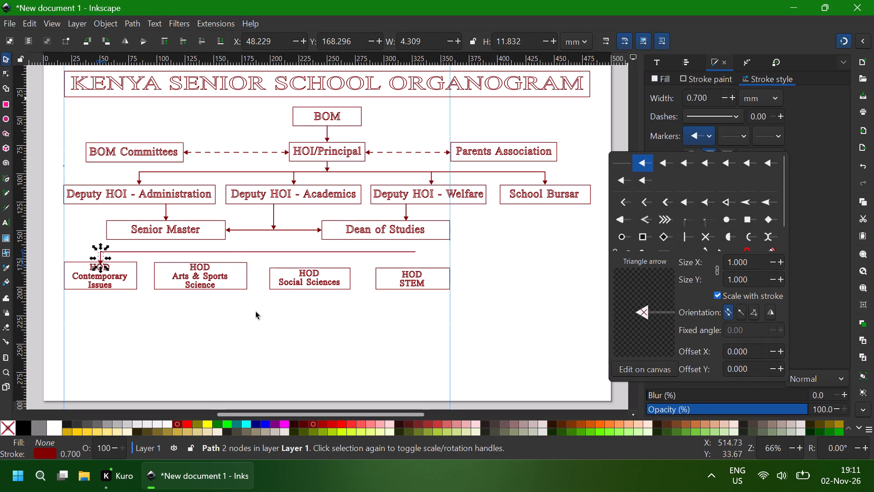
pyautogui.keyDown('ctrl'); pyautogui.click(100, 270); pyautogui.keyUp('ctrl')
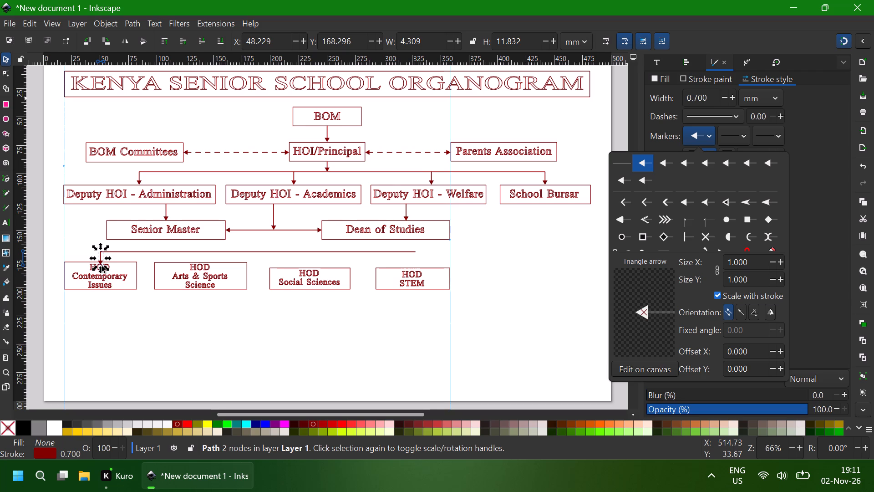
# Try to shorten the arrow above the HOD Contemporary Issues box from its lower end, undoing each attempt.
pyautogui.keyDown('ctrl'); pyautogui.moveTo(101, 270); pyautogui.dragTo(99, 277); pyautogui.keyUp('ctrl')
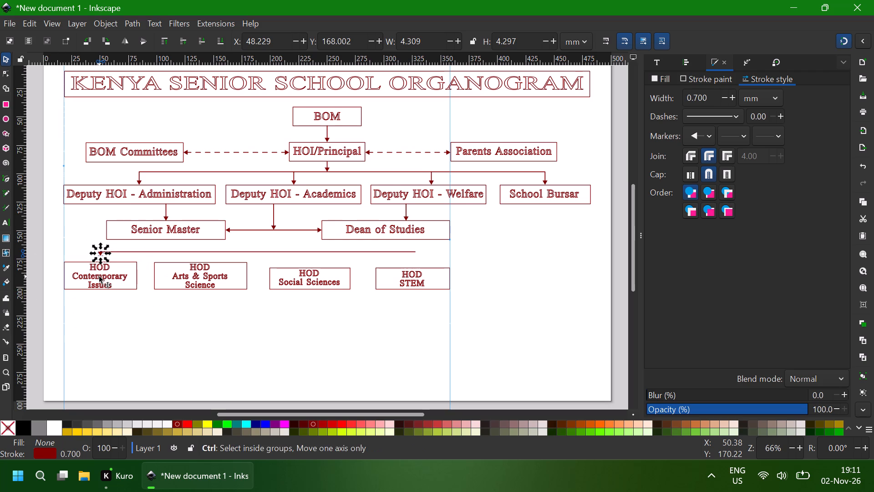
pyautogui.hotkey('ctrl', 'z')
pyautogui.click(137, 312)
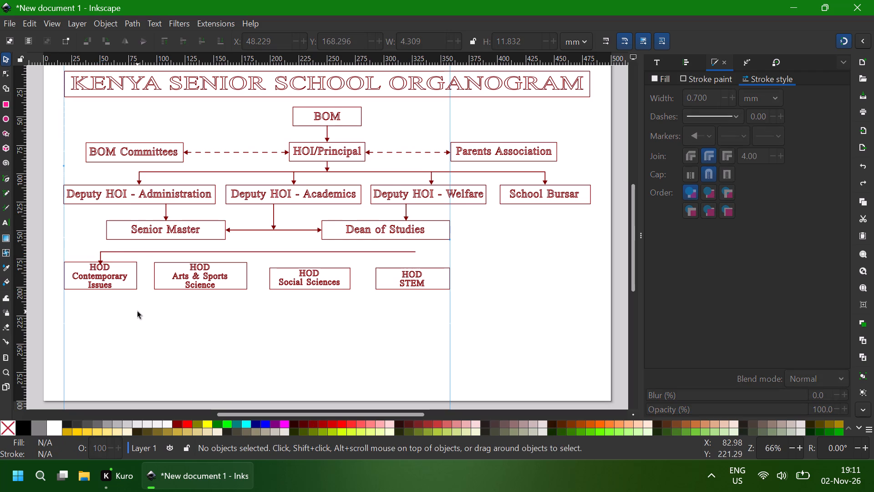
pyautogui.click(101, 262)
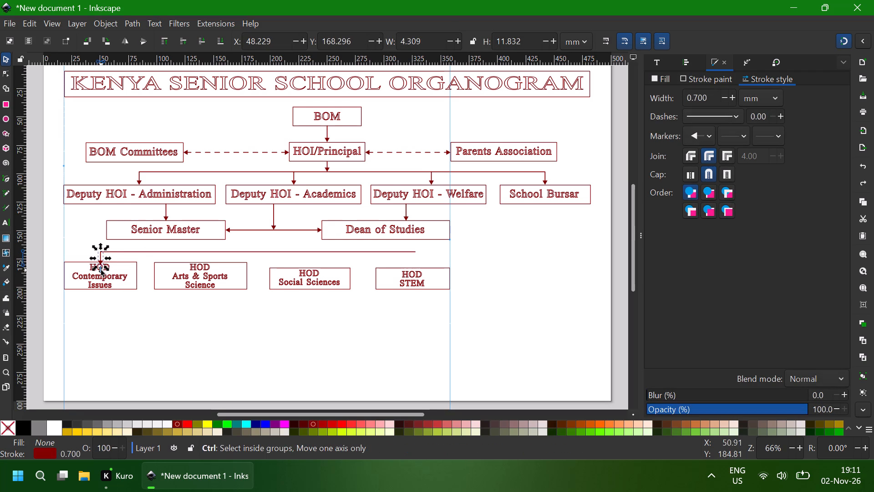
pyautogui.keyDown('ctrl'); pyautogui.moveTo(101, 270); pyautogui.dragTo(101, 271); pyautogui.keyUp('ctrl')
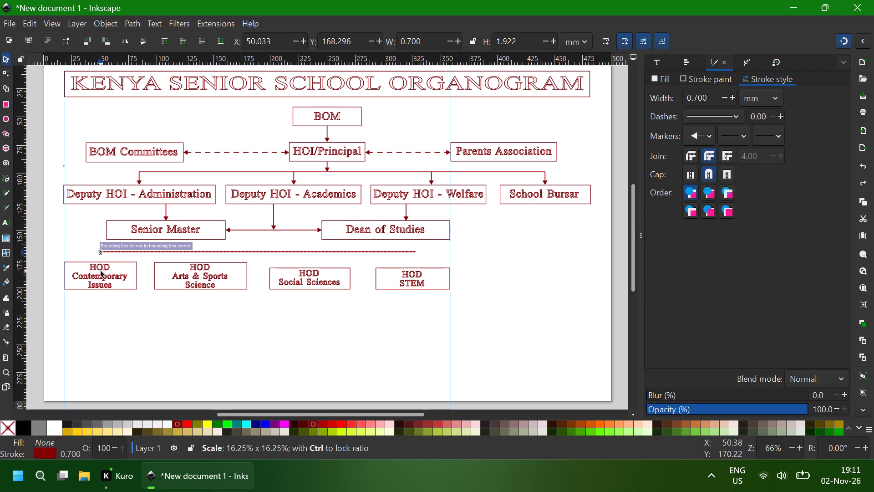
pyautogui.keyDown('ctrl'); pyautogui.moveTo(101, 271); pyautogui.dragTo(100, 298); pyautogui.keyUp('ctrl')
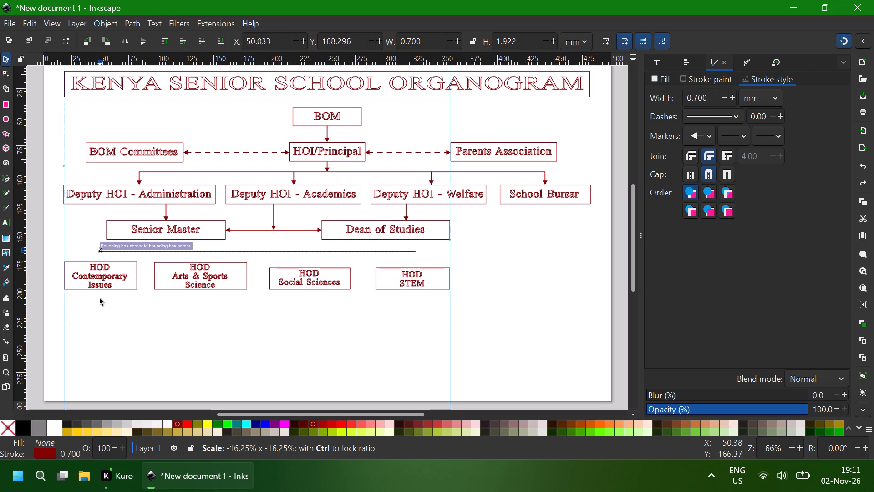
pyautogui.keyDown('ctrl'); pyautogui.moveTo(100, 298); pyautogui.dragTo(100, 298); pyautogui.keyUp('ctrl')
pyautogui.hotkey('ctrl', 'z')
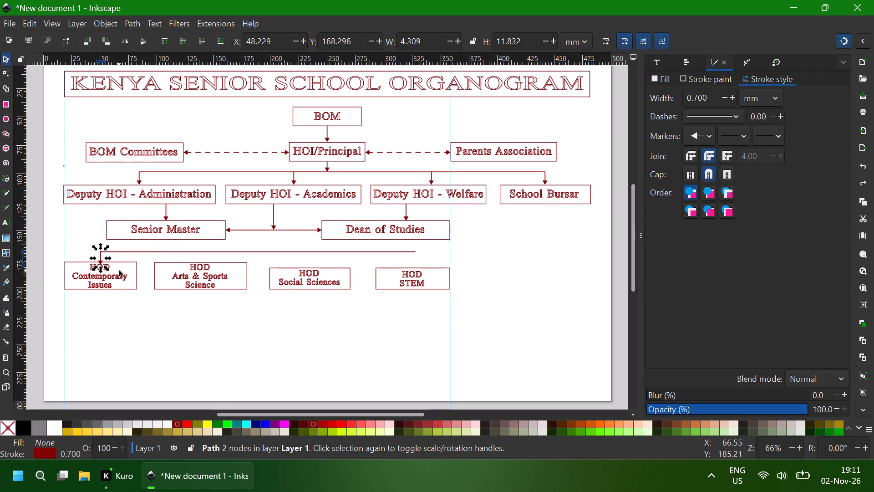
# Nudge the arrow above the HOD Contemporary Issues box up about 2.6 mm, to Y about 165.7 mm.
pyautogui.press('Up')
pyautogui.press('Up')
pyautogui.press('Up')
pyautogui.press('Up')
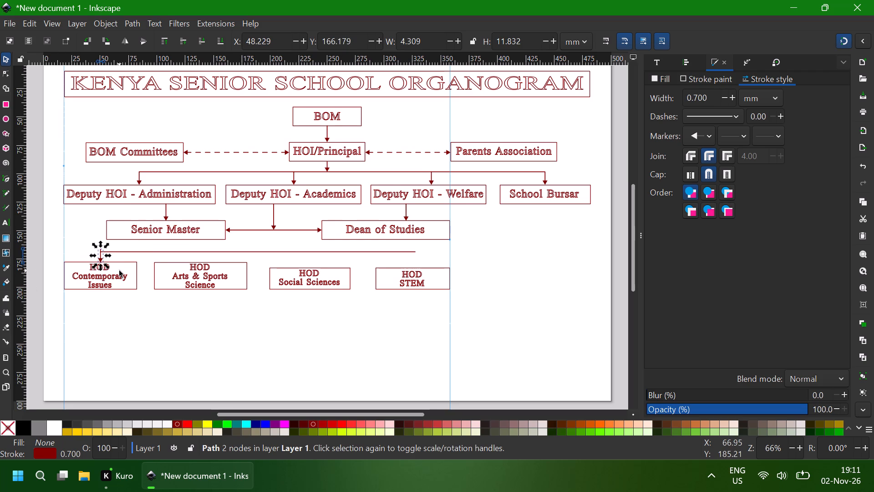
pyautogui.press('Up')
pyautogui.click(137, 256)
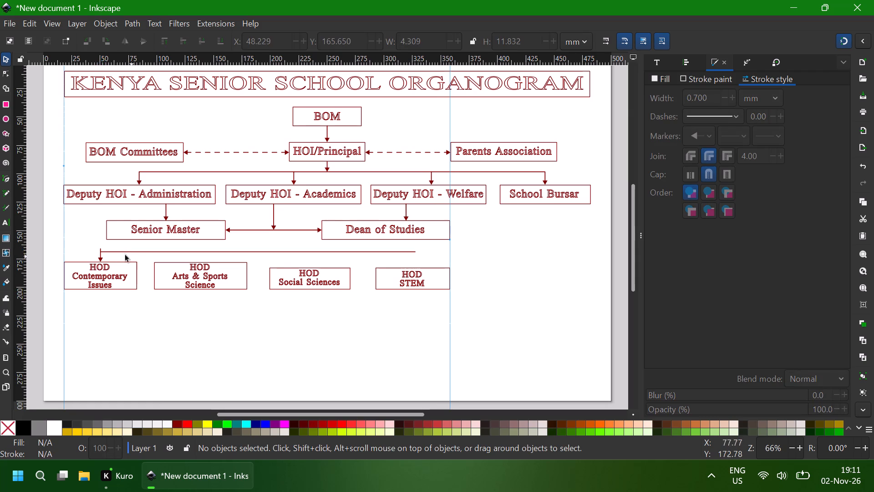
# Shorten the arrow from its upper end to meet the horizontal line, making it about 9.2 mm high at Y about 168.3 mm.
pyautogui.click(101, 252)
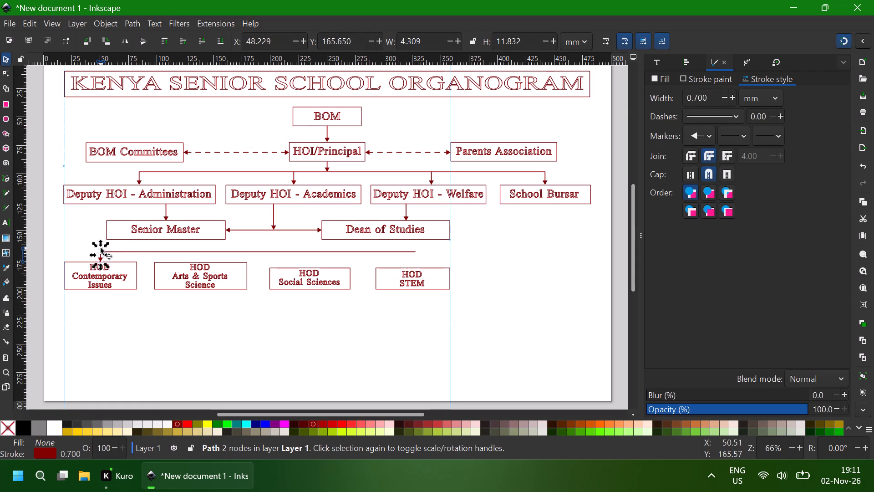
pyautogui.keyDown('ctrl'); pyautogui.moveTo(101, 243); pyautogui.dragTo(101, 249); pyautogui.keyUp('ctrl')
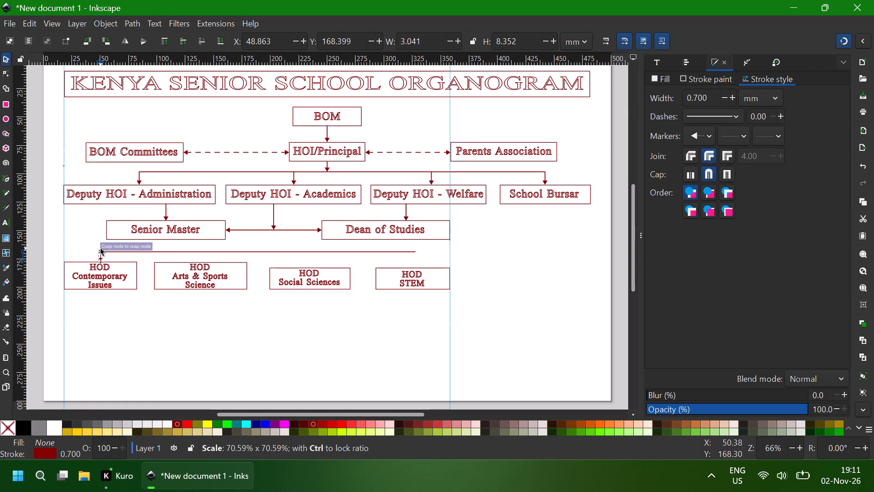
pyautogui.keyDown('ctrl'); pyautogui.moveTo(101, 249); pyautogui.dragTo(101, 249); pyautogui.keyUp('ctrl')
pyautogui.click(131, 329)
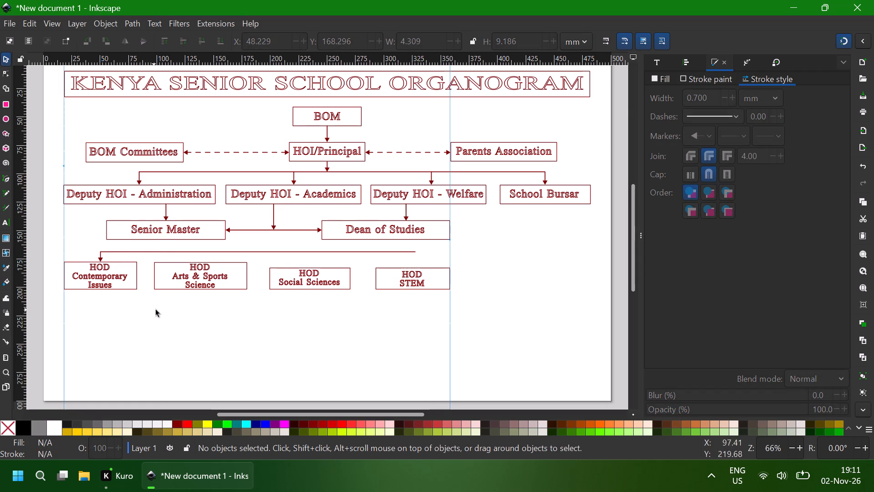
# Duplicate the arrow and move the copy horizontally to above the HOD Arts & Sports Science box's centre, at X about 136.4 mm.
pyautogui.click(99, 256)
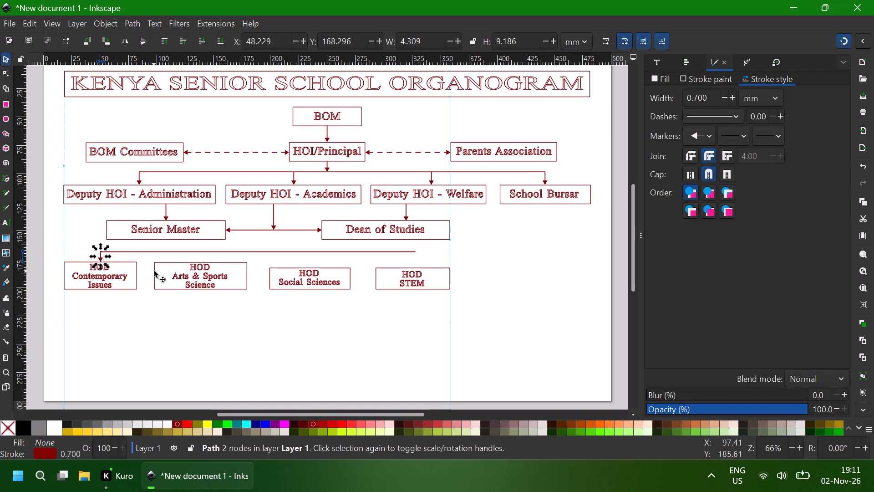
pyautogui.hotkey('ctrl', 'd')
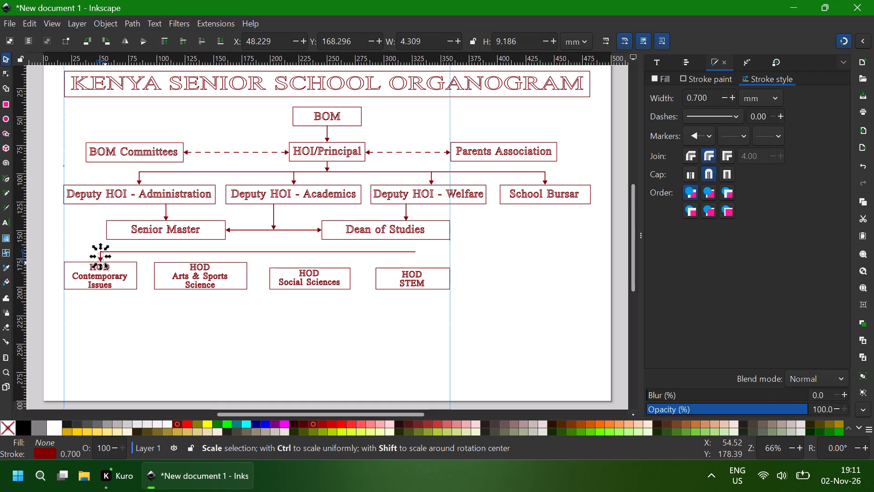
pyautogui.keyDown('ctrl'); pyautogui.moveTo(100, 259); pyautogui.dragTo(183, 257); pyautogui.keyUp('ctrl')
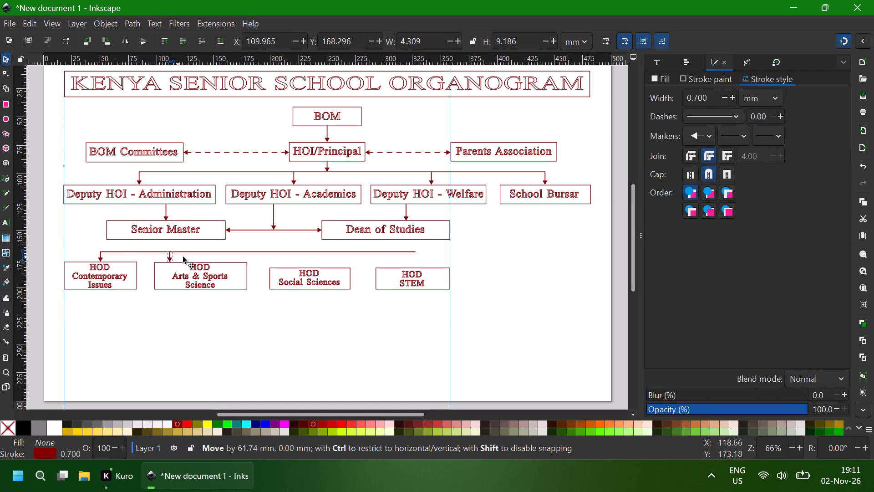
pyautogui.keyDown('ctrl'); pyautogui.moveTo(183, 257); pyautogui.dragTo(208, 257); pyautogui.keyUp('ctrl')
pyautogui.click(224, 319)
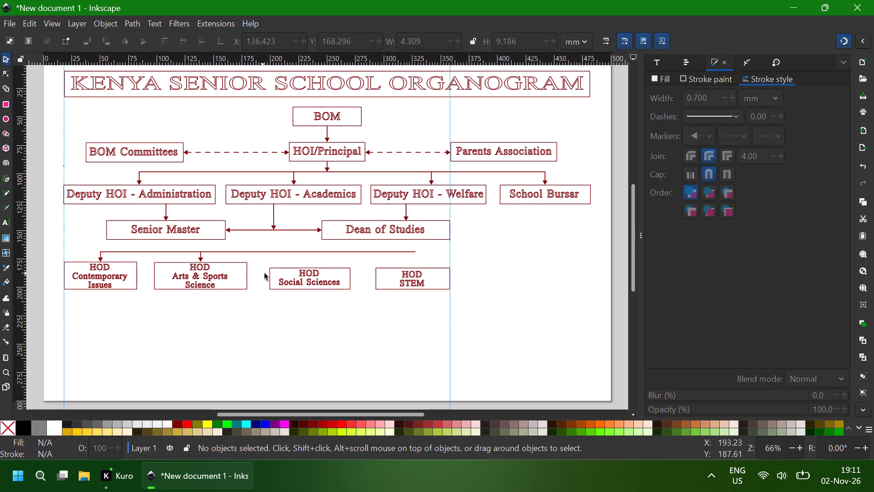
# Select the arrow above the HOD Arts & Sports Science box.
pyautogui.click(202, 256)
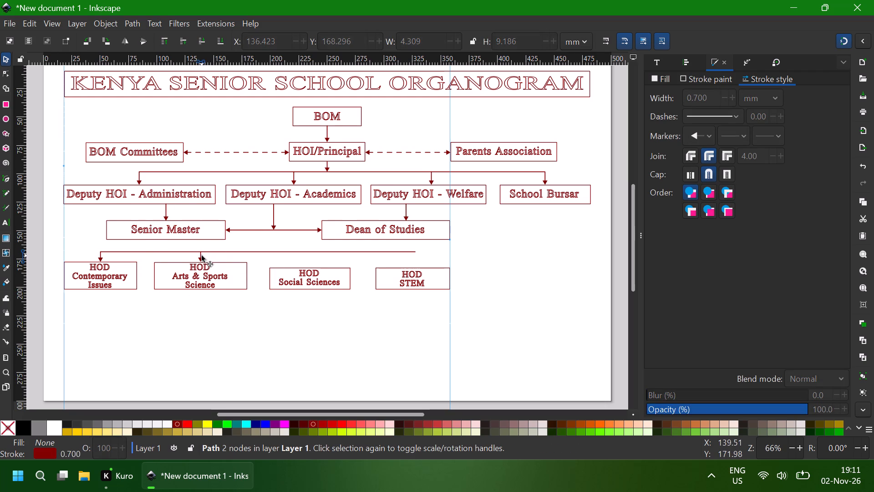
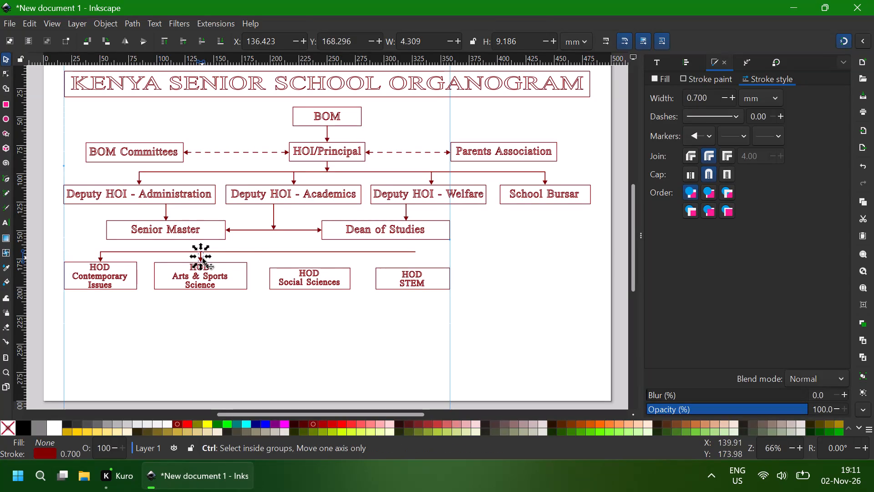
# Move the arrow copy from above the HOD Arts & Sports Science box to beneath the Senior Master box, at X about 97.3 mm.
pyautogui.keyDown('ctrl'); pyautogui.moveTo(203, 258); pyautogui.dragTo(200, 246); pyautogui.keyUp('ctrl')
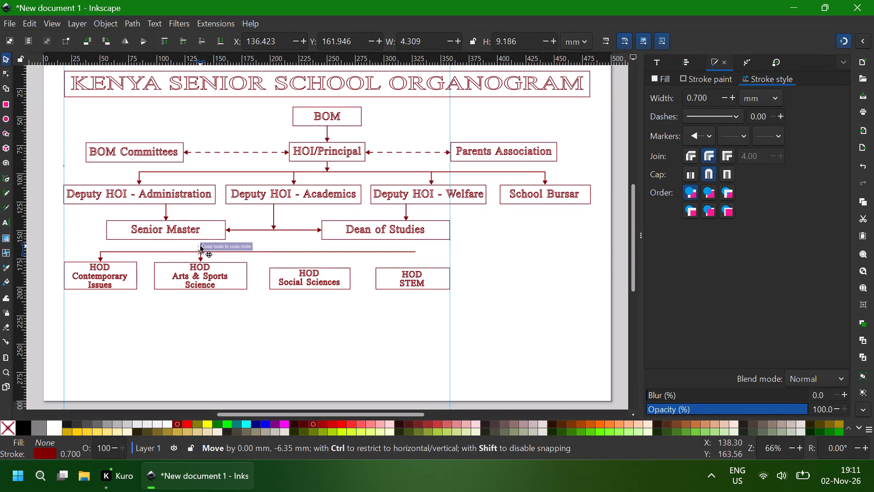
pyautogui.keyDown('ctrl'); pyautogui.moveTo(200, 246); pyautogui.dragTo(200, 242); pyautogui.keyUp('ctrl')
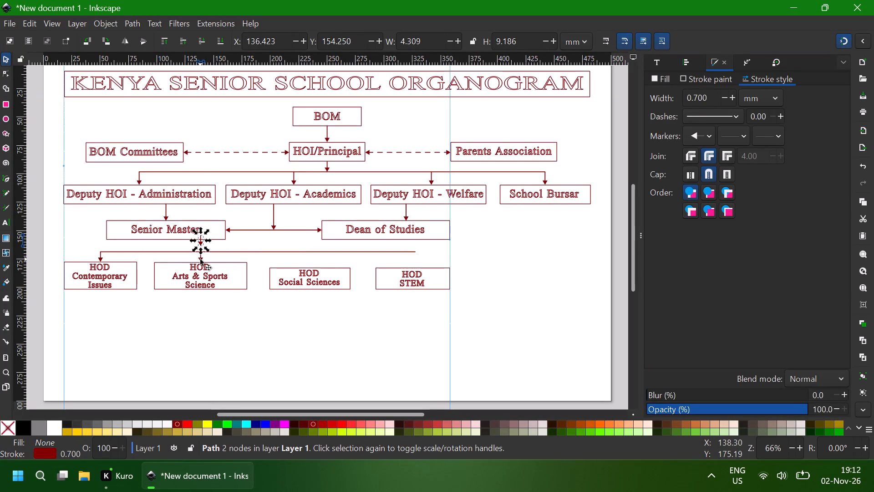
pyautogui.press('Left')
pyautogui.press('Left')
pyautogui.press('Left')
pyautogui.press('Left')
pyautogui.press('Left')
pyautogui.press('Left')
pyautogui.press('Left')
pyautogui.press('Left')
pyautogui.press('Left')
pyautogui.press('Left')
pyautogui.press('Left')
pyautogui.press('Left')
pyautogui.press('Left')
pyautogui.press('Left')
pyautogui.press('Left')
pyautogui.press('Left')
pyautogui.press('Left')
pyautogui.press('Left')
pyautogui.press('Left')
pyautogui.press('Left')
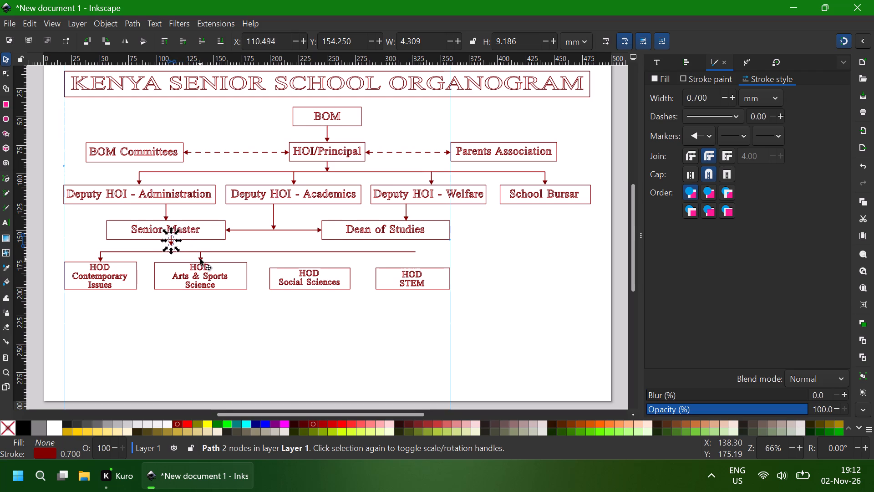
# Nudge the arrow beneath the Senior Master box down to Y about 159.0 mm.
pyautogui.press('Down')
pyautogui.press('Down')
pyautogui.press('Down')
pyautogui.press('Down')
pyautogui.press('Down')
pyautogui.press('Down')
pyautogui.press('Down')
pyautogui.press('Down')
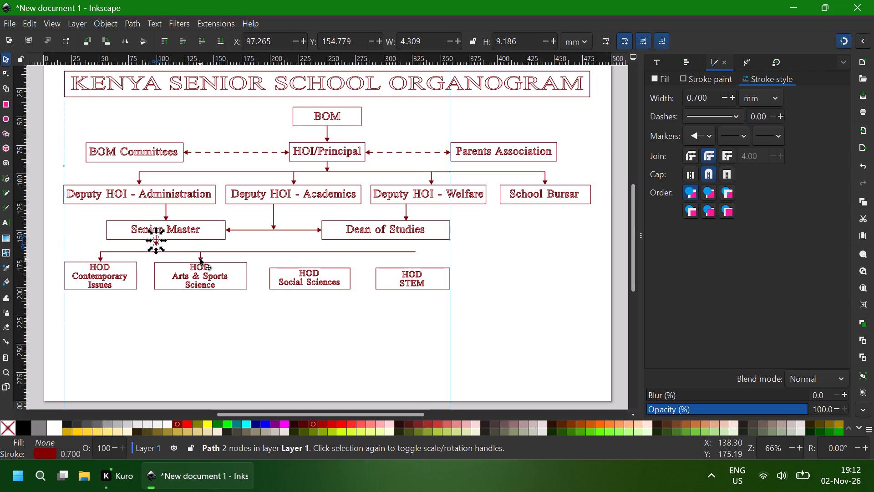
pyautogui.press('Down')
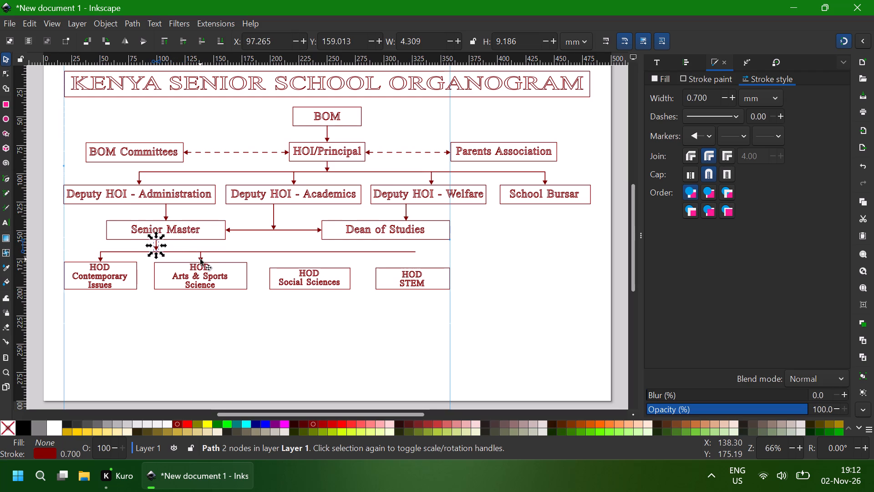
# Resize the arrow at both ends to span from the Senior Master box to the horizontal line, about 10.8 mm high.
pyautogui.keyDown('ctrl'); pyautogui.click(155, 258); pyautogui.keyUp('ctrl')
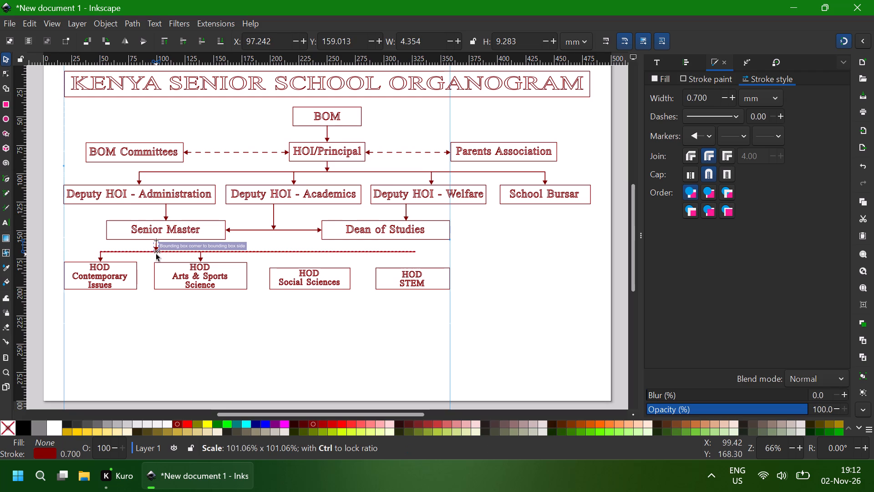
pyautogui.keyDown('ctrl'); pyautogui.click(156, 235); pyautogui.keyUp('ctrl')
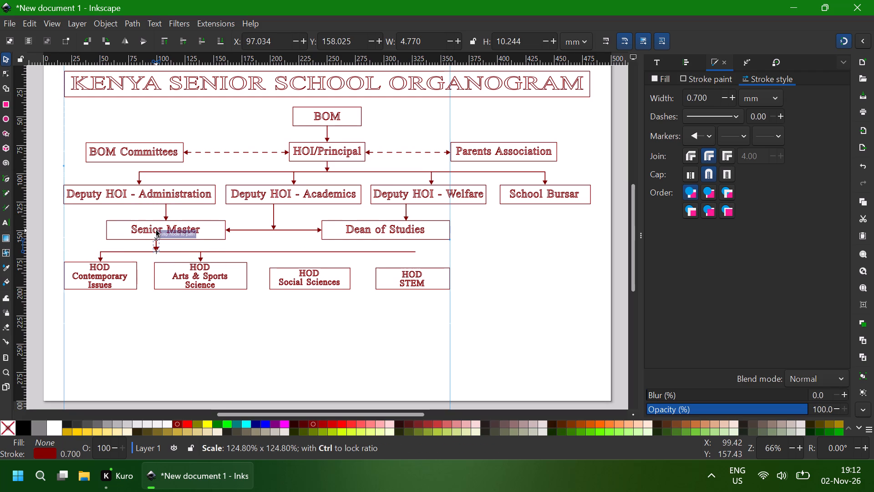
pyautogui.click(207, 253)
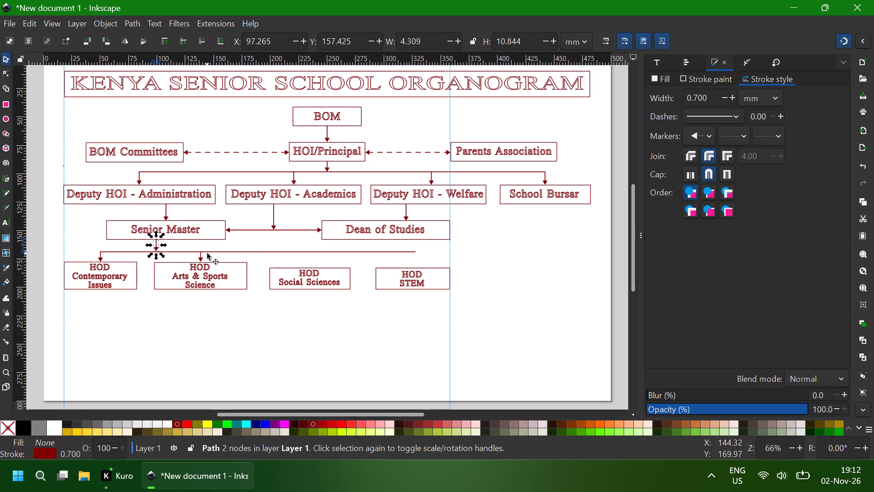
pyautogui.click(249, 331)
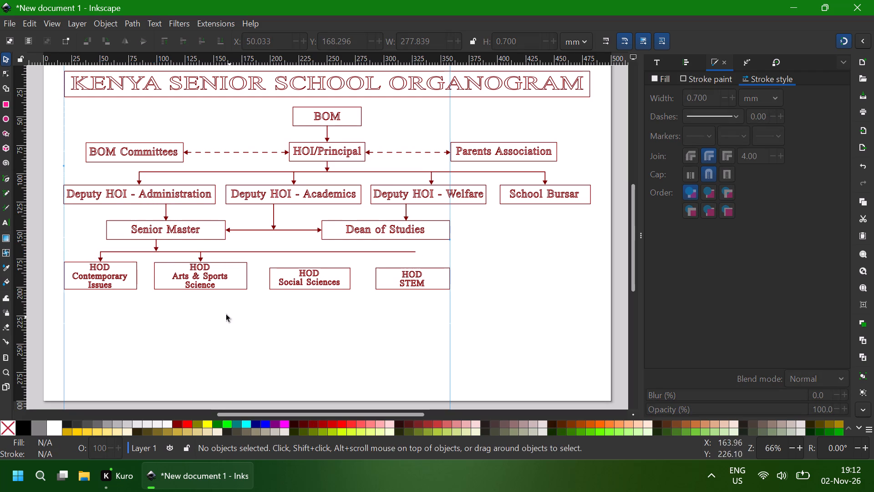
# Duplicate the Senior Master arrow and move the copy horizontally to beneath the Dean of Studies box, at X about 297.3 mm.
pyautogui.click(158, 246)
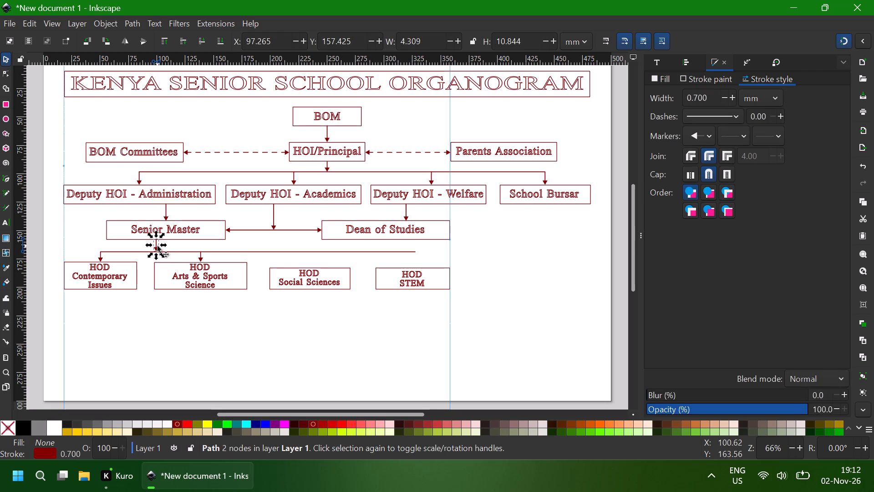
pyautogui.hotkey('ctrl', 'd')
pyautogui.keyDown('ctrl'); pyautogui.moveTo(157, 246); pyautogui.dragTo(249, 241); pyautogui.keyUp('ctrl')
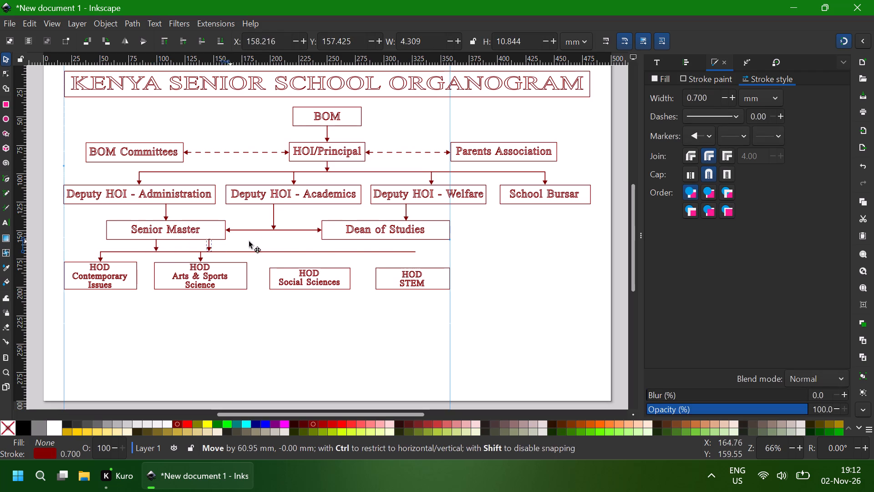
pyautogui.keyDown('ctrl'); pyautogui.moveTo(249, 241); pyautogui.dragTo(389, 243); pyautogui.keyUp('ctrl')
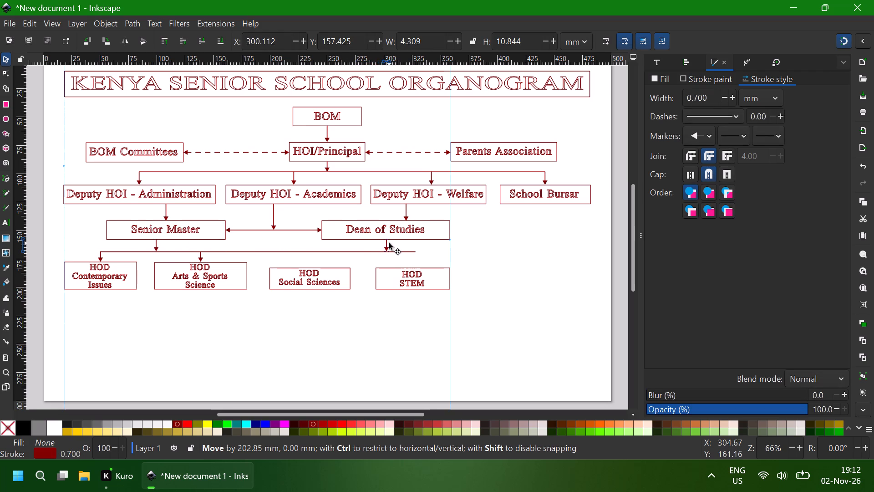
pyautogui.keyDown('ctrl'); pyautogui.moveTo(389, 243); pyautogui.dragTo(386, 246); pyautogui.keyUp('ctrl')
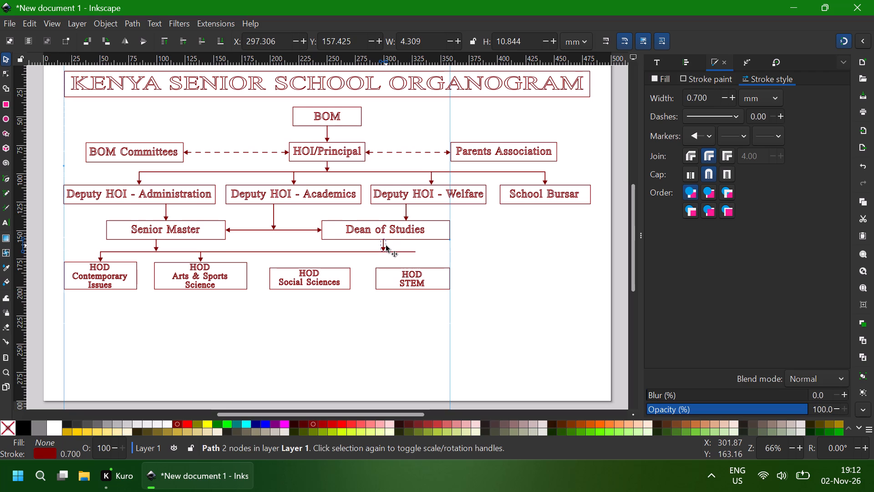
pyautogui.click(367, 349)
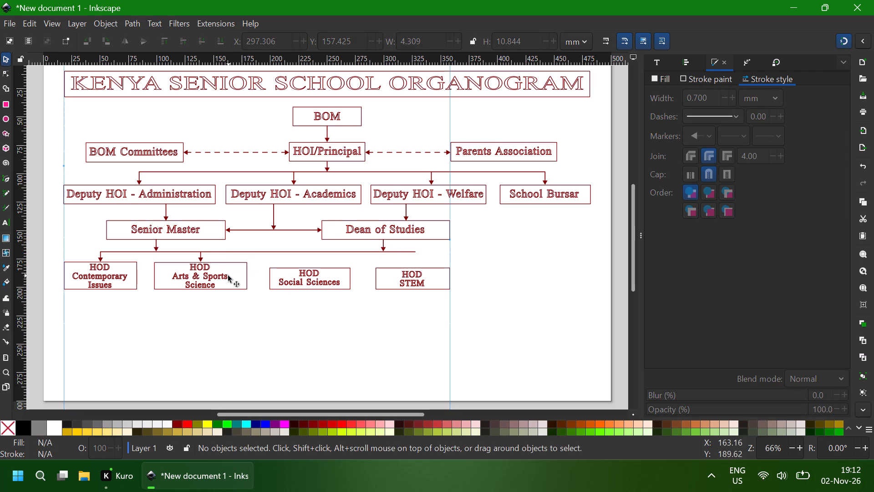
# Duplicate the arrow above the HOD Arts & Sports Science box and move the copy above the HOD Social Sciences box, at X about 234.6 mm.
pyautogui.click(200, 258)
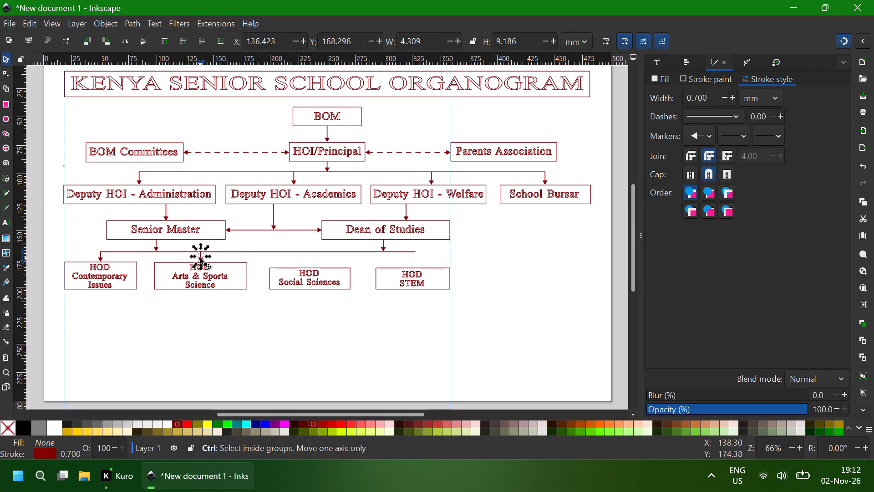
pyautogui.hotkey('ctrl', 'd')
pyautogui.keyDown('ctrl'); pyautogui.moveTo(201, 257); pyautogui.dragTo(270, 253); pyautogui.keyUp('ctrl')
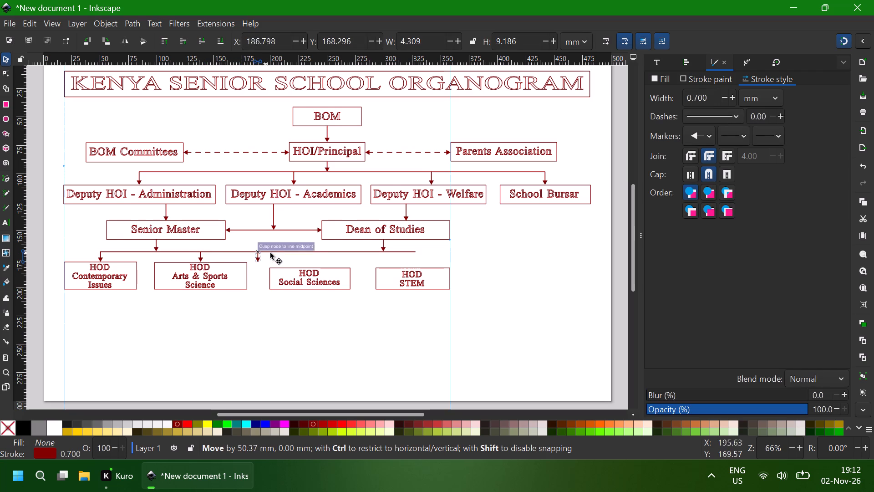
pyautogui.keyDown('ctrl'); pyautogui.moveTo(270, 253); pyautogui.dragTo(315, 256); pyautogui.keyUp('ctrl')
# Stretch the arrow's lower end down to the HOD Social Sciences box, making it about 13.8 mm high.
pyautogui.keyDown('ctrl'); pyautogui.moveTo(313, 266); pyautogui.dragTo(313, 271); pyautogui.keyUp('ctrl')
pyautogui.click(319, 319)
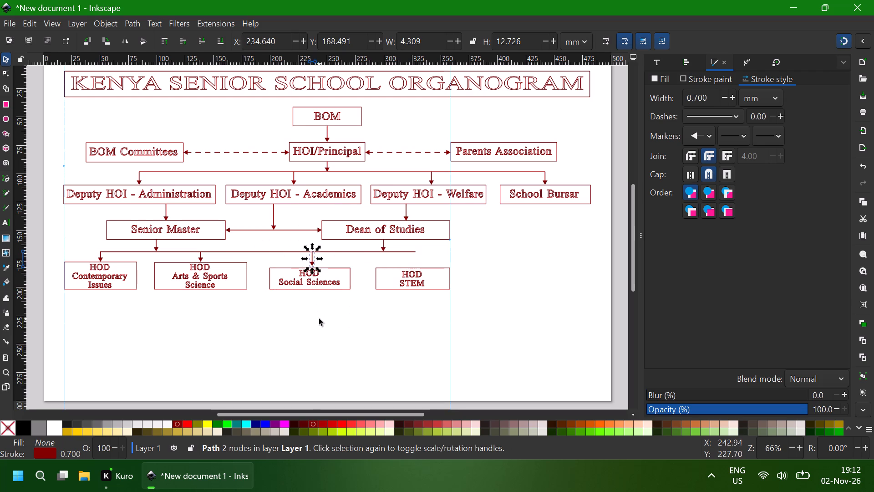
pyautogui.click(312, 264)
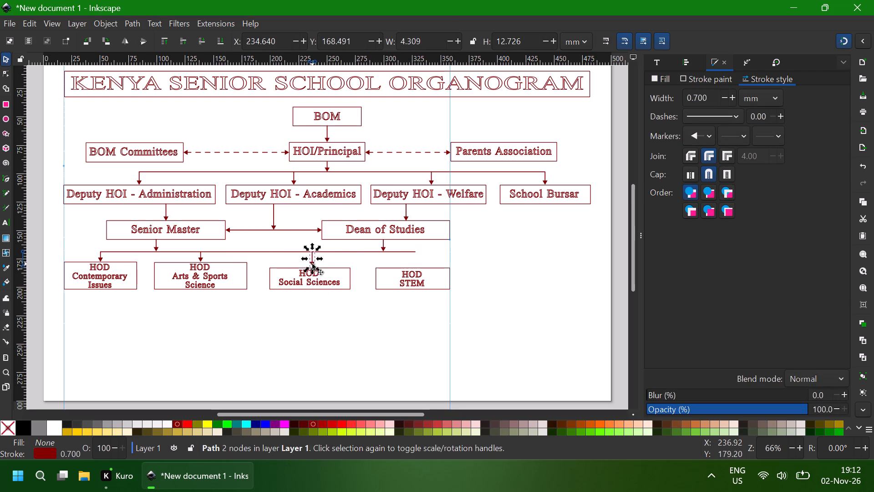
pyautogui.keyDown('ctrl'); pyautogui.click(313, 272); pyautogui.keyUp('ctrl')
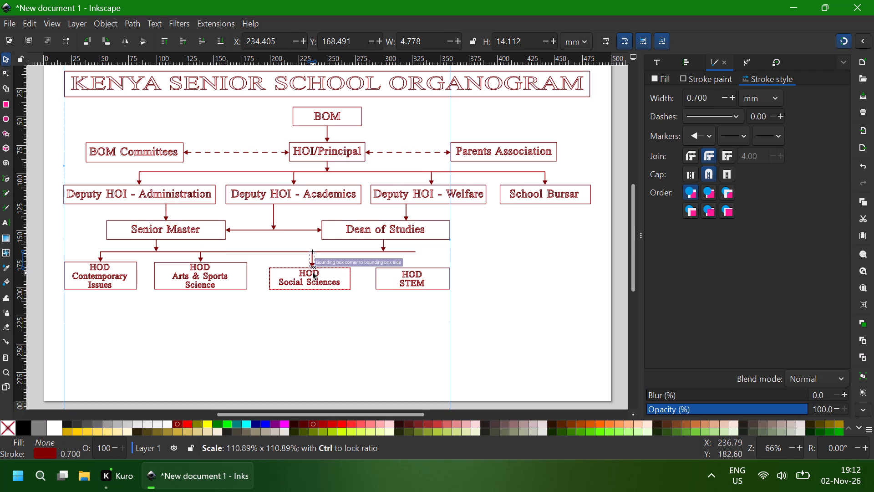
pyautogui.click(320, 297)
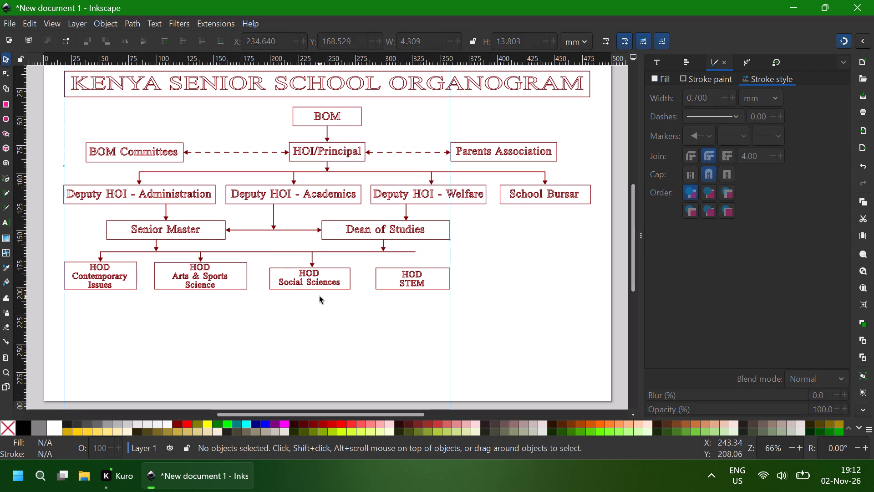
# Duplicate the HOD Social Sciences arrow and move the copy horizontally to above the HOD STEM box, at X about 323.6 mm.
pyautogui.click(312, 263)
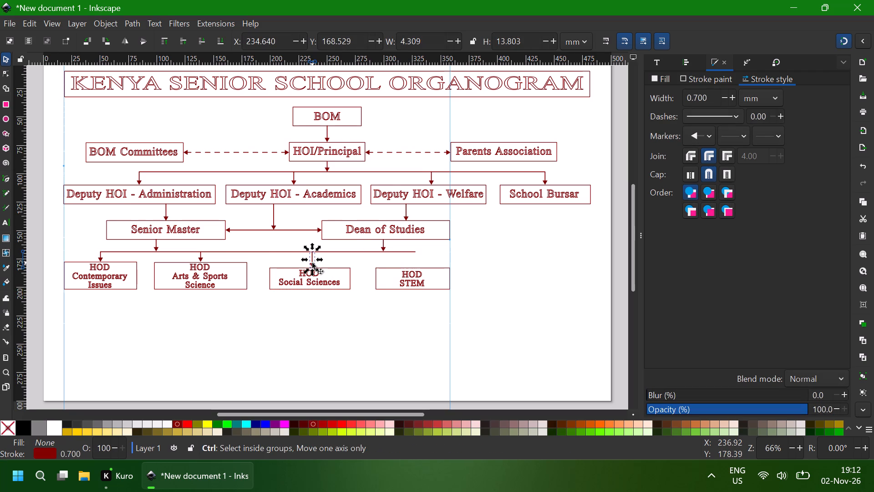
pyautogui.hotkey('ctrl', 'd')
pyautogui.keyDown('ctrl'); pyautogui.moveTo(312, 262); pyautogui.dragTo(418, 262); pyautogui.keyUp('ctrl')
pyautogui.click(403, 315)
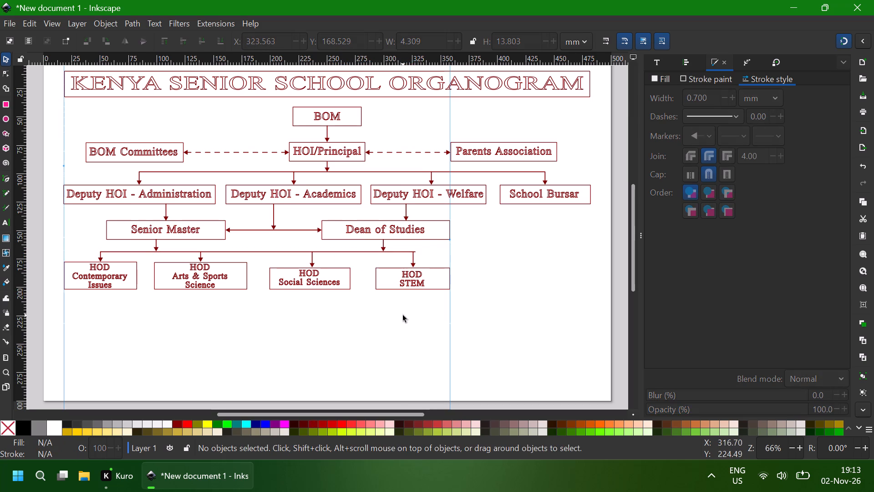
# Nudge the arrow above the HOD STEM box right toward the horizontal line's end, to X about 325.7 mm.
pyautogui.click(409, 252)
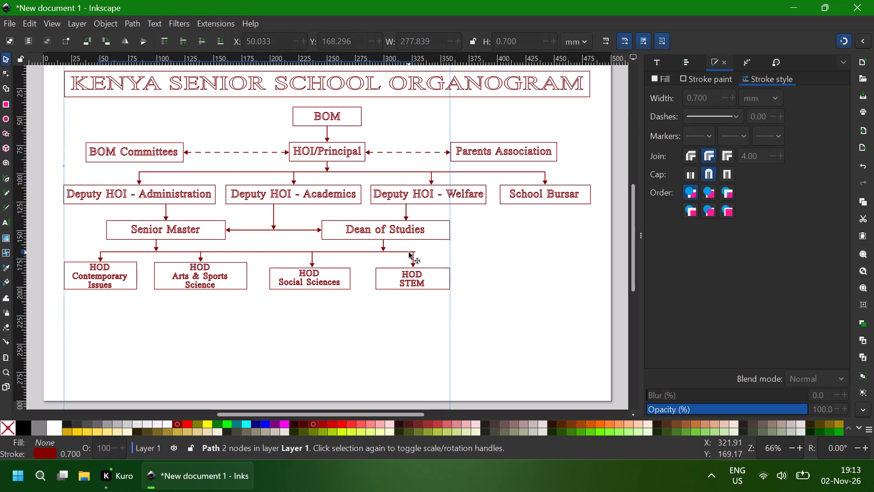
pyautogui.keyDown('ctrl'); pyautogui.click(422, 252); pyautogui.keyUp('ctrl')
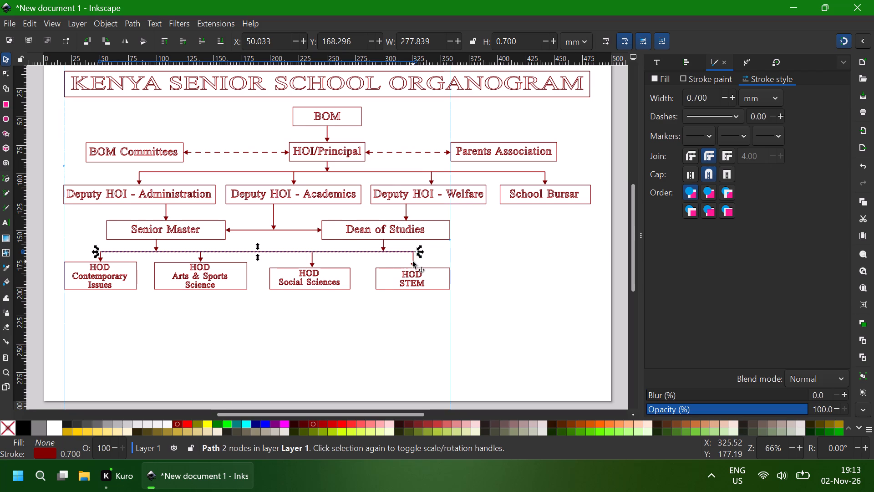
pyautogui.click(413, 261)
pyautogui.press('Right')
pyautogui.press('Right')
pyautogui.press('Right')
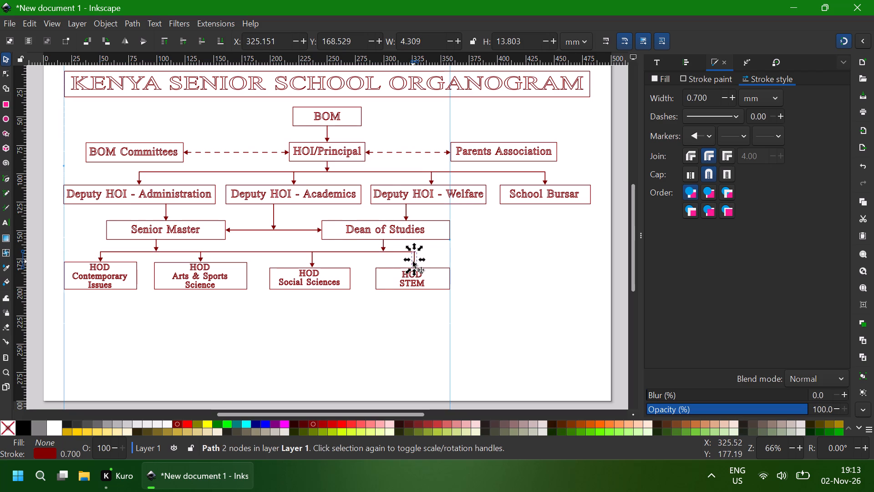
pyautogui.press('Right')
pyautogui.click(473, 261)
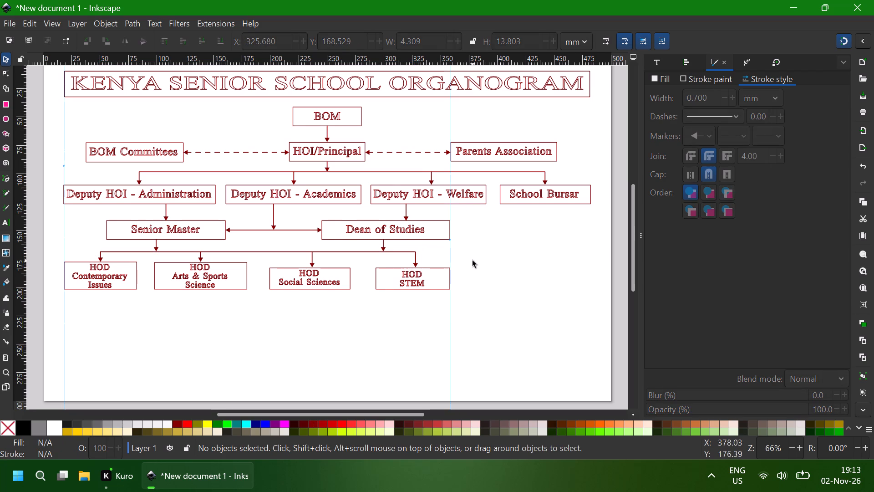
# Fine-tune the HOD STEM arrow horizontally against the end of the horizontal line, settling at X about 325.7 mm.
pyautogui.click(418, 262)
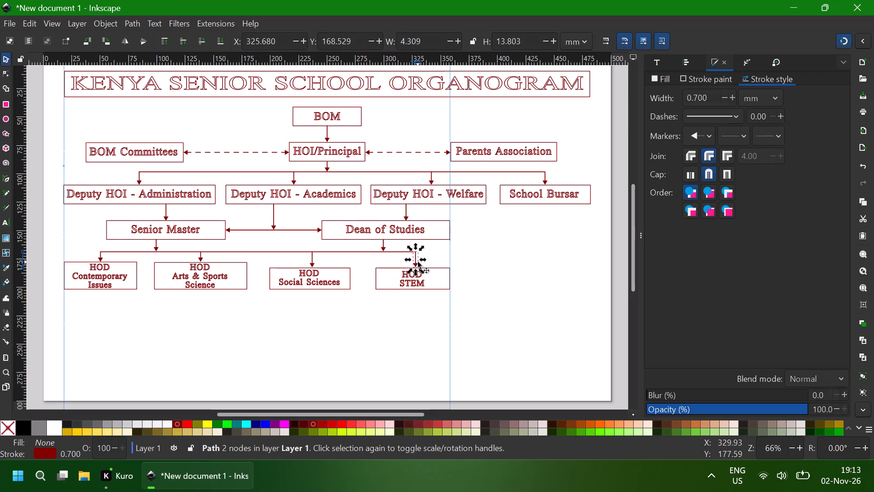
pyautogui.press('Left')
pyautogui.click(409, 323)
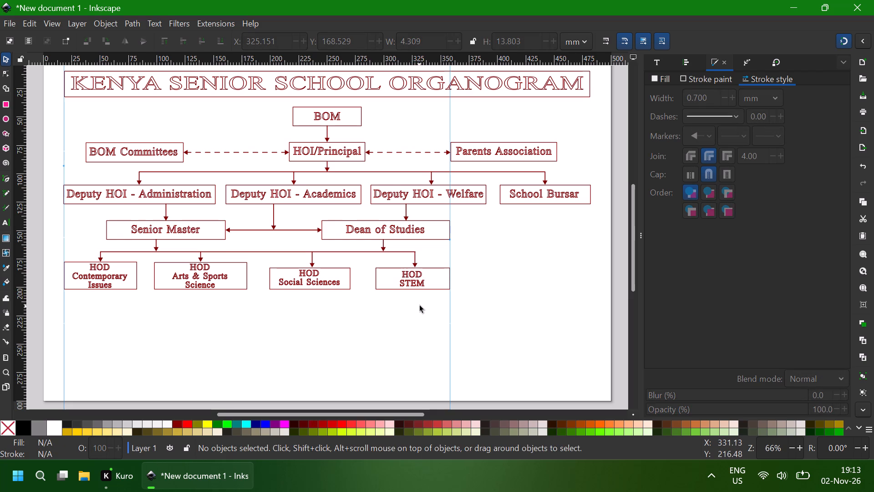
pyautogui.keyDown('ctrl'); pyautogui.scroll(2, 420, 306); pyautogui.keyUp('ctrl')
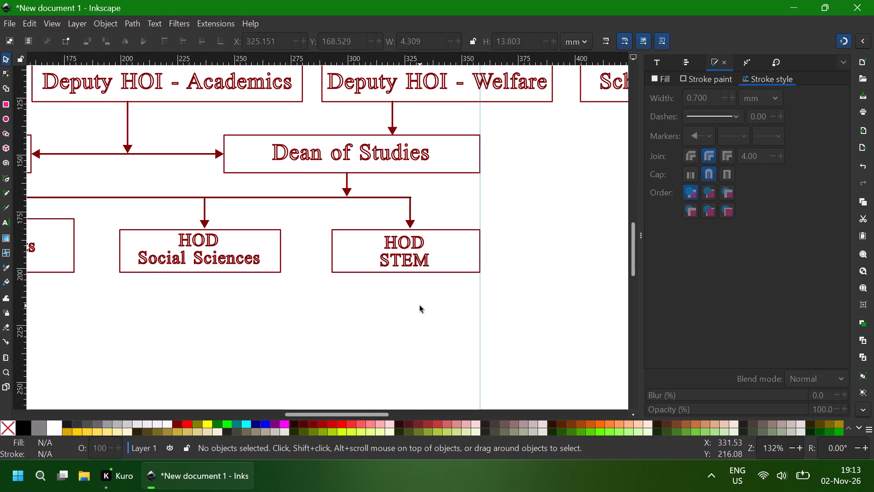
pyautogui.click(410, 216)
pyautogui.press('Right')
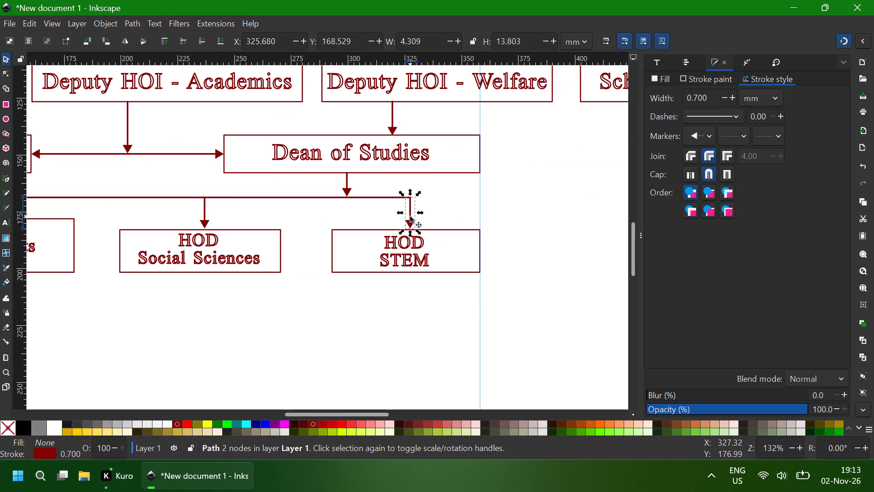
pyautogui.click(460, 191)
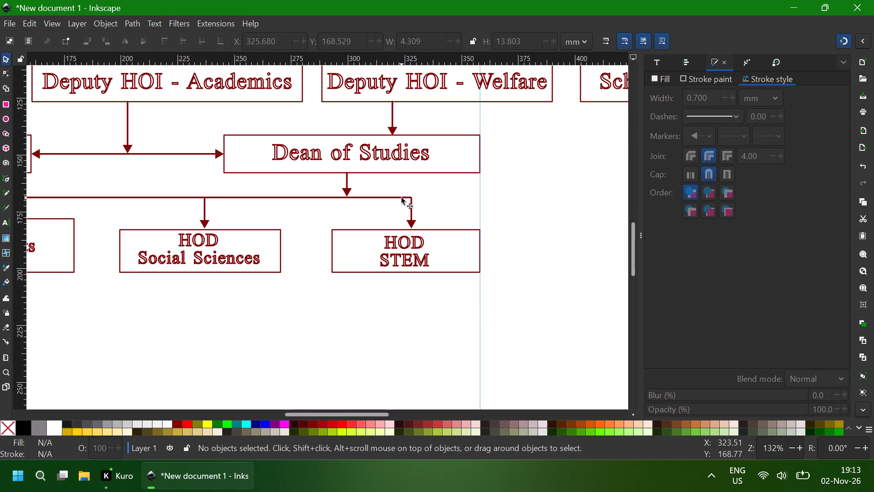
# Shorten the horizontal line above the HOD boxes from its right end to about 275.7 mm wide.
pyautogui.click(401, 197)
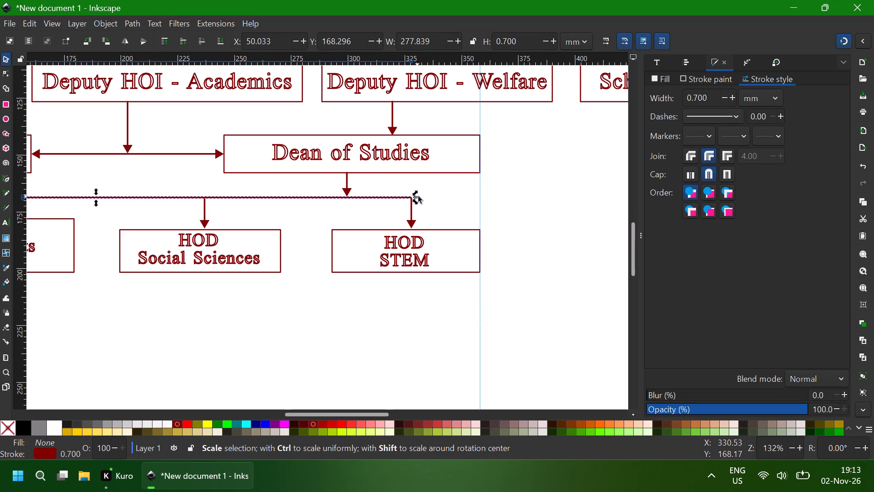
pyautogui.click(418, 196)
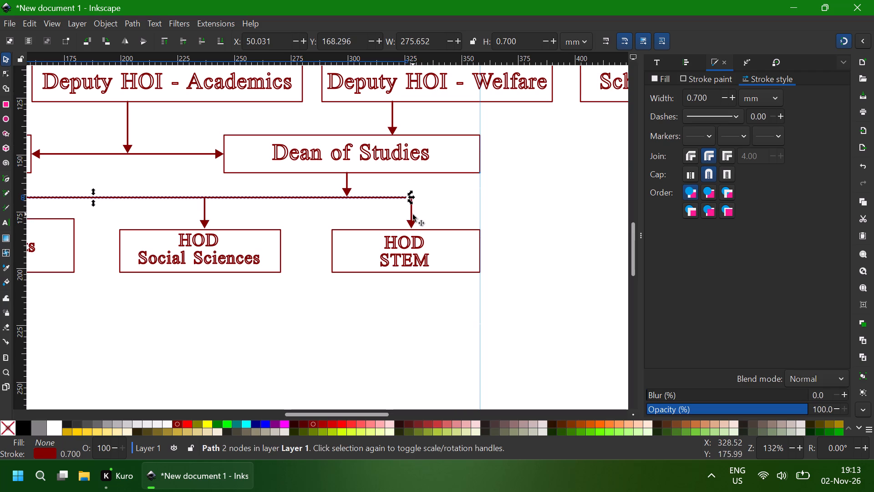
# Nudge the HOD STEM arrow left to line up with the horizontal line's right end, at X about 323.6 mm.
pyautogui.click(413, 216)
pyautogui.press('Left')
pyautogui.press('Left')
pyautogui.press('Left')
pyautogui.press('Left')
pyautogui.press('Left')
pyautogui.press('Left')
pyautogui.press('Left')
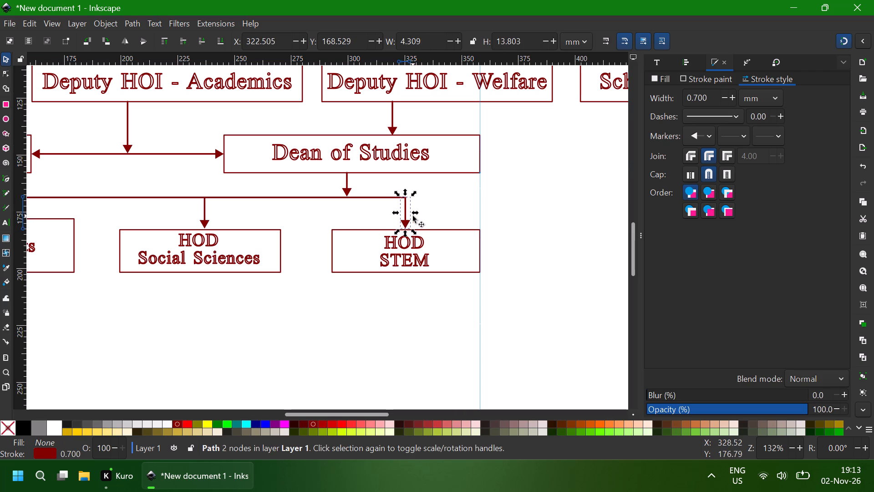
pyautogui.press('Right')
pyautogui.press('Right')
pyautogui.press('Right')
# Nudge the arrow above the HOD STEM box left to X about 323.0 mm, flush with the horizontal line's end.
pyautogui.click(435, 219)
pyautogui.click(404, 225)
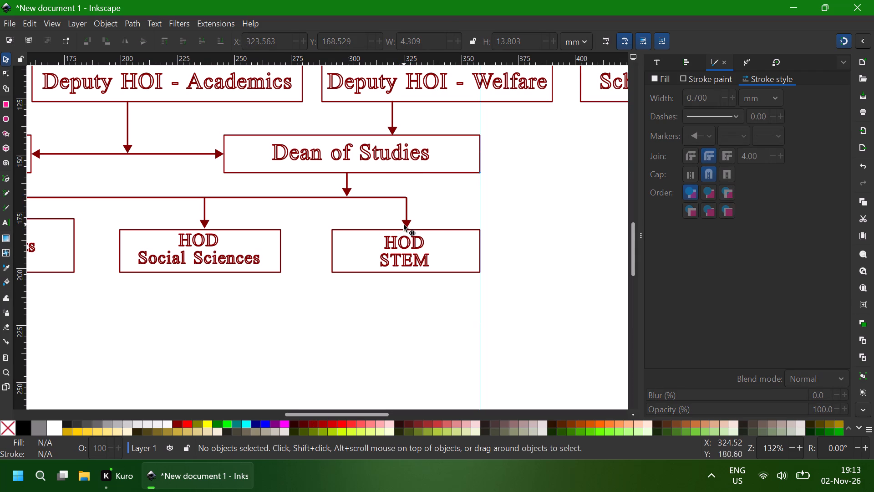
pyautogui.press('Left')
pyautogui.click(421, 216)
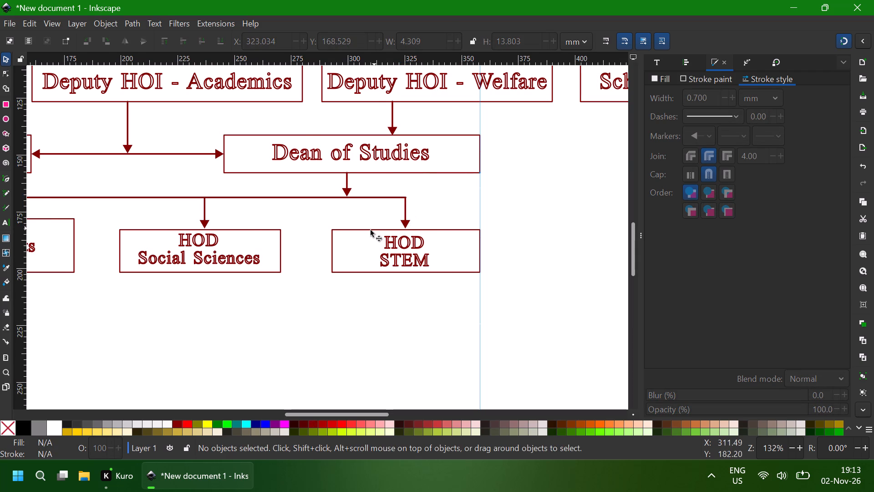
# Look over the whole organogram, from the HOD row and its connectors up to the title.
pyautogui.hscroll(1, 371, 230)
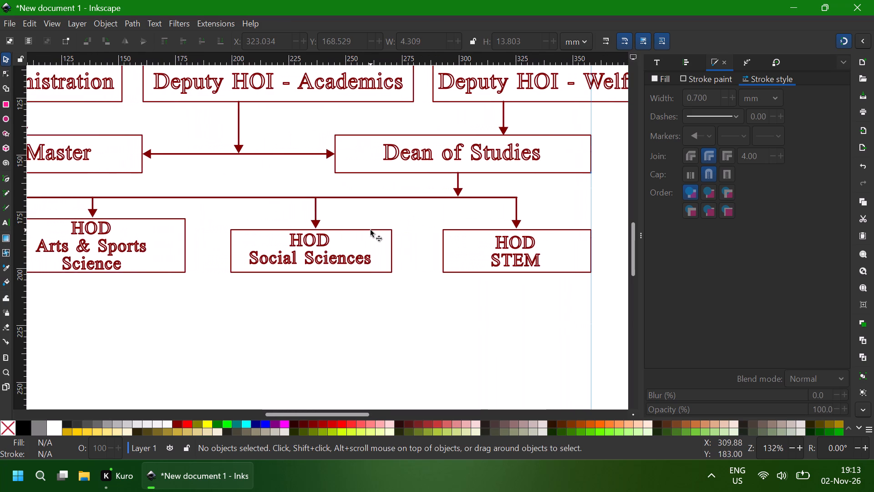
pyautogui.hscroll(2, 371, 230)
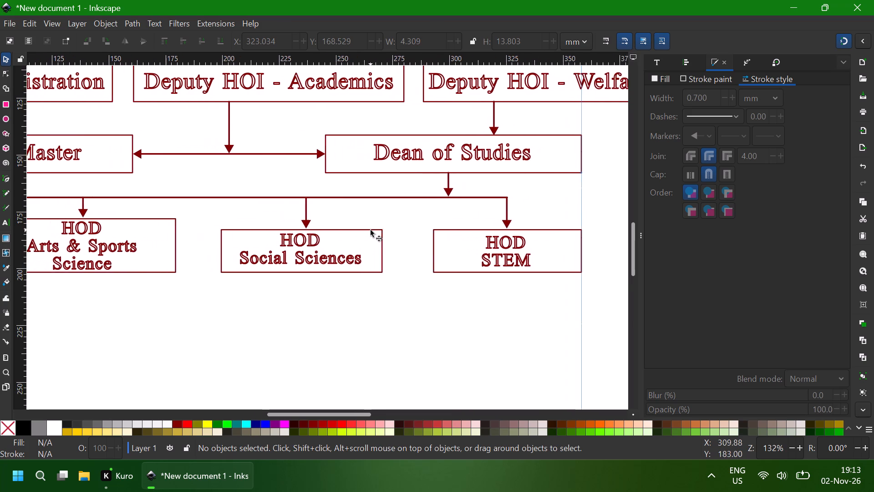
pyautogui.hscroll(2, 371, 230)
pyautogui.keyDown('ctrl'); pyautogui.scroll(-1, 371, 230); pyautogui.keyUp('ctrl')
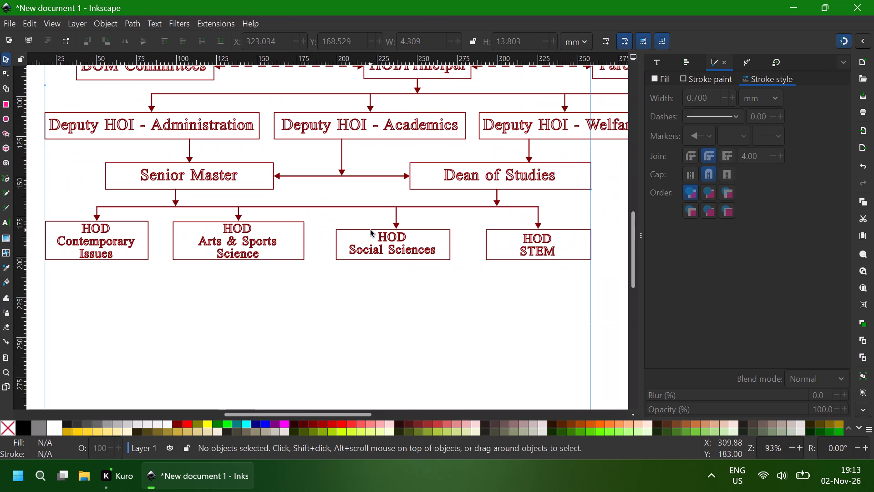
pyautogui.keyDown('ctrl'); pyautogui.scroll(-1, 371, 230); pyautogui.keyUp('ctrl')
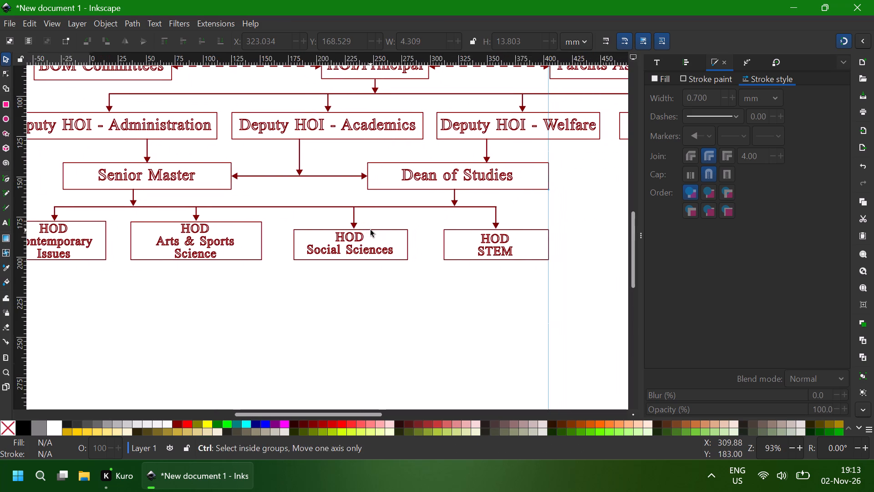
pyautogui.keyDown('ctrl'); pyautogui.scroll(-1, 371, 230); pyautogui.keyUp('ctrl')
pyautogui.keyDown('ctrl'); pyautogui.scroll(1, 371, 230); pyautogui.keyUp('ctrl')
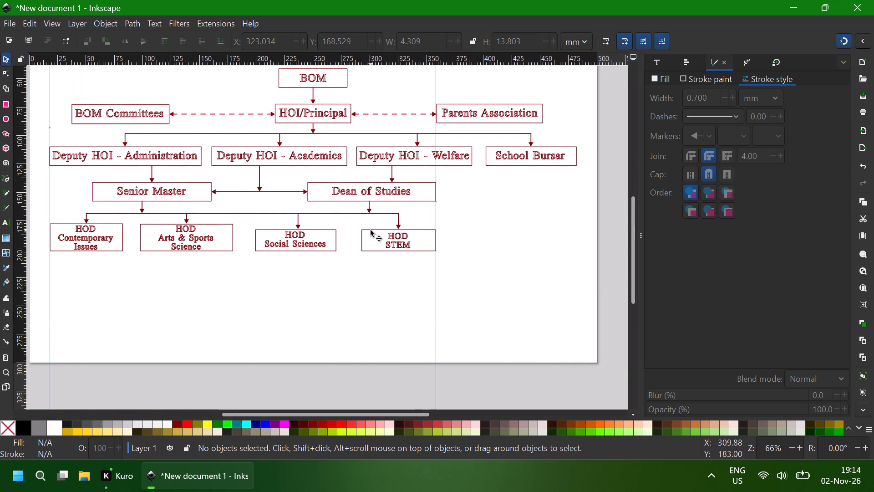
pyautogui.scroll(2, 371, 230)
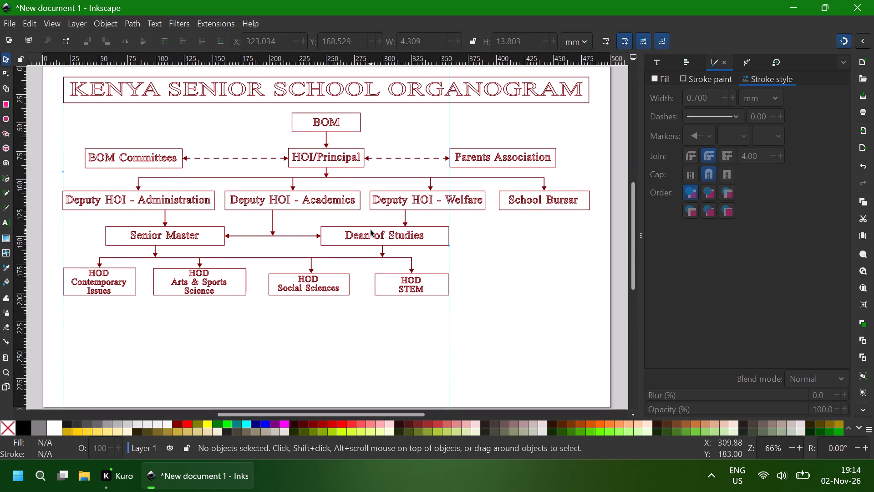
pyautogui.scroll(1, 371, 230)
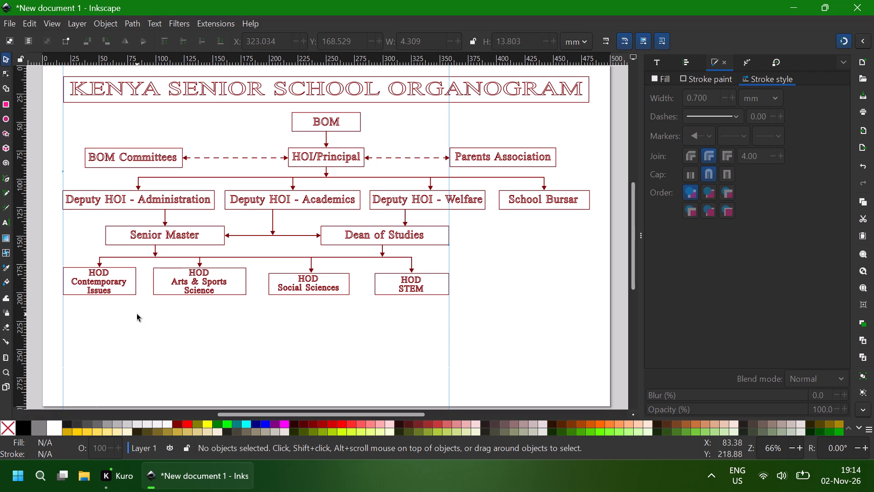
# Duplicate the Senior Master box with its label and place the copy straight below the HOD row, at Y about 219.9 mm.
pyautogui.click(180, 236)
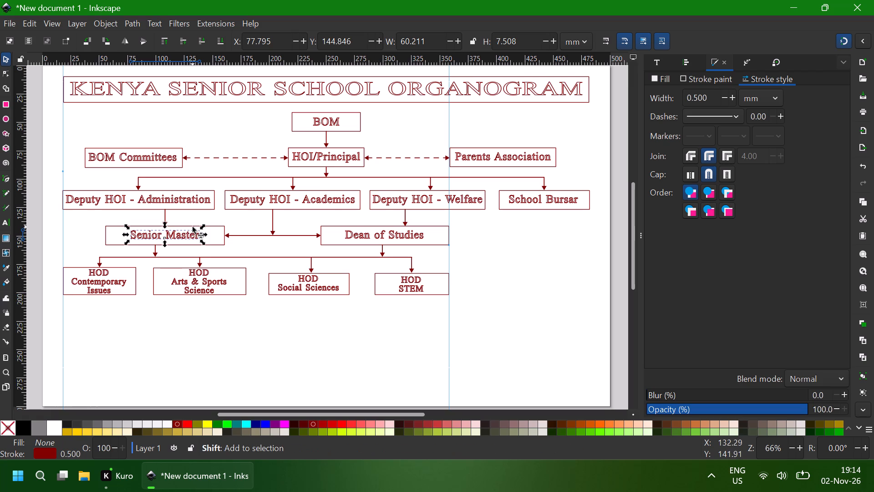
pyautogui.keyDown('shift'); pyautogui.click(193, 227); pyautogui.keyUp('shift')
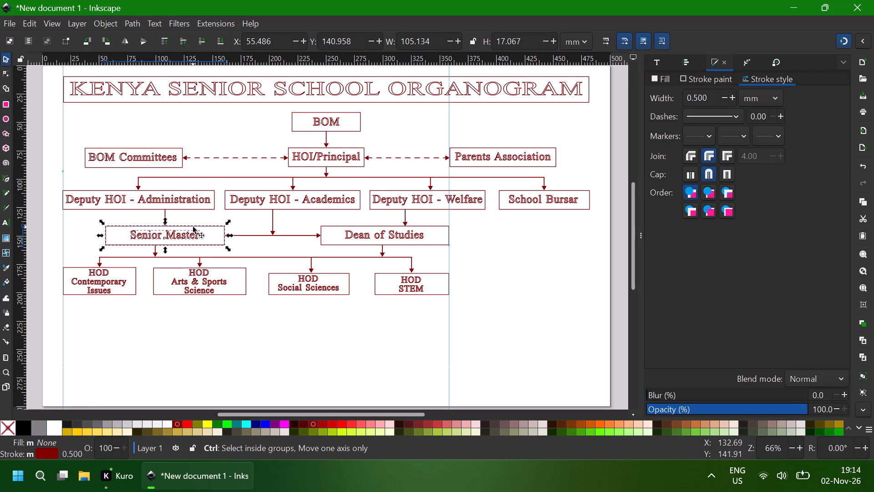
pyautogui.hotkey('ctrl', 'd')
pyautogui.keyDown('ctrl'); pyautogui.moveTo(188, 235); pyautogui.dragTo(191, 282); pyautogui.keyUp('ctrl')
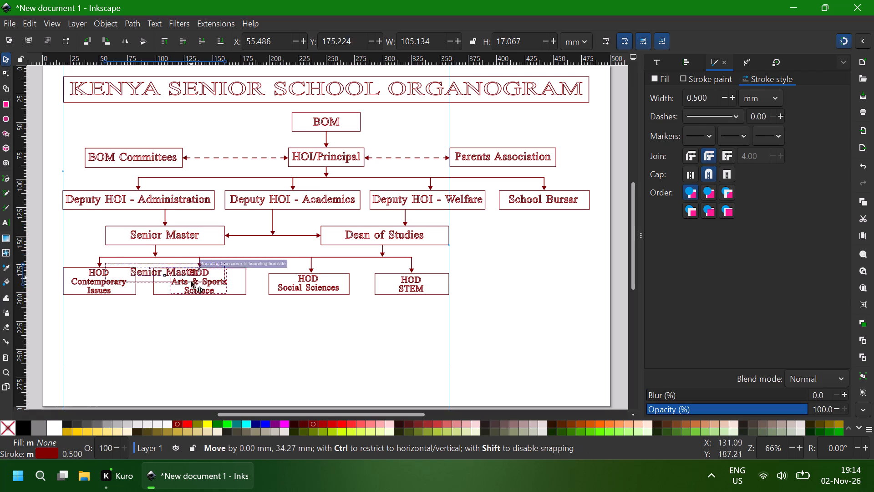
pyautogui.keyDown('ctrl'); pyautogui.moveTo(191, 282); pyautogui.dragTo(193, 327); pyautogui.keyUp('ctrl')
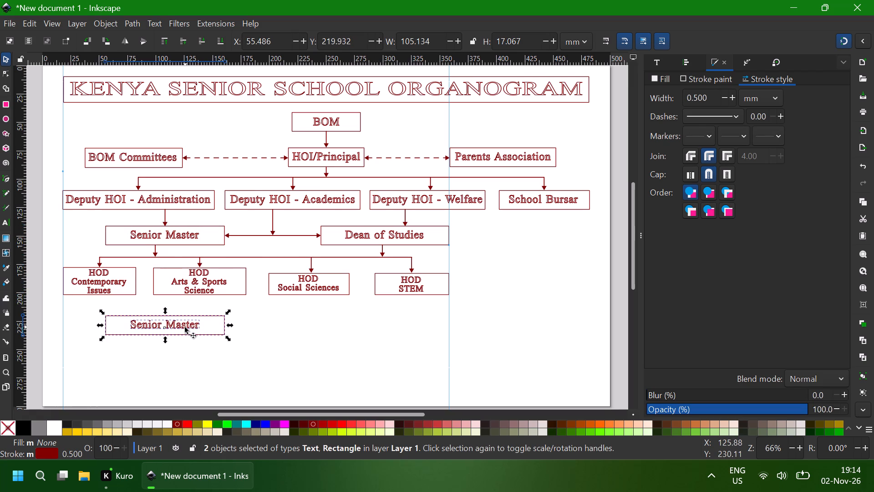
# Change the copied label to "Head of Track" and set its font size to 22 pt.
pyautogui.doubleClick(185, 327)
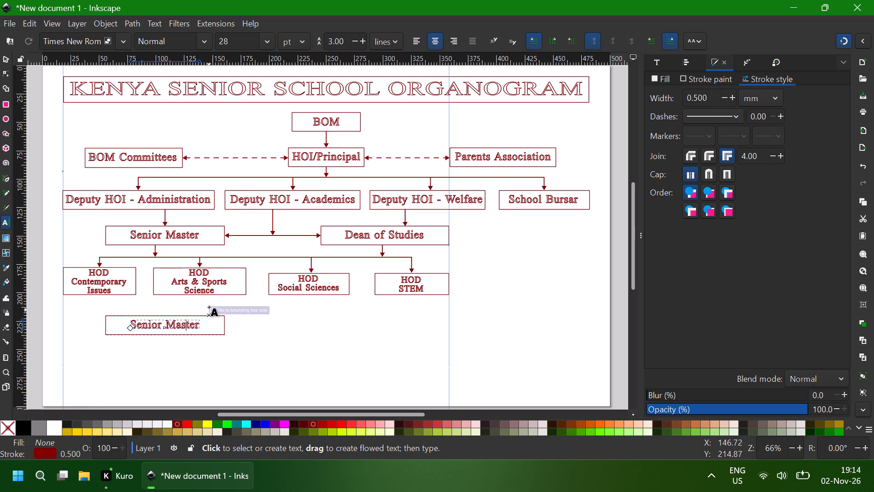
pyautogui.hotkey('ctrl', 'a')
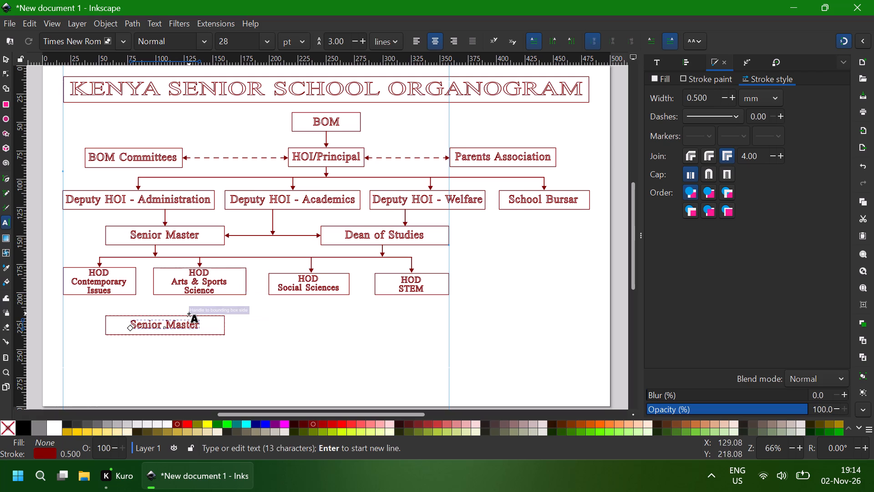
pyautogui.write('Head')
pyautogui.press('space')
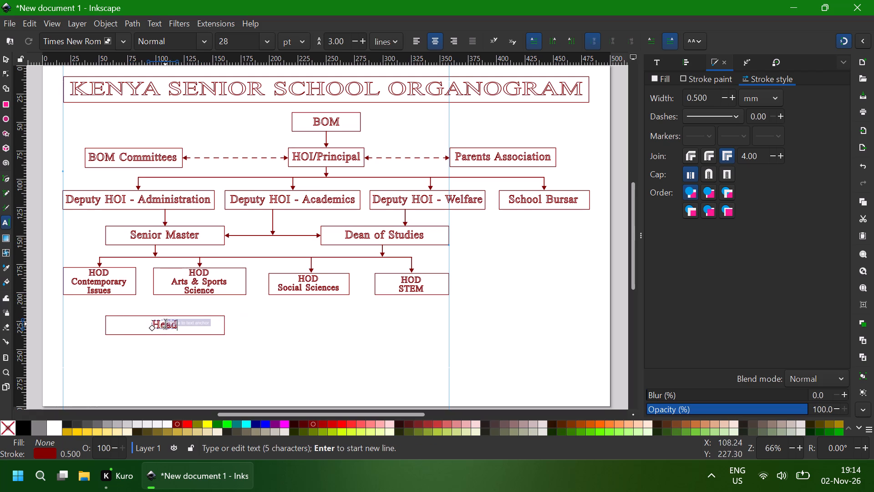
pyautogui.write('of Track')
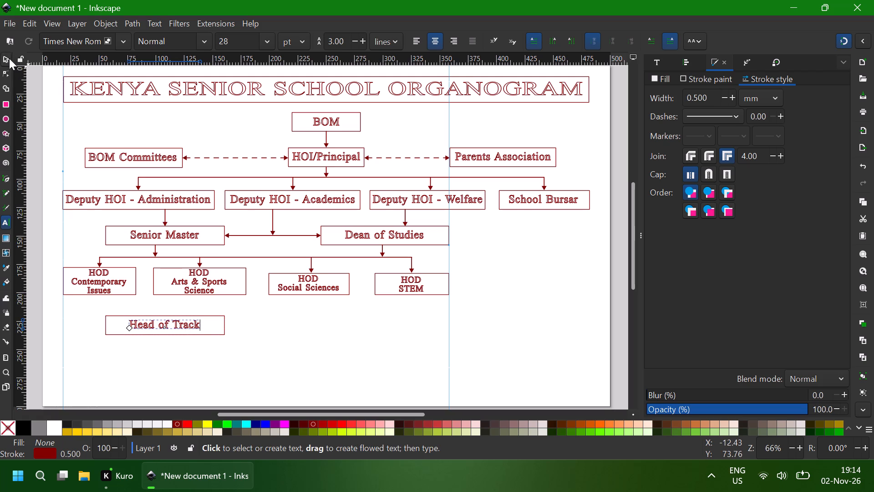
pyautogui.hotkey('ctrl', 'a')
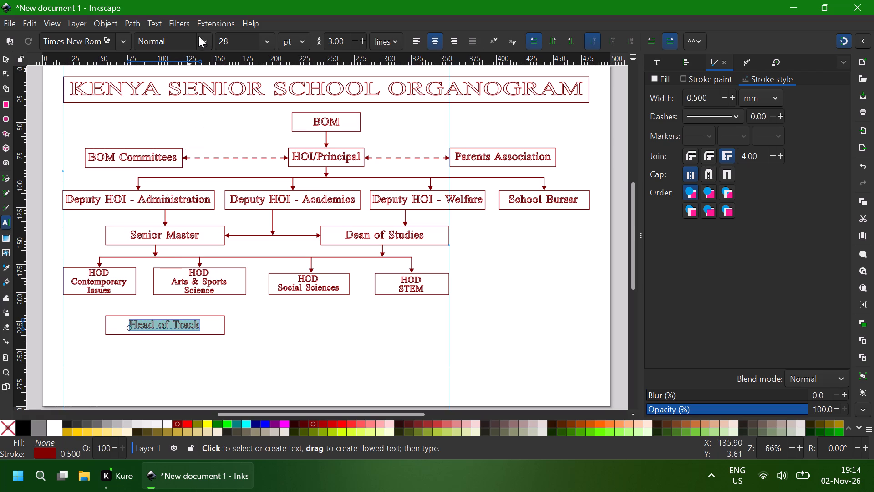
pyautogui.click(267, 40)
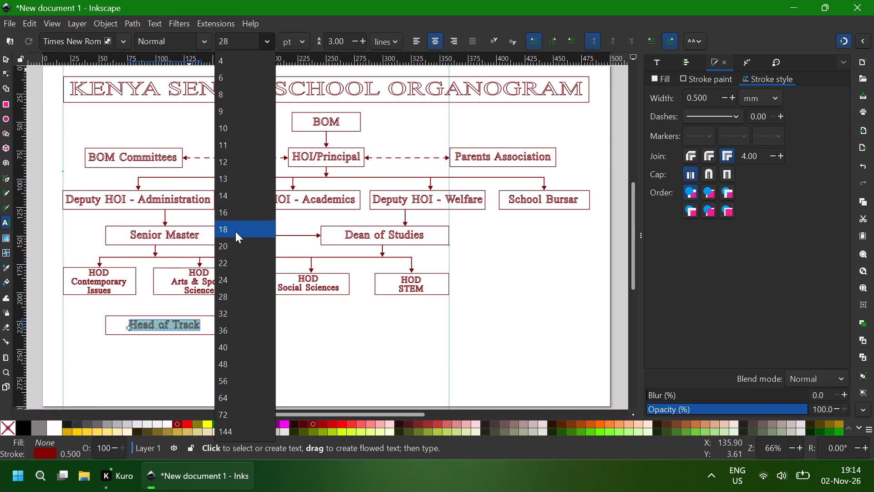
pyautogui.click(230, 262)
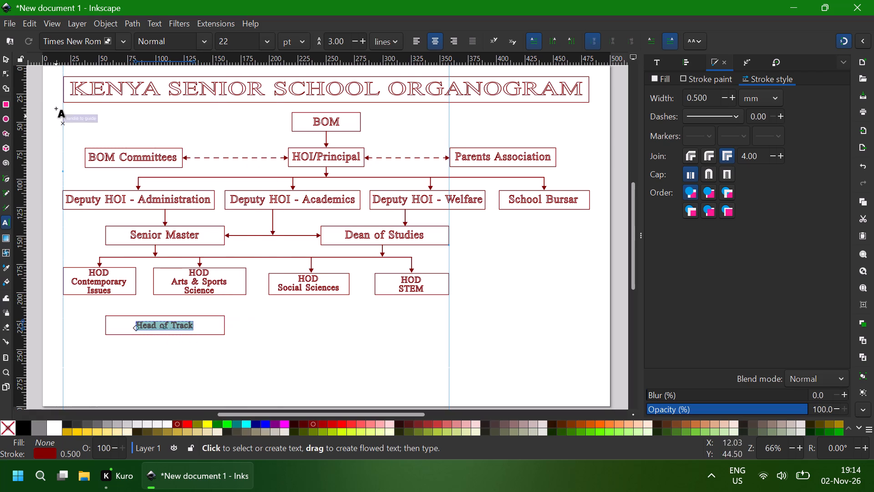
pyautogui.click(5, 59)
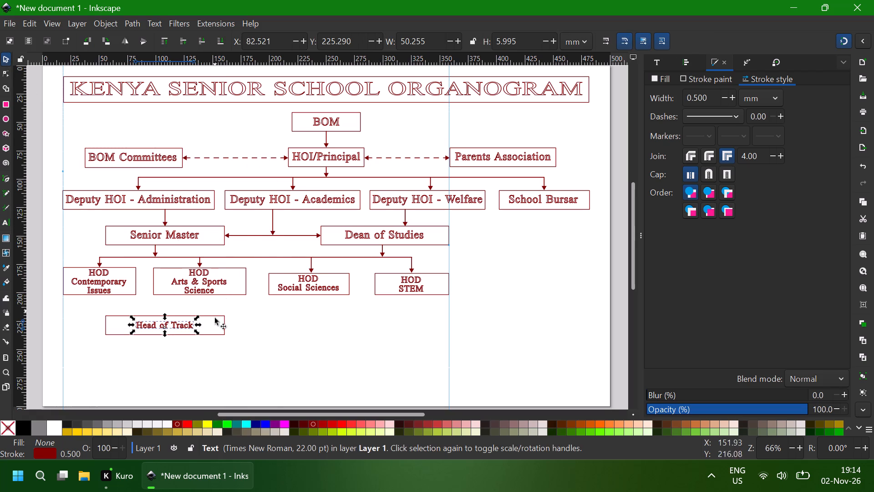
# Narrow the rectangle around Head of Track symmetrically to about 57.8 mm wide, leaving the text size alone.
pyautogui.click(218, 333)
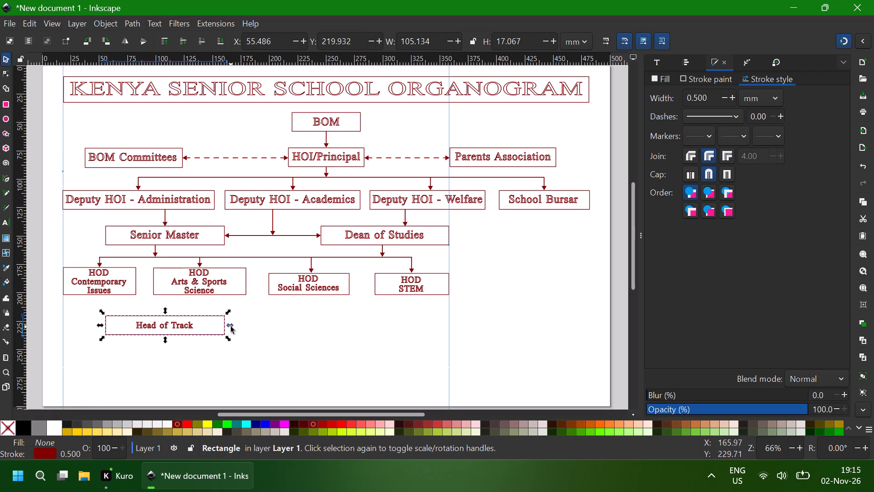
pyautogui.keyDown('shift'); pyautogui.moveTo(231, 327); pyautogui.dragTo(206, 327); pyautogui.keyUp('shift')
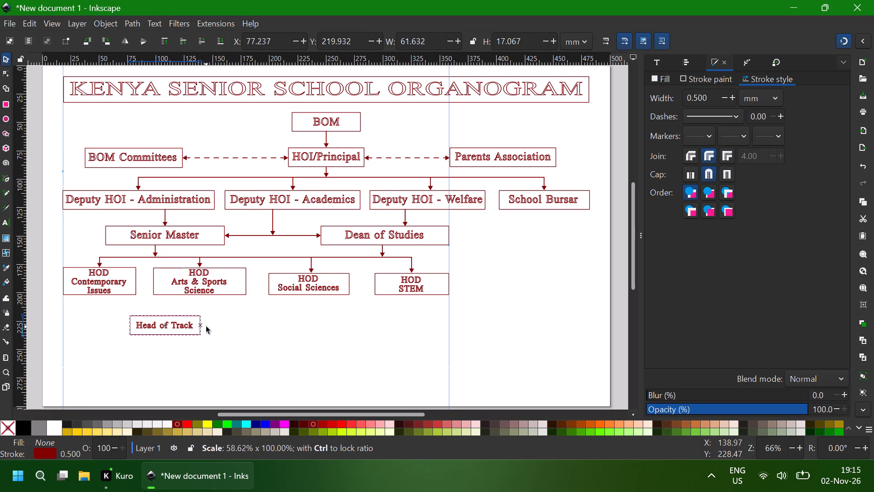
pyautogui.keyDown('shift'); pyautogui.moveTo(206, 327); pyautogui.dragTo(204, 327); pyautogui.keyUp('shift')
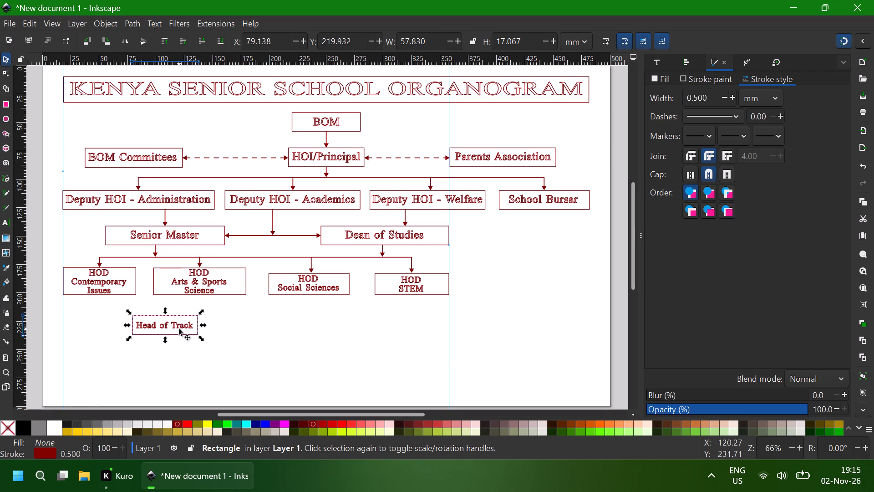
# Move the Head of Track box with its text beneath HOD Arts & Sports Science, to X about 100.8 mm and Y about 215.5 mm.
pyautogui.keyDown('shift'); pyautogui.click(179, 329); pyautogui.keyUp('shift')
pyautogui.moveTo(180, 316); pyautogui.dragTo(208, 311)
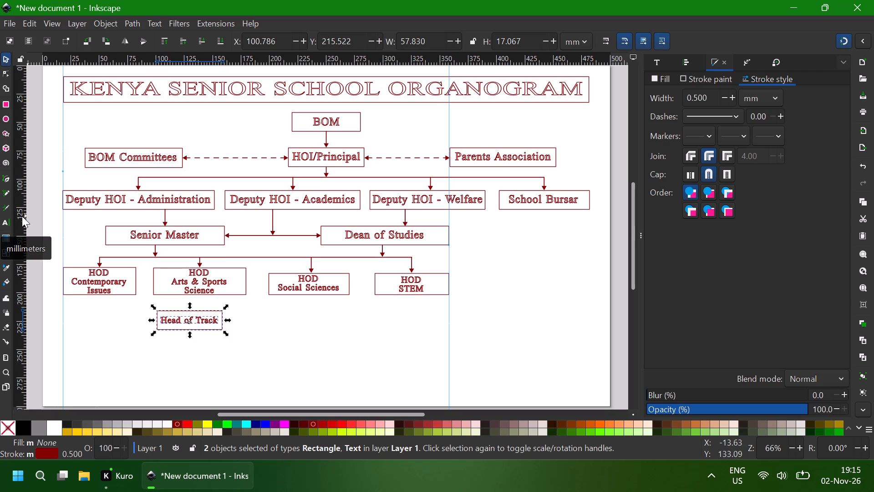
# Add a vertical guide along the left edge of the HOD Arts & Sports Science box.
pyautogui.moveTo(24, 216); pyautogui.dragTo(129, 230)
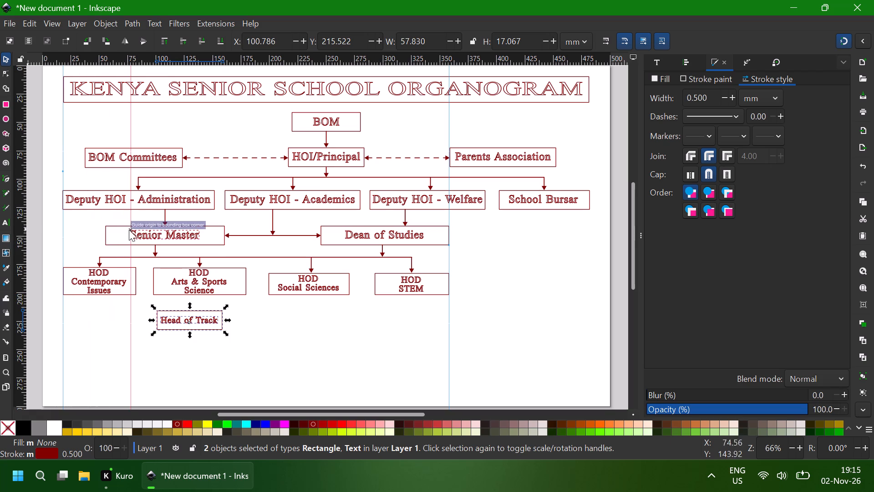
pyautogui.moveTo(129, 230); pyautogui.dragTo(155, 234)
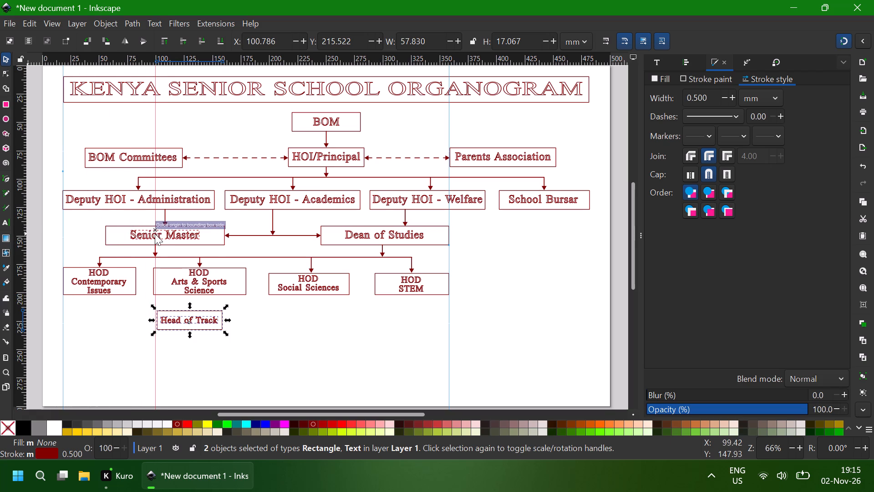
pyautogui.moveTo(155, 234); pyautogui.dragTo(153, 234)
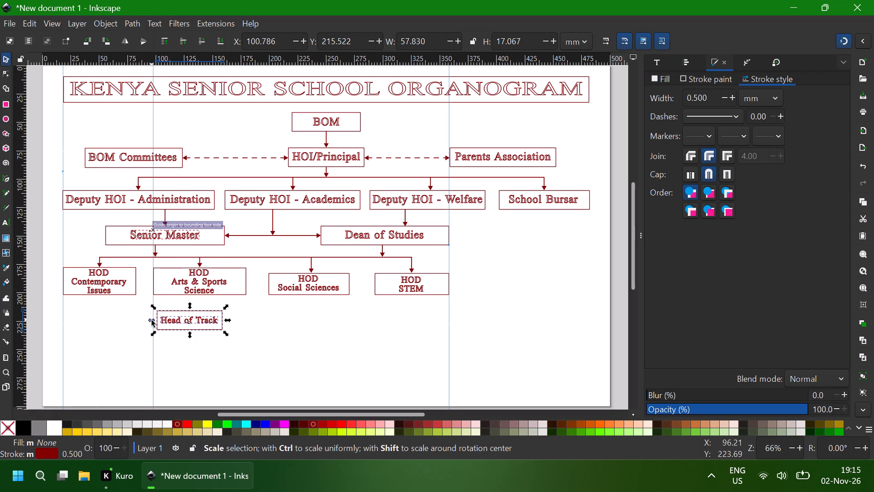
# Widen the Head of Track box and text together about their centre to about 83.8 mm.
pyautogui.keyDown('shift'); pyautogui.click(152, 320); pyautogui.keyUp('shift')
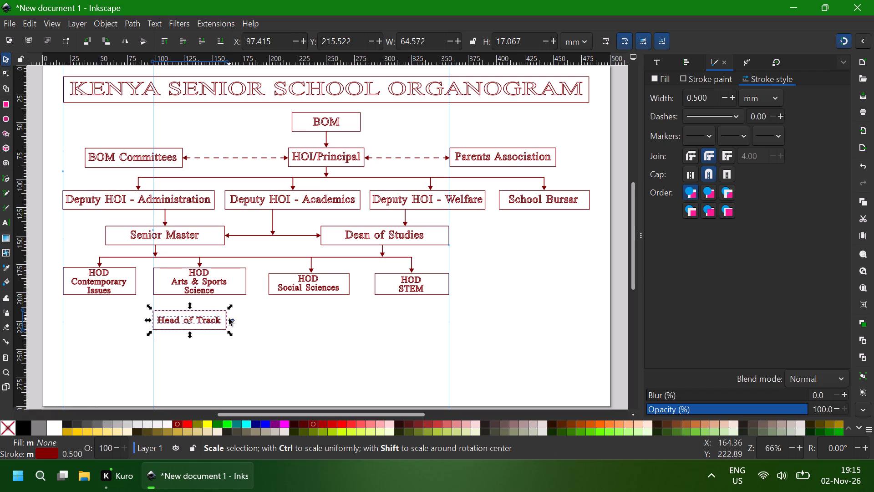
pyautogui.keyDown('shift'); pyautogui.moveTo(229, 319); pyautogui.dragTo(247, 319); pyautogui.keyUp('shift')
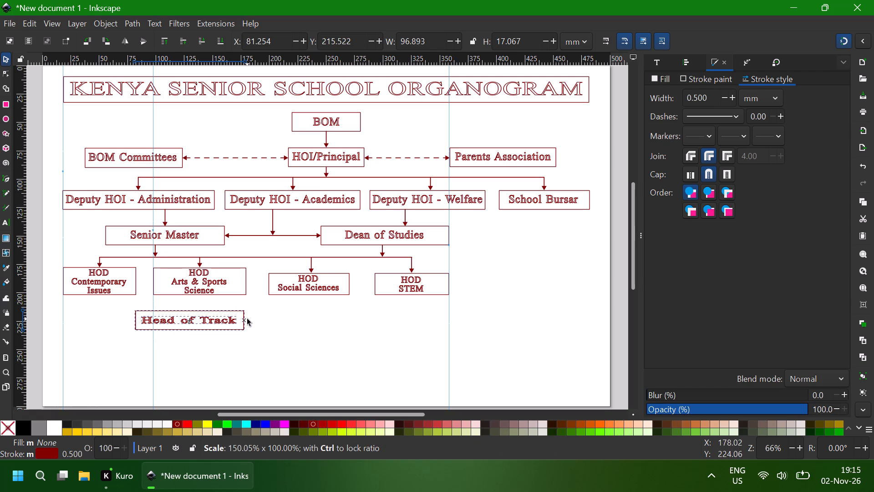
pyautogui.keyDown('shift'); pyautogui.moveTo(247, 319); pyautogui.dragTo(240, 319); pyautogui.keyUp('shift')
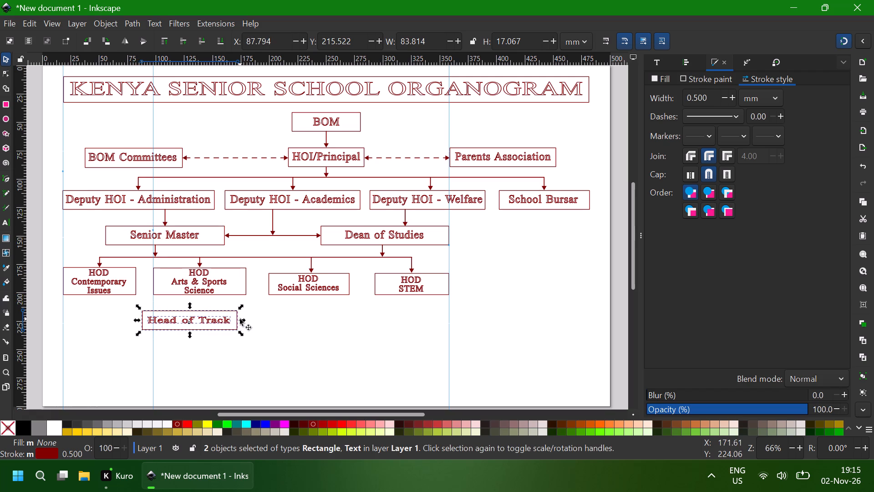
# Nudge the Head of Track box and text right to the new guide, at X about 97.3 mm.
pyautogui.press('Right')
pyautogui.press('Right')
pyautogui.press('Right')
pyautogui.press('Right')
pyautogui.press('Right')
pyautogui.press('Right')
pyautogui.press('Right')
pyautogui.press('Right')
pyautogui.press('Right')
pyautogui.press('Right')
pyautogui.press('Right')
pyautogui.press('Right')
pyautogui.press('Right')
pyautogui.press('Right')
pyautogui.press('Right')
pyautogui.press('Right')
pyautogui.press('Right')
pyautogui.press('Right')
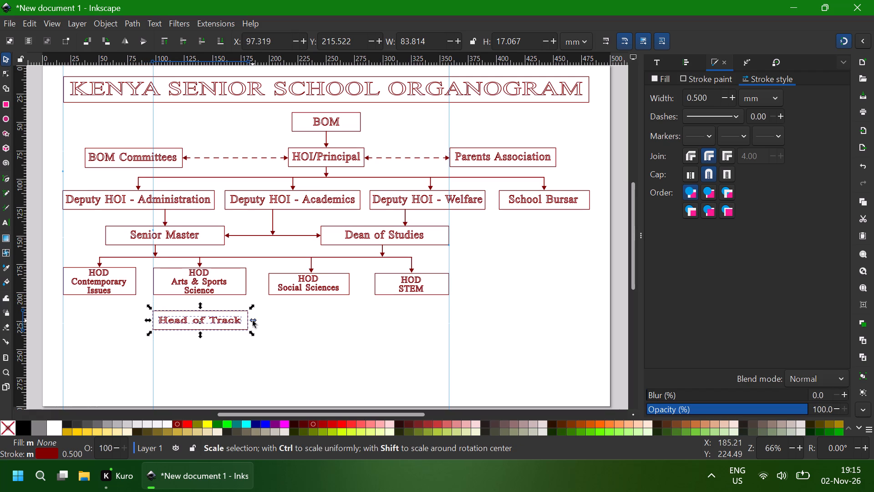
# Fine-tune the Head of Track box and text to about 83.6 mm wide, keeping the left edge on the guide.
pyautogui.click(253, 321)
pyautogui.keyDown('shift'); pyautogui.moveTo(253, 321); pyautogui.dragTo(250, 321); pyautogui.keyUp('shift')
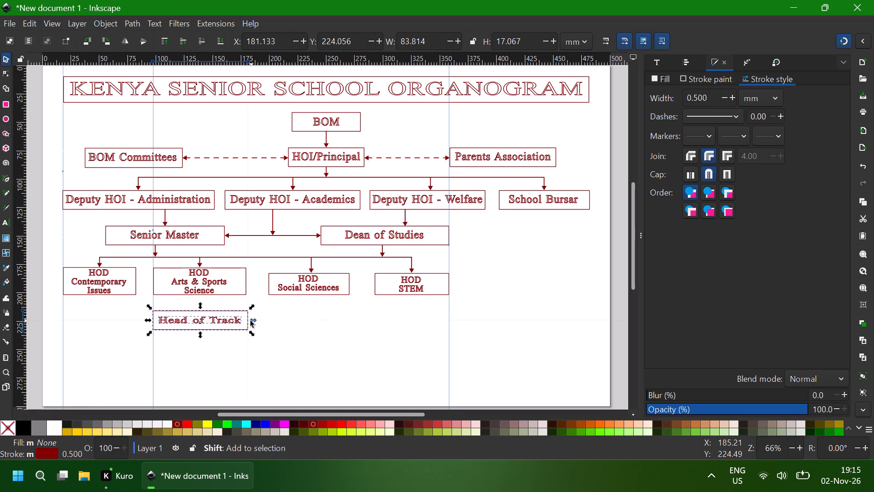
pyautogui.keyDown('shift'); pyautogui.moveTo(250, 321); pyautogui.dragTo(243, 322); pyautogui.keyUp('shift')
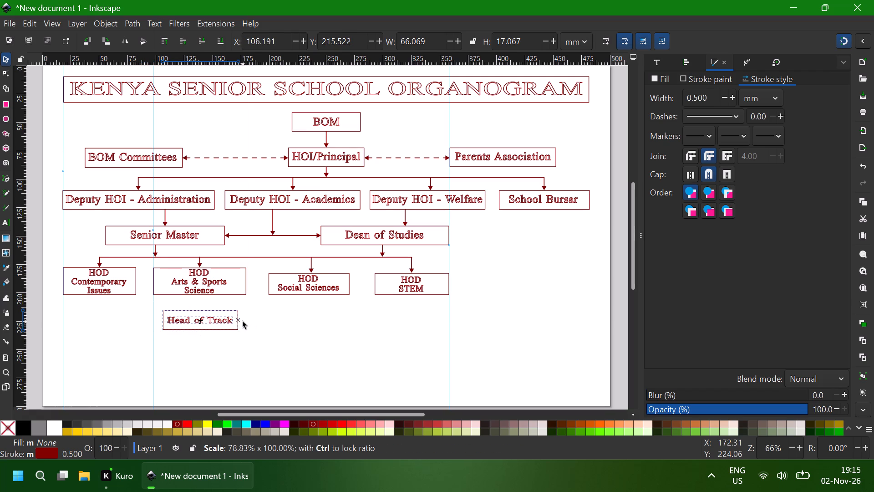
pyautogui.keyDown('shift'); pyautogui.moveTo(243, 322); pyautogui.dragTo(244, 322); pyautogui.keyUp('shift')
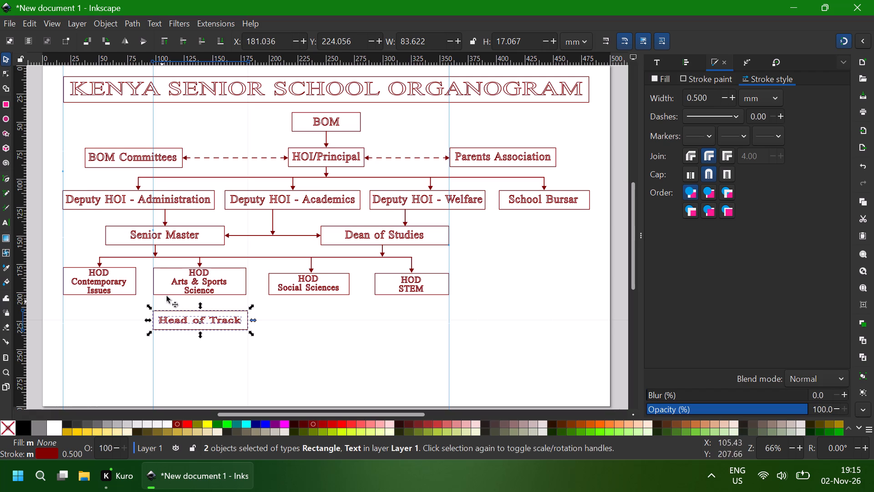
# Add a vertical guide along the right edge of the HOD Arts & Sports Science box, at about 179.3 mm.
pyautogui.moveTo(25, 254); pyautogui.dragTo(144, 272)
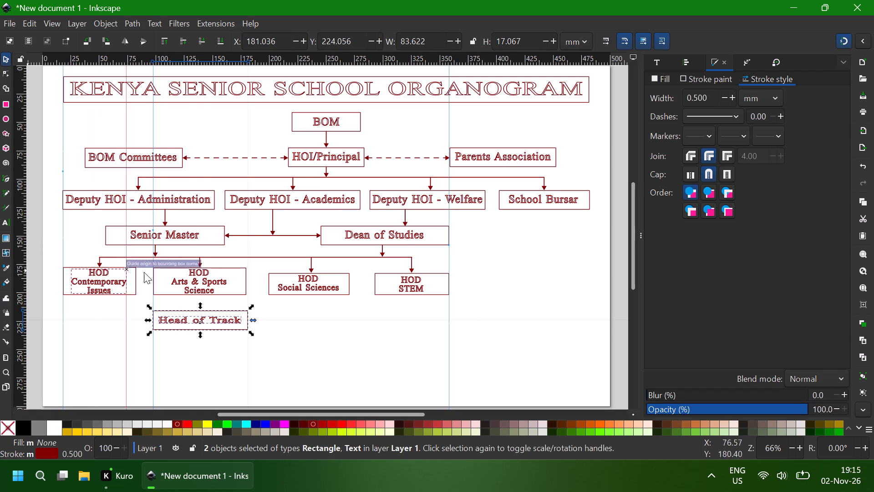
pyautogui.moveTo(144, 272); pyautogui.dragTo(244, 289)
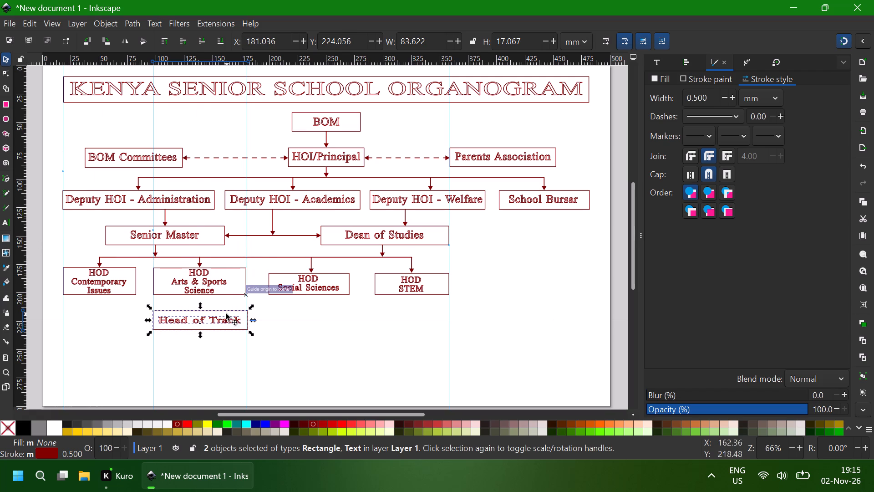
# Set the font size of the Head of Track text to 22 pt.
pyautogui.click(217, 321)
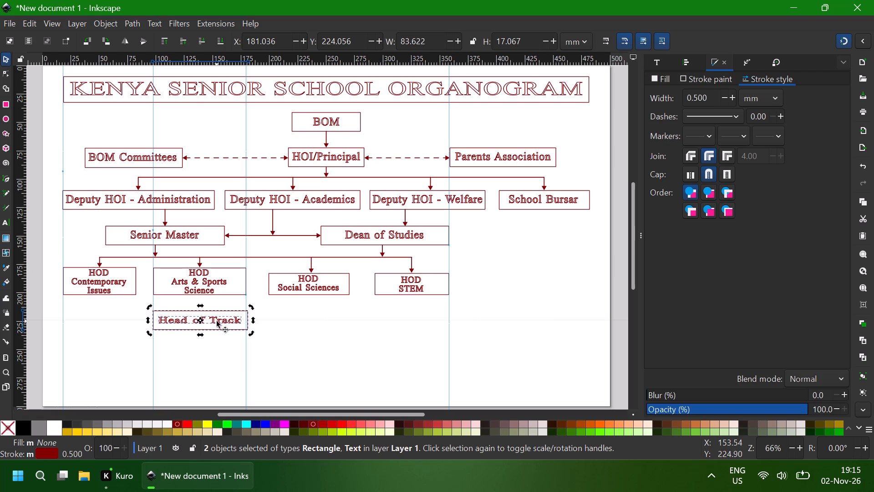
pyautogui.doubleClick(217, 321)
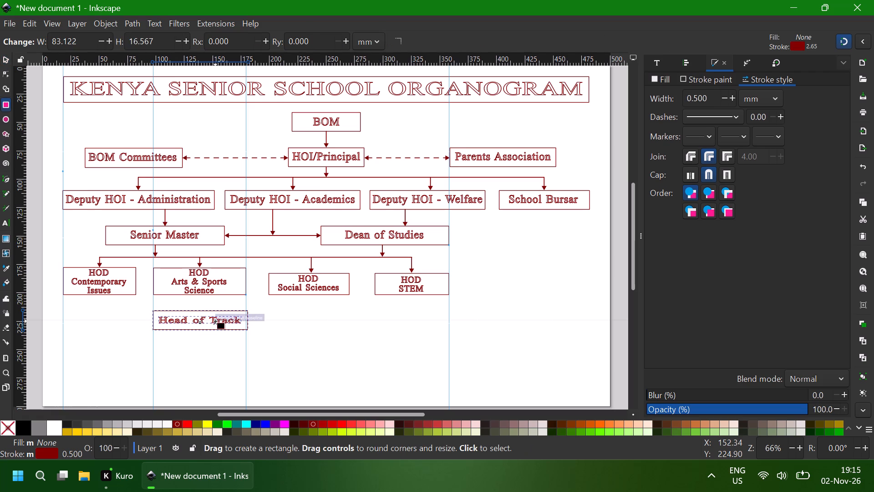
pyautogui.click(207, 321)
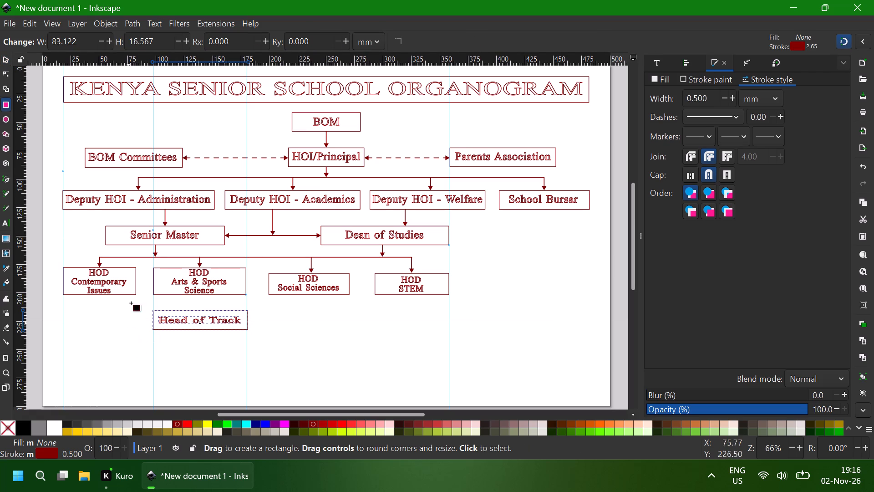
pyautogui.click(2, 61)
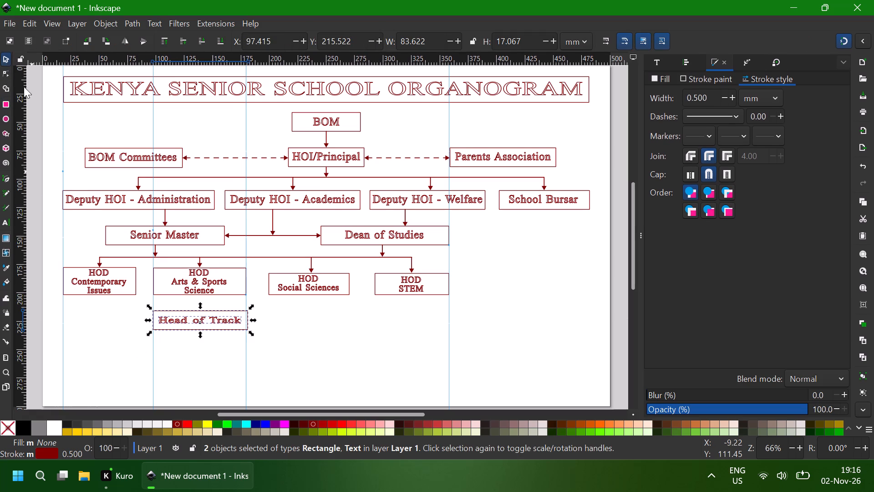
pyautogui.click(194, 347)
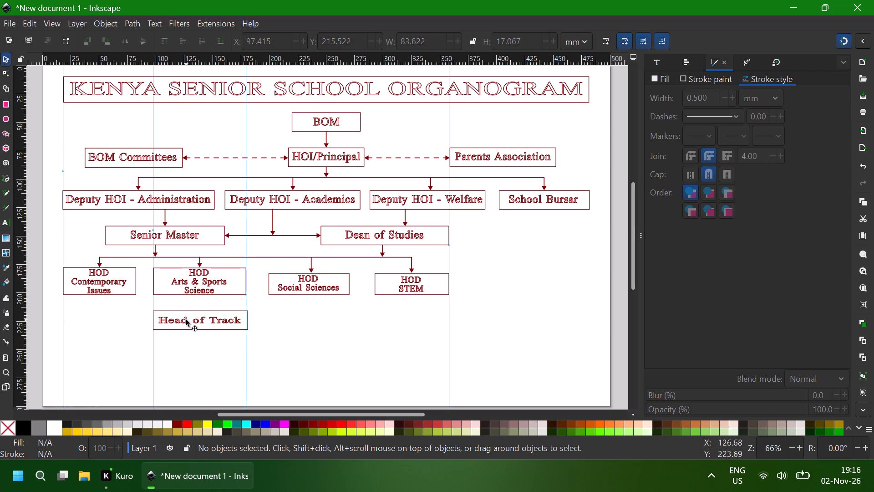
pyautogui.doubleClick(186, 320)
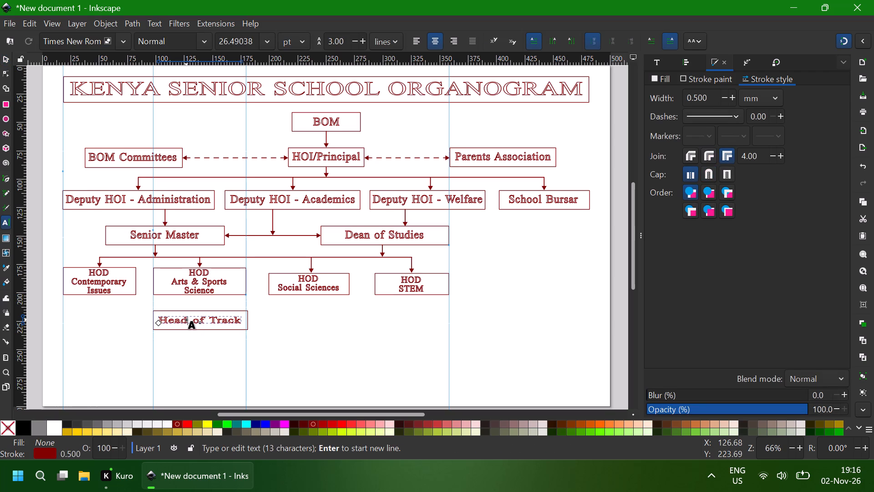
pyautogui.hotkey('ctrl', 'a')
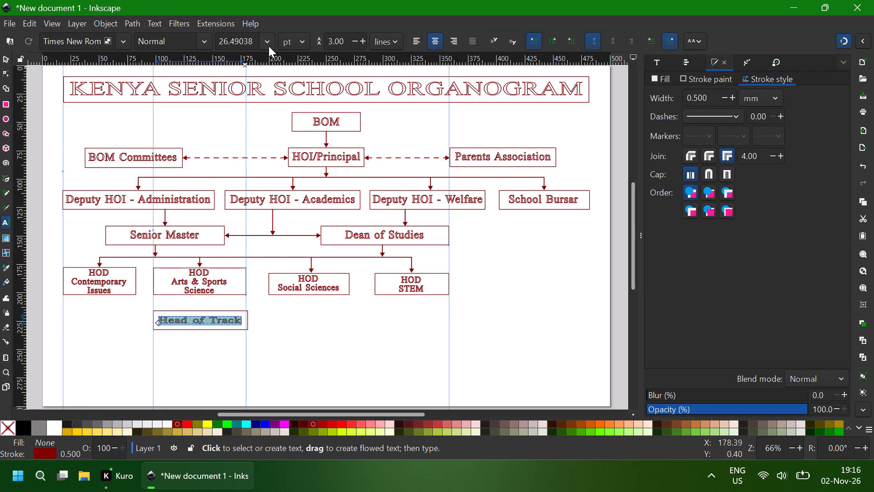
pyautogui.click(269, 46)
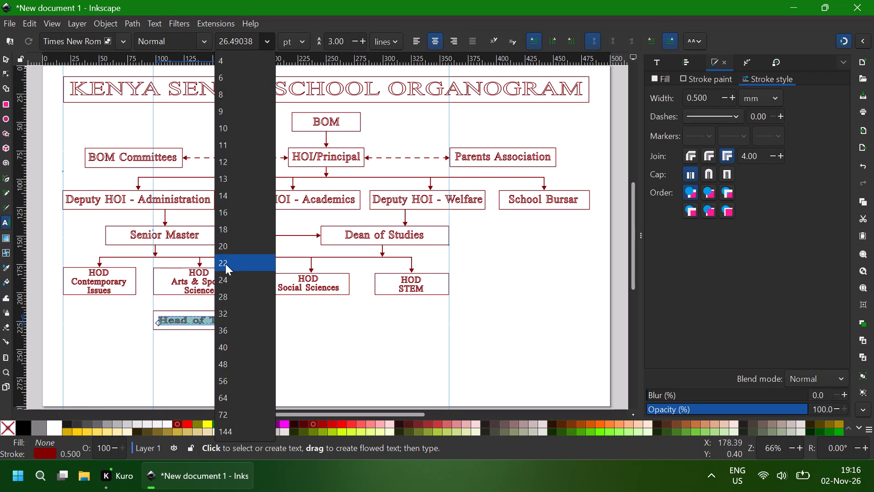
pyautogui.click(225, 264)
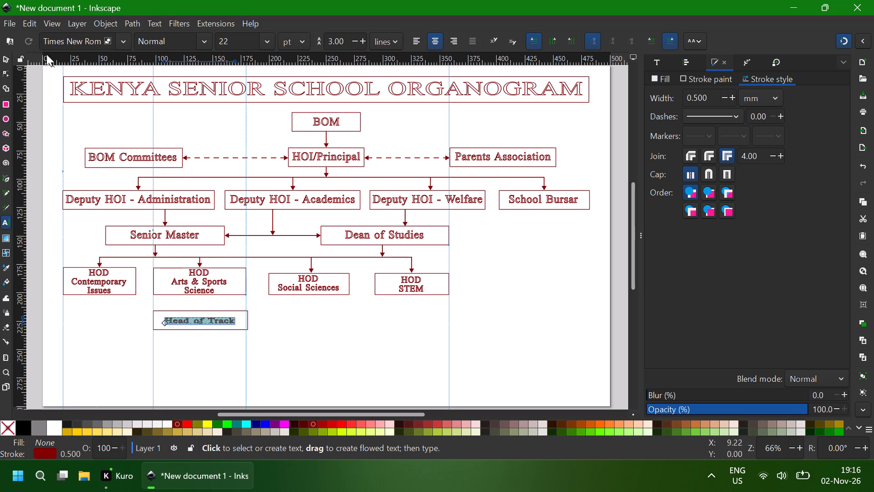
pyautogui.click(5, 57)
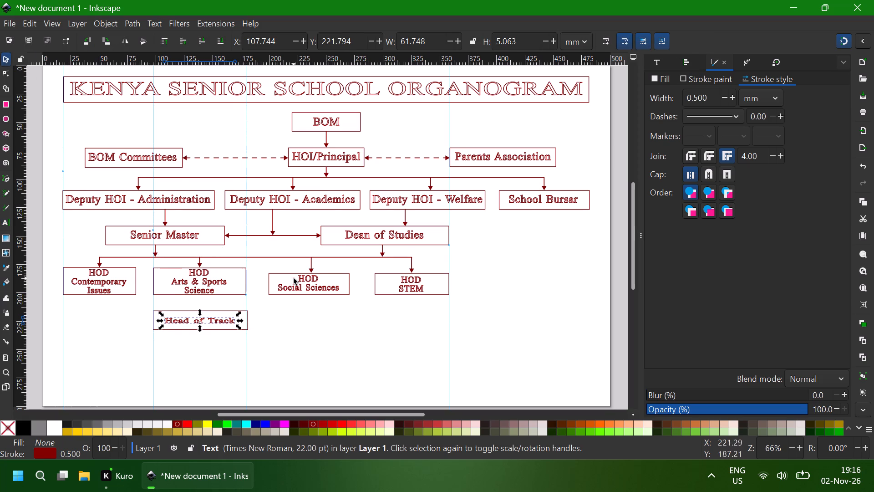
# Resize only the Head of Track rectangle to about 82.4 mm wide, fitting it between the two guides of the box above.
pyautogui.click(225, 328)
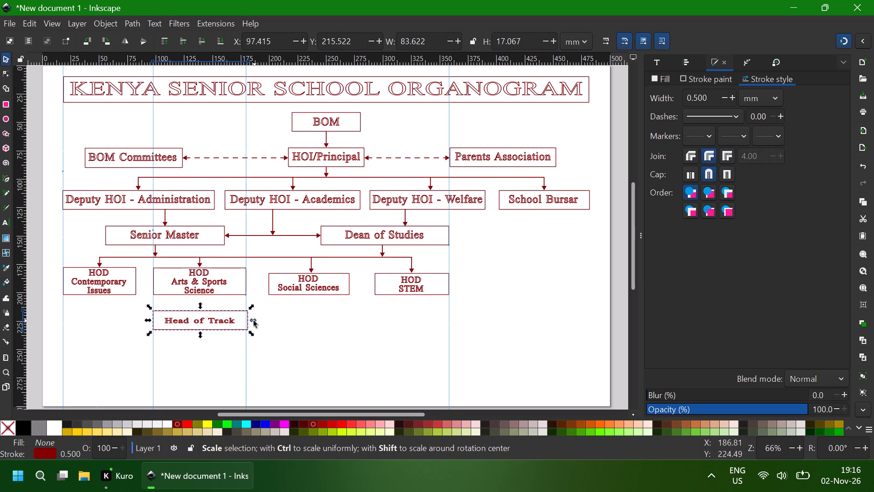
pyautogui.keyDown('shift'); pyautogui.click(254, 321); pyautogui.keyUp('shift')
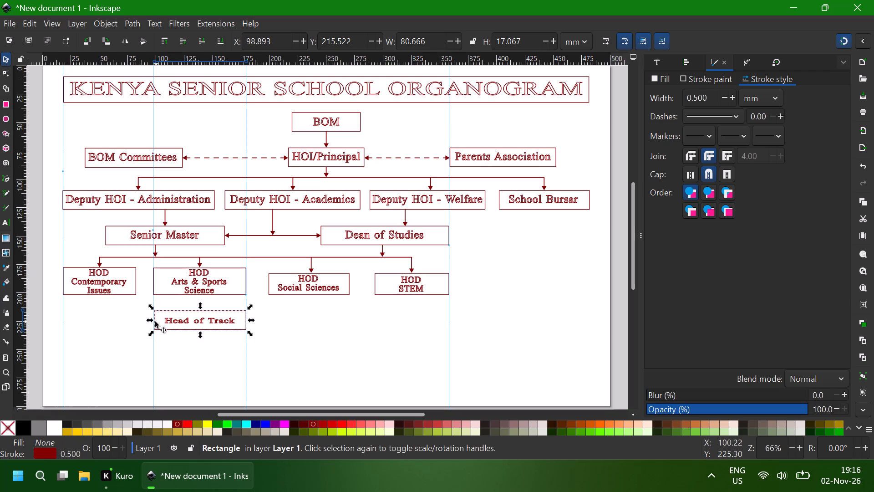
pyautogui.click(151, 320)
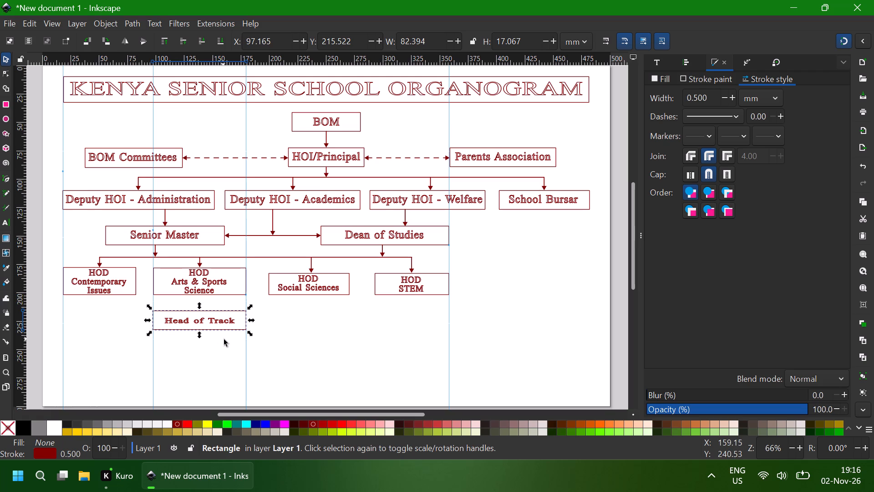
# Nudge the Head of Track text slightly left within its box, to X about 107.2 mm.
pyautogui.click(237, 322)
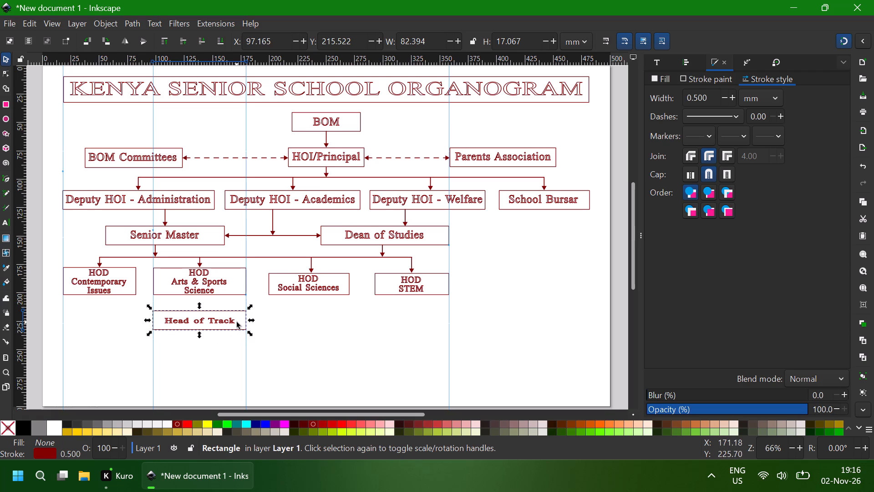
pyautogui.click(233, 320)
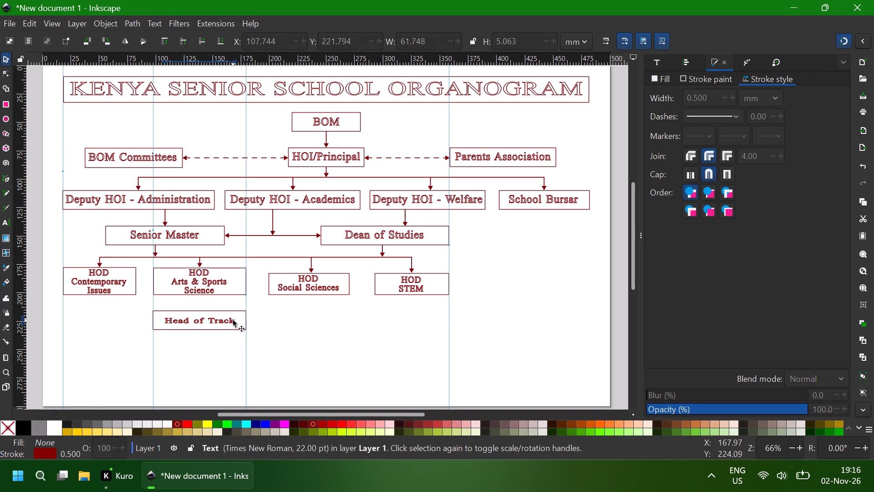
pyautogui.press('Left')
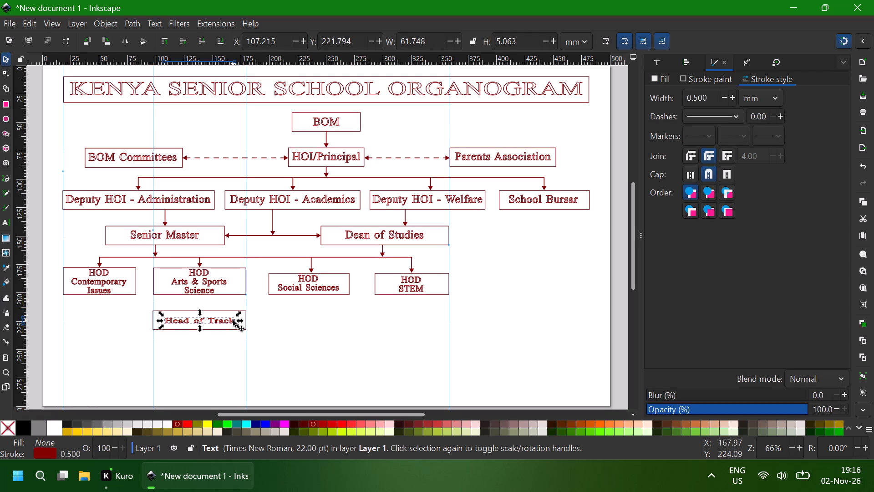
pyautogui.click(199, 369)
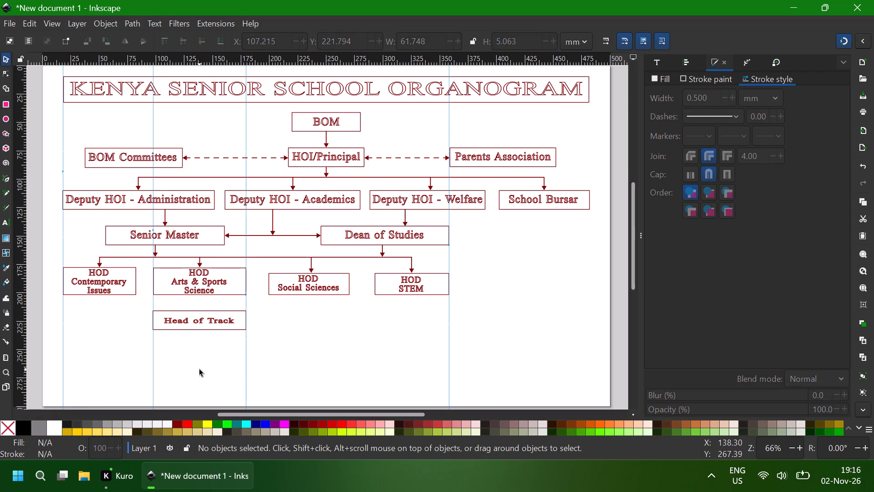
# Duplicate the Head of Track box and text and place the copy beneath HOD Social Sciences, at X about 198.2 mm.
pyautogui.click(219, 322)
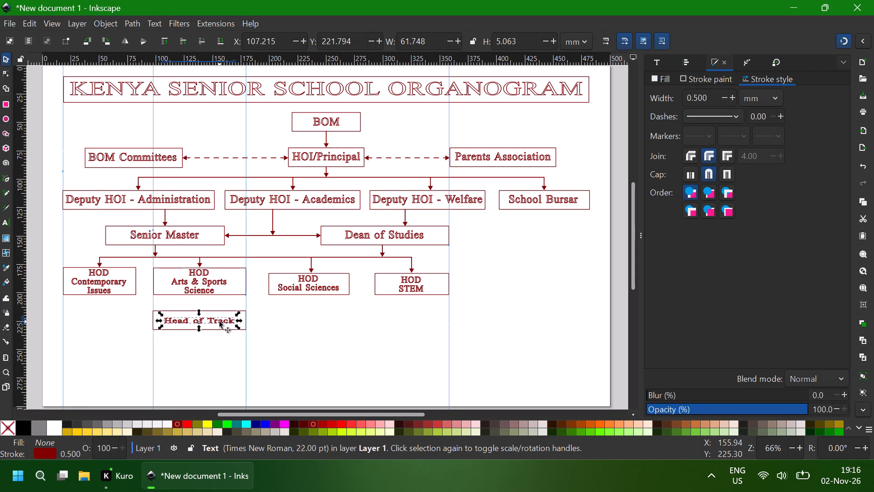
pyautogui.keyDown('shift'); pyautogui.click(219, 311); pyautogui.keyUp('shift')
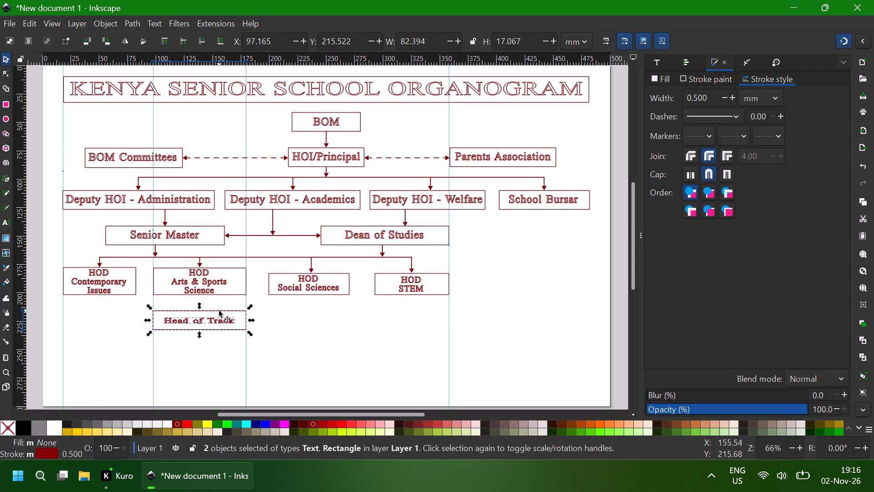
pyautogui.hotkey('ctrl', 'd')
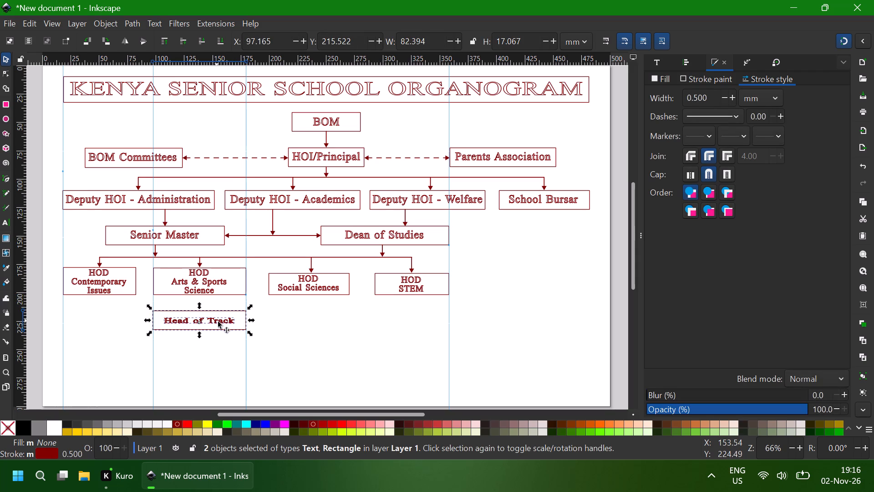
pyautogui.keyDown('ctrl'); pyautogui.moveTo(222, 324); pyautogui.dragTo(325, 321); pyautogui.keyUp('ctrl')
pyautogui.keyDown('ctrl'); pyautogui.moveTo(325, 321); pyautogui.dragTo(337, 319); pyautogui.keyUp('ctrl')
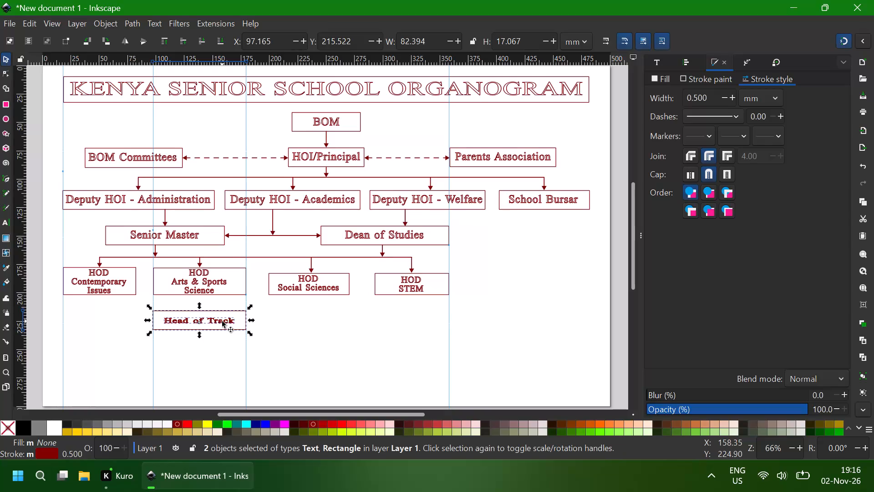
pyautogui.keyDown('ctrl'); pyautogui.moveTo(222, 321); pyautogui.dragTo(315, 321); pyautogui.keyUp('ctrl')
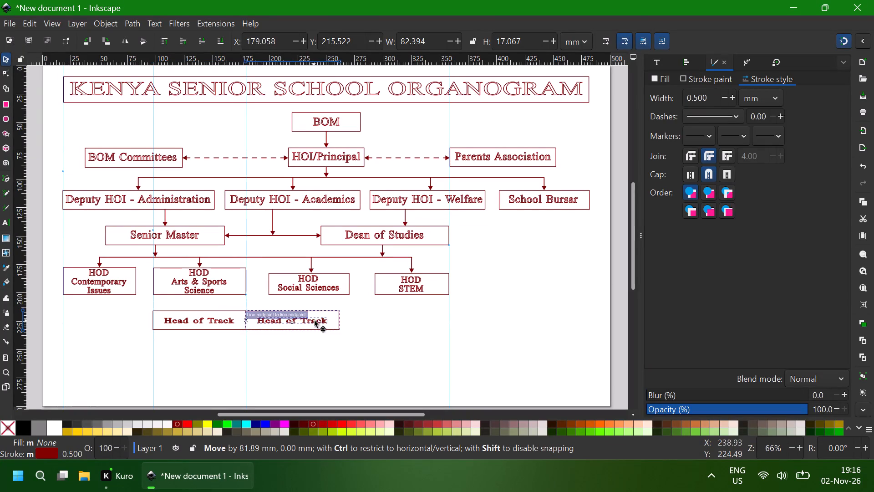
pyautogui.keyDown('ctrl'); pyautogui.moveTo(315, 321); pyautogui.dragTo(340, 320); pyautogui.keyUp('ctrl')
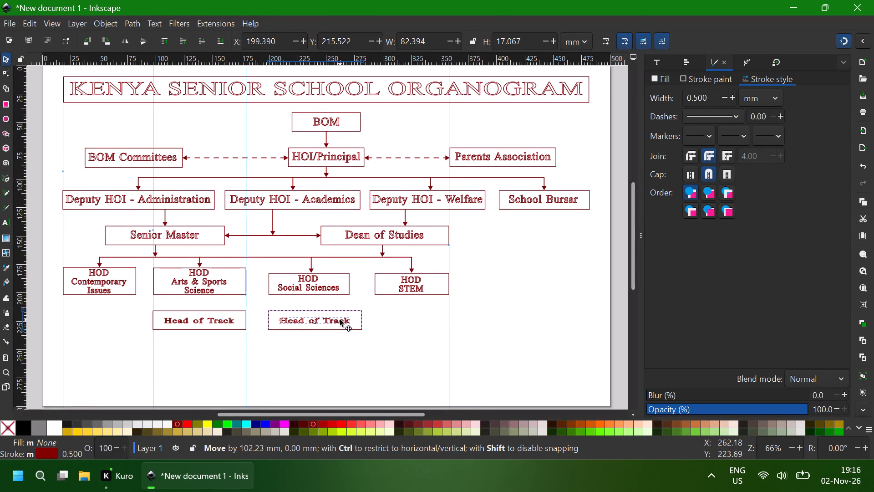
pyautogui.keyDown('ctrl'); pyautogui.moveTo(340, 320); pyautogui.dragTo(339, 319); pyautogui.keyUp('ctrl')
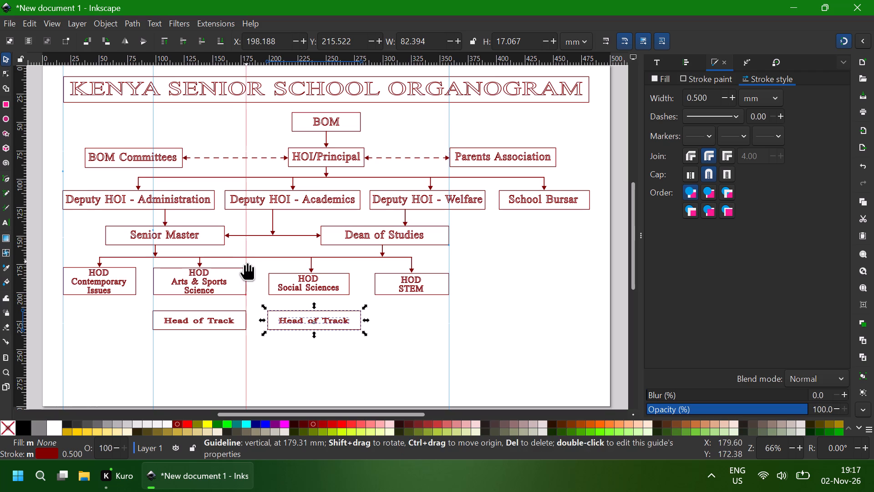
# Move the two vertical guides from the HOD Arts & Sports Science box to the left and right edges of HOD Social Sciences.
pyautogui.moveTo(249, 261); pyautogui.dragTo(264, 261)
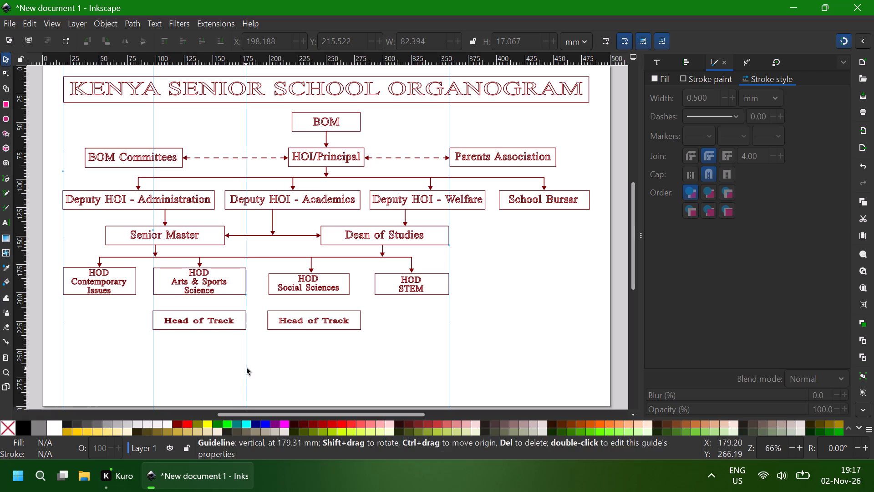
pyautogui.moveTo(246, 370); pyautogui.dragTo(259, 370)
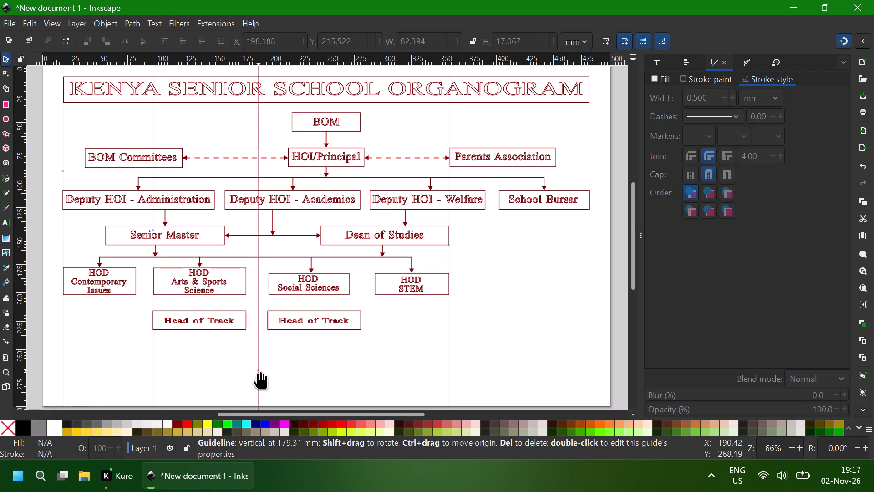
pyautogui.moveTo(259, 370); pyautogui.dragTo(269, 370)
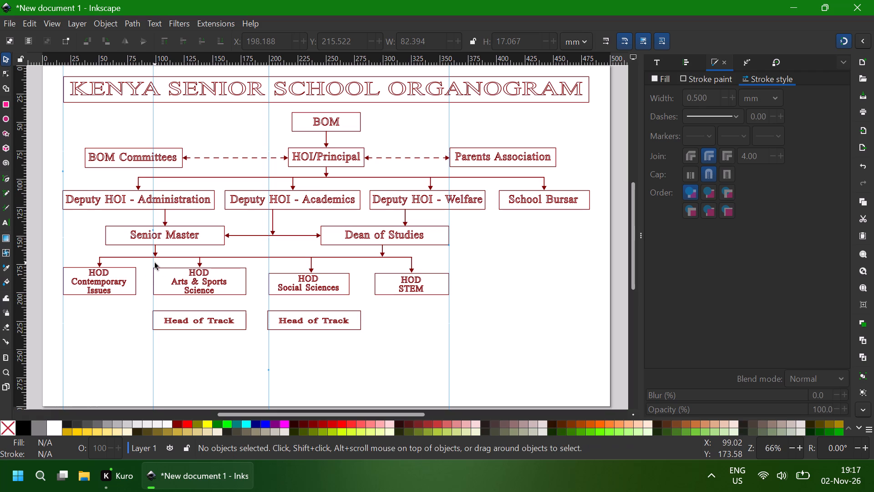
pyautogui.moveTo(153, 263); pyautogui.dragTo(346, 266)
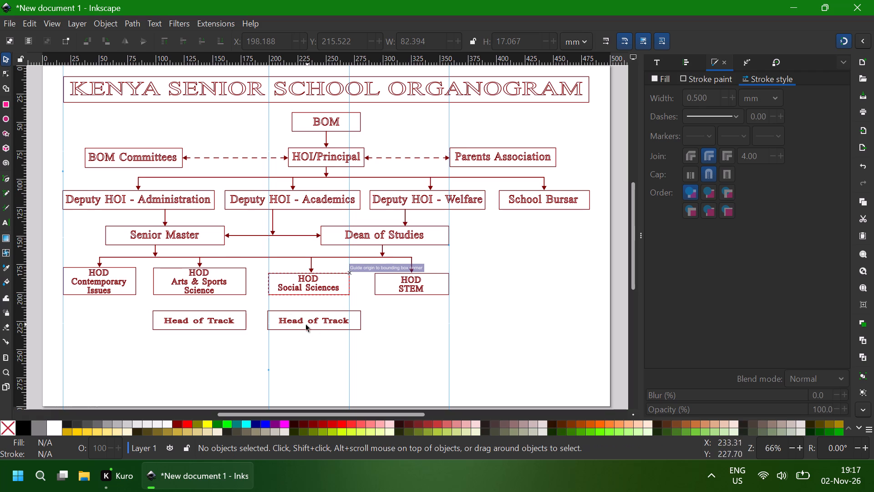
# Resize only the Head of Track rectangle beneath HOD Social Sciences to about 71.5 mm wide, fitting it between the two guides.
pyautogui.click(275, 327)
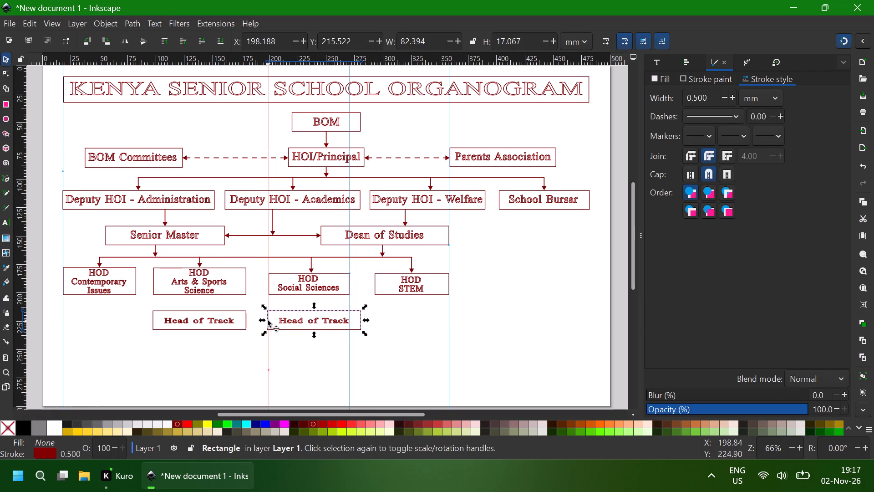
pyautogui.keyDown('shift'); pyautogui.moveTo(264, 320); pyautogui.dragTo(264, 320); pyautogui.keyUp('shift')
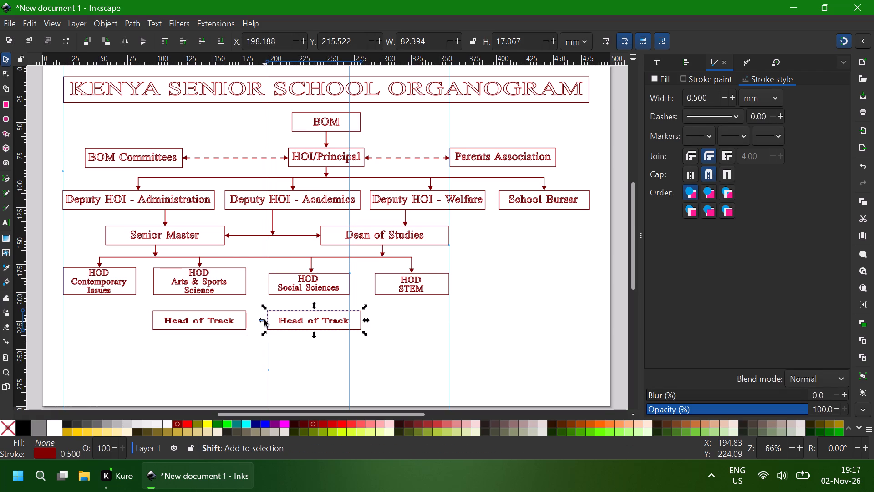
pyautogui.keyDown('shift'); pyautogui.moveTo(264, 320); pyautogui.dragTo(269, 320); pyautogui.keyUp('shift')
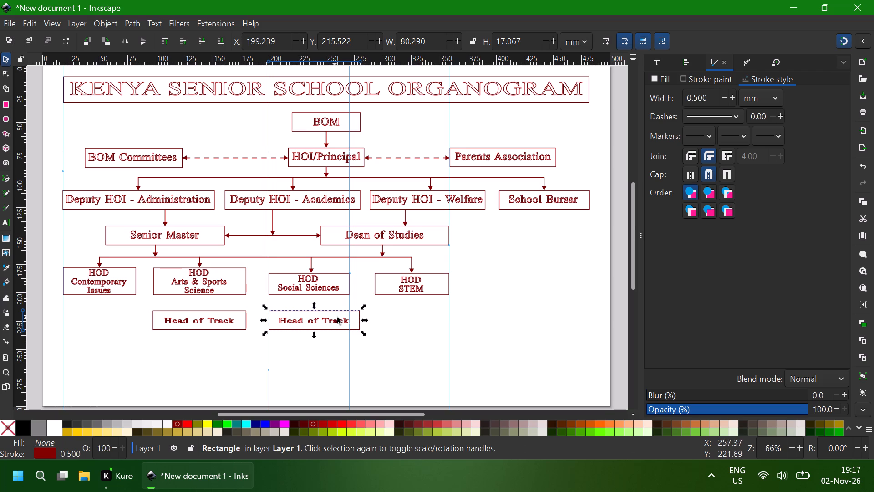
pyautogui.keyDown('shift'); pyautogui.click(364, 321); pyautogui.keyUp('shift')
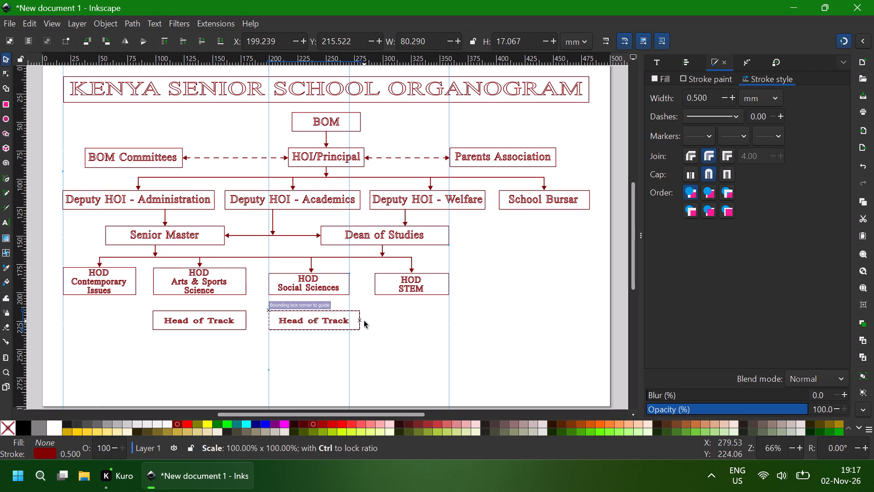
pyautogui.moveTo(364, 321); pyautogui.dragTo(358, 321)
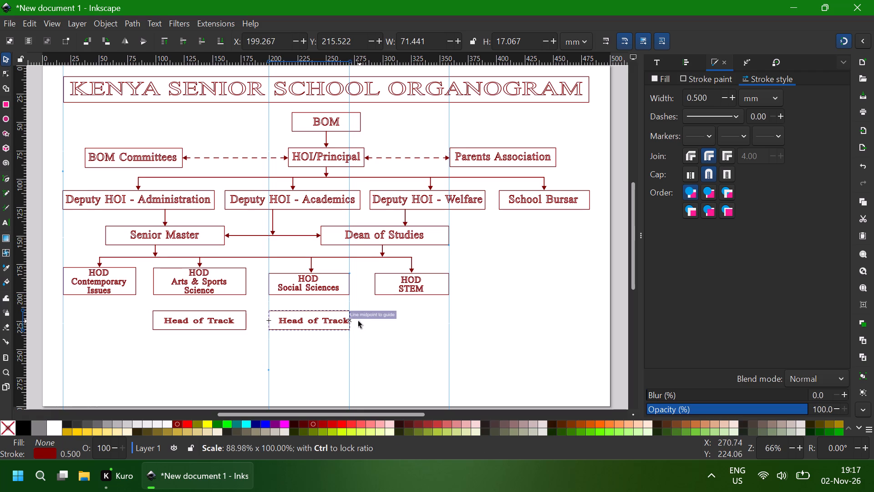
pyautogui.moveTo(358, 321); pyautogui.dragTo(356, 321)
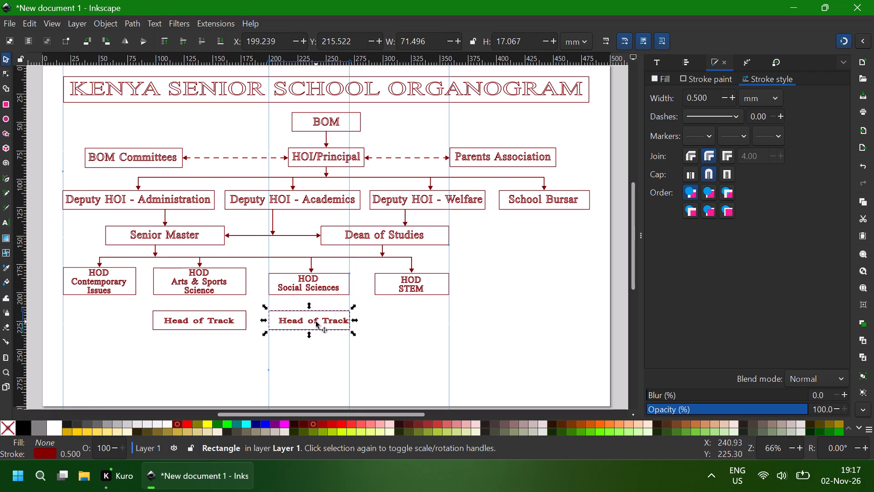
# Nudge the Head of Track text beneath HOD Social Sciences left to centre it in its box, at X about 204.5 mm.
pyautogui.click(316, 322)
pyautogui.press('Left')
pyautogui.press('Left')
pyautogui.press('Left')
pyautogui.press('Left')
pyautogui.press('Left')
pyautogui.press('Left')
pyautogui.press('Left')
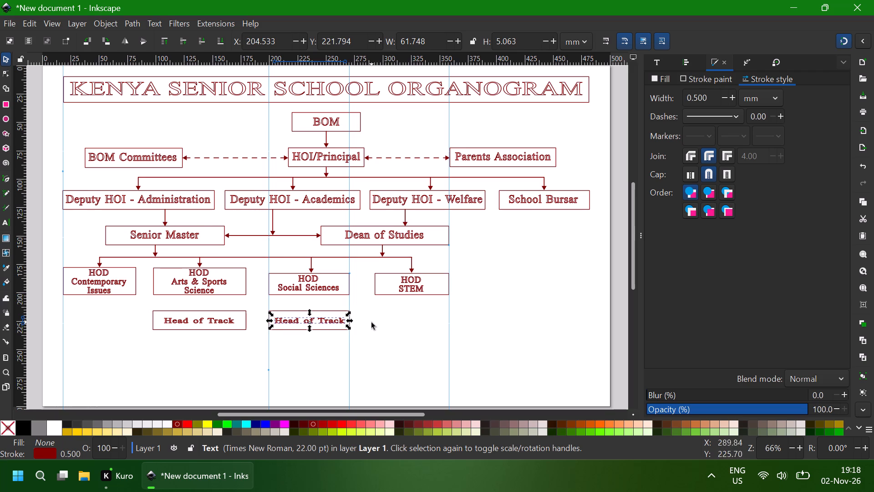
# Duplicate the Head of Track box and text from beneath HOD Social Sciences and place the copy beneath HOD STEM, at X about 286.5 mm.
pyautogui.click(301, 327)
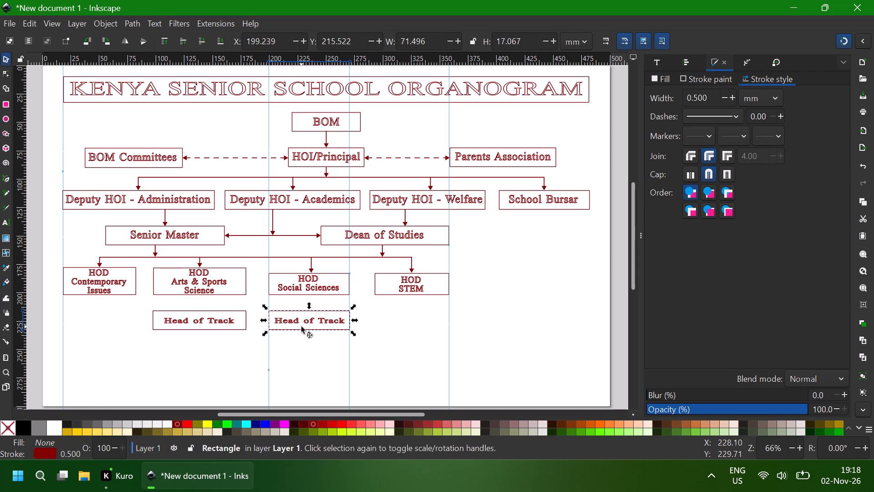
pyautogui.keyDown('shift'); pyautogui.click(297, 320); pyautogui.keyUp('shift')
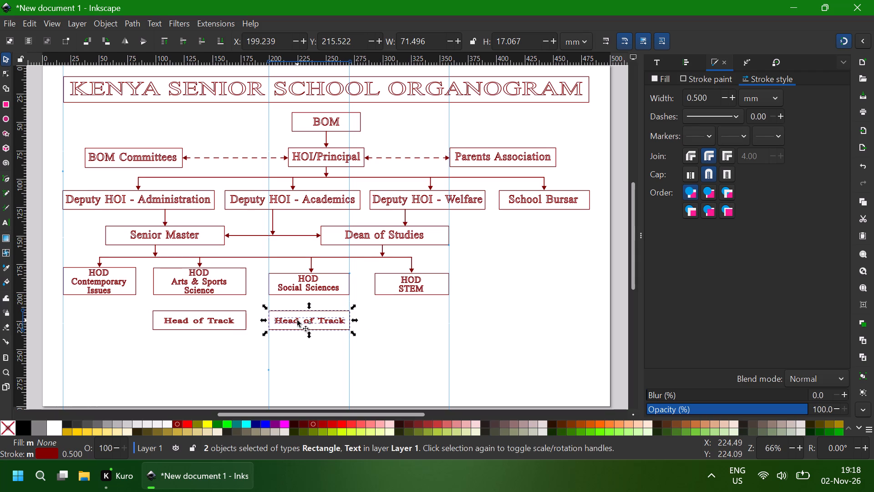
pyautogui.hotkey('ctrl', 'd')
pyautogui.keyDown('ctrl'); pyautogui.moveTo(293, 320); pyautogui.dragTo(315, 320); pyautogui.keyUp('ctrl')
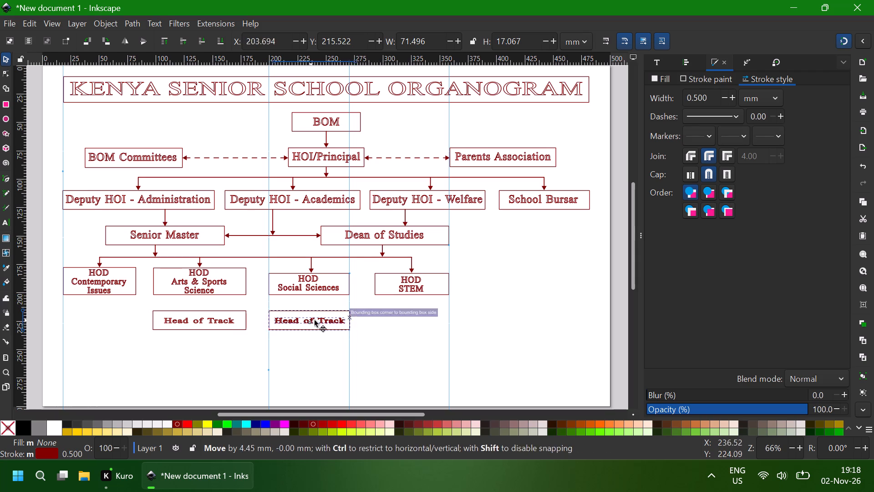
pyautogui.keyDown('ctrl'); pyautogui.moveTo(315, 320); pyautogui.dragTo(403, 324); pyautogui.keyUp('ctrl')
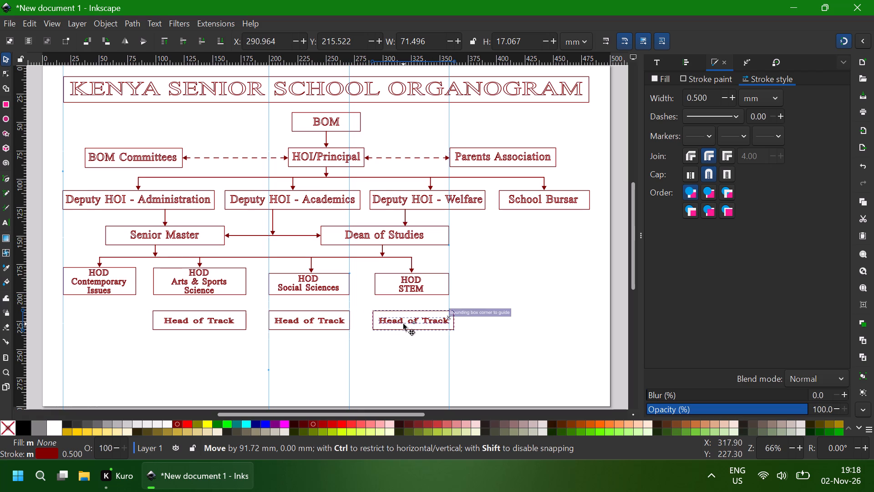
pyautogui.keyDown('ctrl'); pyautogui.moveTo(403, 324); pyautogui.dragTo(398, 323); pyautogui.keyUp('ctrl')
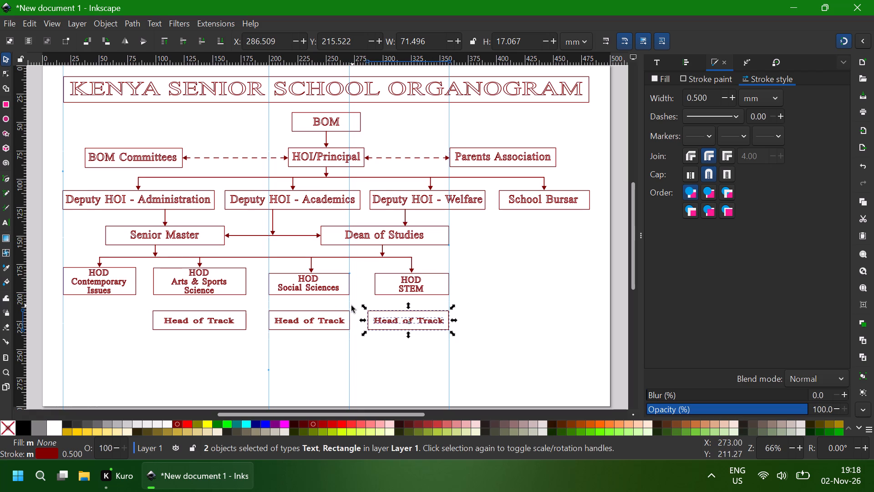
# Move the vertical guide from the right edge of HOD Social Sciences to near the left edge of HOD STEM, at about 291.8 mm.
pyautogui.moveTo(349, 303); pyautogui.dragTo(372, 304)
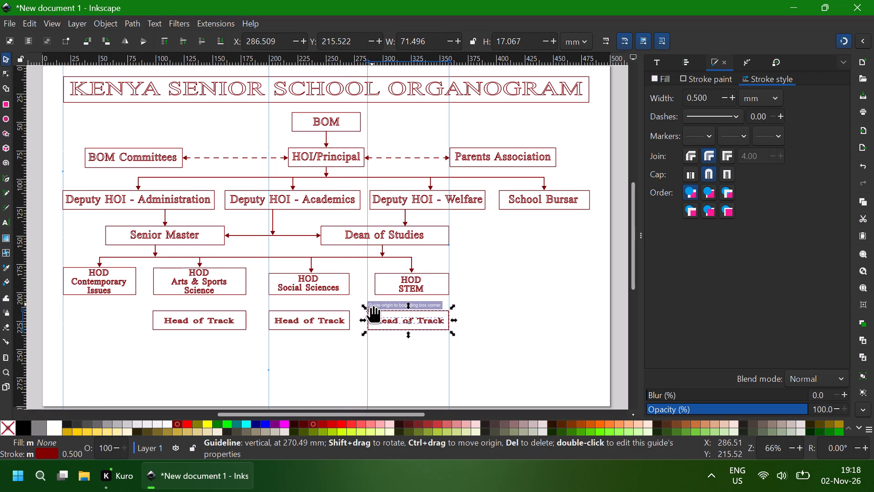
pyautogui.moveTo(372, 304); pyautogui.dragTo(378, 304)
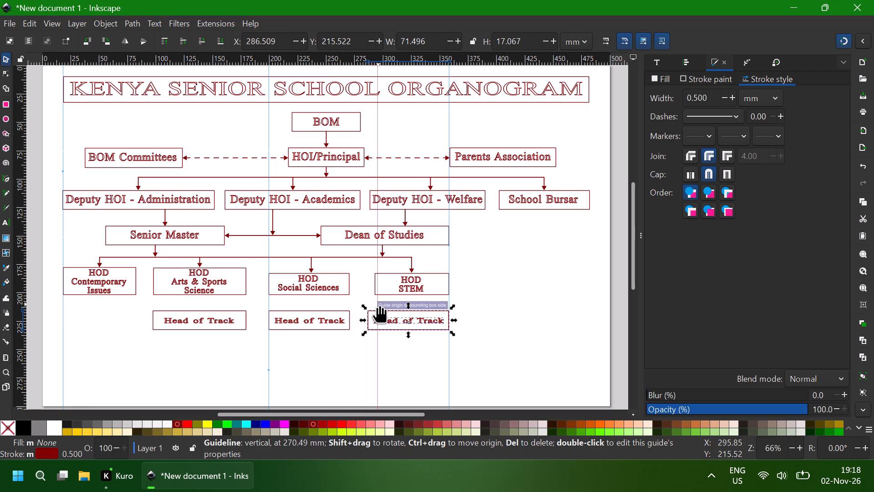
pyautogui.moveTo(378, 304); pyautogui.dragTo(377, 306)
pyautogui.moveTo(377, 306); pyautogui.dragTo(377, 307)
pyautogui.moveTo(377, 307); pyautogui.dragTo(371, 310)
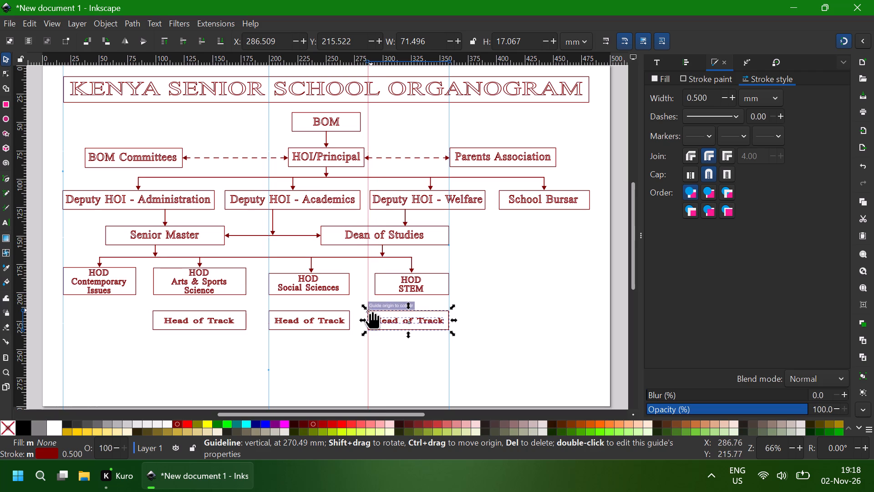
pyautogui.moveTo(371, 310); pyautogui.dragTo(376, 313)
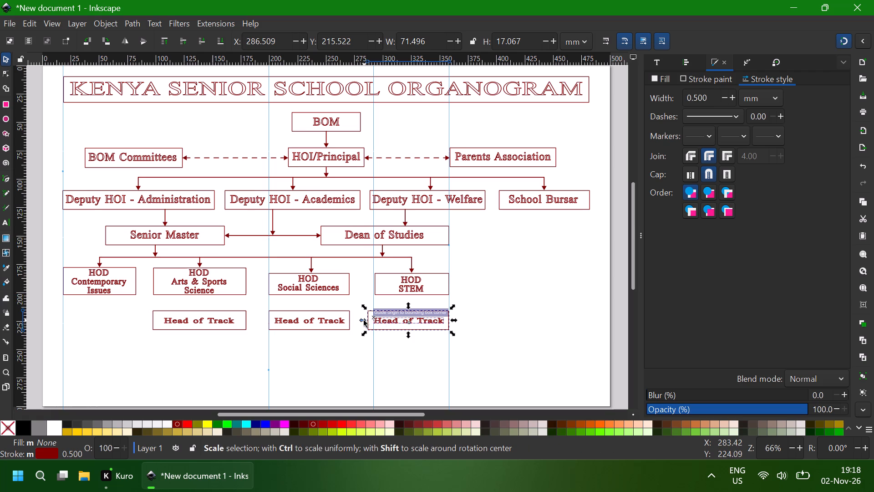
# Nudge only the Head of Track text beneath HOD STEM right, to X about 293.9 mm.
pyautogui.click(382, 327)
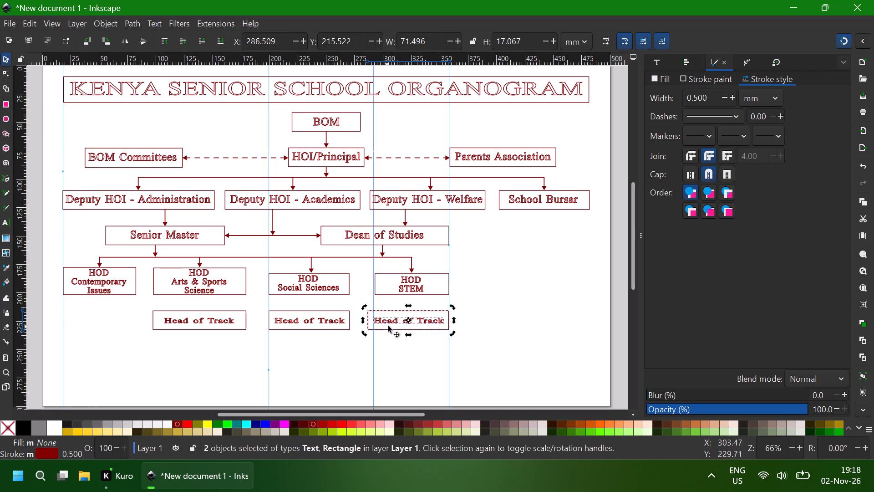
pyautogui.click(390, 353)
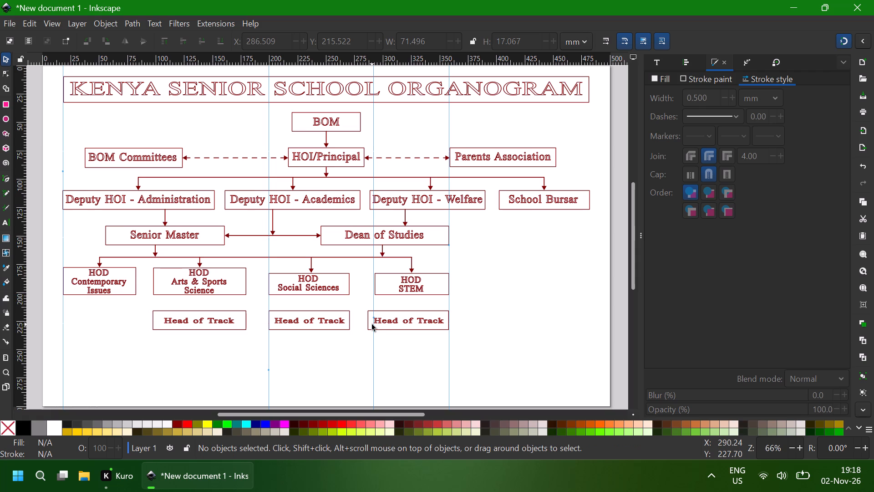
pyautogui.click(386, 322)
pyautogui.press('Right')
pyautogui.press('Right')
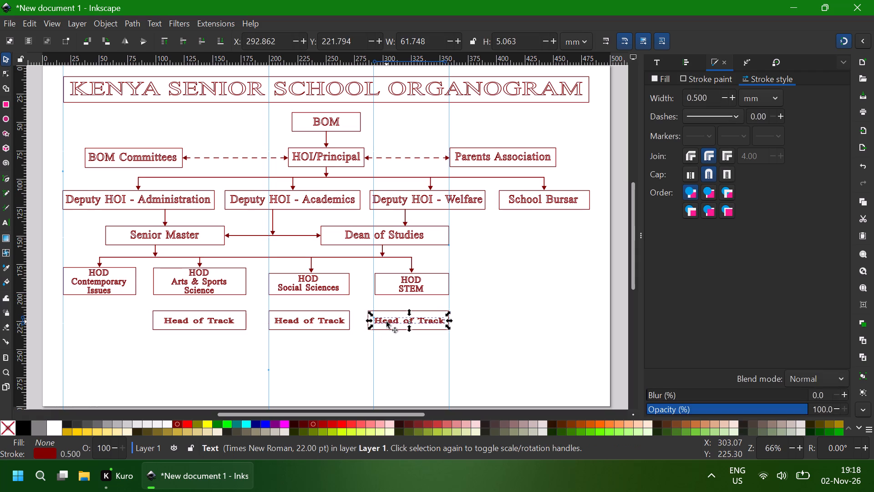
pyautogui.press('Right')
pyautogui.press('Right')
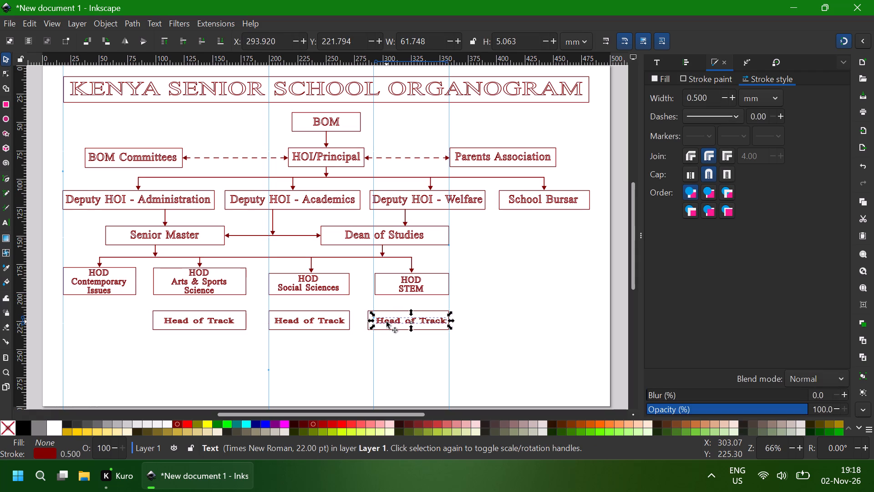
# Narrow the Head of Track rectangle beneath HOD STEM to about 66.2 mm wide by bringing its left edge to the guide.
pyautogui.click(384, 331)
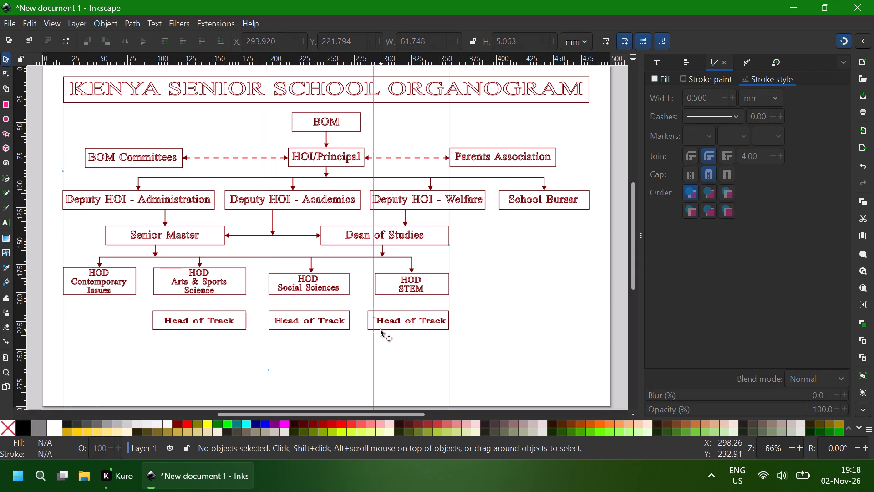
pyautogui.click(367, 326)
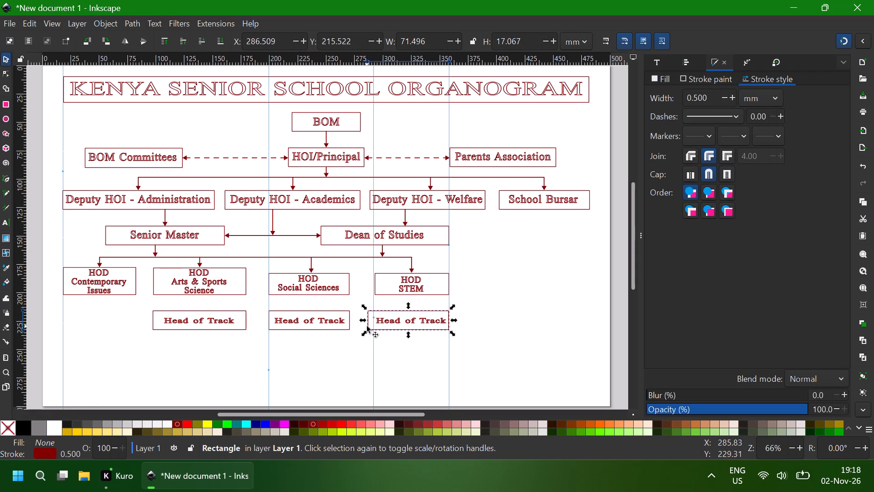
pyautogui.moveTo(364, 322); pyautogui.dragTo(371, 322)
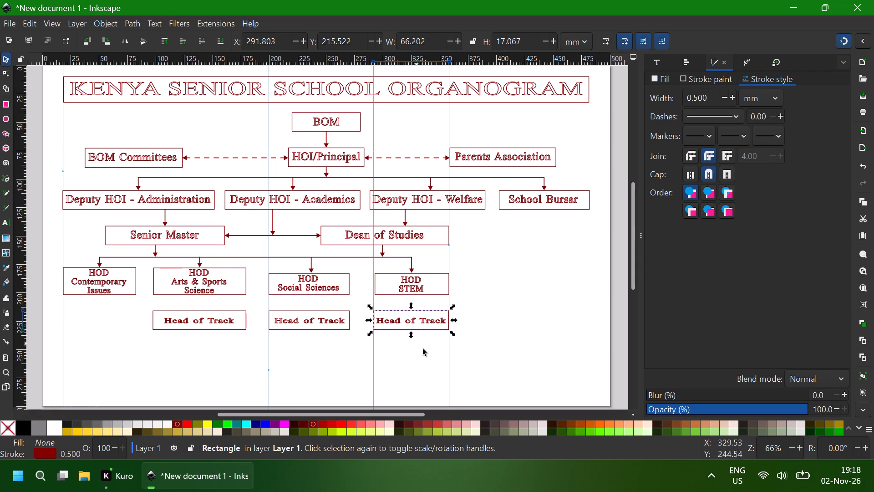
pyautogui.click(430, 355)
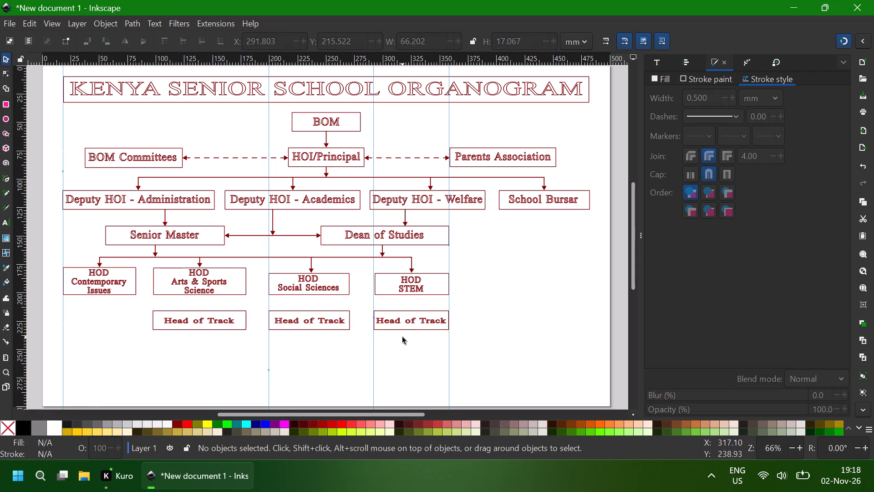
# Widen the HOD STEM rectangle to about 66.7 mm by extending its left edge to the guide.
pyautogui.click(390, 296)
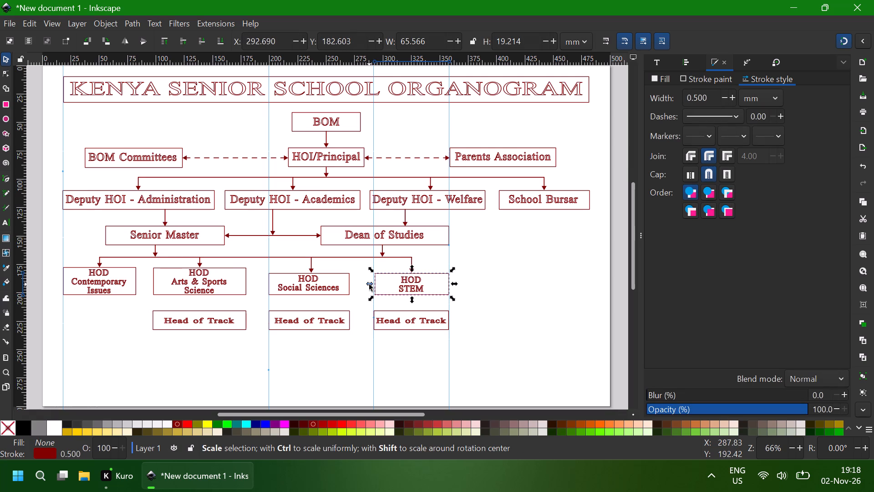
pyautogui.click(369, 284)
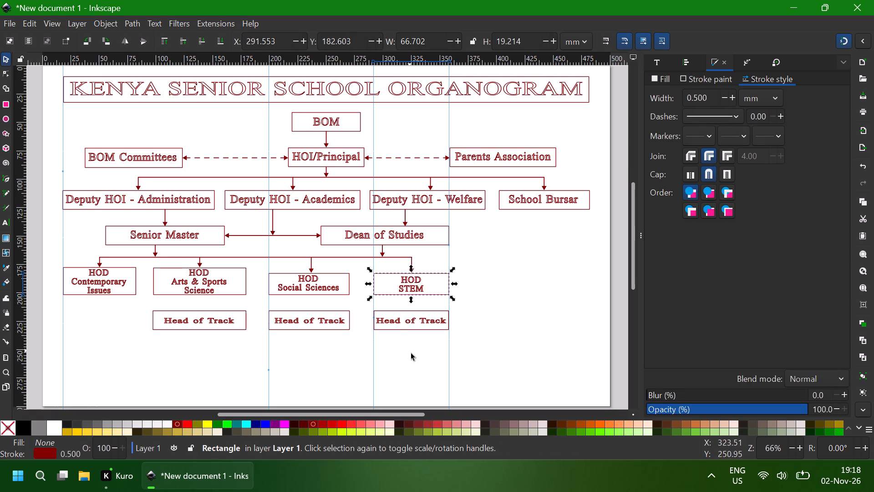
pyautogui.click(415, 362)
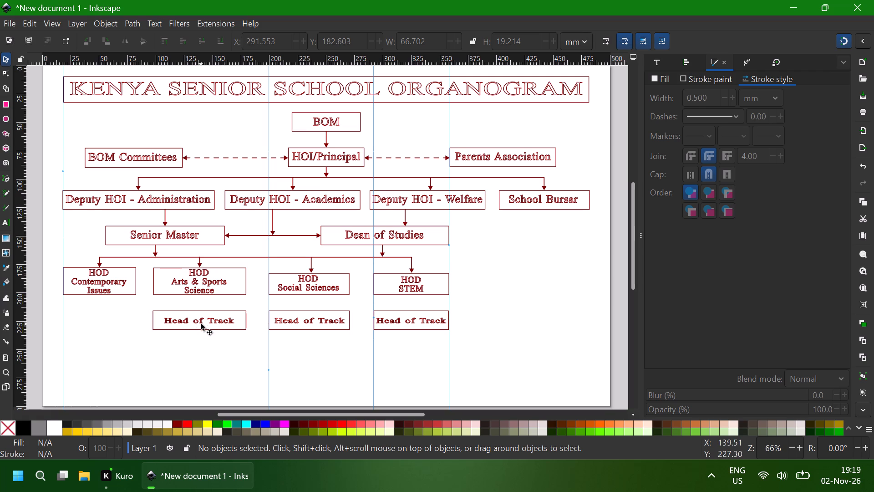
# Duplicate the Head of Track rectangle and text beneath HOD Arts & Sports Science, placing the copy directly below at Y about 241.6 mm.
pyautogui.click(196, 320)
pyautogui.keyDown('shift'); pyautogui.click(185, 313); pyautogui.keyUp('shift')
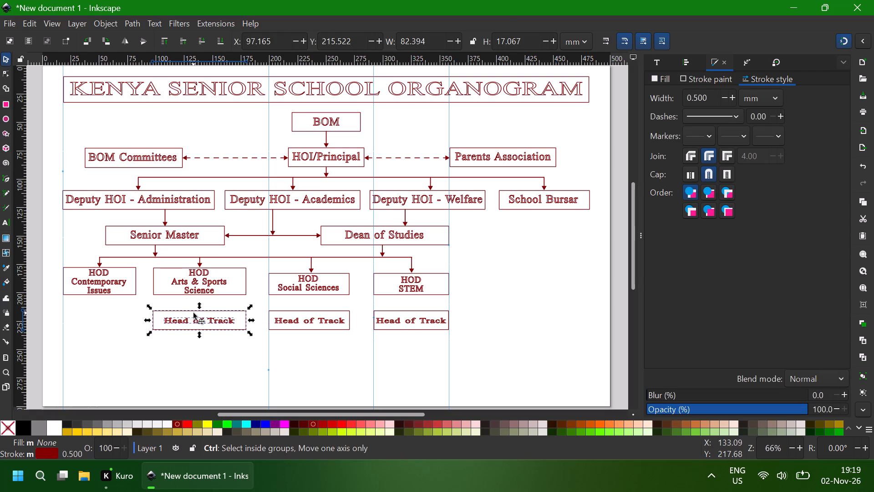
pyautogui.hotkey('ctrl', 'd')
pyautogui.keyDown('ctrl'); pyautogui.moveTo(198, 316); pyautogui.dragTo(198, 328); pyautogui.keyUp('ctrl')
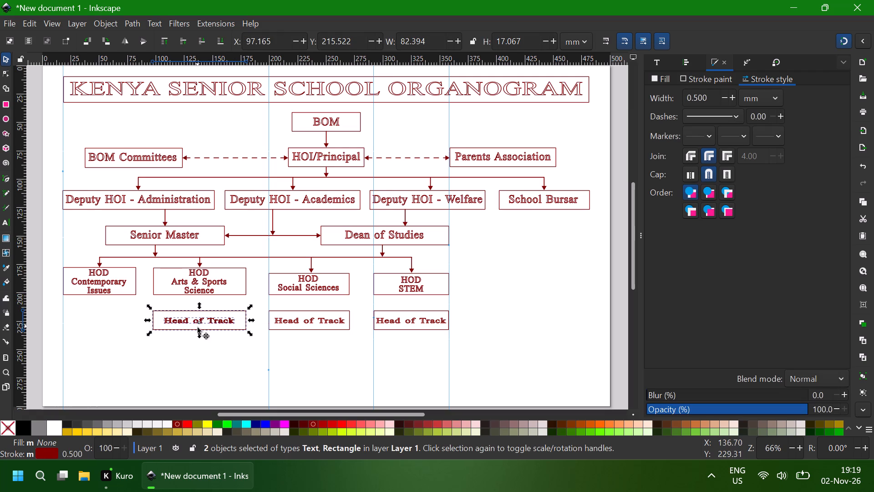
pyautogui.keyDown('ctrl'); pyautogui.moveTo(198, 328); pyautogui.dragTo(200, 328); pyautogui.keyUp('ctrl')
pyautogui.keyDown('ctrl'); pyautogui.moveTo(200, 328); pyautogui.dragTo(200, 327); pyautogui.keyUp('ctrl')
pyautogui.keyDown('ctrl'); pyautogui.moveTo(200, 327); pyautogui.dragTo(200, 350); pyautogui.keyUp('ctrl')
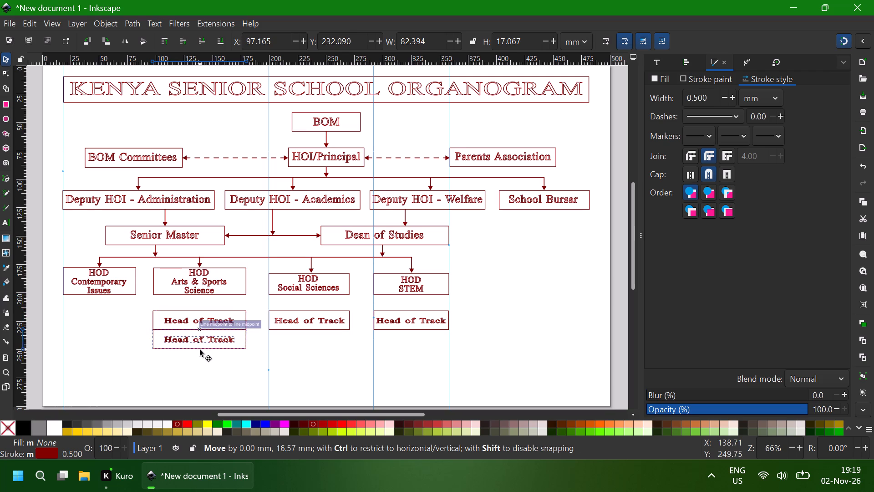
pyautogui.keyDown('ctrl'); pyautogui.moveTo(200, 350); pyautogui.dragTo(197, 363); pyautogui.keyUp('ctrl')
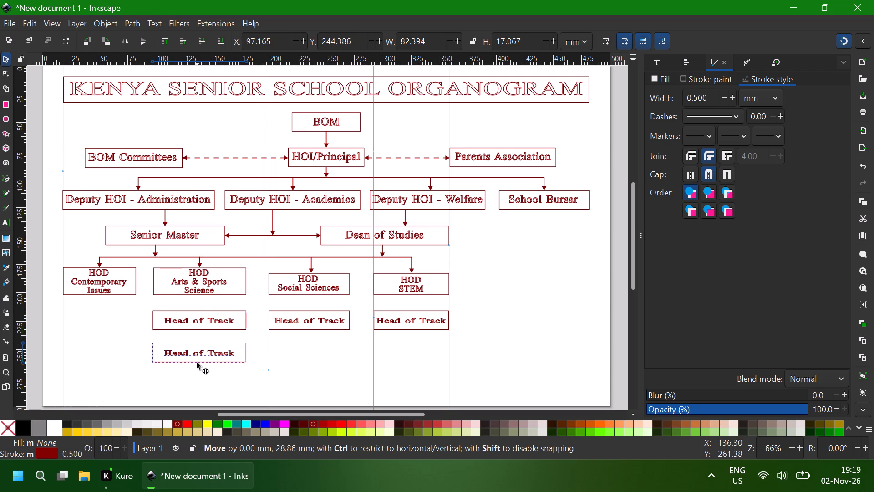
pyautogui.keyDown('ctrl'); pyautogui.moveTo(197, 363); pyautogui.dragTo(198, 360); pyautogui.keyUp('ctrl')
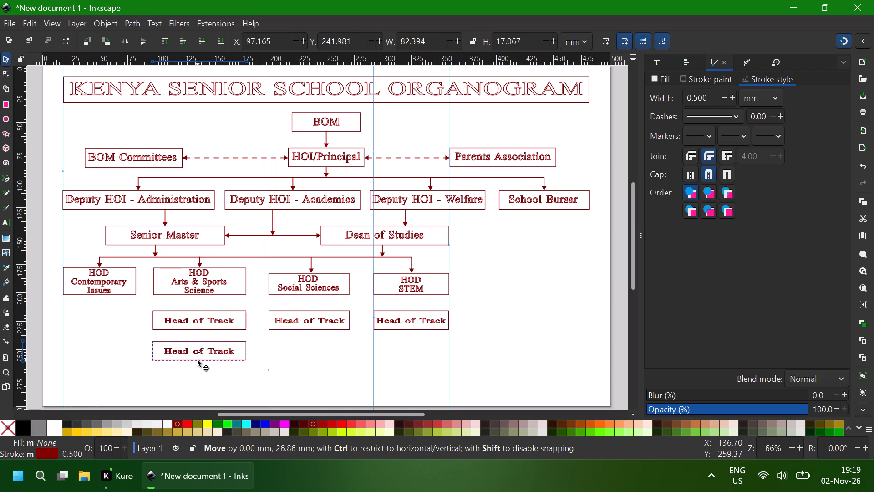
pyautogui.keyDown('ctrl'); pyautogui.moveTo(198, 360); pyautogui.dragTo(198, 357); pyautogui.keyUp('ctrl')
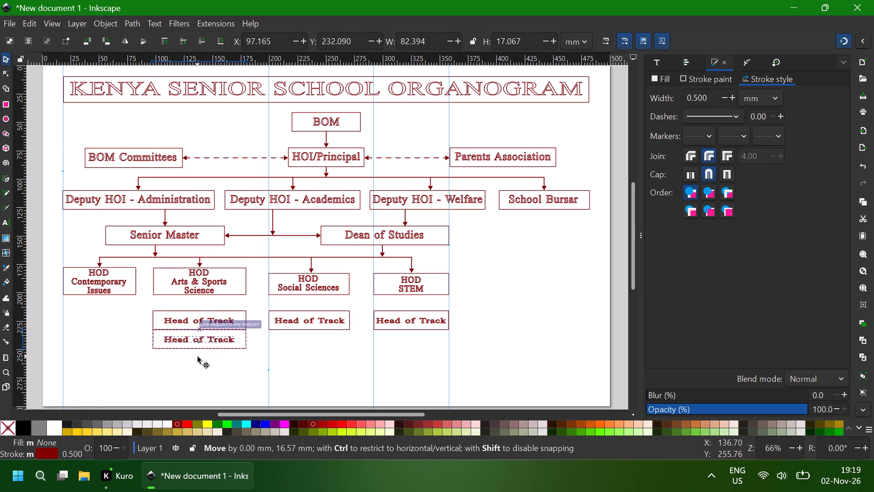
pyautogui.keyDown('ctrl'); pyautogui.moveTo(198, 357); pyautogui.dragTo(197, 360); pyautogui.keyUp('ctrl')
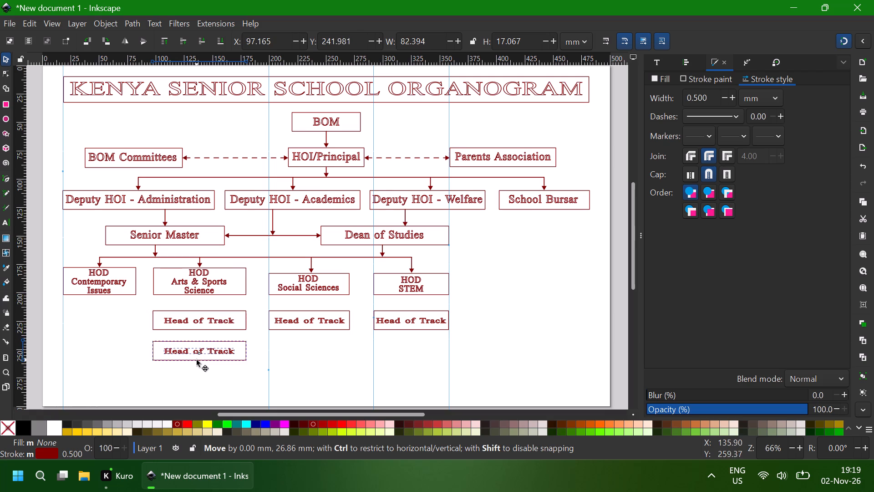
pyautogui.keyDown('ctrl'); pyautogui.moveTo(197, 360); pyautogui.dragTo(197, 359); pyautogui.keyUp('ctrl')
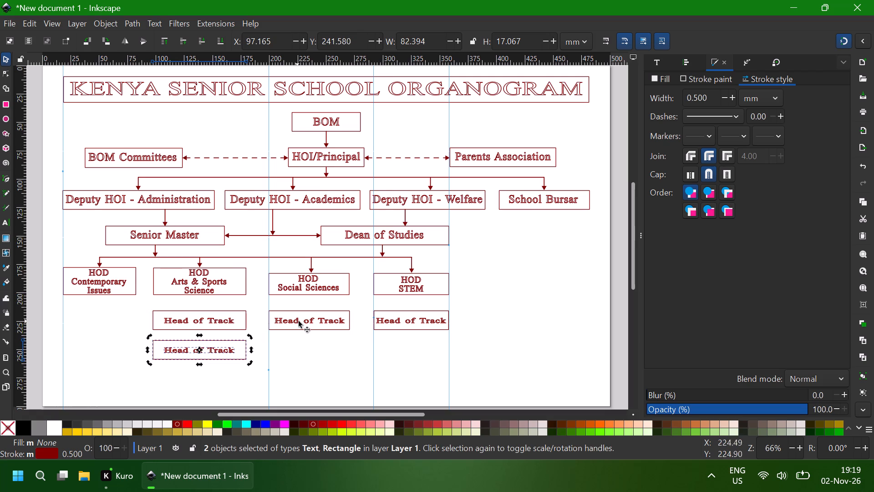
# Nudge the three Head of Track rectangles and their texts directly beneath the HOD boxes up together to Y about 211.8 mm.
pyautogui.click(224, 321)
pyautogui.keyDown('shift'); pyautogui.click(233, 311); pyautogui.keyUp('shift')
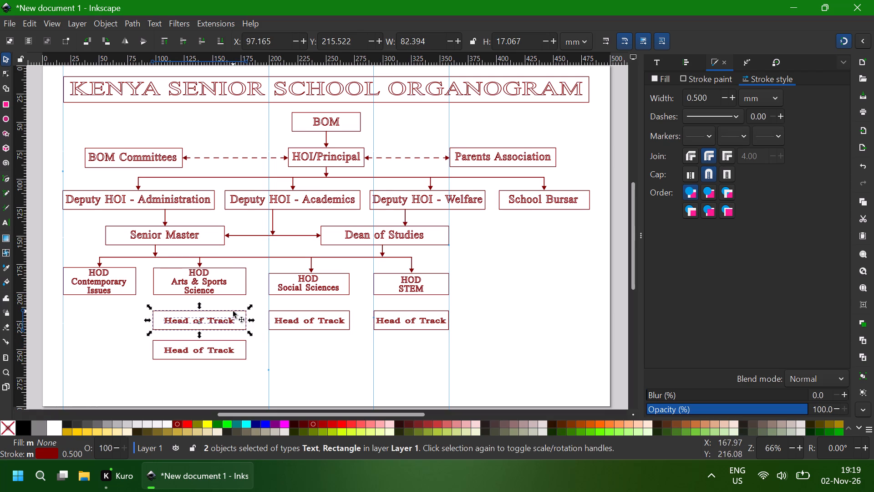
pyautogui.keyDown('shift'); pyautogui.click(307, 311); pyautogui.keyUp('shift')
pyautogui.keyDown('shift'); pyautogui.click(321, 319); pyautogui.keyUp('shift')
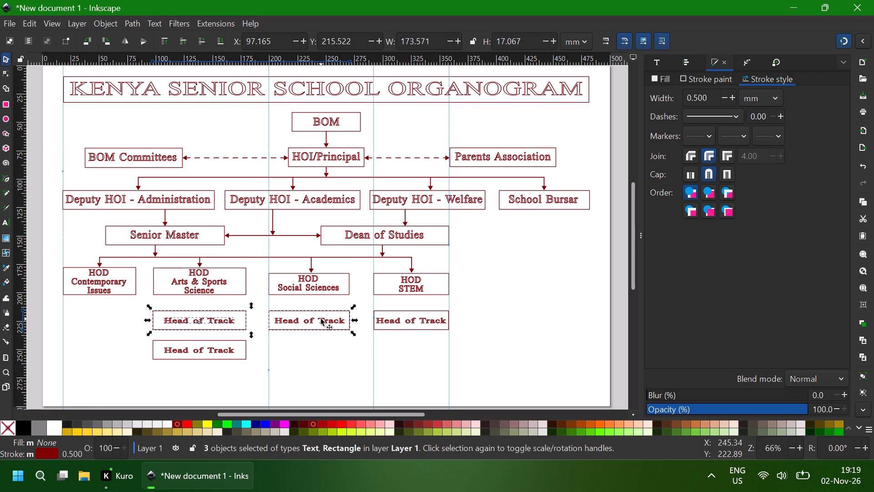
pyautogui.keyDown('shift'); pyautogui.click(395, 319); pyautogui.keyUp('shift')
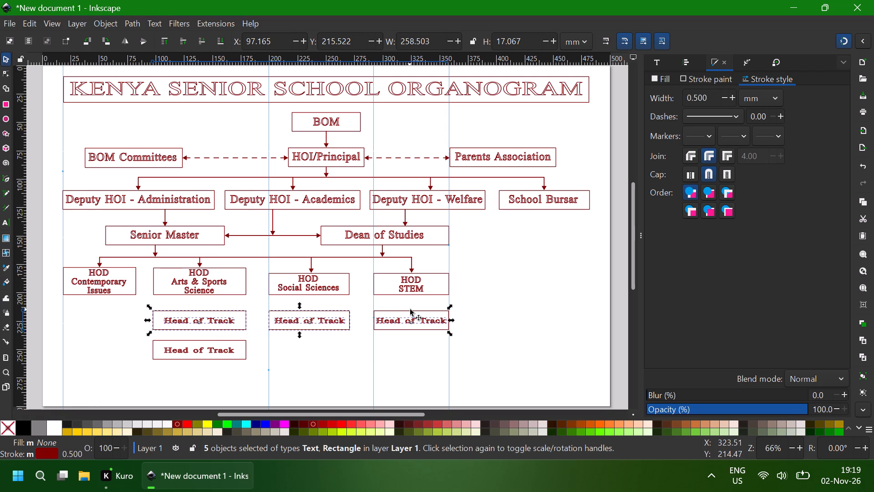
pyautogui.keyDown('shift'); pyautogui.click(410, 309); pyautogui.keyUp('shift')
pyautogui.press('Up')
pyautogui.press('Up')
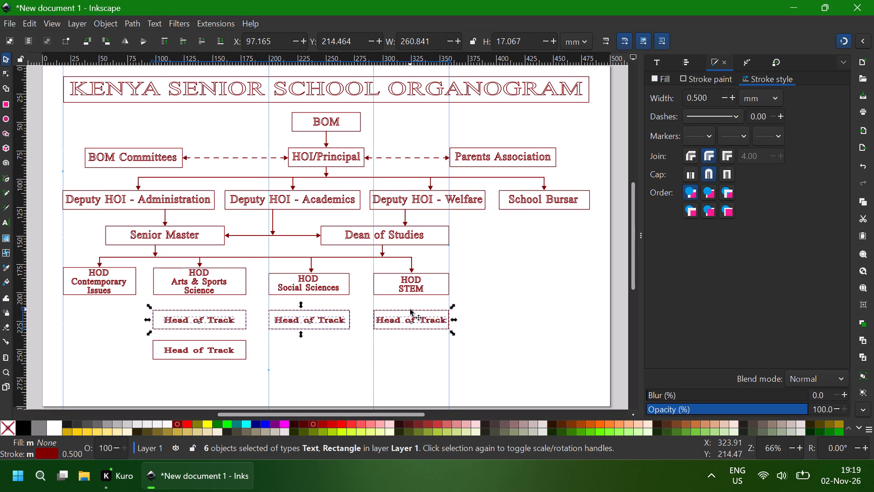
pyautogui.press('Up')
pyautogui.press('Up')
pyautogui.press('Up')
pyautogui.press('Up')
pyautogui.press('Up')
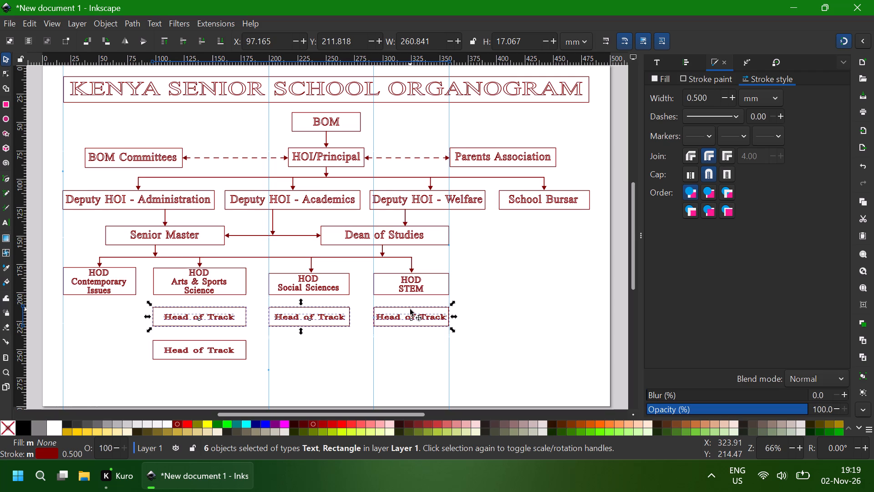
# Nudge the lower Head of Track rectangle and text in the Arts & Sports Science column up to Y about 237.3 mm.
pyautogui.click(211, 354)
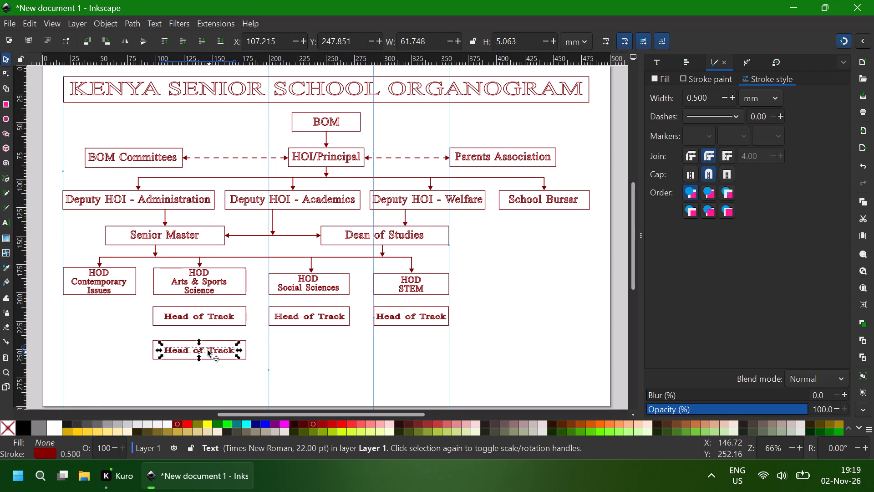
pyautogui.keyDown('shift'); pyautogui.click(191, 340); pyautogui.keyUp('shift')
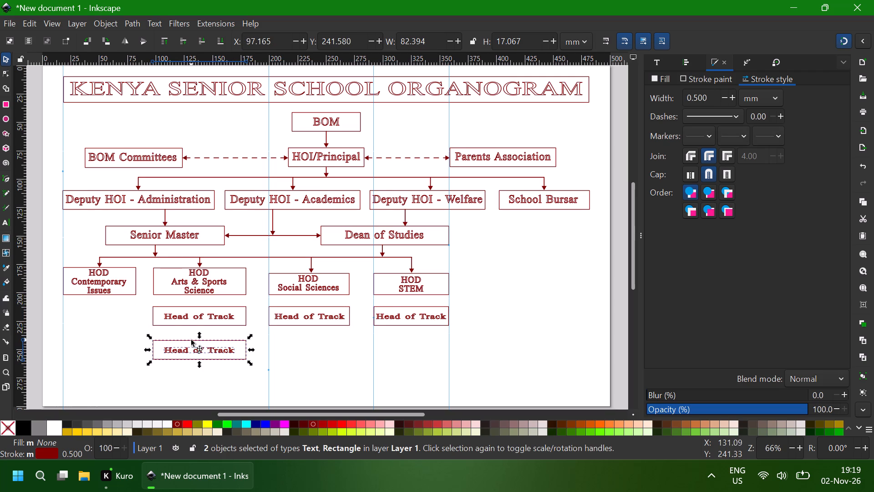
pyautogui.press('Up')
pyautogui.press('Up')
pyautogui.press('Up')
pyautogui.press('Up')
pyautogui.press('Up')
pyautogui.press('Up')
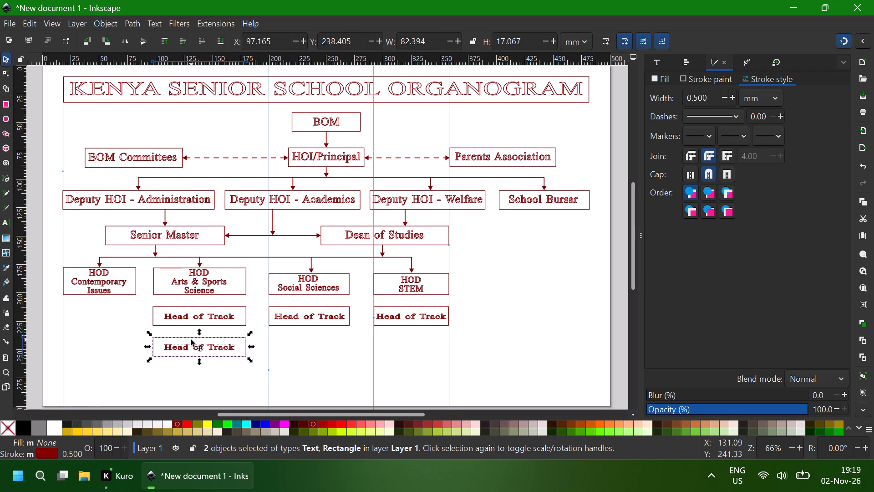
pyautogui.press('Up')
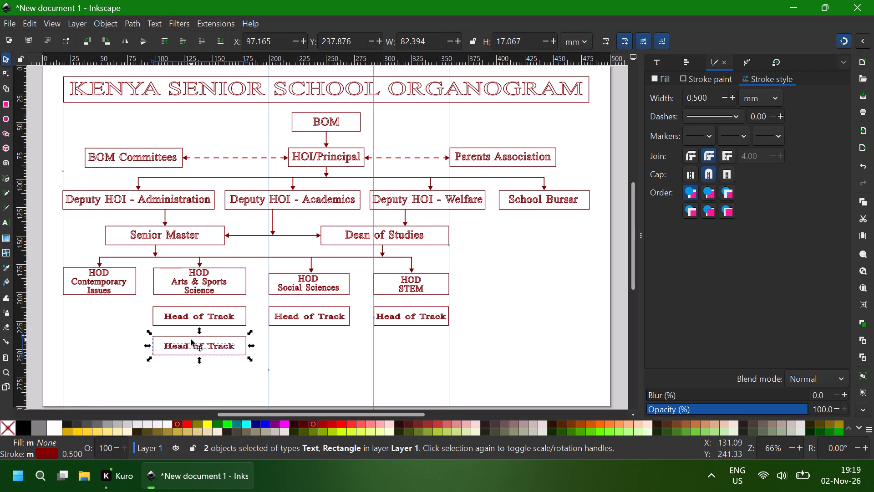
pyautogui.press('Up')
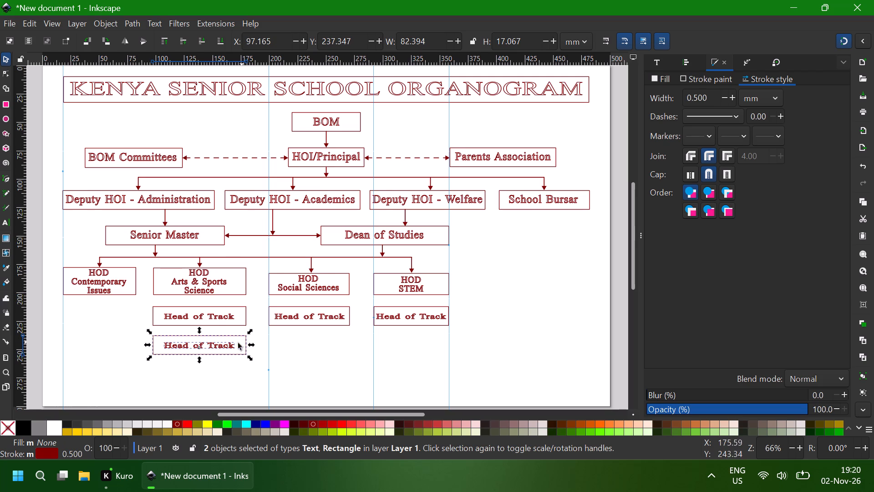
# Change the lower Head of Track text in the Arts & Sports Science column to Head of Subject.
pyautogui.doubleClick(219, 347)
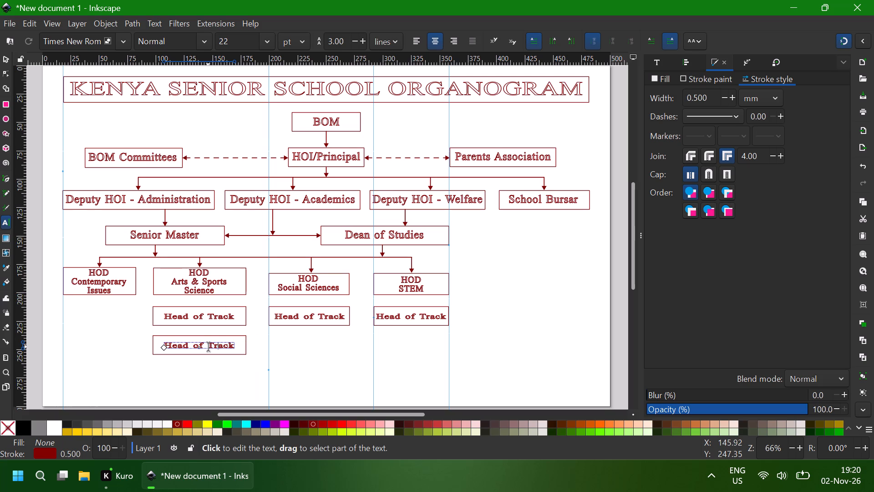
pyautogui.press('BackSpace')
pyautogui.press('Delete')
pyautogui.press('Delete')
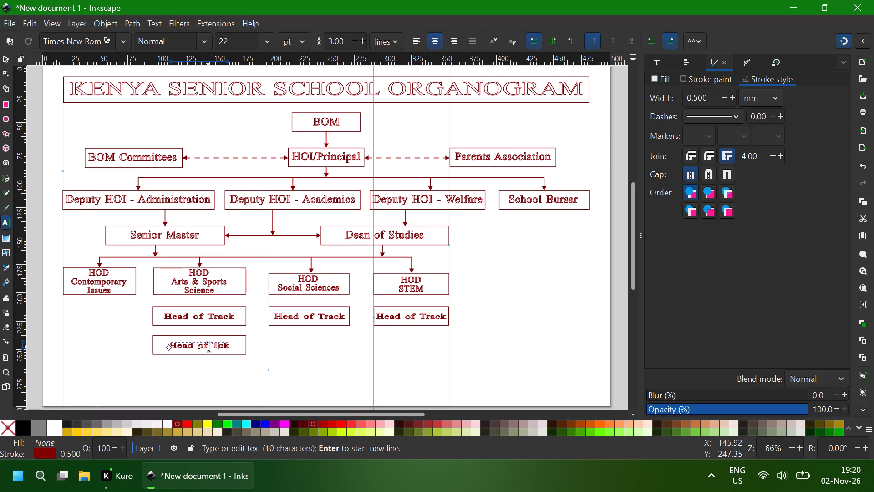
pyautogui.press('Delete')
pyautogui.press('BackSpace')
pyautogui.write('Subject')
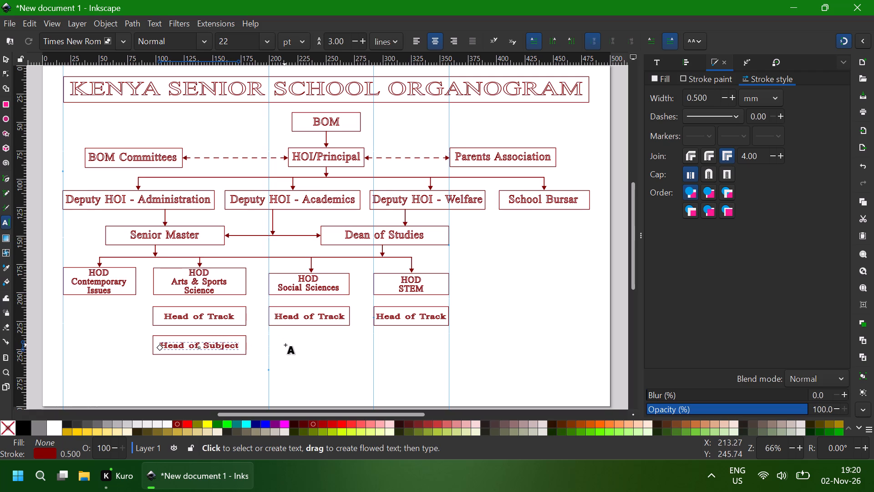
pyautogui.click(5, 56)
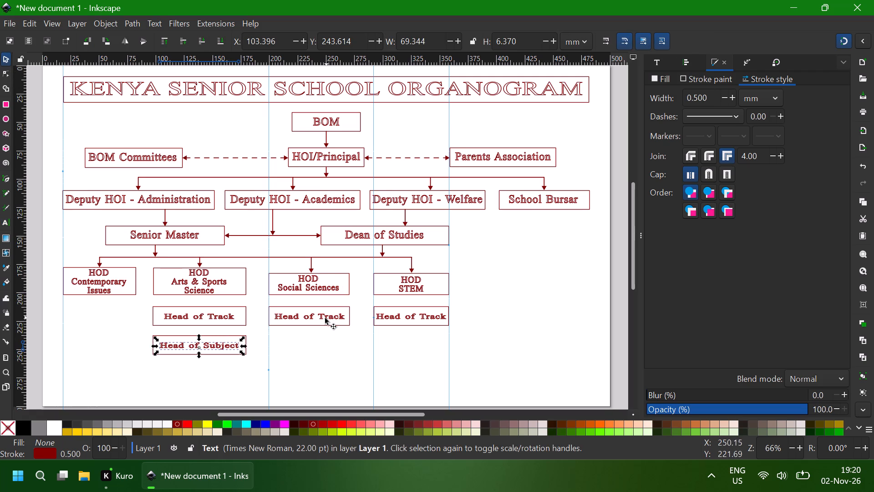
# Add a horizontal guide along the bottom edge of the Head of Subject rectangle.
pyautogui.click(325, 318)
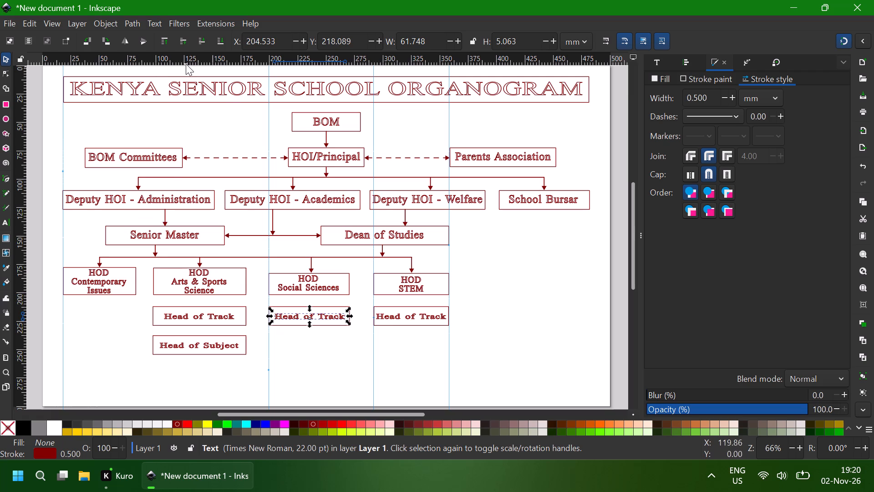
pyautogui.moveTo(186, 64); pyautogui.dragTo(215, 354)
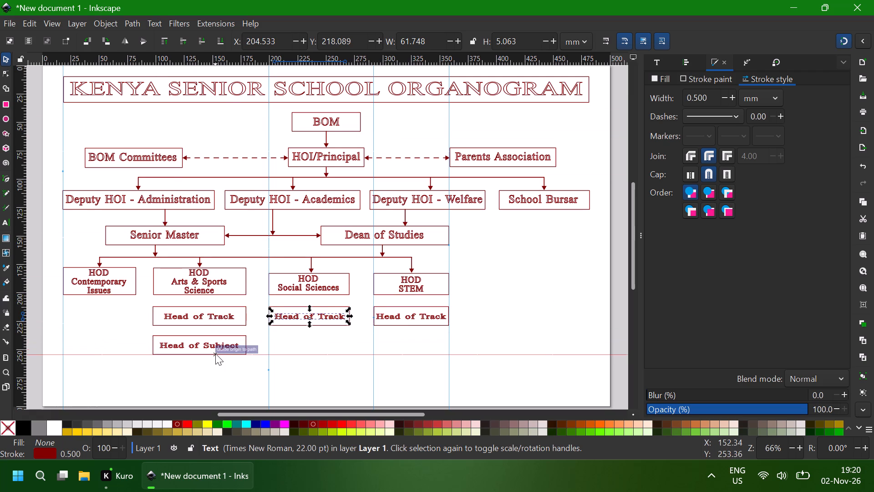
pyautogui.moveTo(215, 354); pyautogui.dragTo(215, 354)
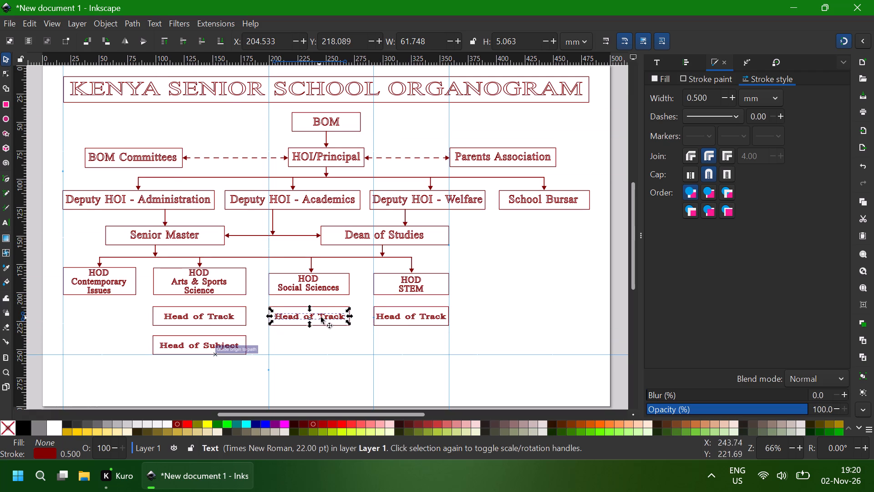
# Duplicate the Head of Track rectangle and text beneath HOD Social Sciences, placing the copy directly below with its bottom edge on the horizontal guide.
pyautogui.keyDown('shift'); pyautogui.click(329, 311); pyautogui.keyUp('shift')
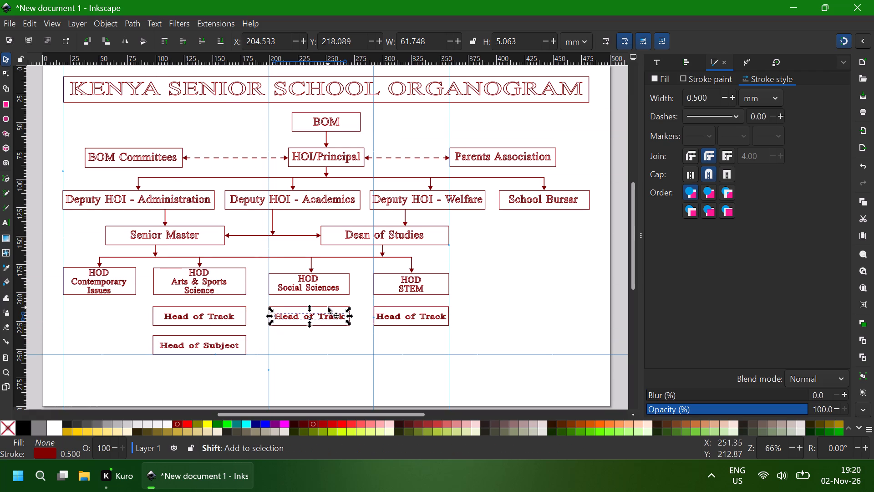
pyautogui.keyDown('shift'); pyautogui.click(327, 307); pyautogui.keyUp('shift')
pyautogui.hotkey('ctrl', 'd')
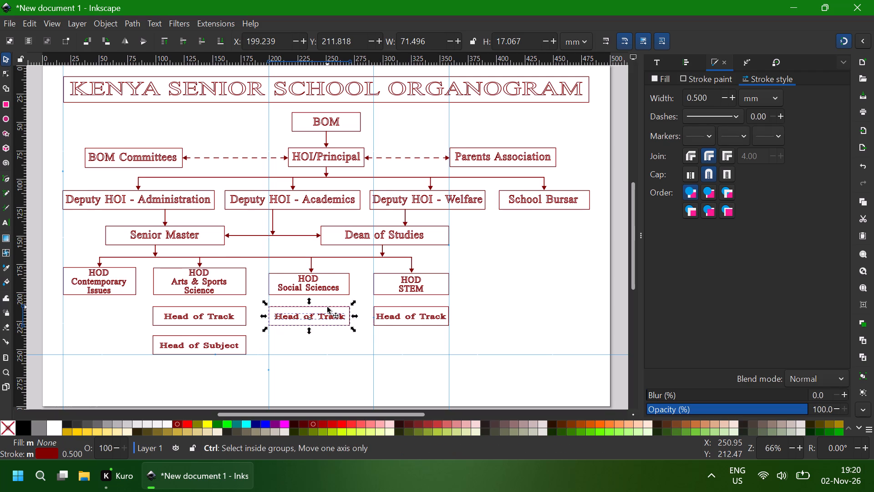
pyautogui.keyDown('ctrl'); pyautogui.moveTo(326, 309); pyautogui.dragTo(328, 333); pyautogui.keyUp('ctrl')
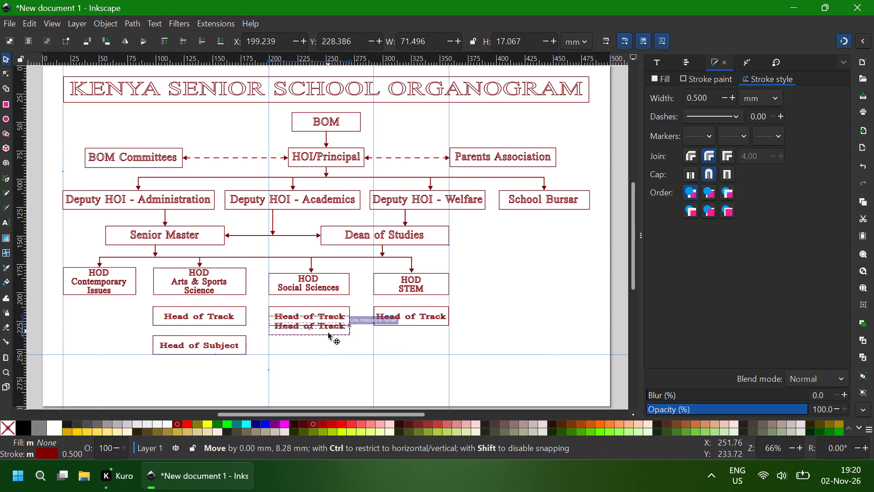
pyautogui.keyDown('ctrl'); pyautogui.moveTo(328, 333); pyautogui.dragTo(329, 342); pyautogui.keyUp('ctrl')
# Change the duplicated Head of Track text in the Social Sciences column to Head of Subject.
pyautogui.doubleClick(320, 344)
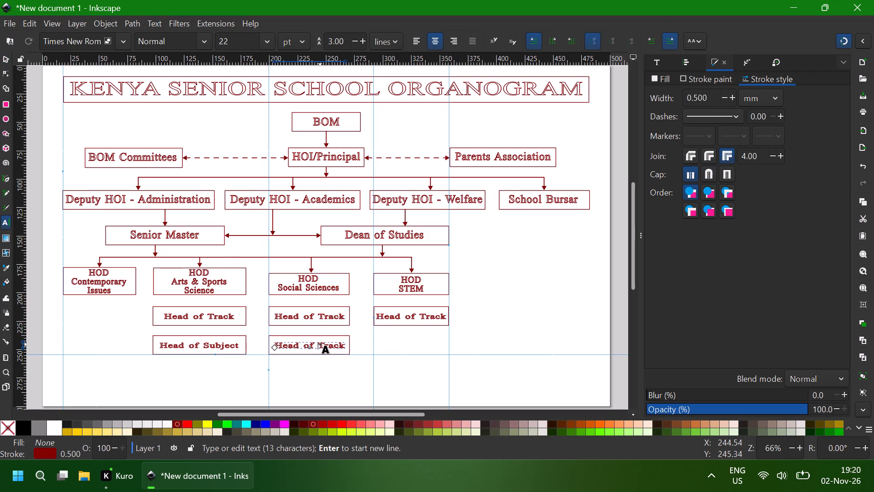
pyautogui.press('Delete')
pyautogui.press('Delete')
pyautogui.press('Delete')
pyautogui.press('Delete')
pyautogui.press('Delete')
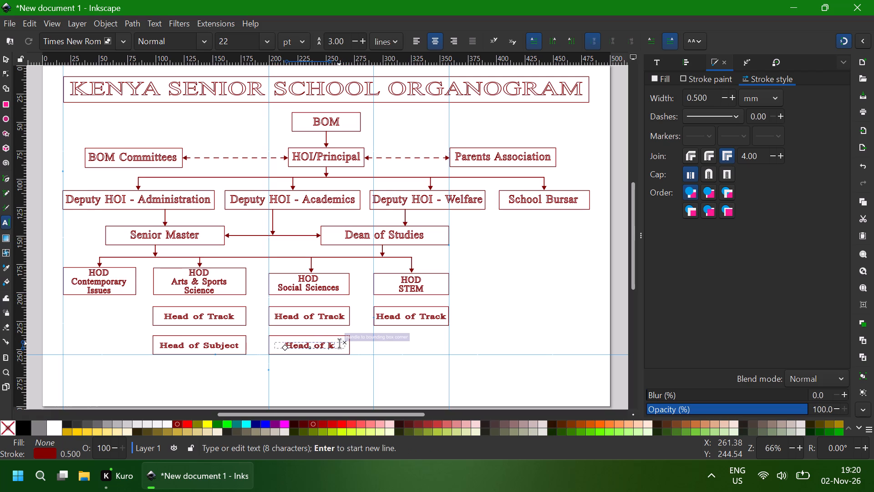
pyautogui.write('Subject')
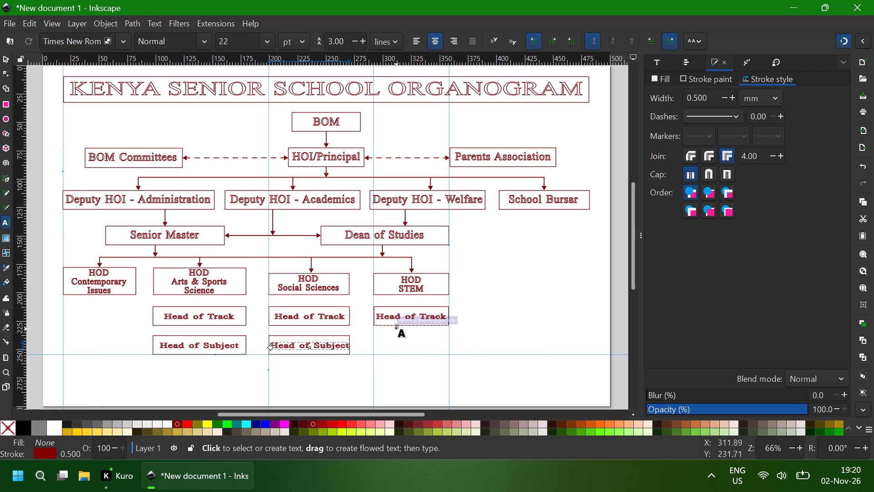
pyautogui.click(3, 57)
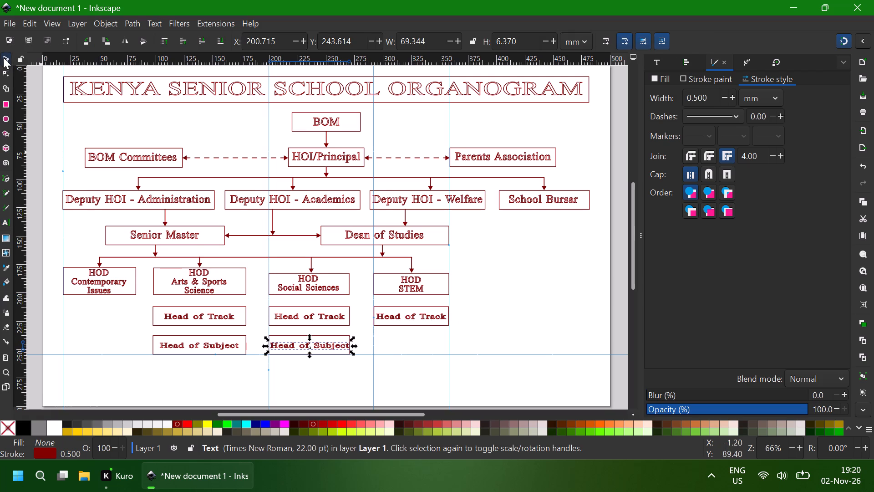
# Duplicate the Head of Track rectangle and text beneath HOD STEM, placing the copy directly below with its bottom edge on the horizontal guide.
pyautogui.click(417, 310)
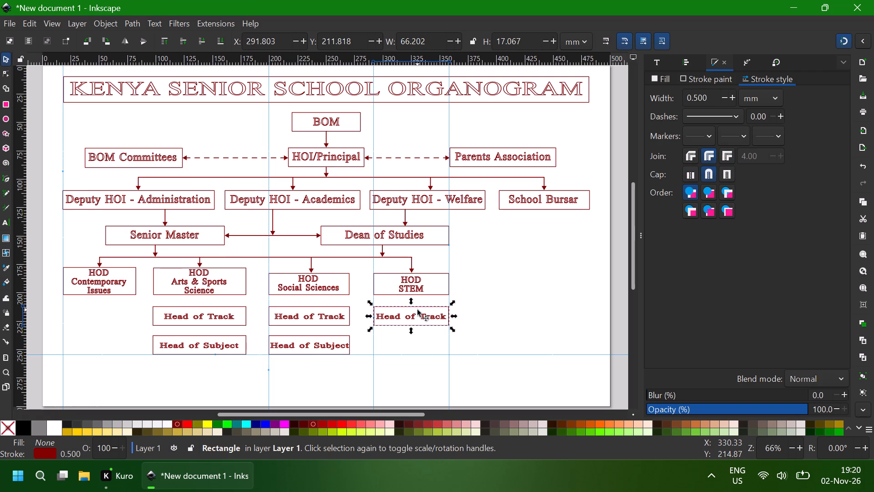
pyautogui.keyDown('shift'); pyautogui.click(415, 316); pyautogui.keyUp('shift')
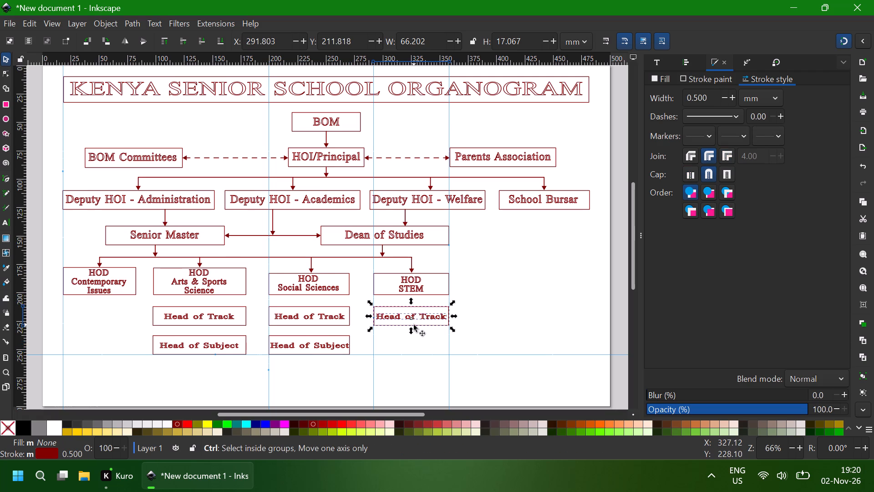
pyautogui.hotkey('ctrl', 'd')
pyautogui.keyDown('ctrl'); pyautogui.moveTo(411, 323); pyautogui.dragTo(411, 341); pyautogui.keyUp('ctrl')
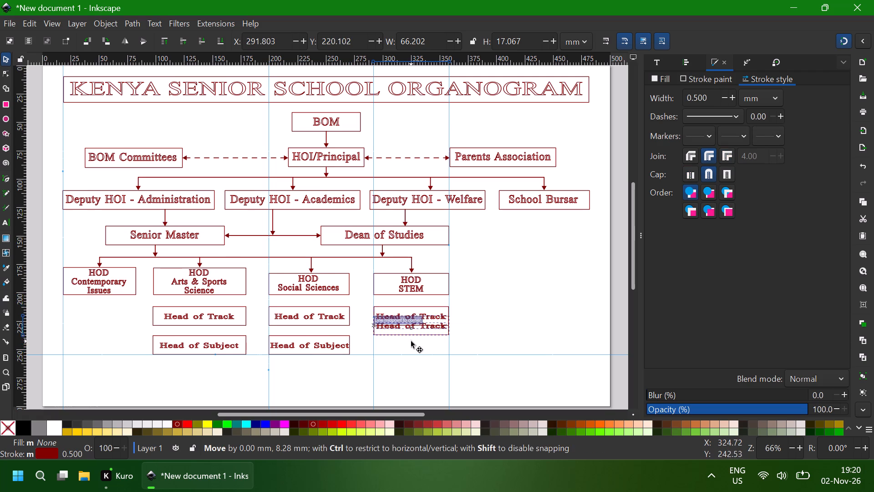
pyautogui.keyDown('ctrl'); pyautogui.moveTo(411, 341); pyautogui.dragTo(412, 350); pyautogui.keyUp('ctrl')
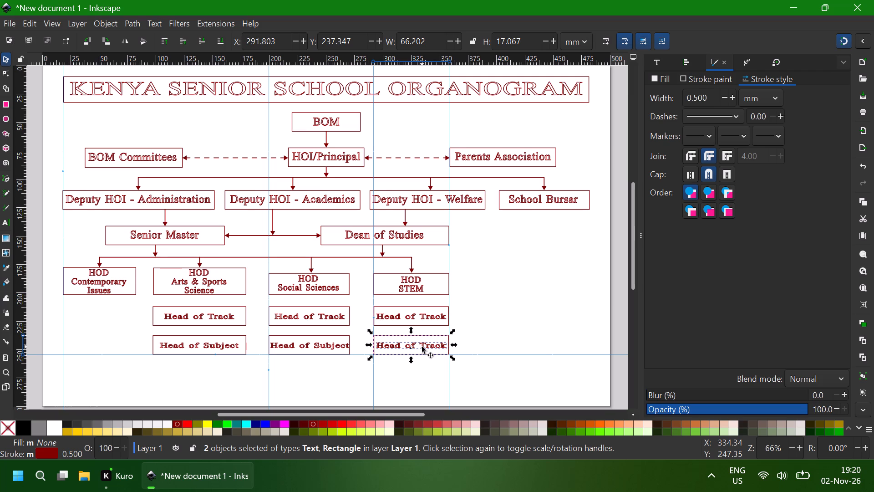
pyautogui.click(425, 367)
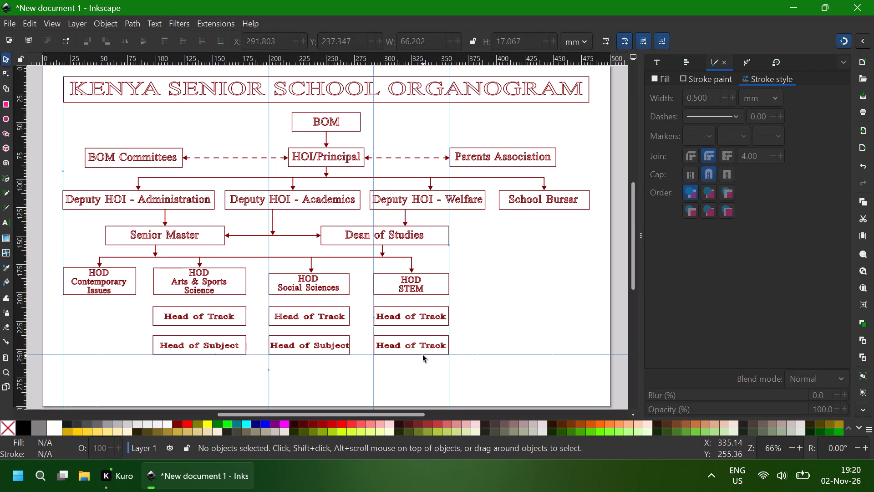
# Change the duplicated Head of Track text in the STEM column to Head of Subject.
pyautogui.doubleClick(423, 345)
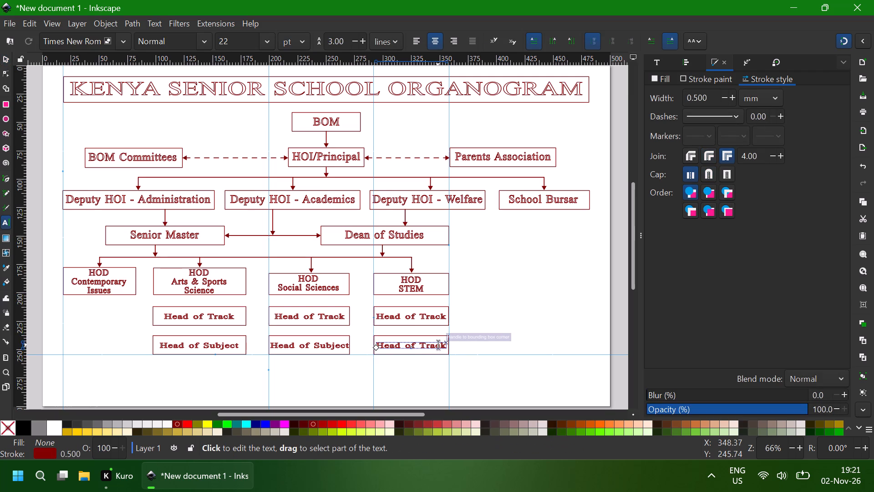
pyautogui.press('Delete')
pyautogui.press('Delete')
pyautogui.press('Delete')
pyautogui.press('Delete')
pyautogui.press('BackSpace')
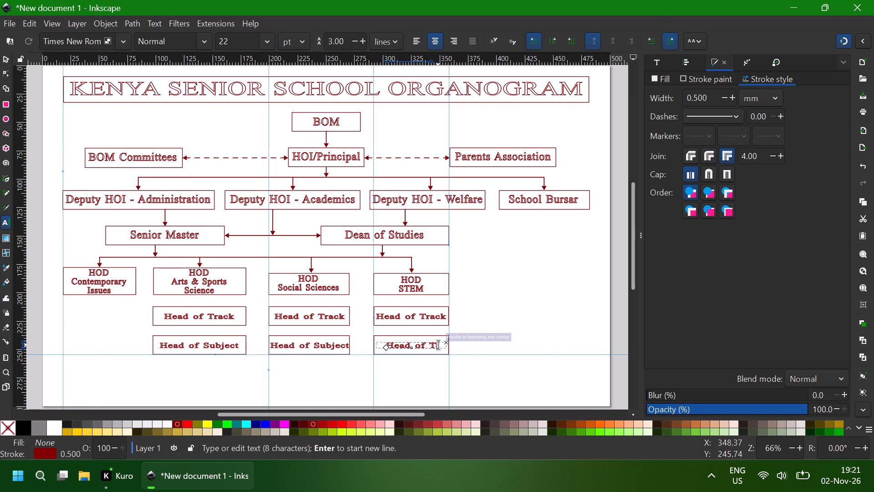
pyautogui.write('Subject')
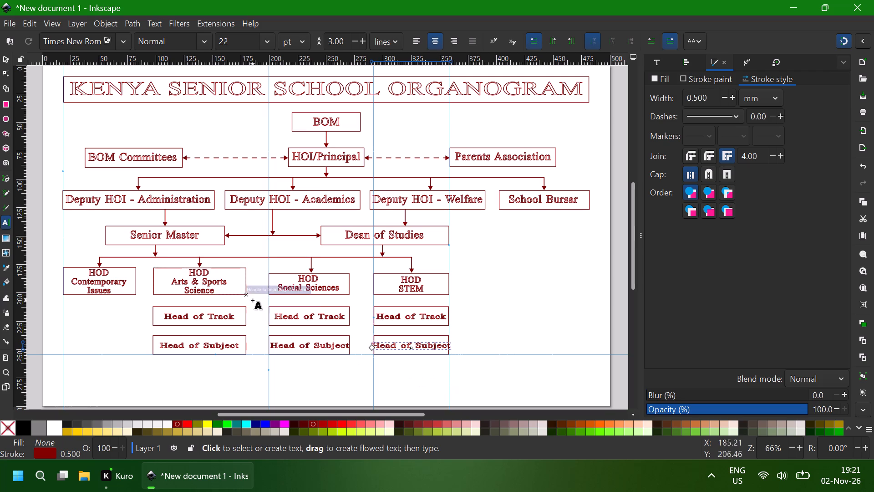
pyautogui.click(1, 61)
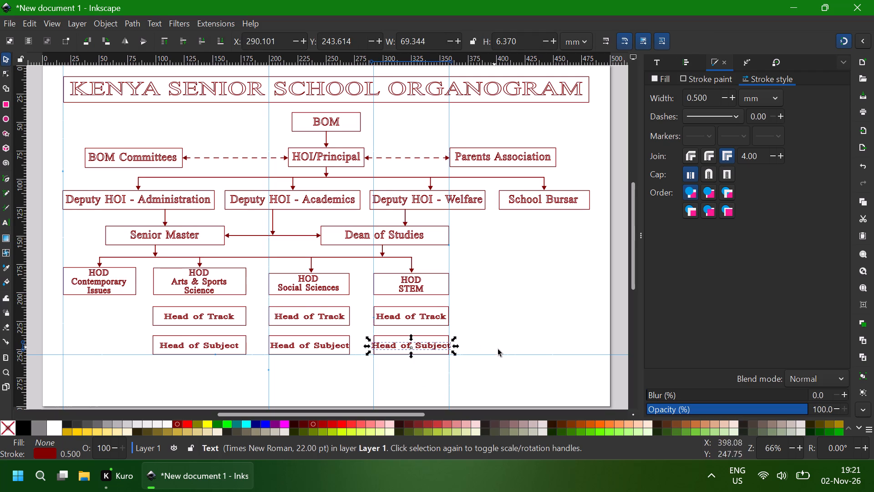
pyautogui.click(503, 354)
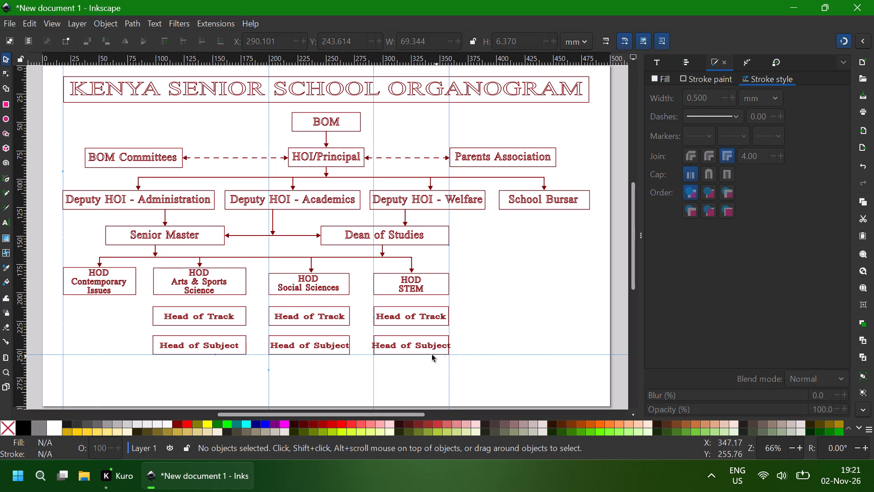
# Set the font size of the Head of Subject text in the STEM column to 20 pt.
pyautogui.doubleClick(416, 345)
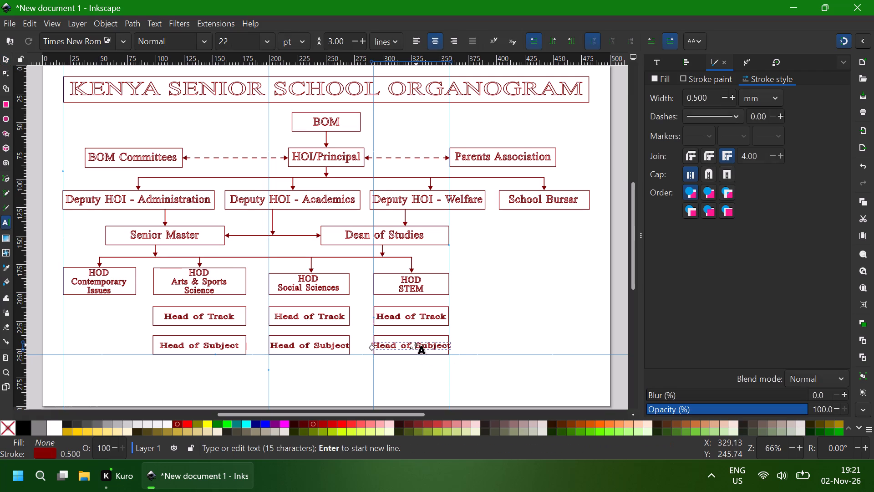
pyautogui.hotkey('ctrl', 'a')
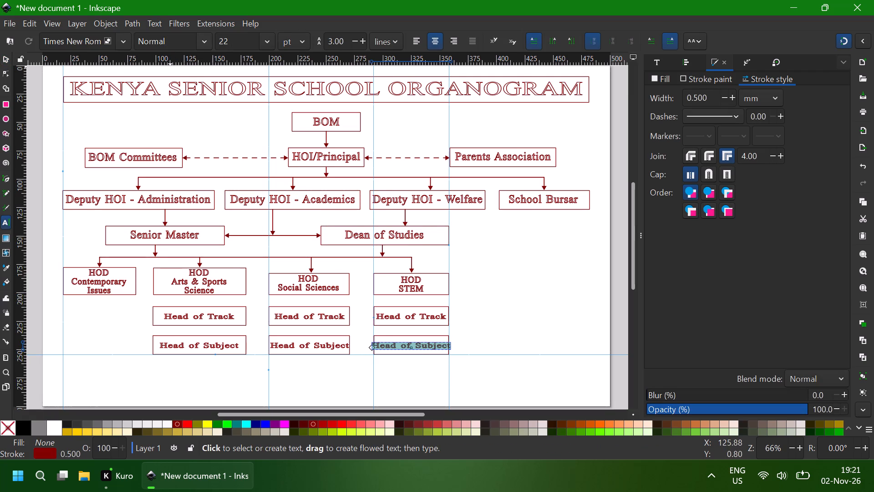
pyautogui.click(267, 42)
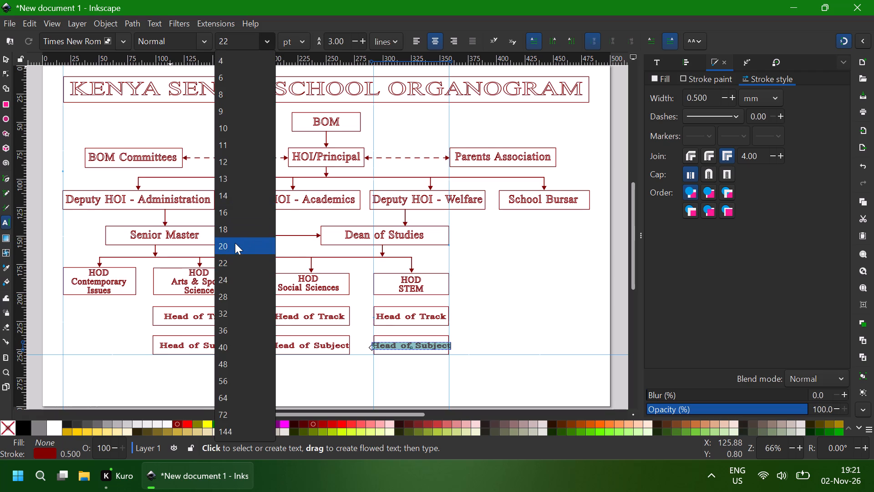
pyautogui.click(235, 243)
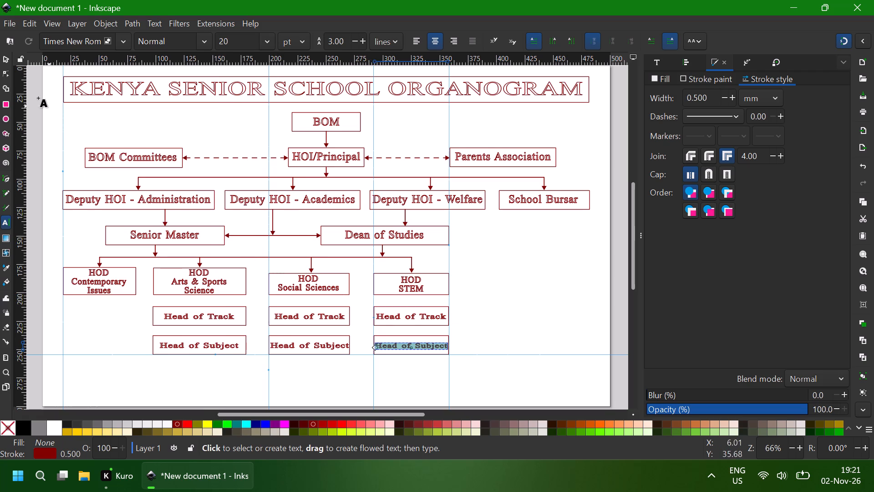
pyautogui.click(3, 59)
pyautogui.click(325, 366)
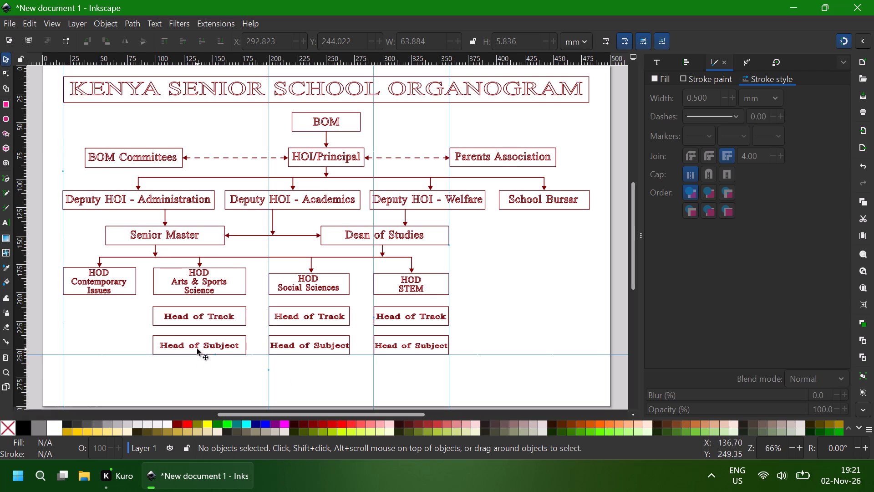
# Duplicate the arrow above HOD Arts & Sports Science and fit the copy between that box and Head of Track, about 9.8 mm tall.
pyautogui.click(200, 264)
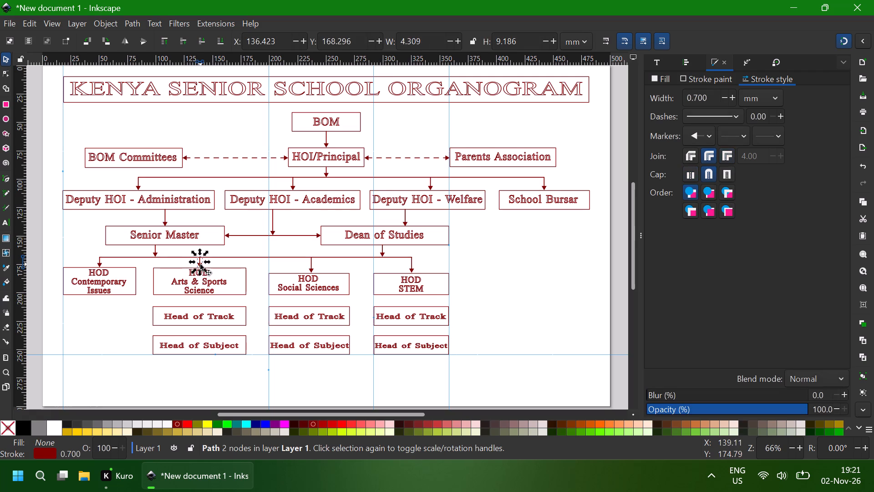
pyautogui.hotkey('ctrl', 'd')
pyautogui.keyDown('ctrl'); pyautogui.moveTo(199, 260); pyautogui.dragTo(202, 302); pyautogui.keyUp('ctrl')
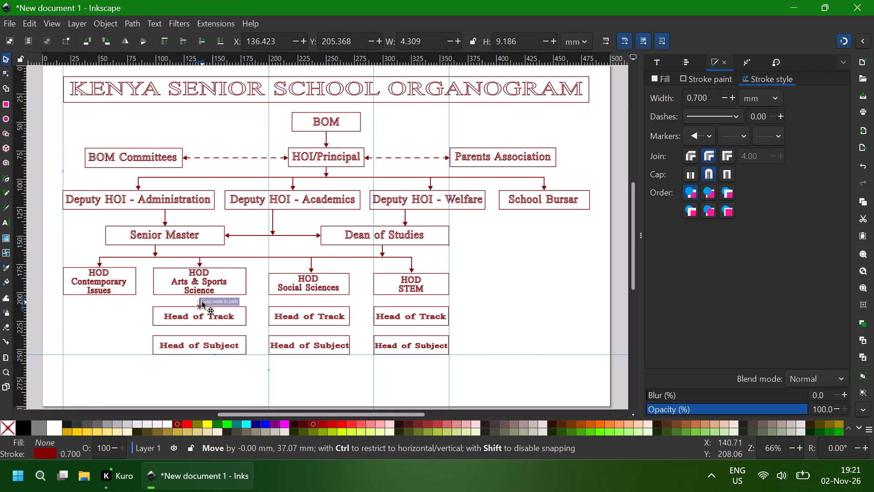
pyautogui.keyDown('ctrl'); pyautogui.moveTo(202, 302); pyautogui.dragTo(202, 302); pyautogui.keyUp('ctrl')
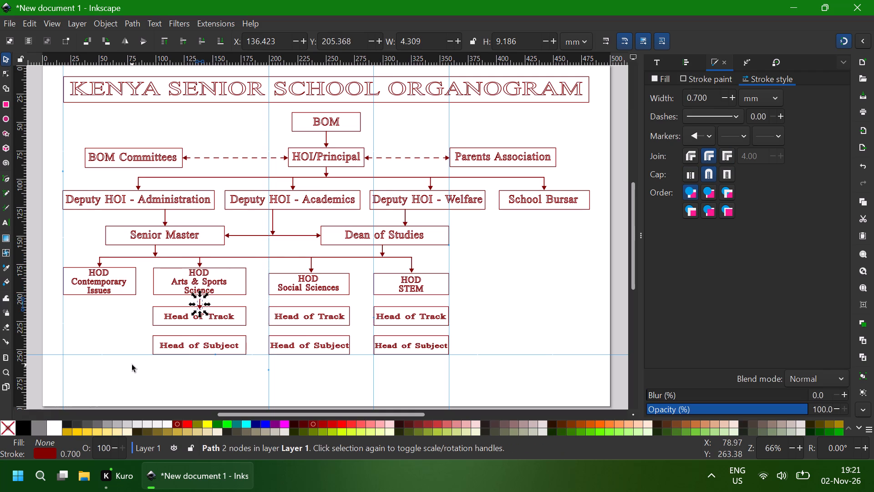
pyautogui.press('Up')
pyautogui.press('Up')
pyautogui.press('Up')
pyautogui.press('Up')
pyautogui.press('Up')
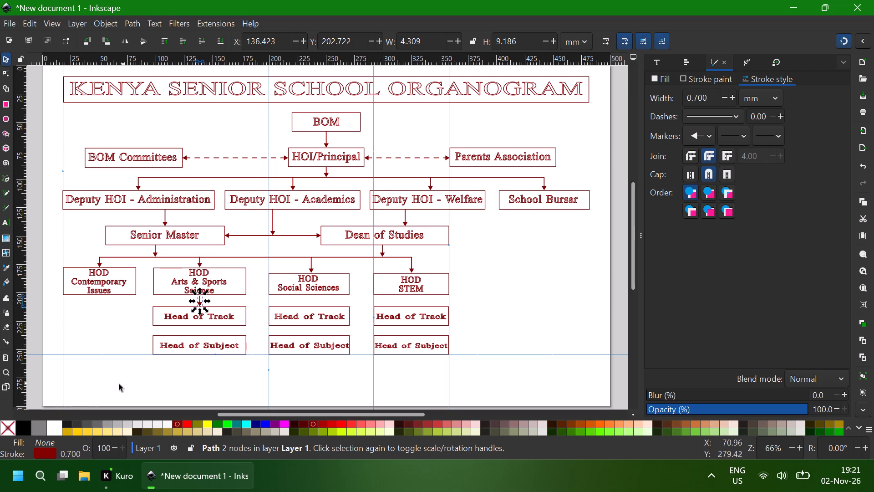
pyautogui.keyDown('ctrl'); pyautogui.click(199, 314); pyautogui.keyUp('ctrl')
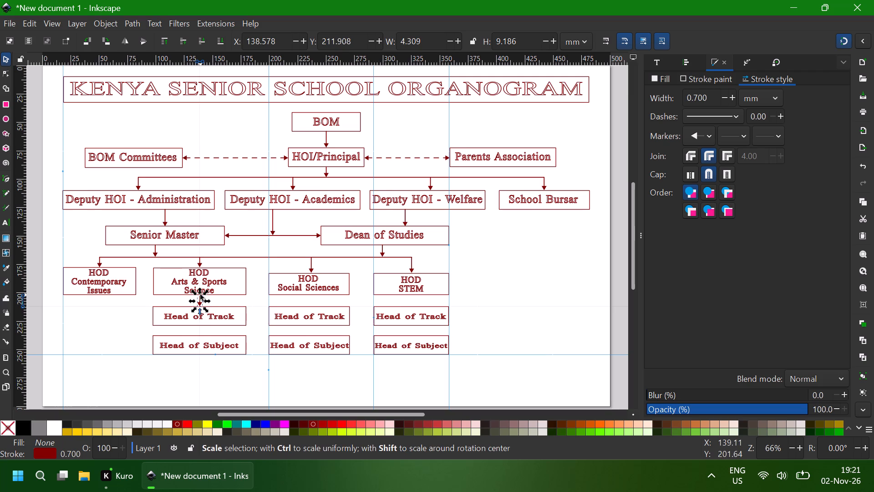
pyautogui.keyDown('ctrl'); pyautogui.click(200, 294); pyautogui.keyUp('ctrl')
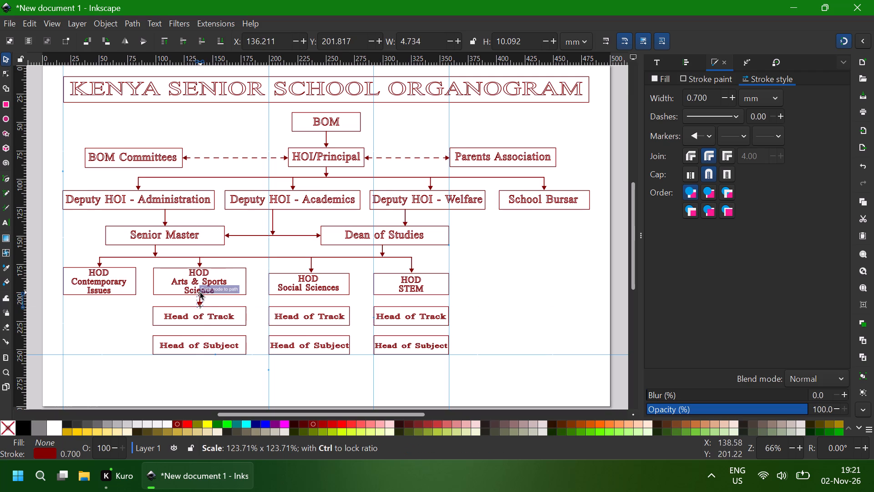
pyautogui.click(134, 315)
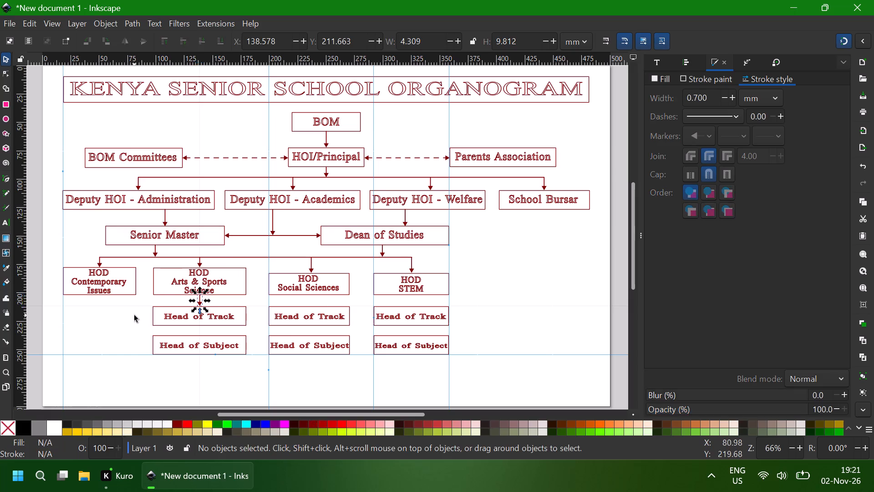
# Duplicate the HOD-to-Head of Track arrow into the same gap in the Social Sciences and STEM columns.
pyautogui.click(200, 303)
pyautogui.hotkey('ctrl', 'd')
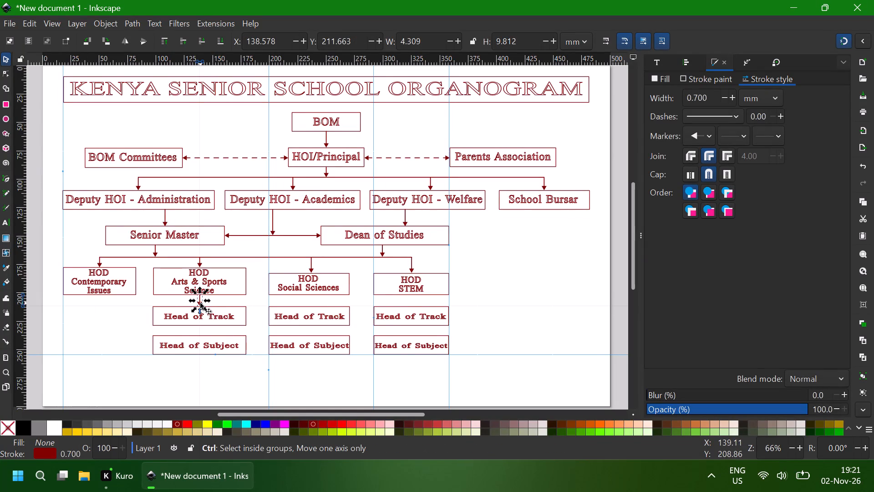
pyautogui.keyDown('ctrl'); pyautogui.moveTo(200, 303); pyautogui.dragTo(312, 302); pyautogui.keyUp('ctrl')
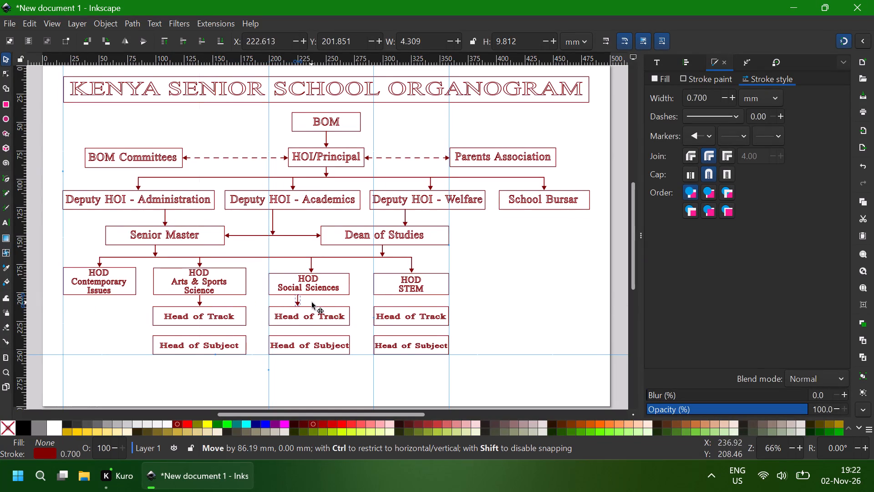
pyautogui.keyDown('ctrl'); pyautogui.moveTo(312, 302); pyautogui.dragTo(326, 302); pyautogui.keyUp('ctrl')
pyautogui.hotkey('ctrl', 'd')
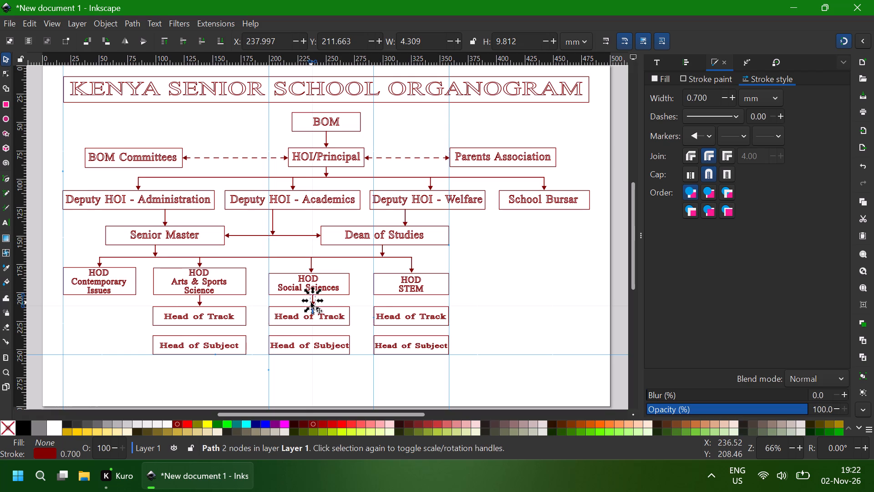
pyautogui.keyDown('ctrl'); pyautogui.moveTo(311, 302); pyautogui.dragTo(414, 299); pyautogui.keyUp('ctrl')
pyautogui.click(489, 315)
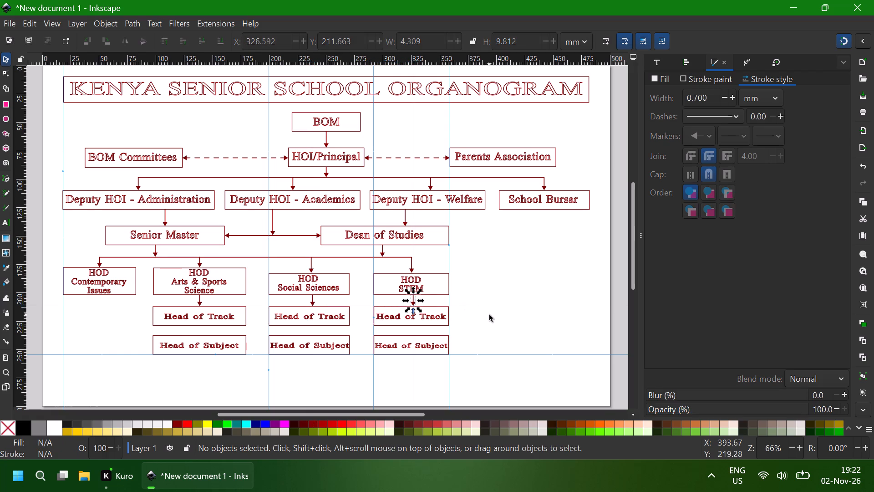
# Duplicate the Arts & Sports Science arrow down between Head of Track and Head of Subject, shortening the copy to about 9 mm to fit.
pyautogui.scroll(-1, 391, 341)
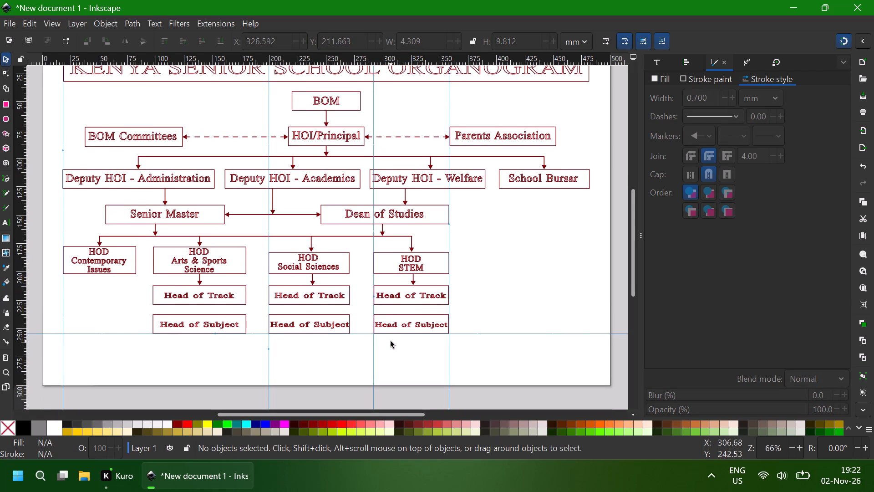
pyautogui.scroll(-1, 391, 341)
pyautogui.click(198, 278)
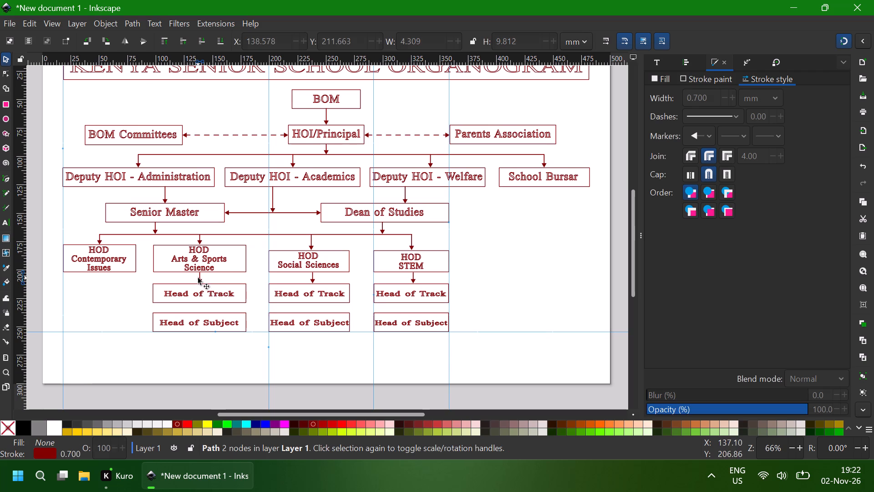
pyautogui.hotkey('ctrl', 'd')
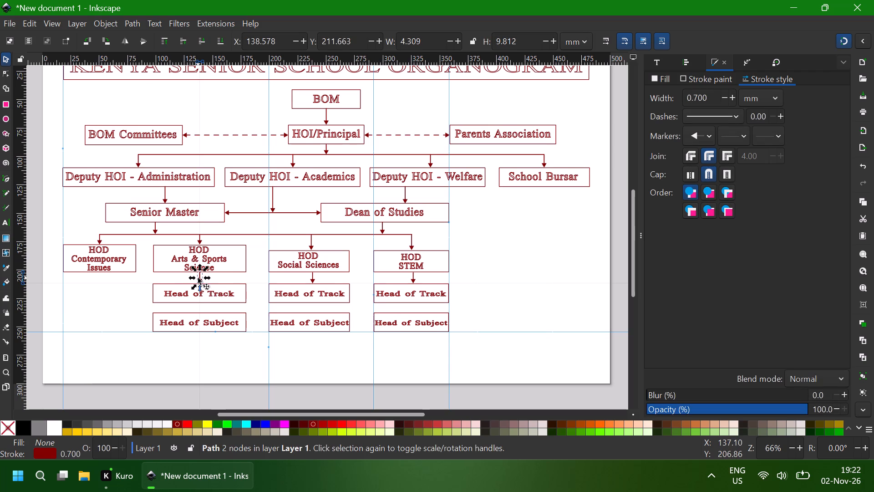
pyautogui.keyDown('ctrl'); pyautogui.moveTo(199, 278); pyautogui.dragTo(202, 308); pyautogui.keyUp('ctrl')
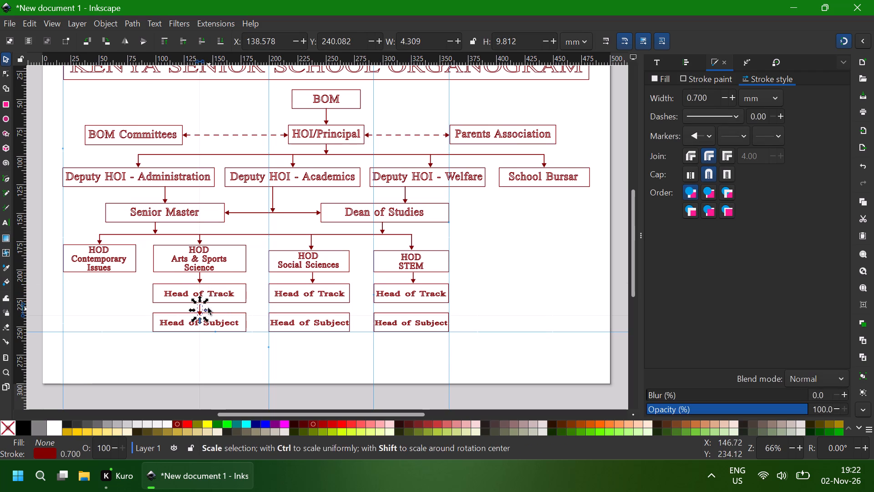
pyautogui.press('Up')
pyautogui.press('Up')
pyautogui.press('Up')
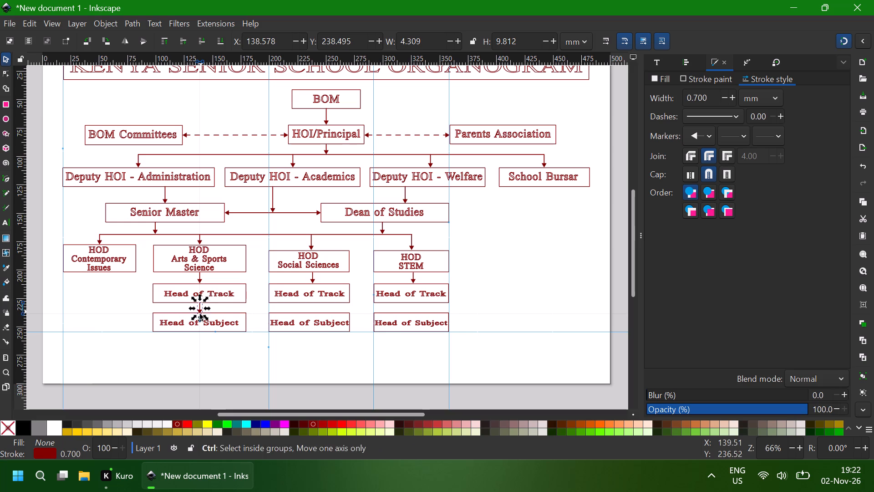
pyautogui.keyDown('ctrl'); pyautogui.click(199, 318); pyautogui.keyUp('ctrl')
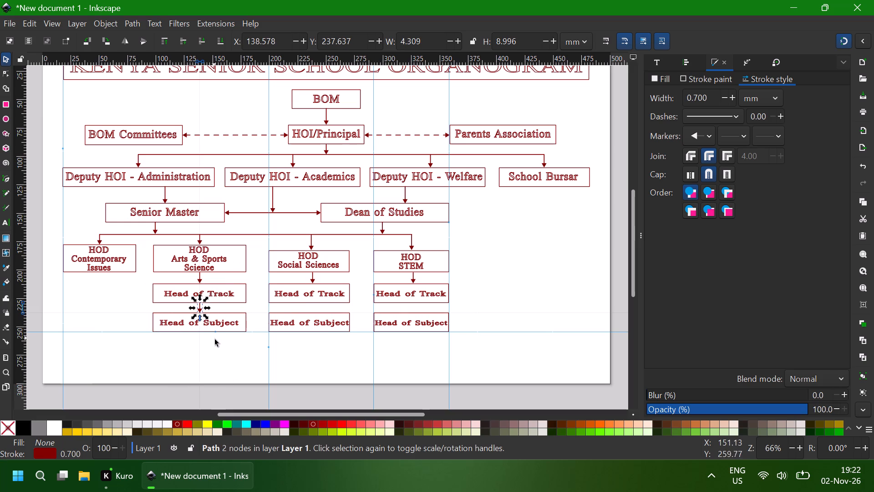
pyautogui.click(215, 339)
# Duplicate the Arts & Sports Science arrow between Head of Track and Head of Subject into the same gap in the Social Sciences and STEM columns.
pyautogui.click(199, 309)
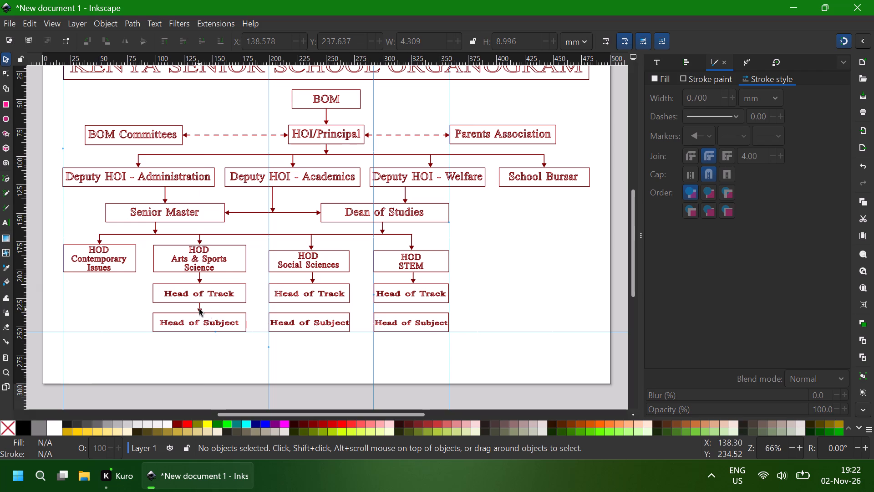
pyautogui.hotkey('ctrl', 'd')
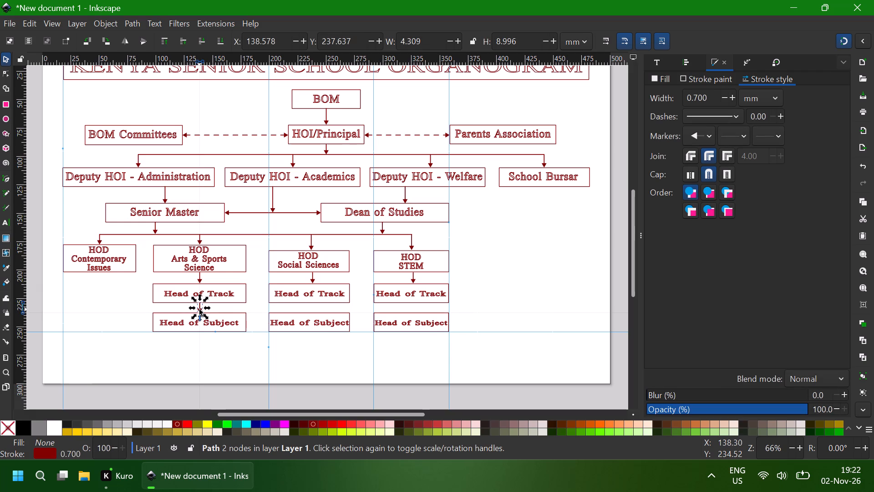
pyautogui.keyDown('ctrl'); pyautogui.moveTo(199, 308); pyautogui.dragTo(320, 305); pyautogui.keyUp('ctrl')
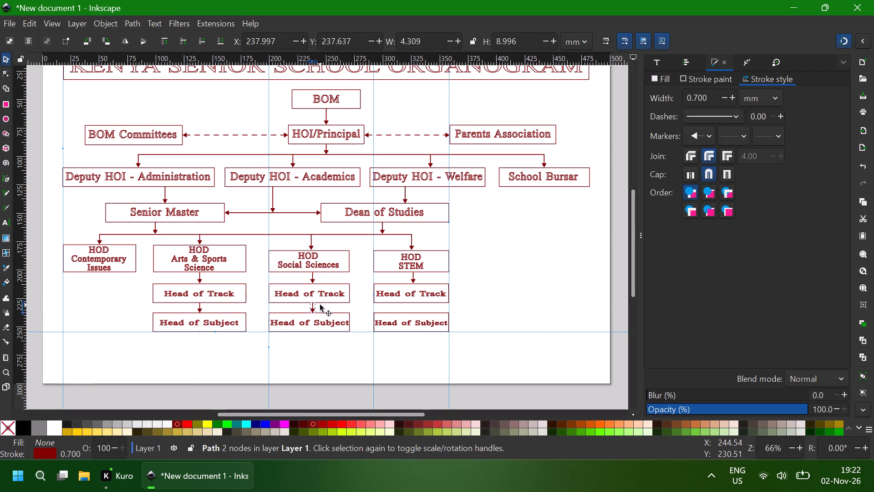
pyautogui.hotkey('ctrl', 'd')
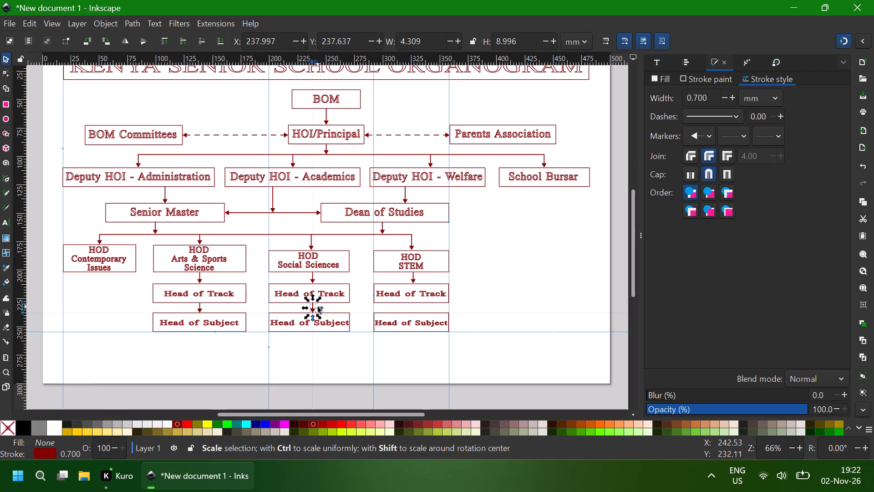
pyautogui.keyDown('ctrl'); pyautogui.moveTo(313, 307); pyautogui.dragTo(412, 297); pyautogui.keyUp('ctrl')
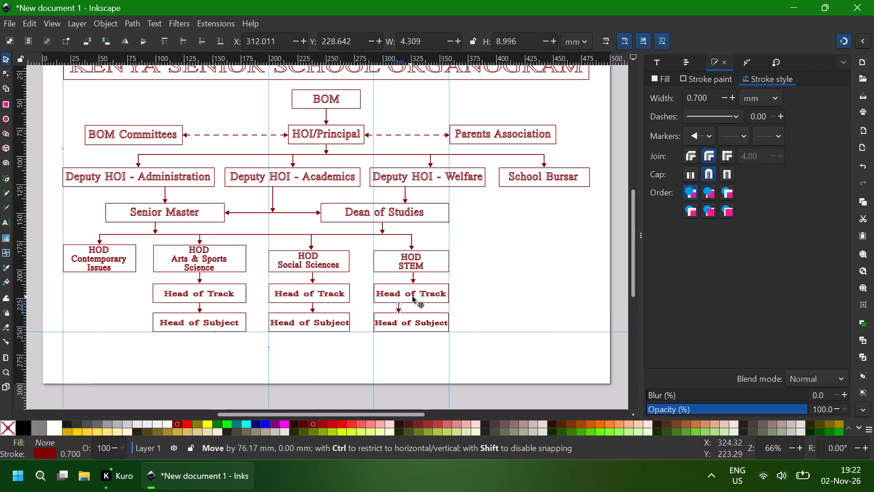
pyautogui.keyDown('ctrl'); pyautogui.moveTo(412, 297); pyautogui.dragTo(425, 297); pyautogui.keyUp('ctrl')
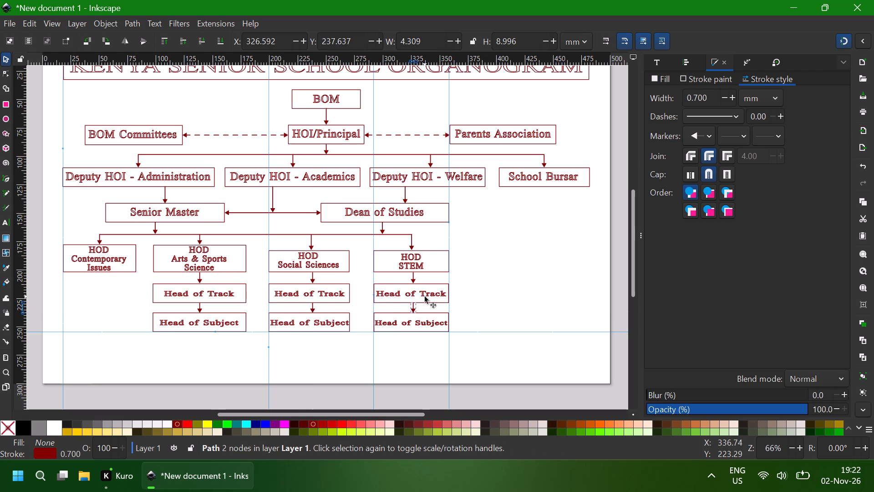
pyautogui.click(473, 284)
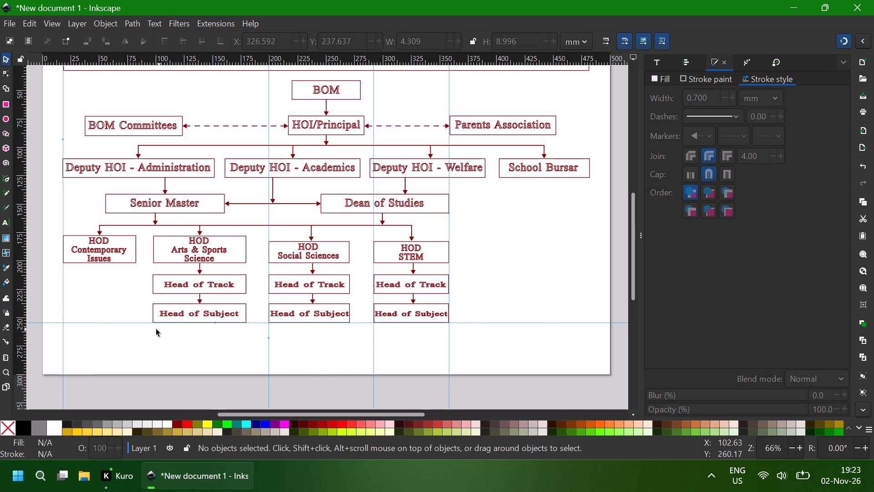
# Duplicate the Arts & Sports Science column's Head of Subject box and text, placing the copy directly below with a small gap, at about Y 276 mm.
pyautogui.click(189, 306)
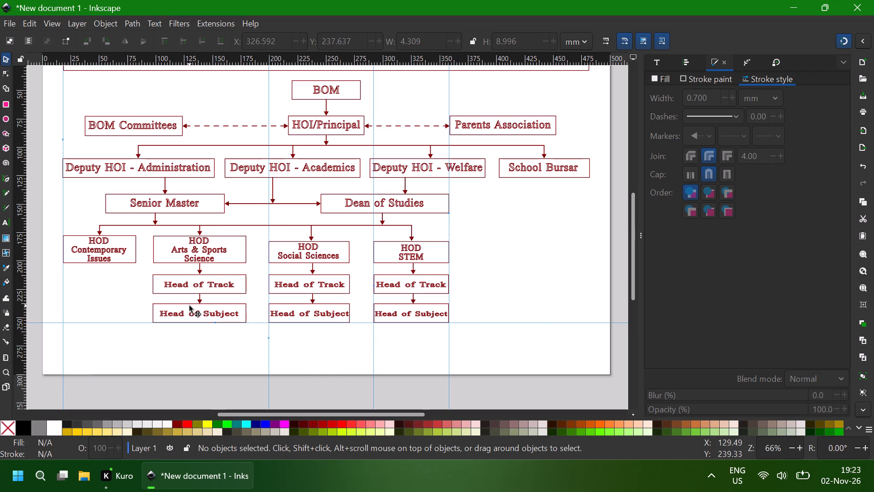
pyautogui.keyDown('shift'); pyautogui.click(187, 313); pyautogui.keyUp('shift')
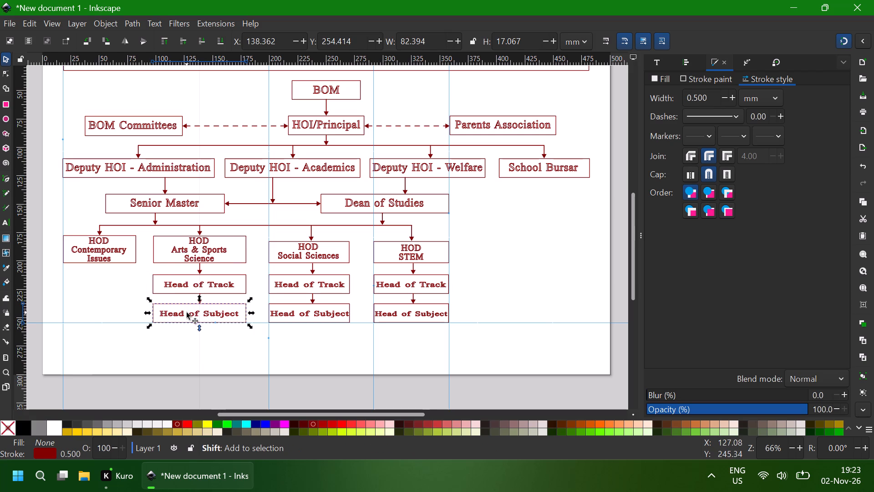
pyautogui.hotkey('ctrl', 'd')
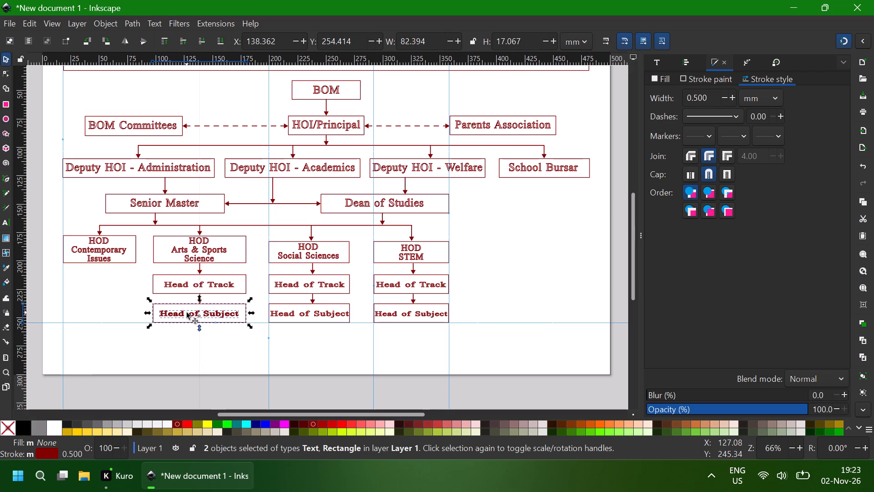
pyautogui.keyDown('ctrl'); pyautogui.moveTo(187, 313); pyautogui.dragTo(188, 324); pyautogui.keyUp('ctrl')
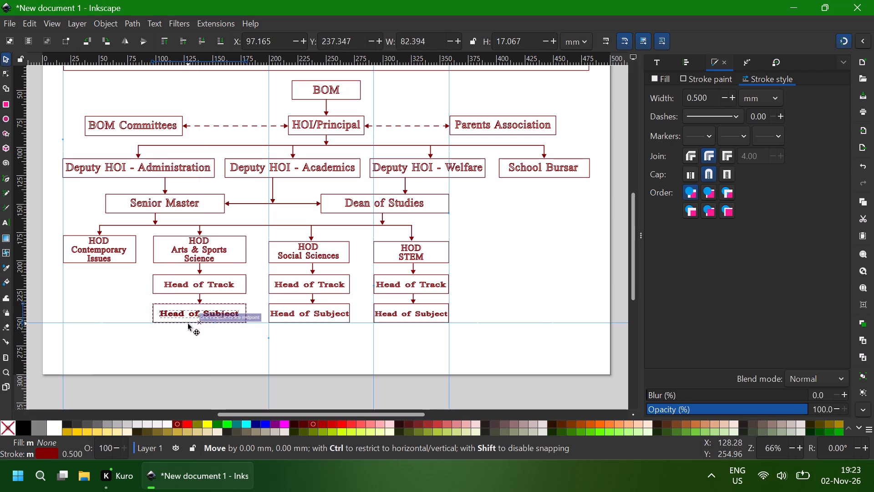
pyautogui.keyDown('ctrl'); pyautogui.moveTo(188, 324); pyautogui.dragTo(190, 335); pyautogui.keyUp('ctrl')
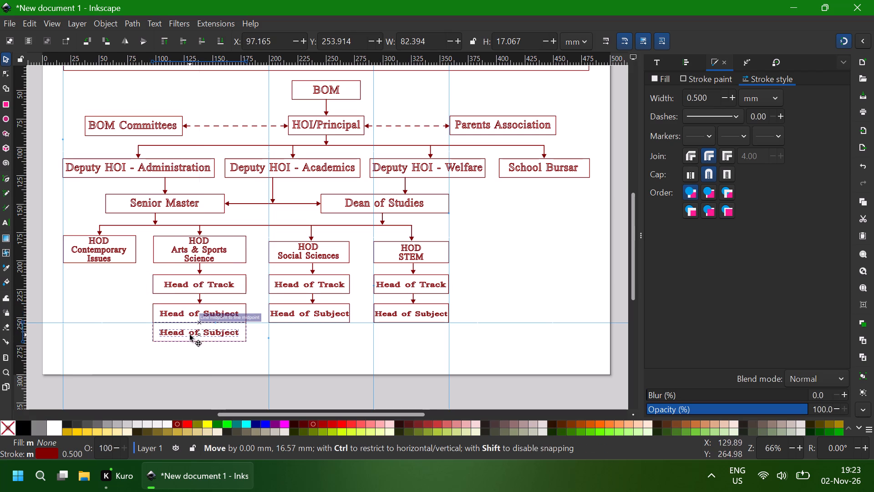
pyautogui.keyDown('ctrl'); pyautogui.moveTo(190, 335); pyautogui.dragTo(190, 341); pyautogui.keyUp('ctrl')
pyautogui.keyDown('ctrl'); pyautogui.moveTo(190, 341); pyautogui.dragTo(190, 343); pyautogui.keyUp('ctrl')
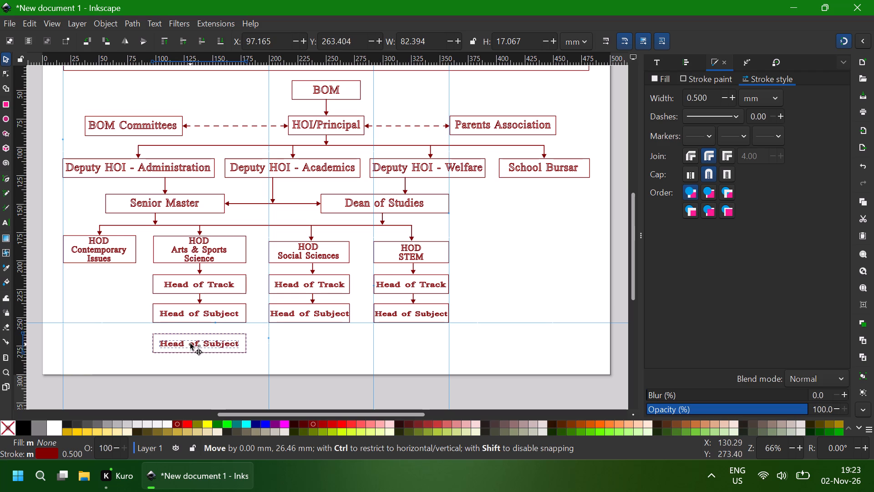
pyautogui.keyDown('ctrl'); pyautogui.moveTo(190, 343); pyautogui.dragTo(190, 344); pyautogui.keyUp('ctrl')
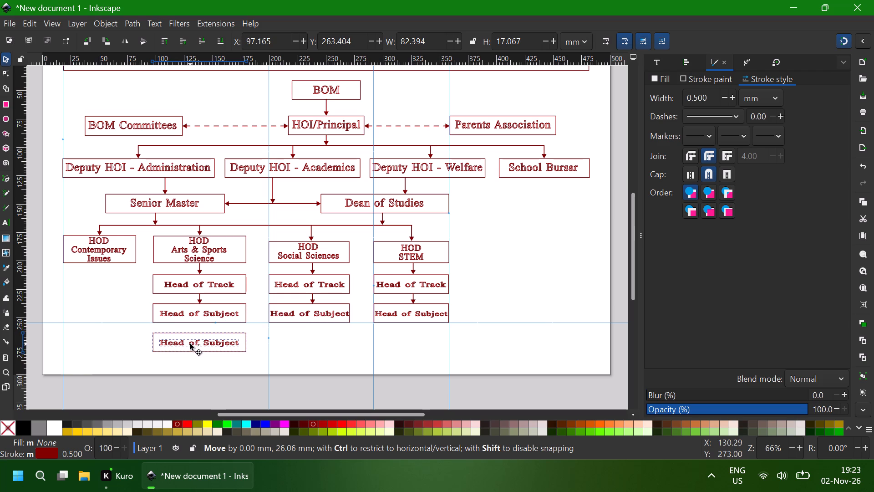
pyautogui.keyDown('ctrl'); pyautogui.moveTo(190, 344); pyautogui.dragTo(190, 343); pyautogui.keyUp('ctrl')
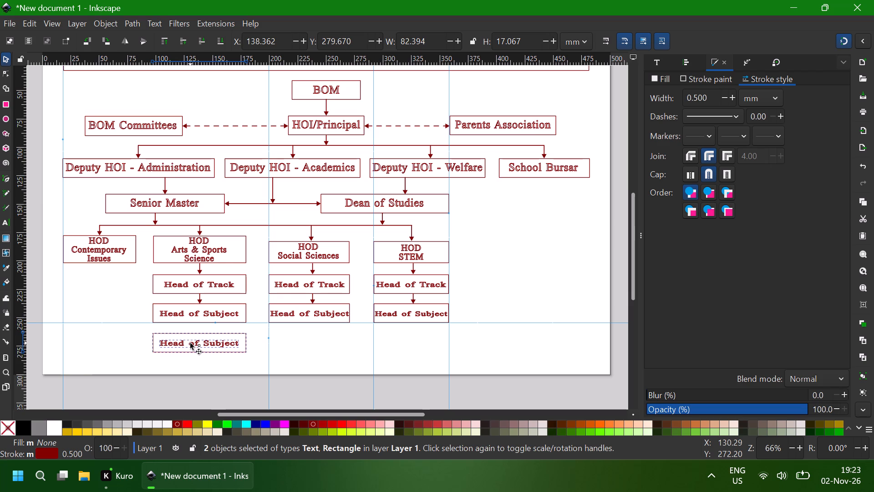
pyautogui.press('Up')
pyautogui.press('Up')
pyautogui.press('Up')
pyautogui.press('Up')
pyautogui.press('Up')
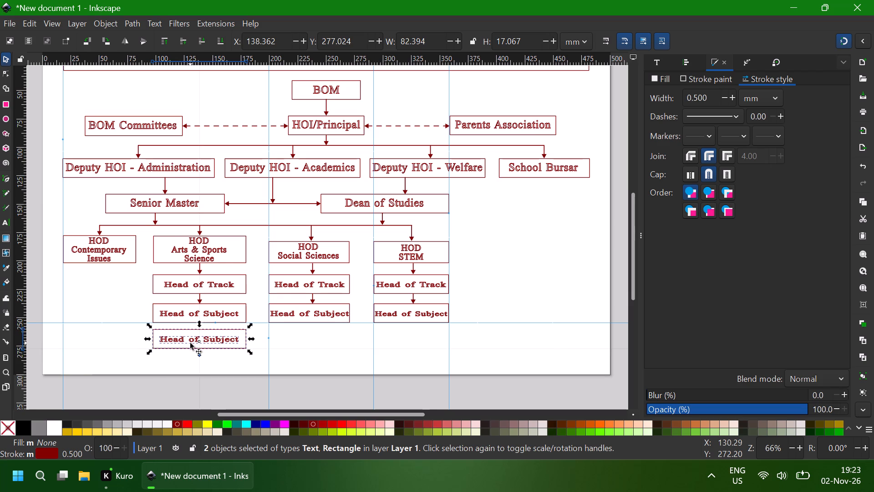
pyautogui.press('Up')
pyautogui.press('Up')
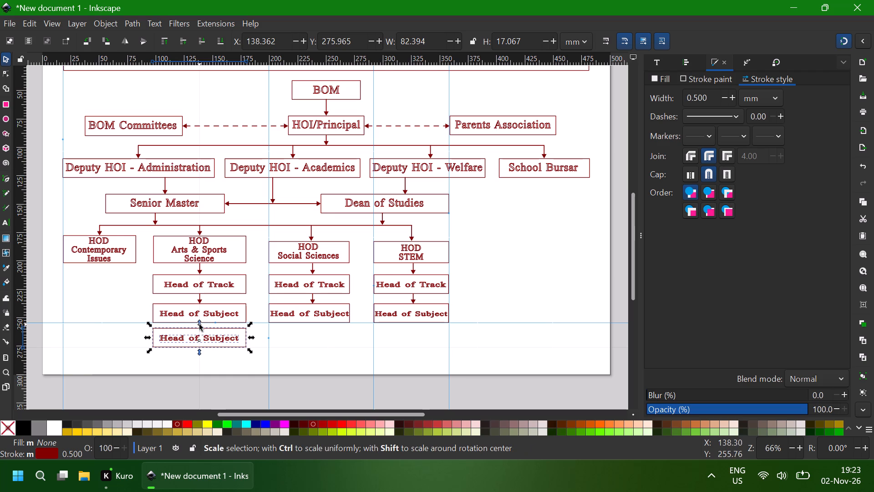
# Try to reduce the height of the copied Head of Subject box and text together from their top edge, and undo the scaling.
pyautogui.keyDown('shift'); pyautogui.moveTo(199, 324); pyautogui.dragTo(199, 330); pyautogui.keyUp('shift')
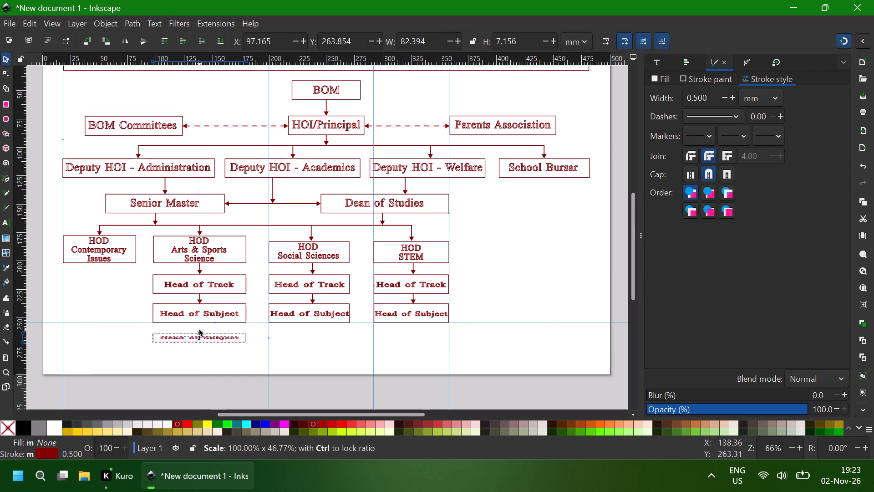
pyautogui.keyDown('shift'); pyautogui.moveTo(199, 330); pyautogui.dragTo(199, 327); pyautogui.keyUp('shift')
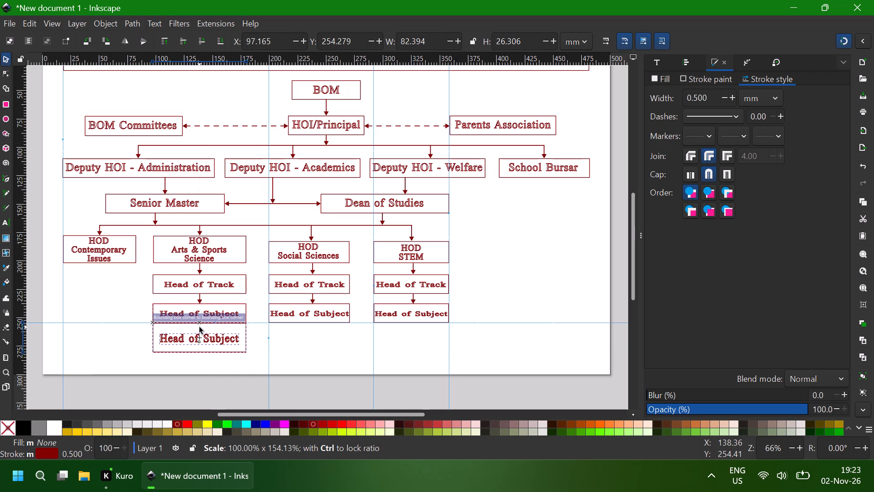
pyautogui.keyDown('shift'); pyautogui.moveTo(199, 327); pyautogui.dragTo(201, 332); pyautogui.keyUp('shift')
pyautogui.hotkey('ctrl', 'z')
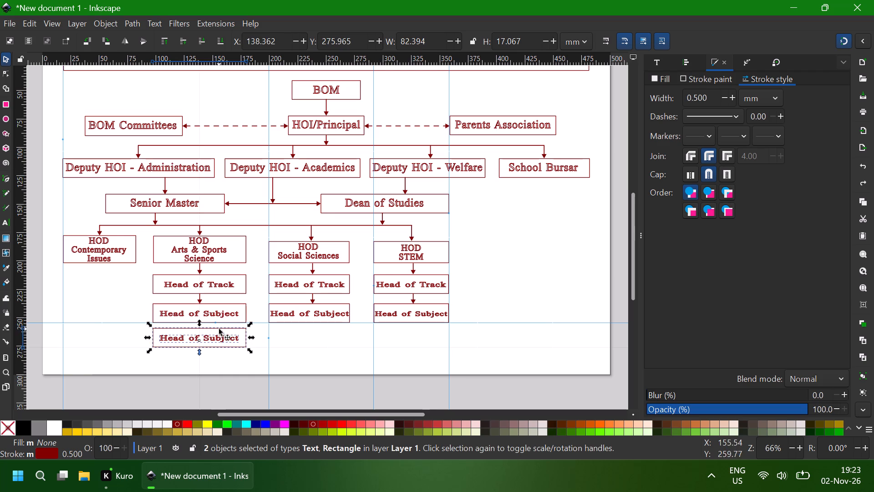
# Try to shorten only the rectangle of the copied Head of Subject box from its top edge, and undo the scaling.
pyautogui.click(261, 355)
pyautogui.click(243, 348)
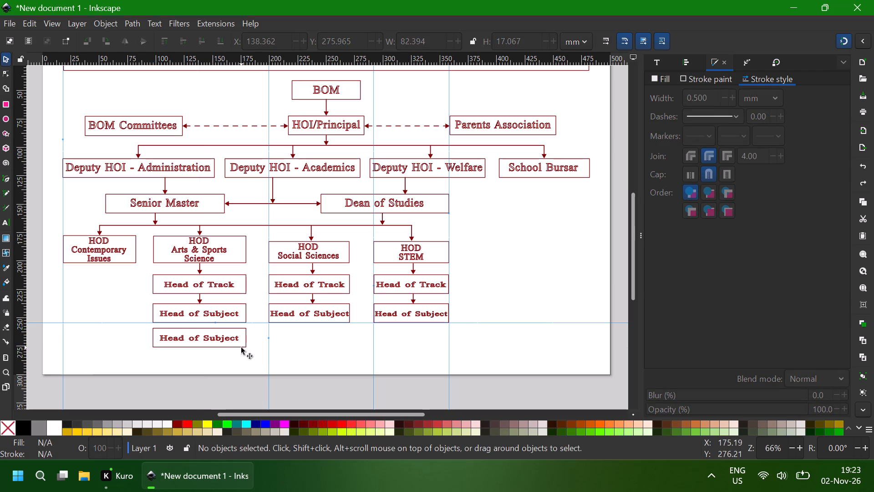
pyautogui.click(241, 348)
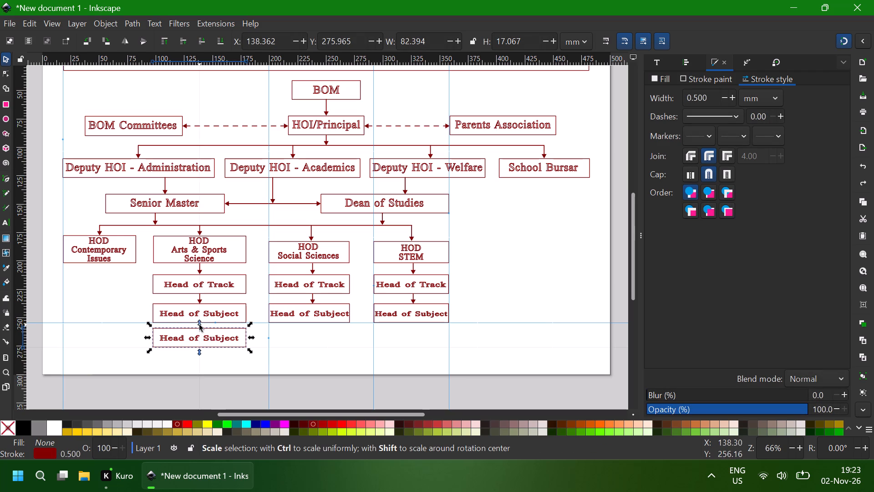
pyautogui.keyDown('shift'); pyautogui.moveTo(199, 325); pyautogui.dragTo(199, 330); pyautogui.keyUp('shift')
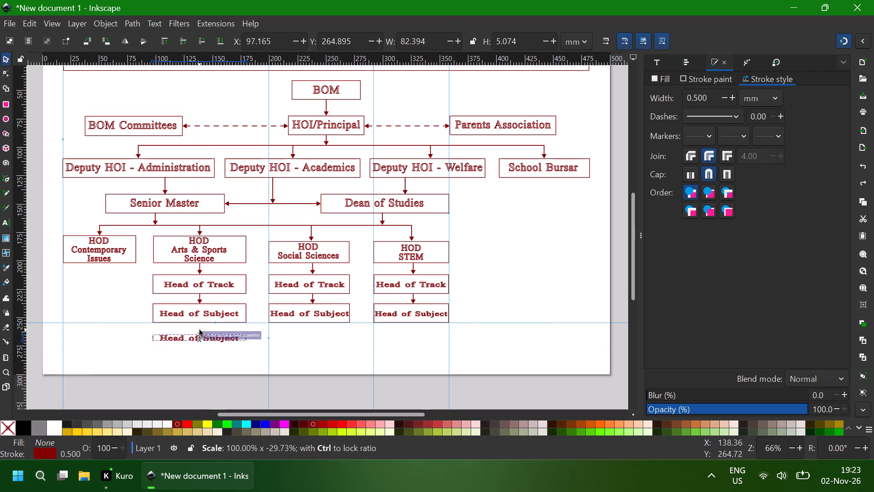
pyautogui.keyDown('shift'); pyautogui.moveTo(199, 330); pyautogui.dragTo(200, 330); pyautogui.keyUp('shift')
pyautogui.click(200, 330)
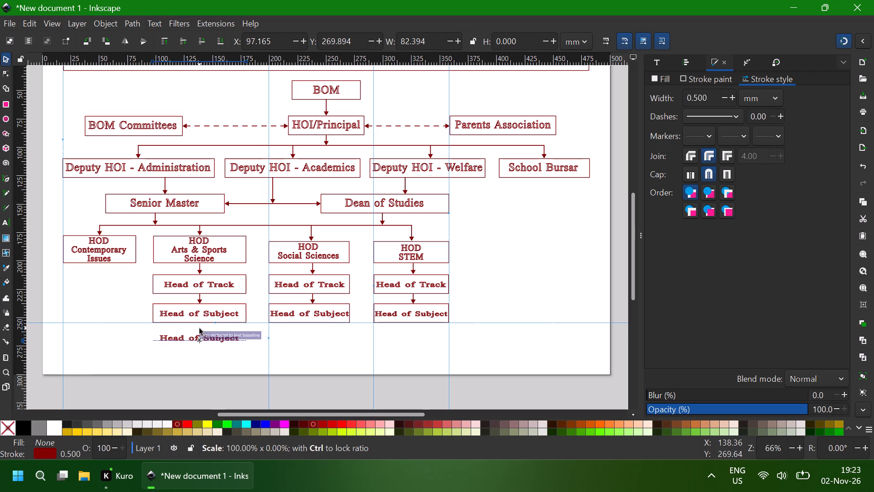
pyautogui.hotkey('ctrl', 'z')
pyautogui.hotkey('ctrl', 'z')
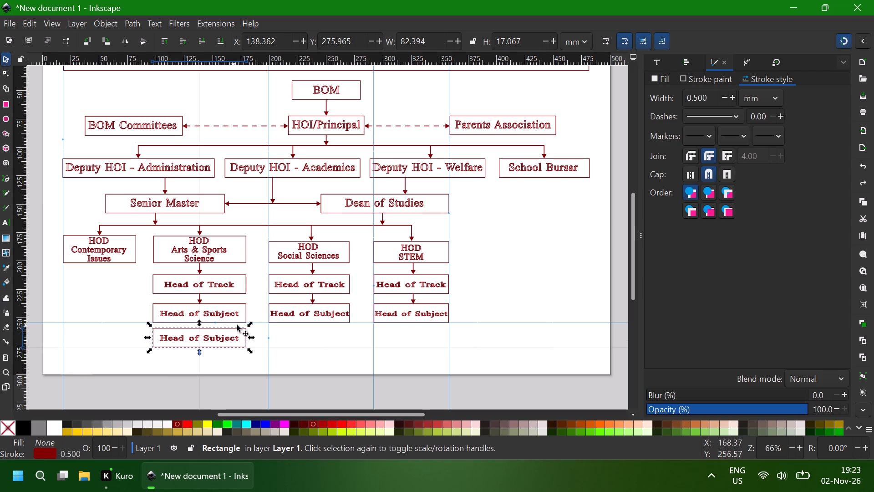
# Resize the copied box's rectangle to about 83.2 by 10.8 mm and centre it around the lowest Head of Subject text.
pyautogui.click(252, 325)
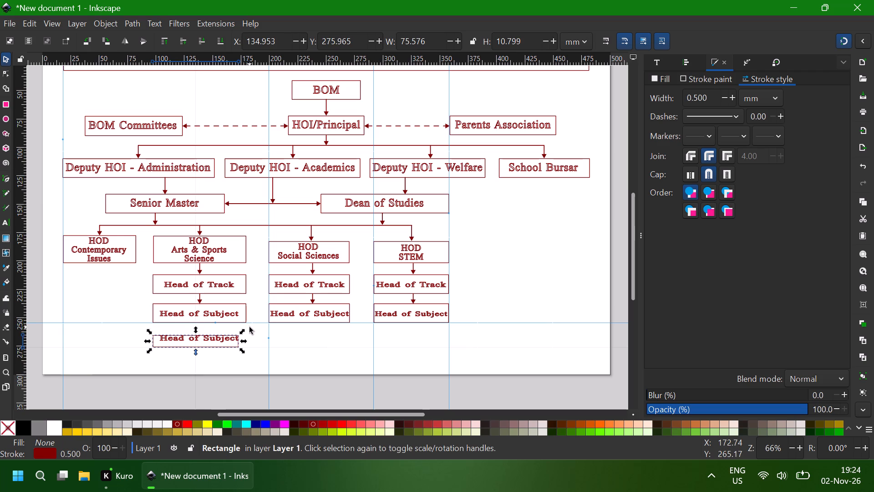
pyautogui.press('Up')
pyautogui.press('Up')
pyautogui.press('Up')
pyautogui.press('Up')
pyautogui.press('Up')
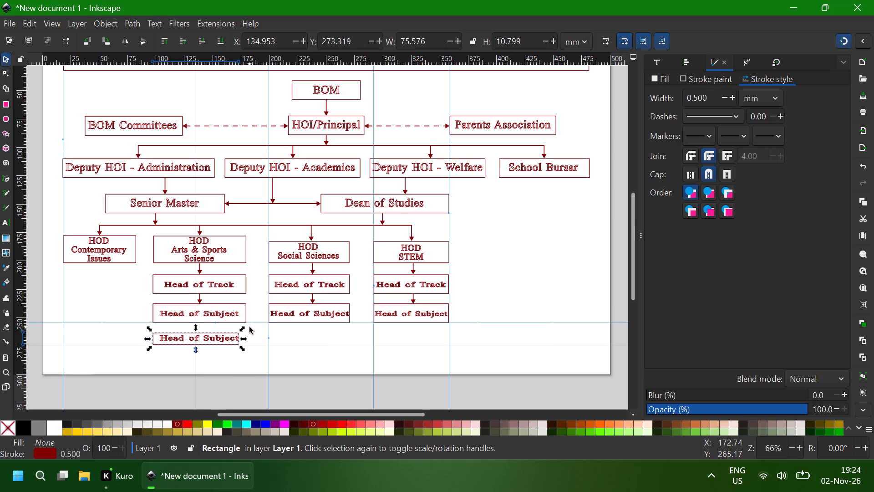
pyautogui.press('Right')
pyautogui.press('Right')
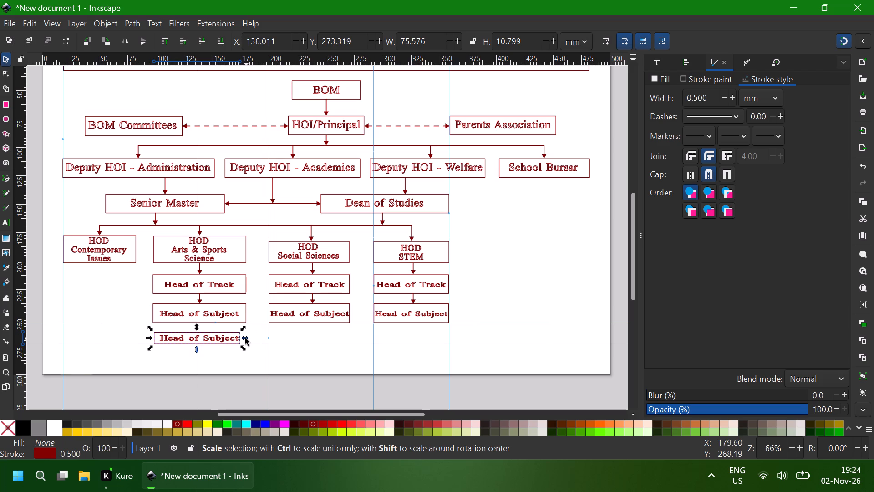
pyautogui.moveTo(245, 338); pyautogui.dragTo(250, 338)
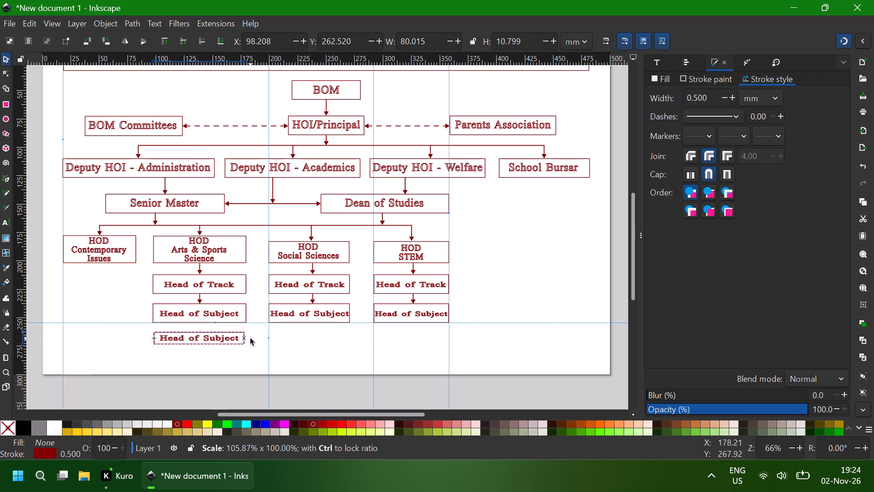
pyautogui.moveTo(250, 338); pyautogui.dragTo(254, 338)
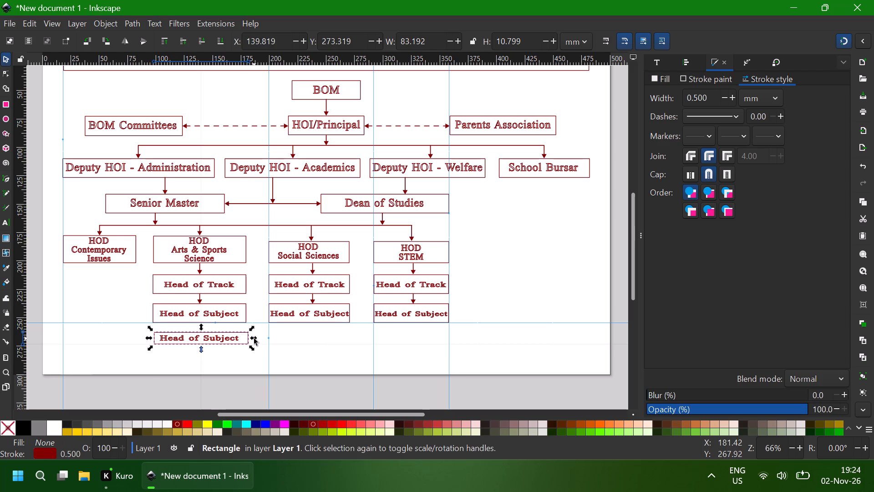
pyautogui.press('Left')
pyautogui.press('Left')
pyautogui.press('Left')
pyautogui.press('Left')
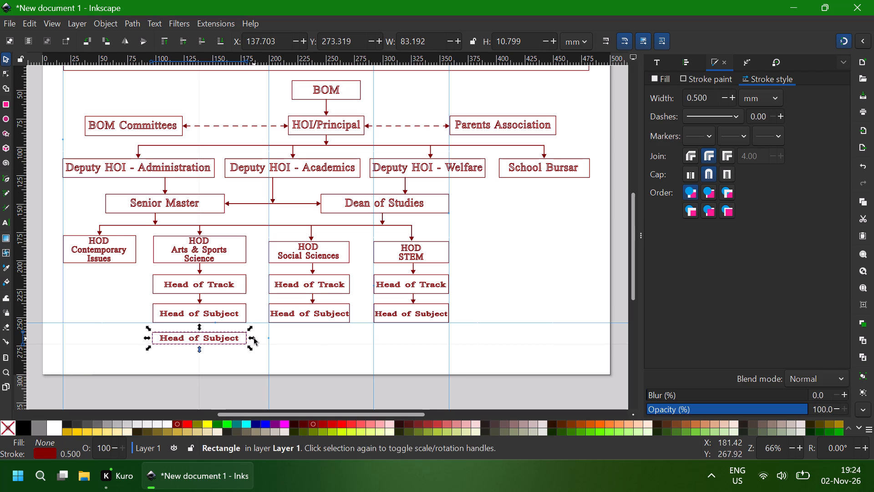
pyautogui.press('Up')
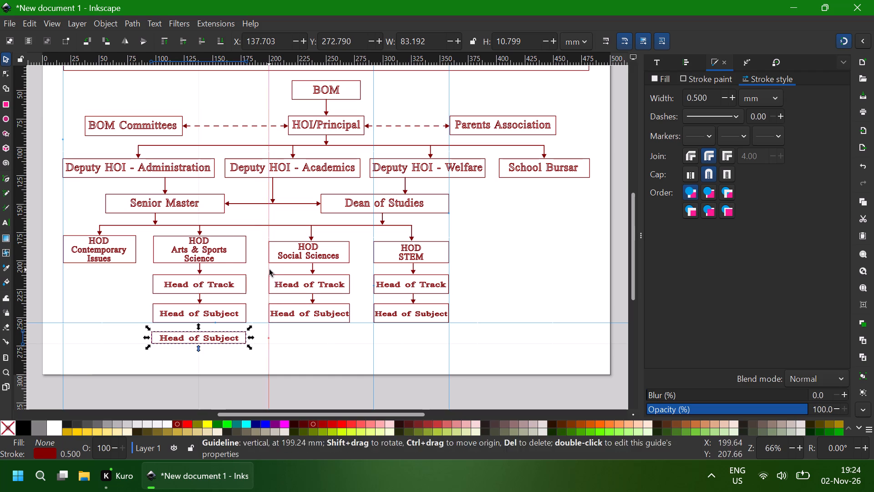
# Align two vertical guides with the Arts & Sports Science column's side edges and fit the lowest rectangle between them, about 82.1 mm wide.
pyautogui.moveTo(269, 269); pyautogui.dragTo(229, 280)
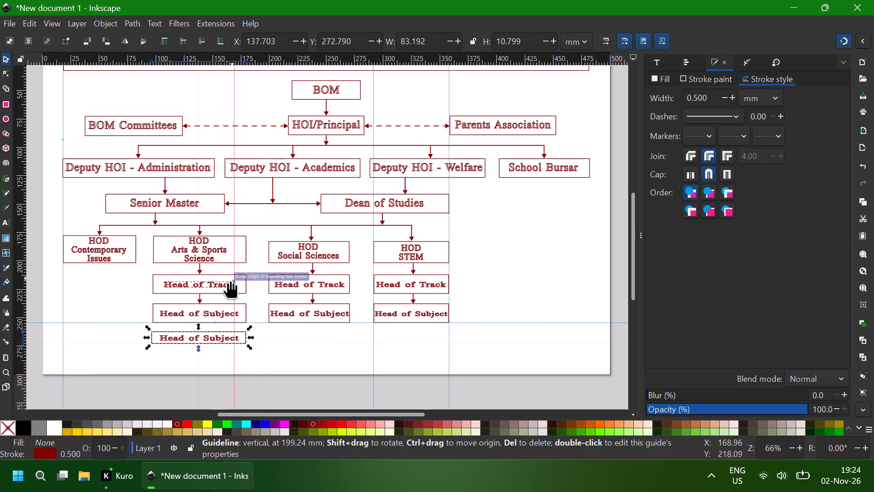
pyautogui.moveTo(229, 280); pyautogui.dragTo(152, 288)
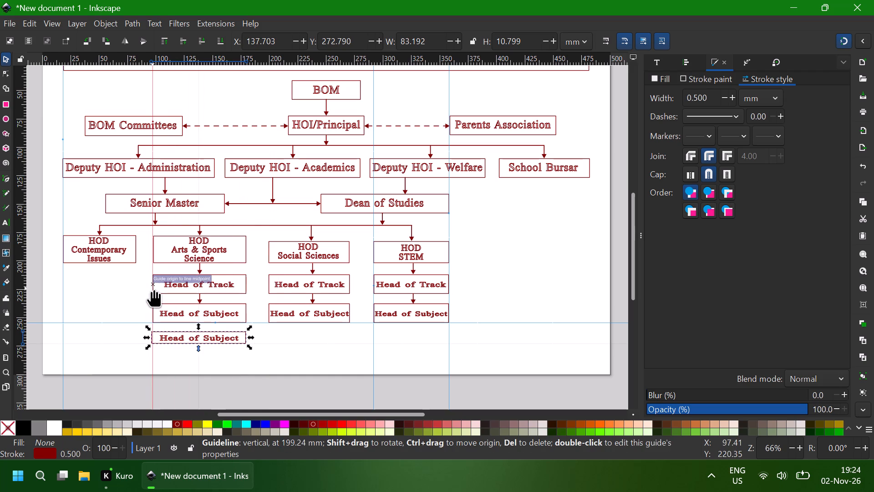
pyautogui.press('Right')
pyautogui.press('Right')
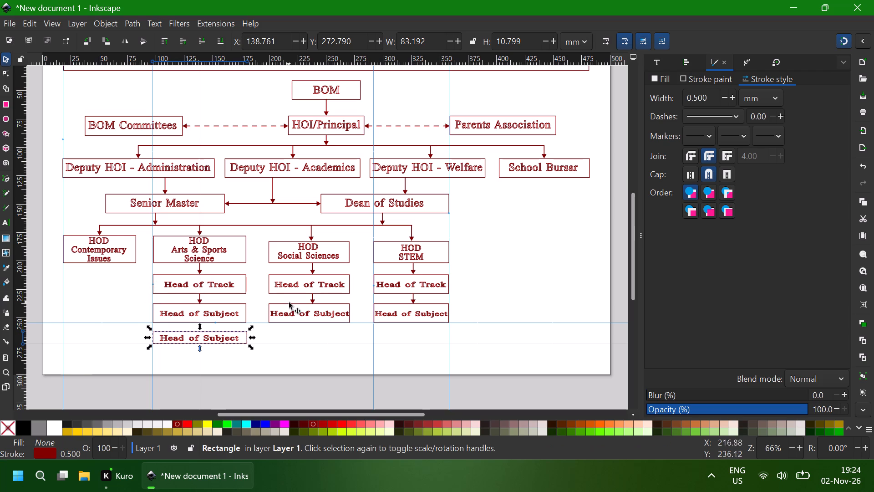
pyautogui.moveTo(374, 298); pyautogui.dragTo(248, 307)
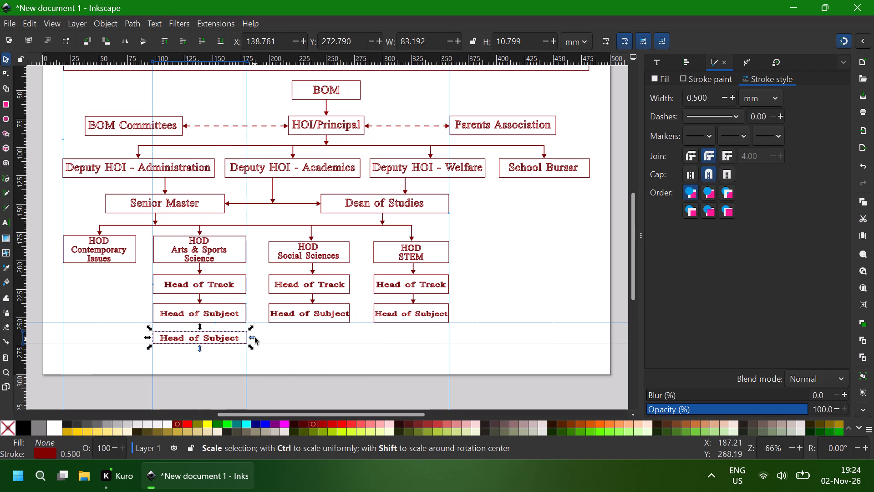
pyautogui.click(254, 337)
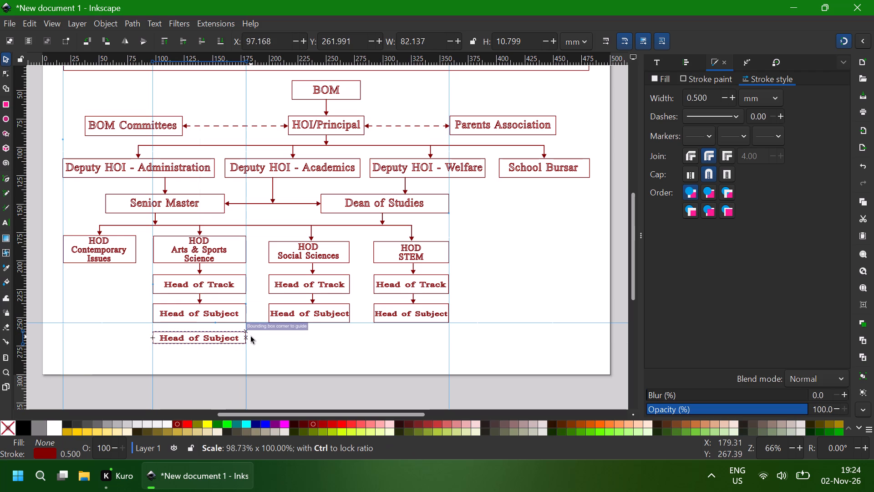
# Change the text in the lowest Arts & Sports Science box from Head of Subject to "Subject Teachers".
pyautogui.doubleClick(210, 338)
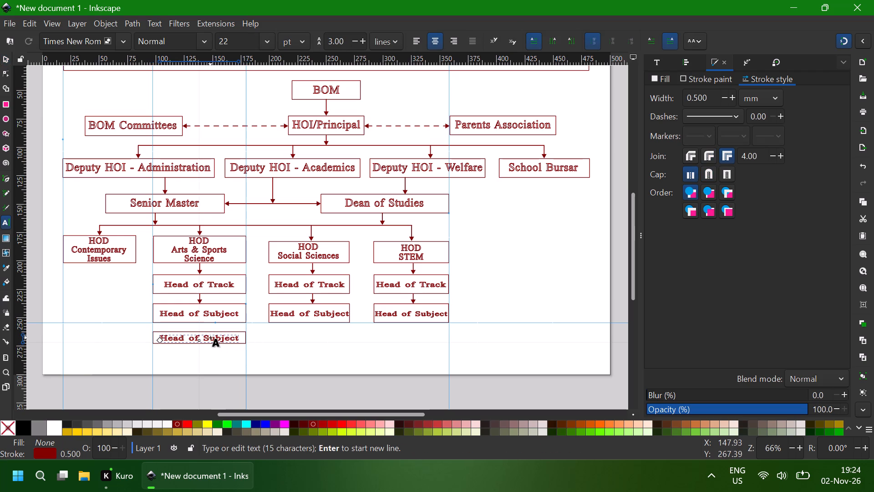
pyautogui.press('Left')
pyautogui.press('BackSpace')
pyautogui.press('BackSpace')
pyautogui.press('BackSpace')
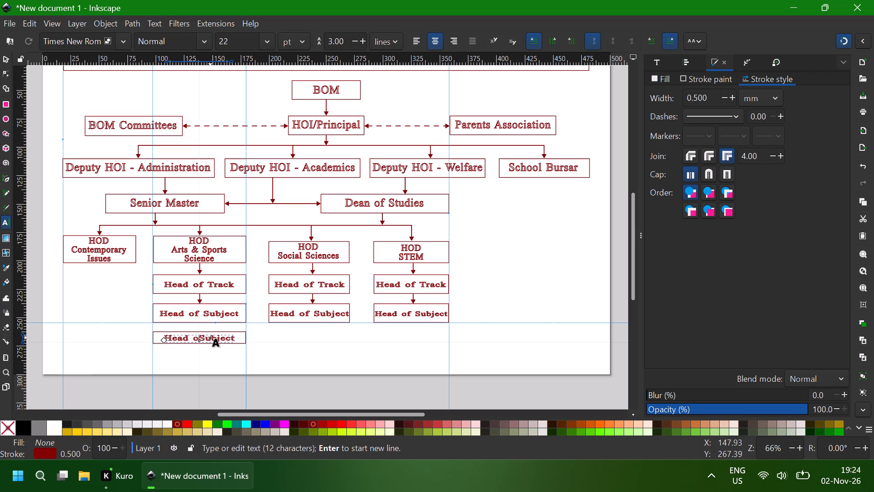
pyautogui.press('BackSpace')
pyautogui.press('BackSpace')
pyautogui.press('BackSpace')
pyautogui.press('BackSpace')
pyautogui.press('BackSpace')
pyautogui.press('Right')
pyautogui.press('Right')
pyautogui.press('Right')
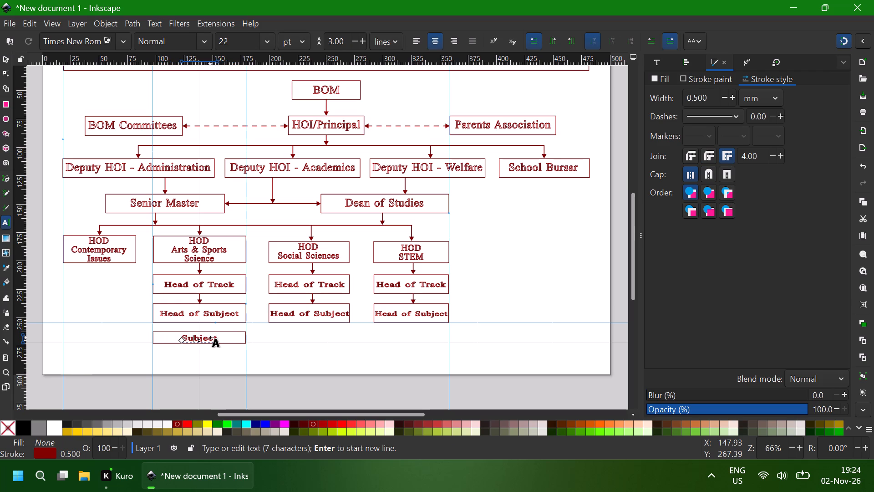
pyautogui.press('Right')
pyautogui.press('Right')
pyautogui.press('Right')
pyautogui.press('Right')
pyautogui.press('space')
pyautogui.write('Teachers')
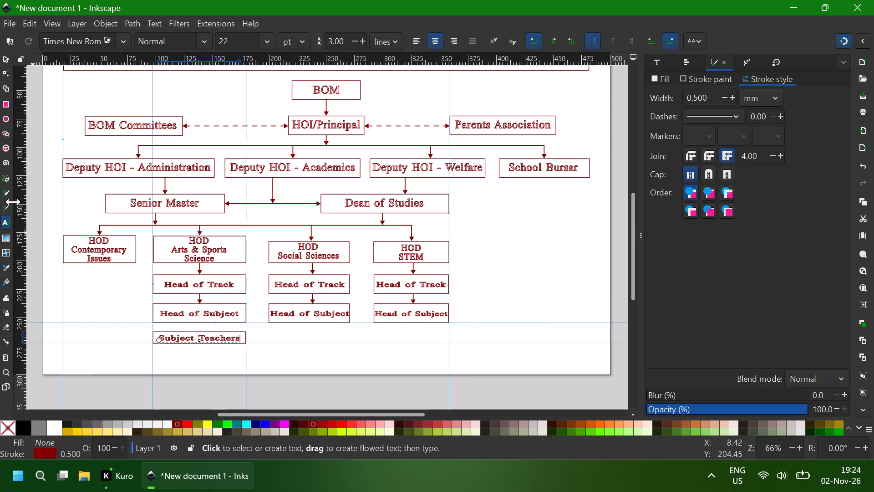
pyautogui.click(5, 59)
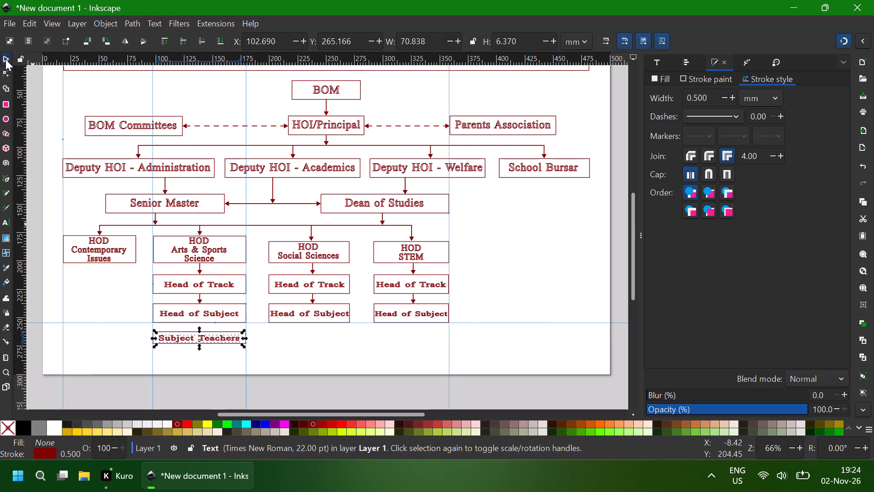
pyautogui.click(271, 338)
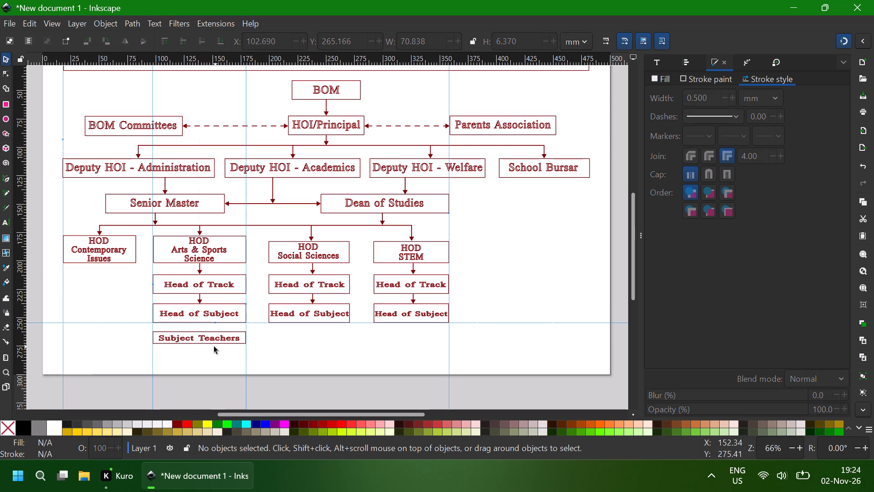
# Duplicate the Subject Teachers box with its text and place the copy level with it, below HOD Contemporary Issues, at about X 18 mm.
pyautogui.click(219, 332)
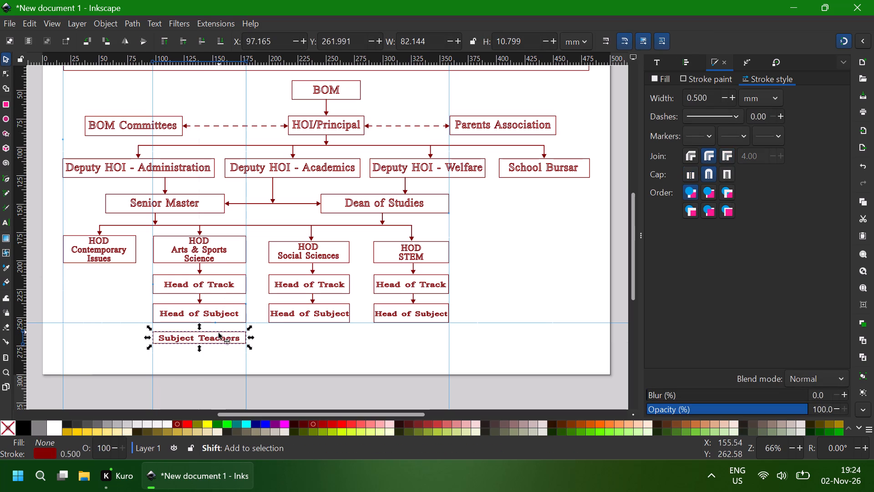
pyautogui.keyDown('shift'); pyautogui.click(204, 340); pyautogui.keyUp('shift')
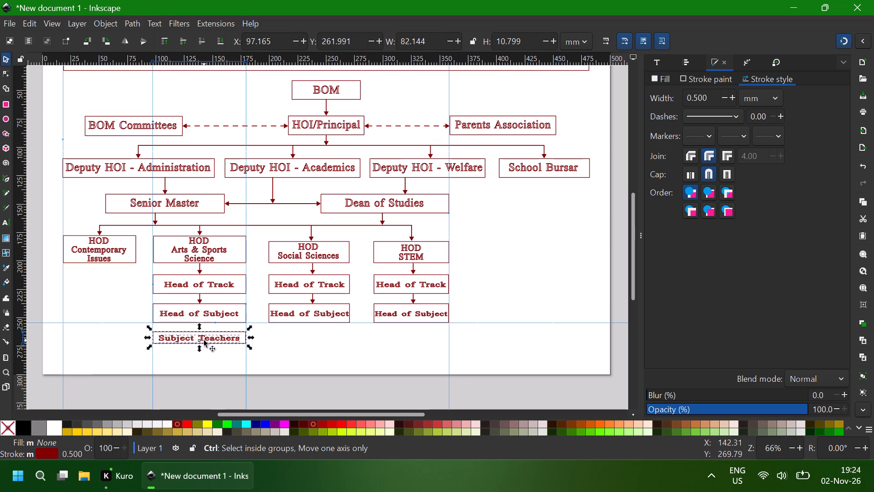
pyautogui.hotkey('ctrl', 'd')
pyautogui.keyDown('ctrl'); pyautogui.moveTo(192, 339); pyautogui.dragTo(98, 337); pyautogui.keyUp('ctrl')
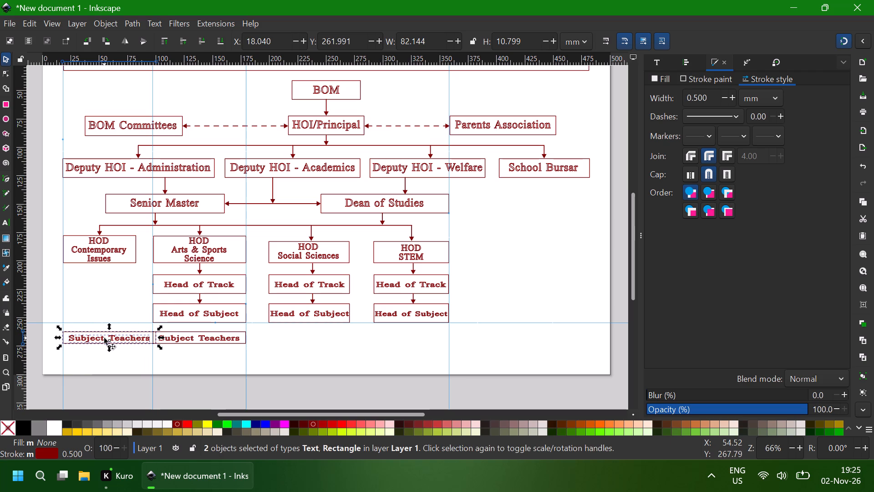
pyautogui.click(105, 307)
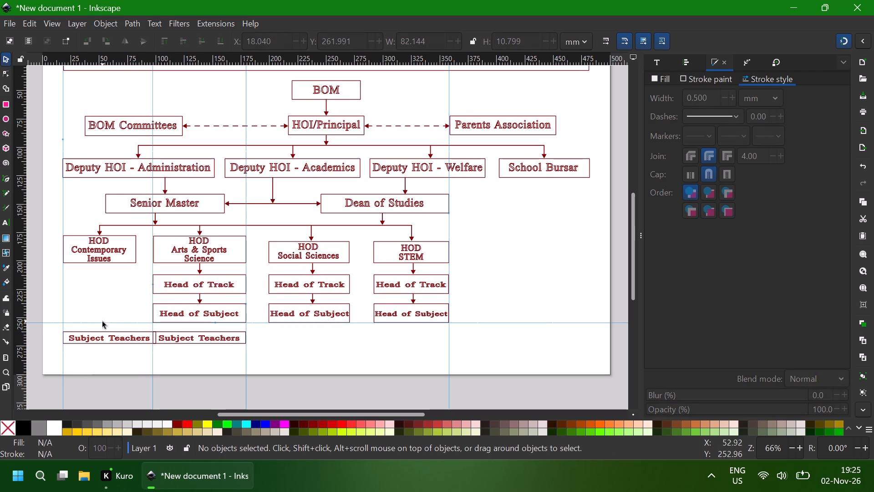
# Nudge the copied Subject Teachers box and text together away from the original, to about X 7.5 mm.
pyautogui.doubleClick(99, 338)
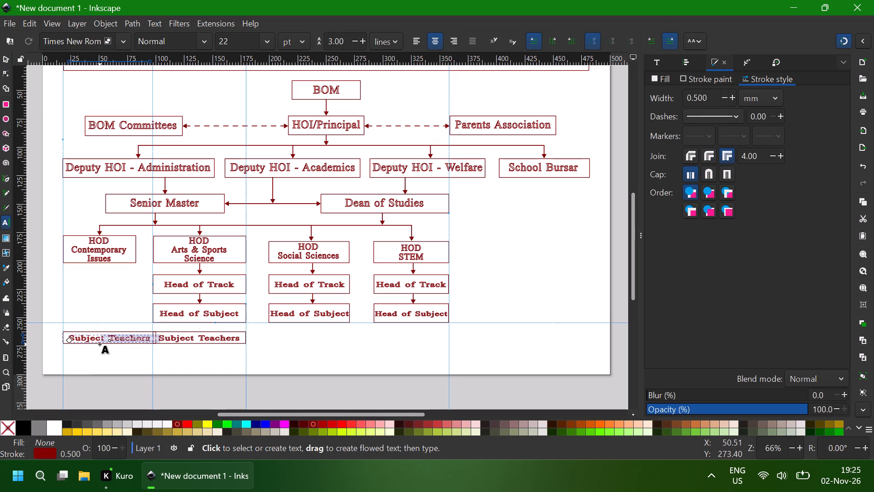
pyautogui.click(3, 59)
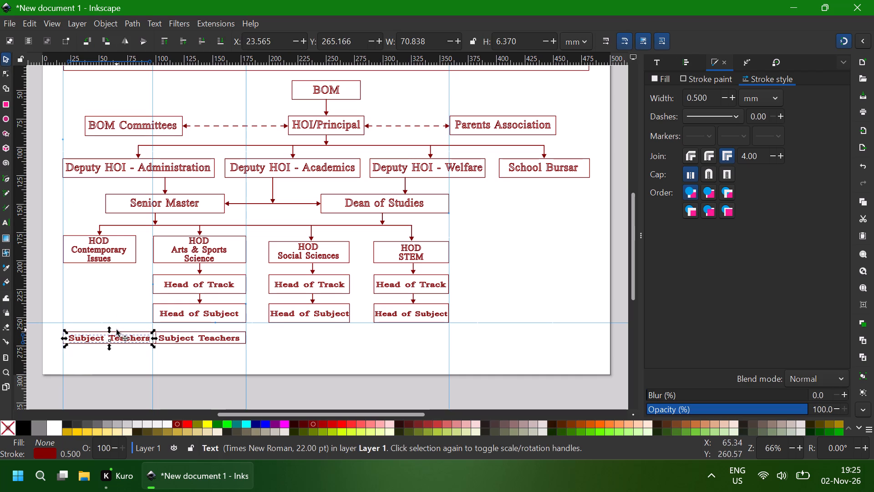
pyautogui.keyDown('shift'); pyautogui.click(118, 331); pyautogui.keyUp('shift')
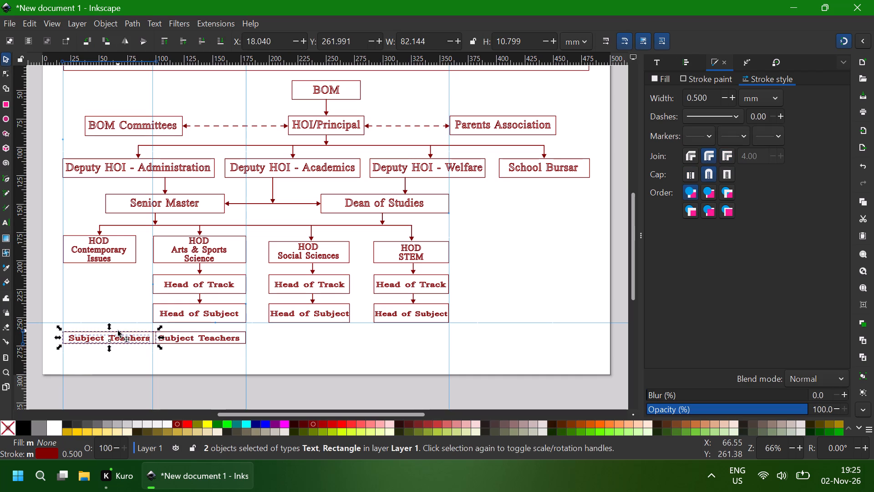
pyautogui.press('Left')
pyautogui.press('Left')
pyautogui.press('Left')
pyautogui.press('Left')
pyautogui.press('Left')
pyautogui.press('Left')
pyautogui.press('Left')
pyautogui.press('Left')
pyautogui.press('Left')
pyautogui.press('Left')
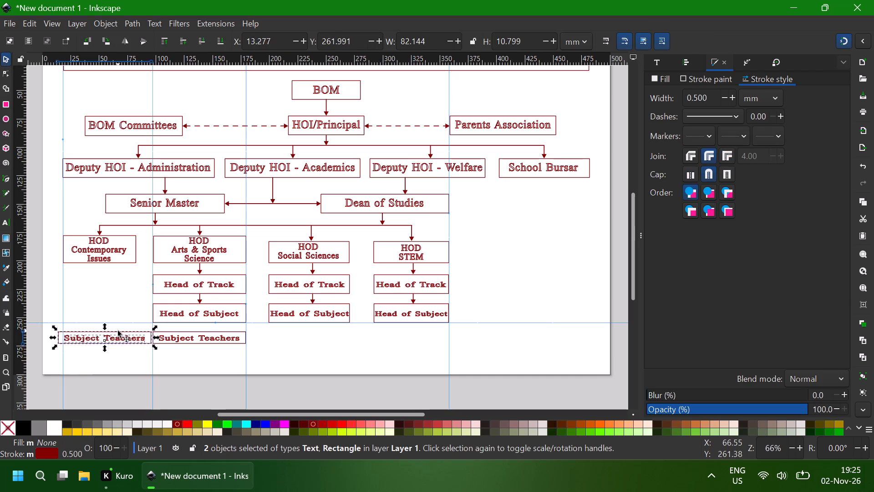
pyautogui.press('Left')
pyautogui.press('Left')
pyautogui.press('Left')
pyautogui.press('Left')
pyautogui.press('Left')
pyautogui.press('Left')
pyautogui.press('Left')
pyautogui.press('Left')
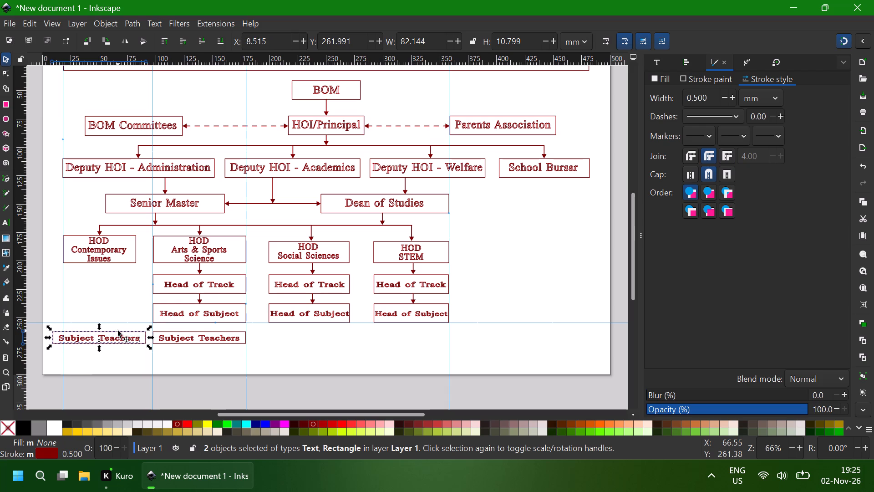
pyautogui.press('Left')
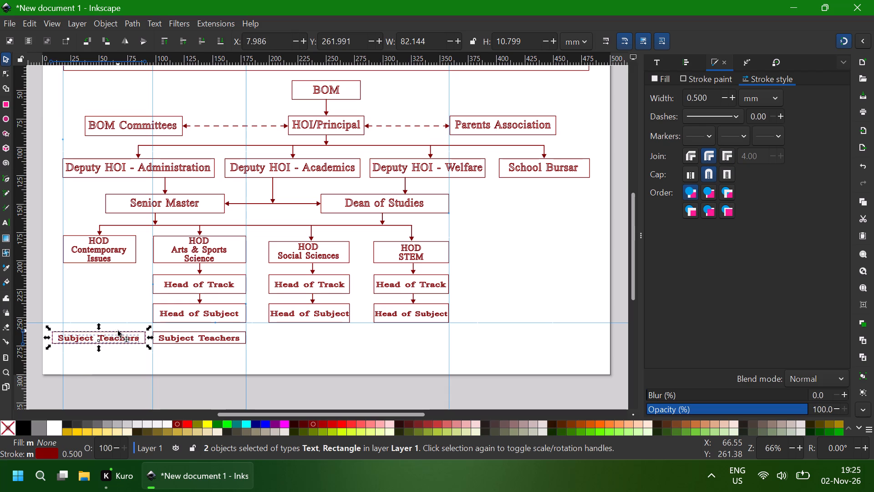
pyautogui.press('Left')
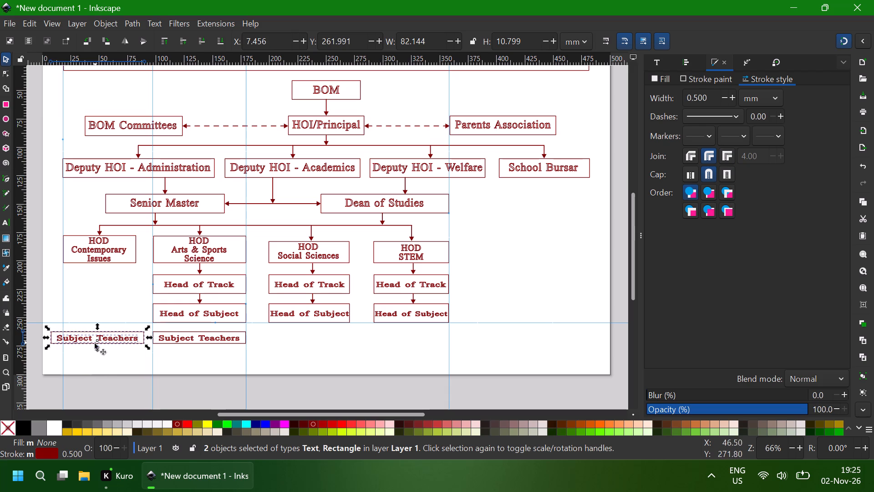
pyautogui.click(106, 365)
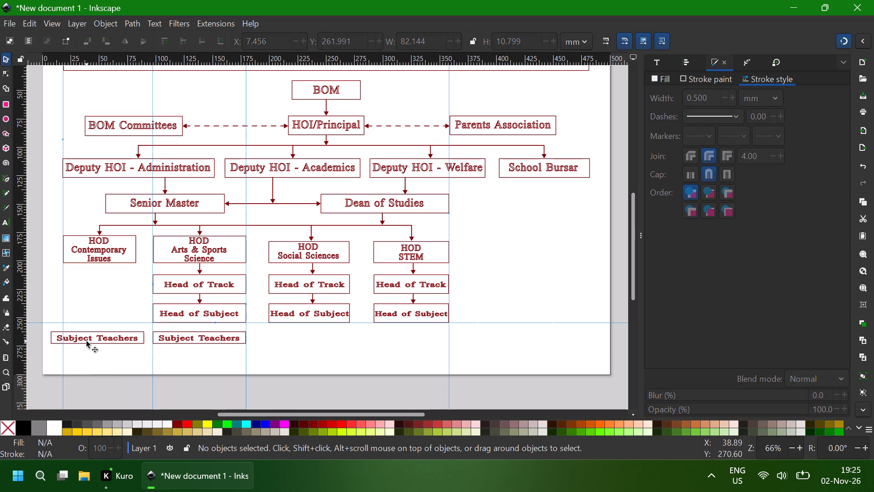
# Change the text in the copied box below HOD Contemporary Issues to "Assigned Teachers".
pyautogui.doubleClick(86, 338)
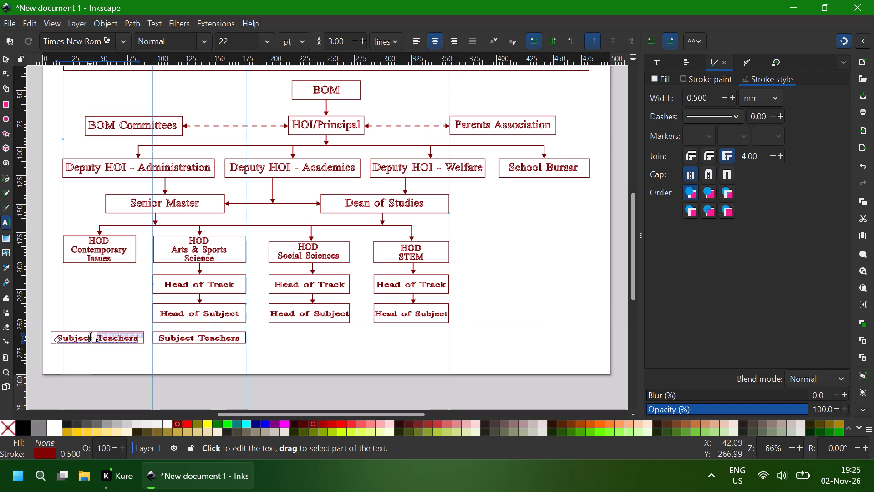
pyautogui.press('Delete')
pyautogui.press('BackSpace')
pyautogui.press('BackSpace')
pyautogui.press('BackSpace')
pyautogui.press('BackSpace')
pyautogui.press('BackSpace')
pyautogui.press('BackSpace')
pyautogui.write('Assigned')
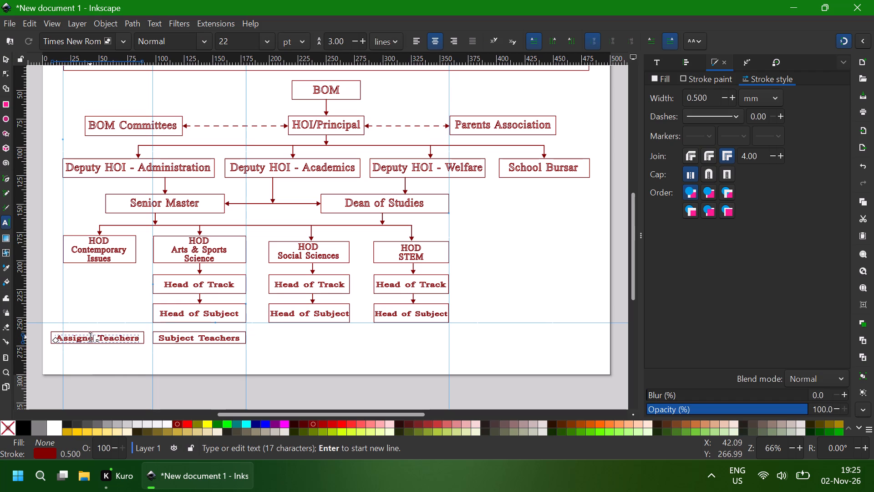
pyautogui.click(5, 56)
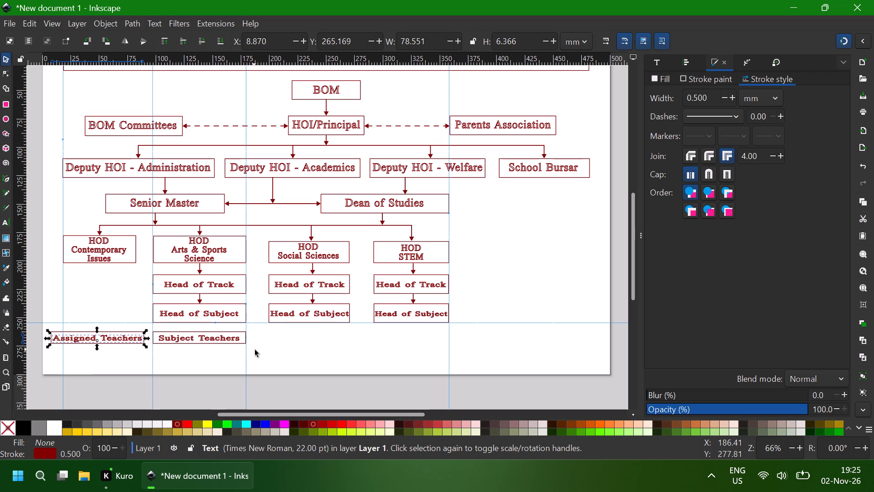
pyautogui.click(255, 350)
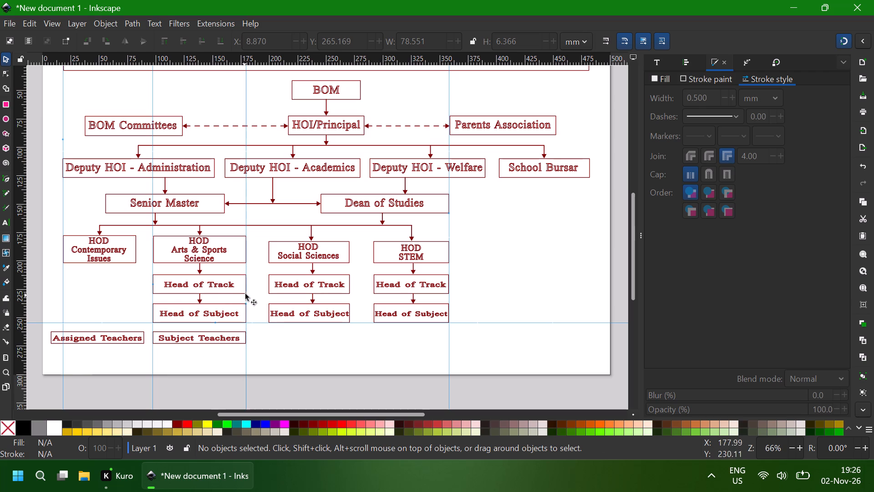
# Move three vertical guides onto both side edges of the Social Sciences column's boxes and the left edge of the STEM column's boxes.
pyautogui.moveTo(246, 297); pyautogui.dragTo(263, 297)
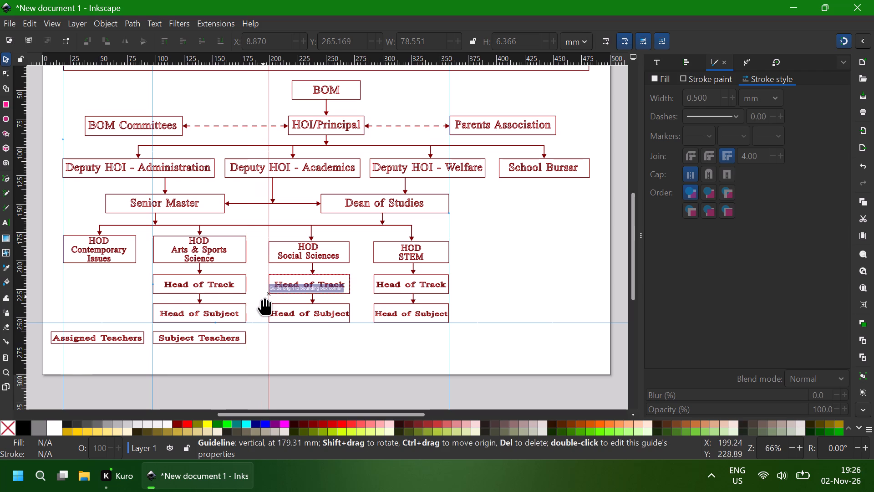
pyautogui.moveTo(263, 297); pyautogui.dragTo(262, 297)
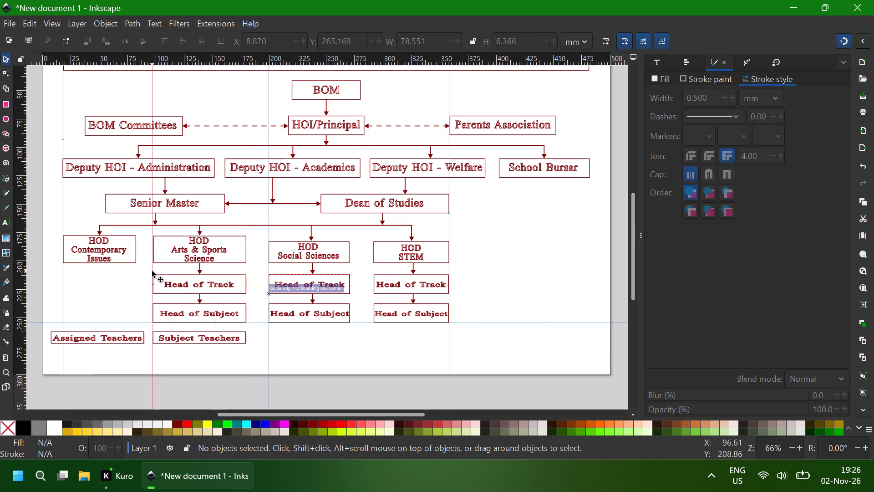
pyautogui.moveTo(153, 270); pyautogui.dragTo(322, 275)
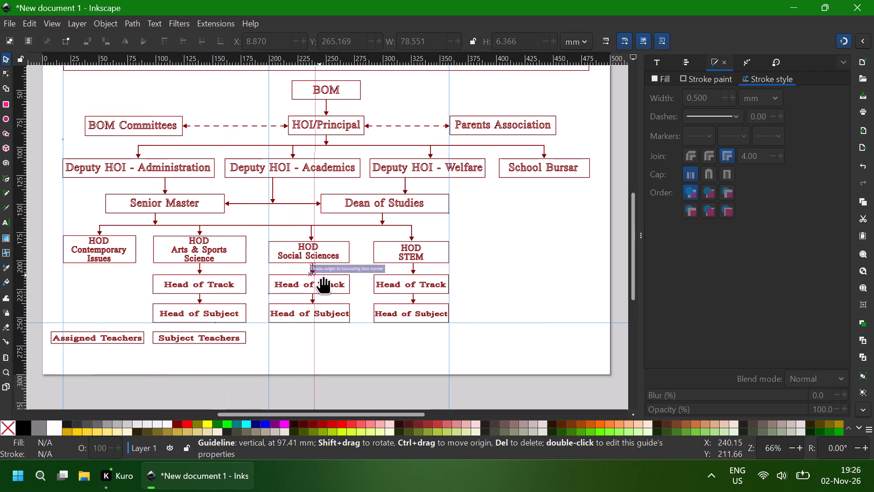
pyautogui.moveTo(322, 275); pyautogui.dragTo(372, 281)
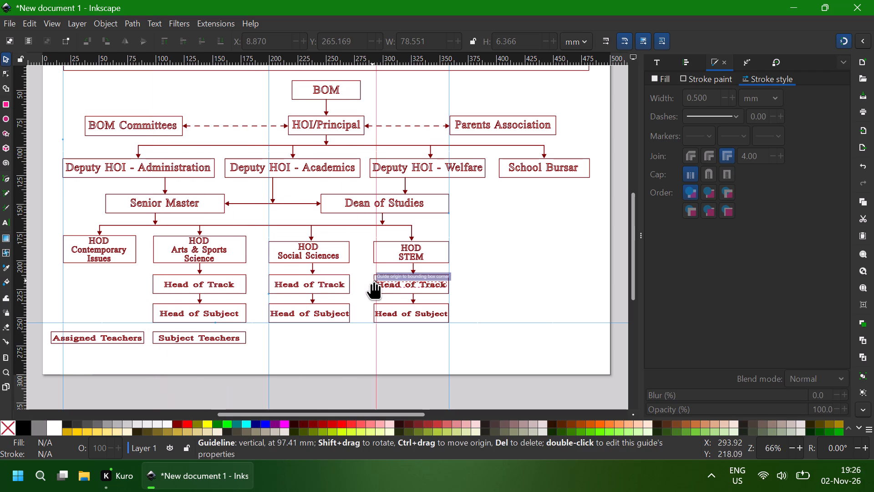
pyautogui.moveTo(372, 281); pyautogui.dragTo(371, 281)
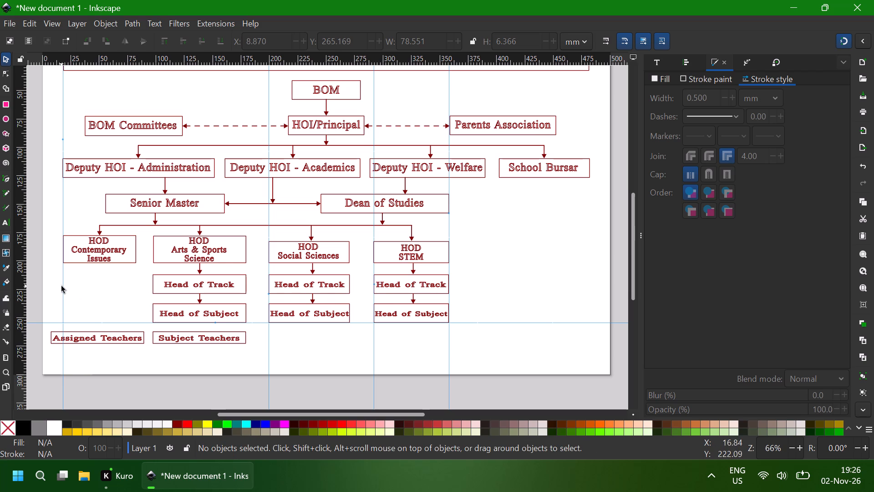
pyautogui.moveTo(63, 286); pyautogui.dragTo(333, 307)
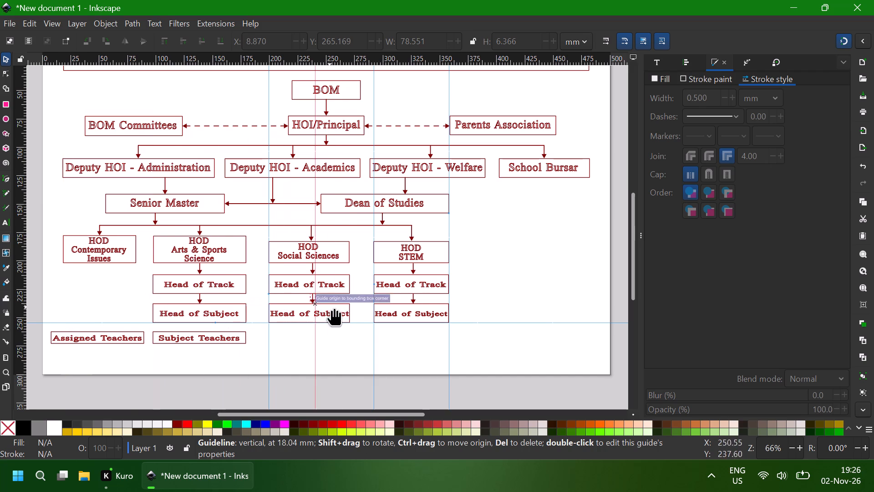
pyautogui.moveTo(333, 307); pyautogui.dragTo(356, 307)
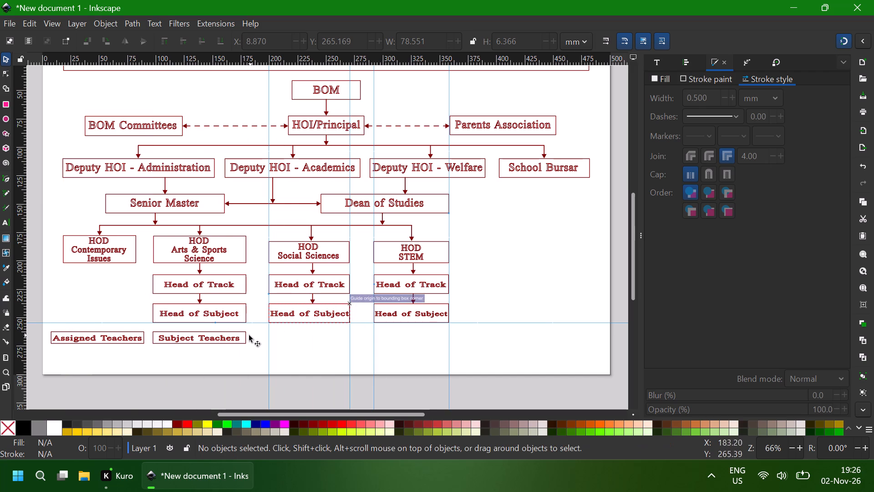
# Duplicate the Subject Teachers box with its text and place the copy level with it in the Social Sciences column, at about X 199 mm.
pyautogui.click(176, 340)
pyautogui.keyDown('shift'); pyautogui.click(183, 333); pyautogui.keyUp('shift')
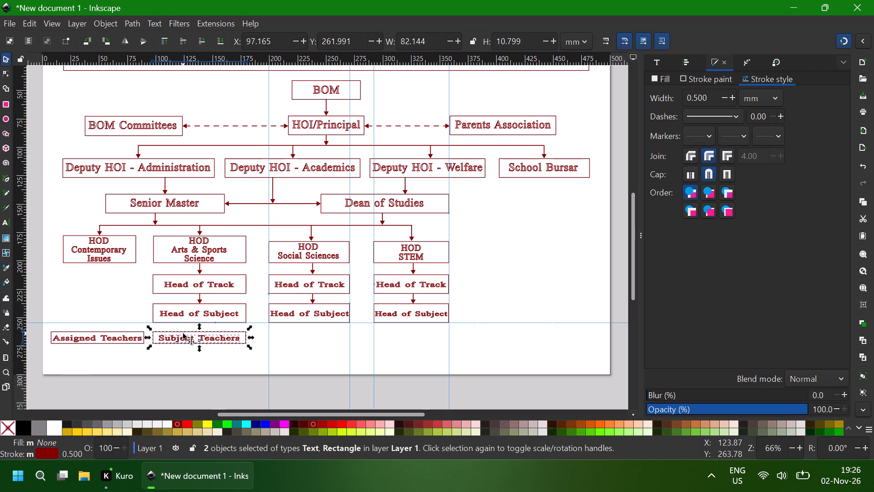
pyautogui.hotkey('ctrl', 'd')
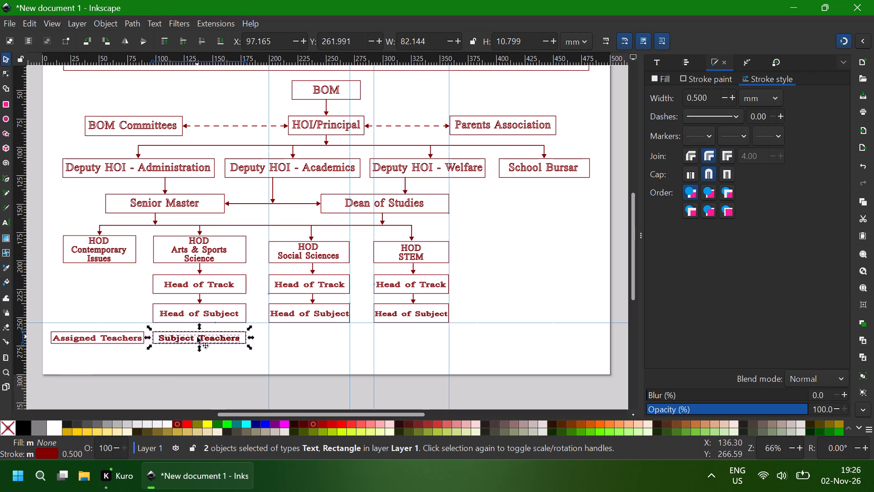
pyautogui.keyDown('ctrl'); pyautogui.moveTo(198, 338); pyautogui.dragTo(311, 336); pyautogui.keyUp('ctrl')
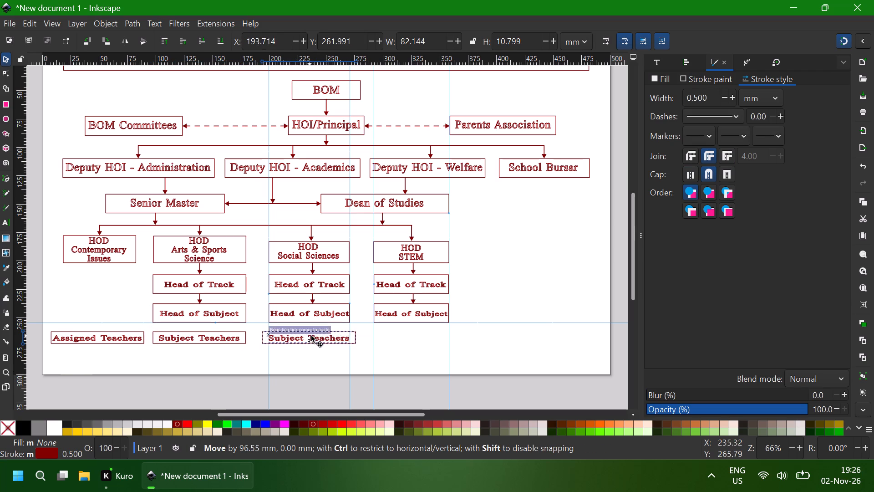
pyautogui.keyDown('ctrl'); pyautogui.moveTo(311, 336); pyautogui.dragTo(315, 336); pyautogui.keyUp('ctrl')
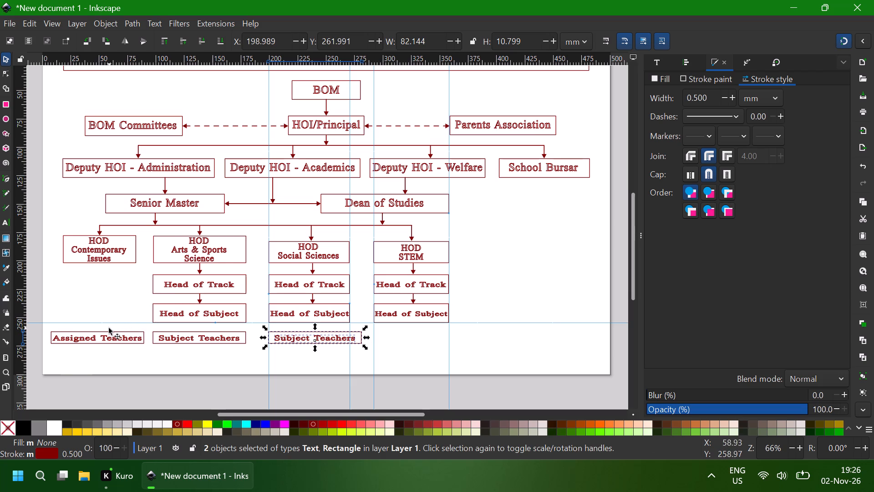
# Move the horizontal guide down onto the lower edge of the bottom row of teacher boxes.
pyautogui.moveTo(100, 323); pyautogui.dragTo(100, 325)
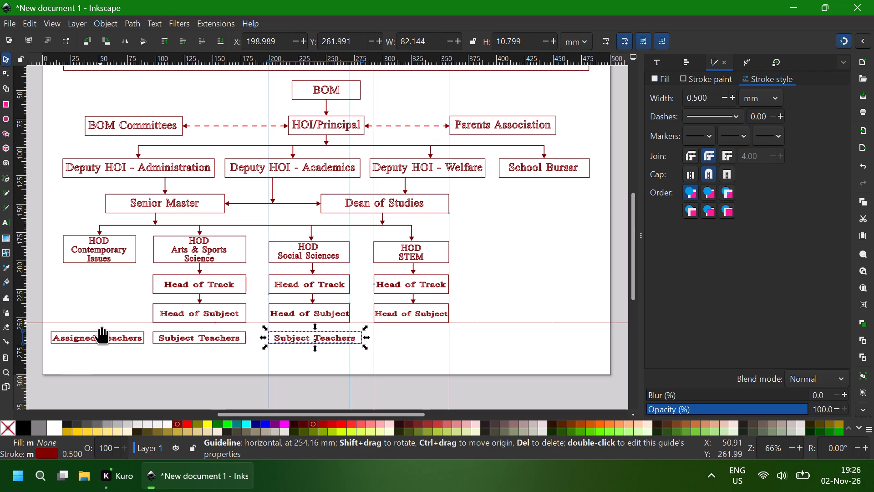
pyautogui.moveTo(100, 325); pyautogui.dragTo(100, 343)
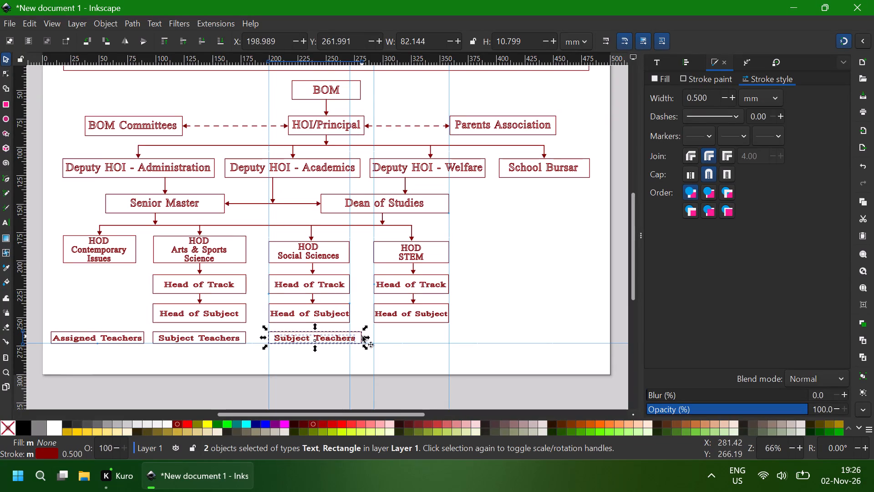
# Narrow the Social Sciences Subject Teachers box and text to about 72 mm, matching the column's guides, and nudge the text slightly left.
pyautogui.moveTo(366, 336); pyautogui.dragTo(360, 336)
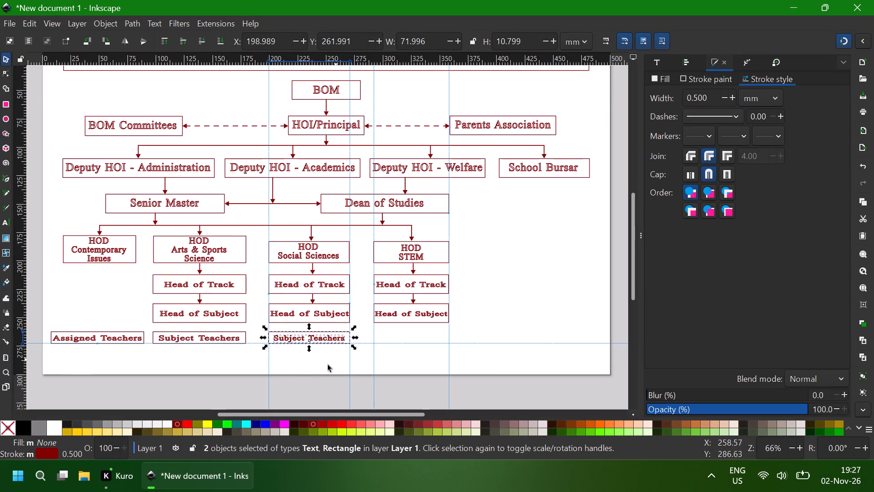
pyautogui.click(289, 363)
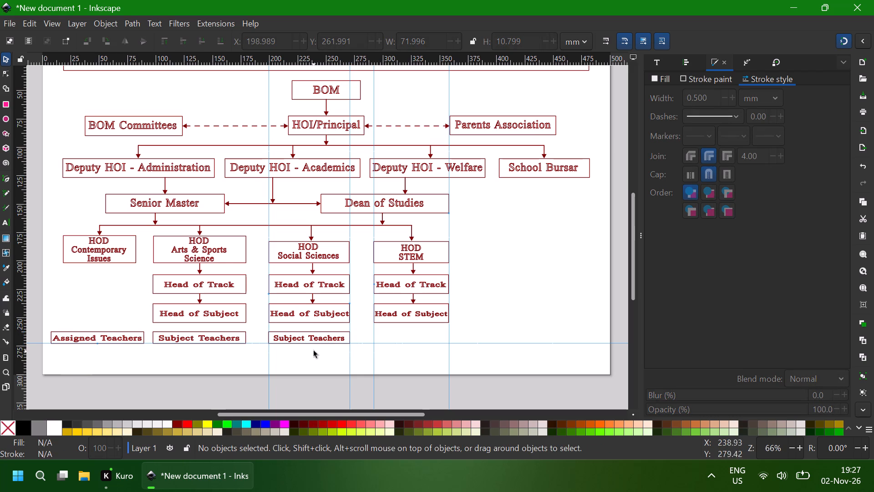
pyautogui.click(315, 336)
pyautogui.press('Left')
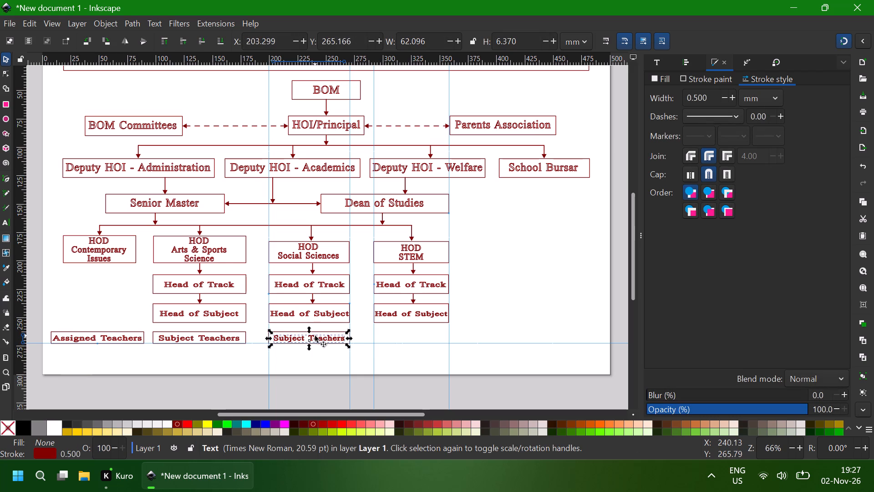
pyautogui.click(323, 369)
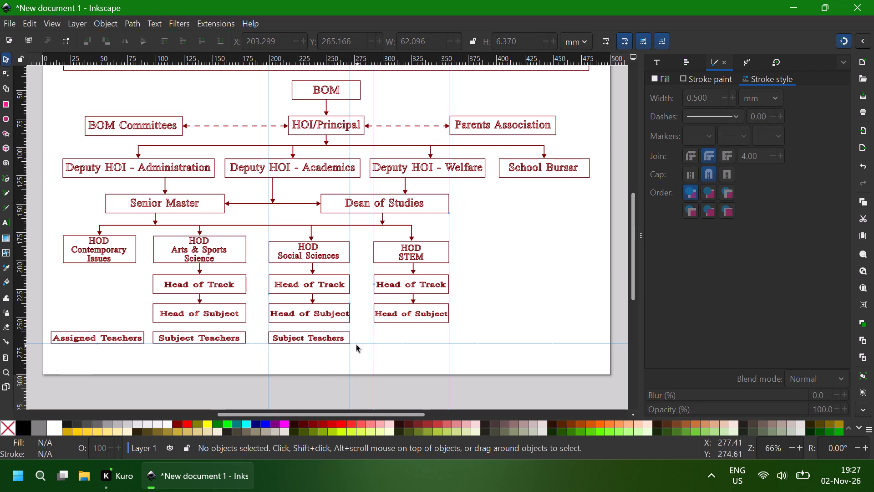
# Duplicate the Social Sciences Subject Teachers box and text into the STEM column at about X 291.6 mm, narrowed to about 66.7 mm.
pyautogui.click(314, 331)
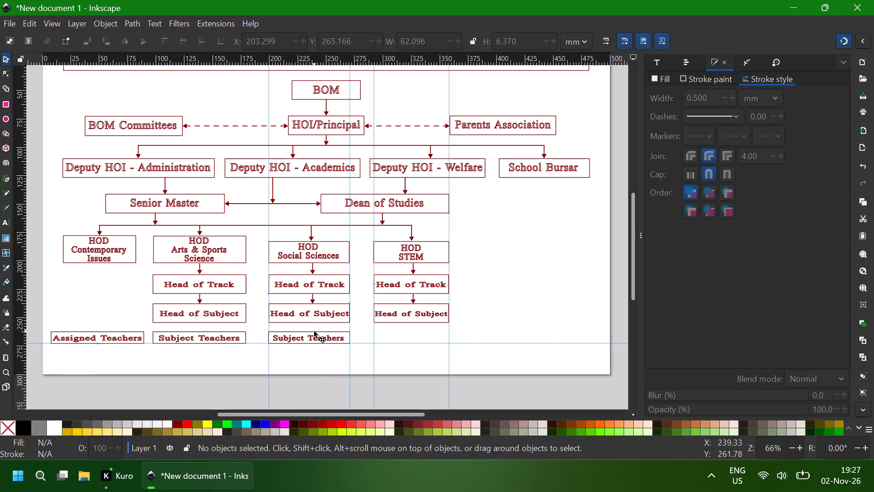
pyautogui.keyDown('shift'); pyautogui.click(305, 337); pyautogui.keyUp('shift')
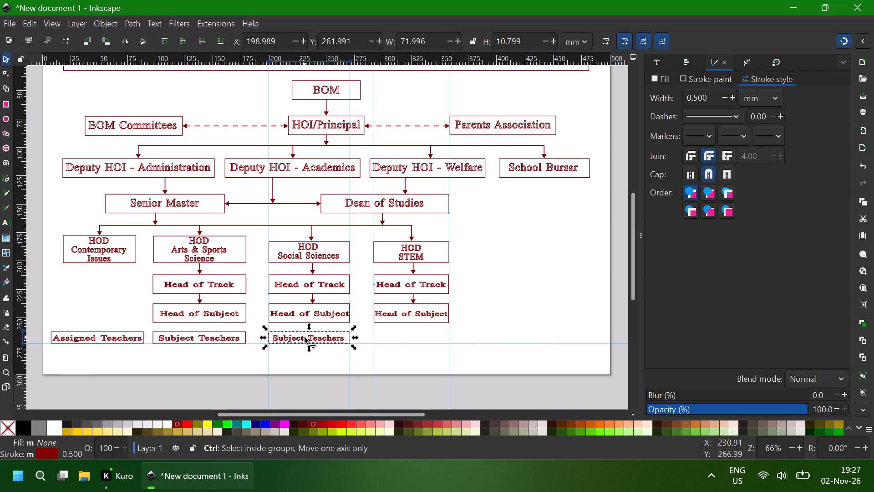
pyautogui.hotkey('ctrl', 'd')
pyautogui.keyDown('ctrl'); pyautogui.moveTo(305, 337); pyautogui.dragTo(348, 337); pyautogui.keyUp('ctrl')
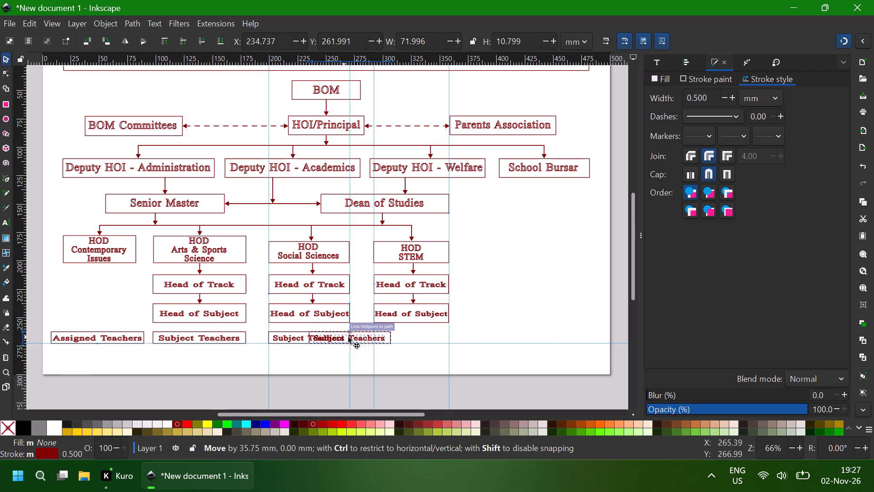
pyautogui.keyDown('ctrl'); pyautogui.moveTo(348, 337); pyautogui.dragTo(411, 337); pyautogui.keyUp('ctrl')
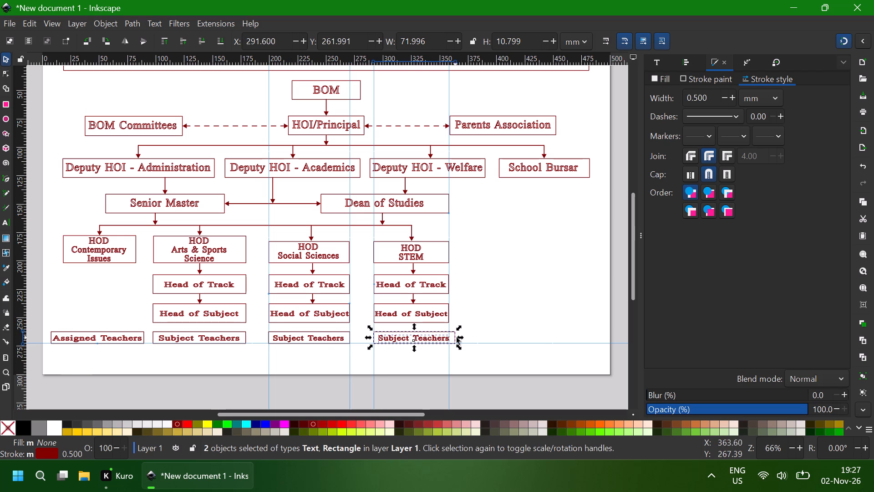
pyautogui.moveTo(460, 338); pyautogui.dragTo(455, 338)
pyautogui.click(419, 351)
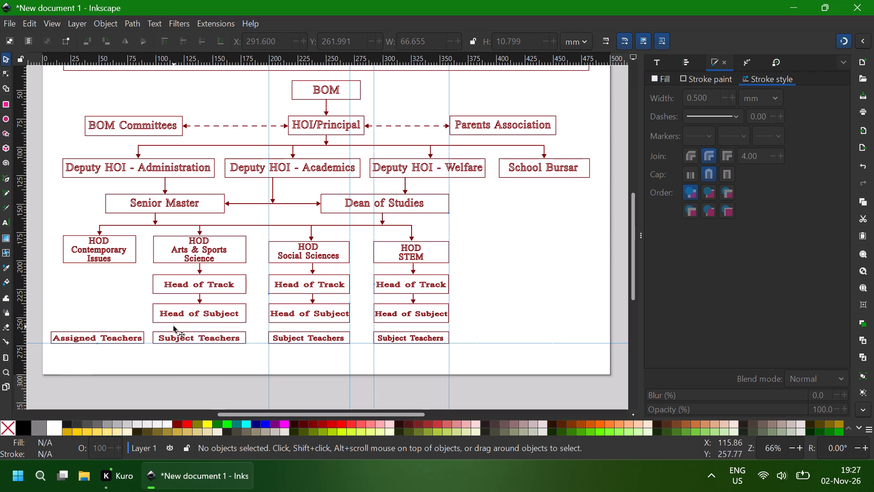
# Duplicate the Arts & Sports Science arrow above Head of Subject and place the copy directly below that box, at about Y 253 mm.
pyautogui.click(199, 301)
pyautogui.hotkey('ctrl', 'd')
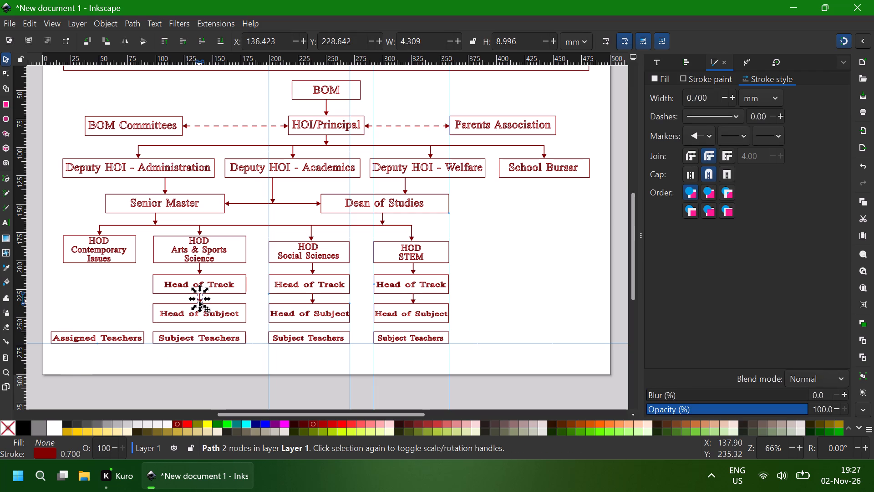
pyautogui.keyDown('ctrl'); pyautogui.moveTo(199, 301); pyautogui.dragTo(198, 326); pyautogui.keyUp('ctrl')
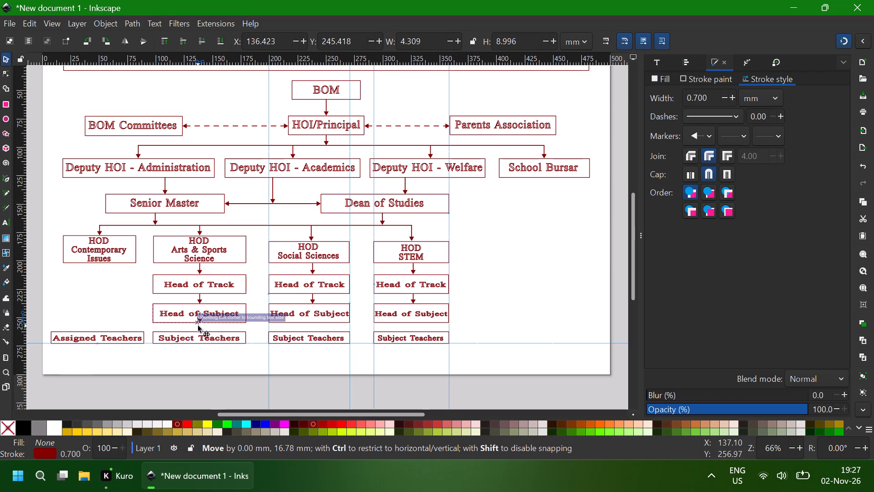
pyautogui.keyDown('ctrl'); pyautogui.moveTo(198, 326); pyautogui.dragTo(197, 329); pyautogui.keyUp('ctrl')
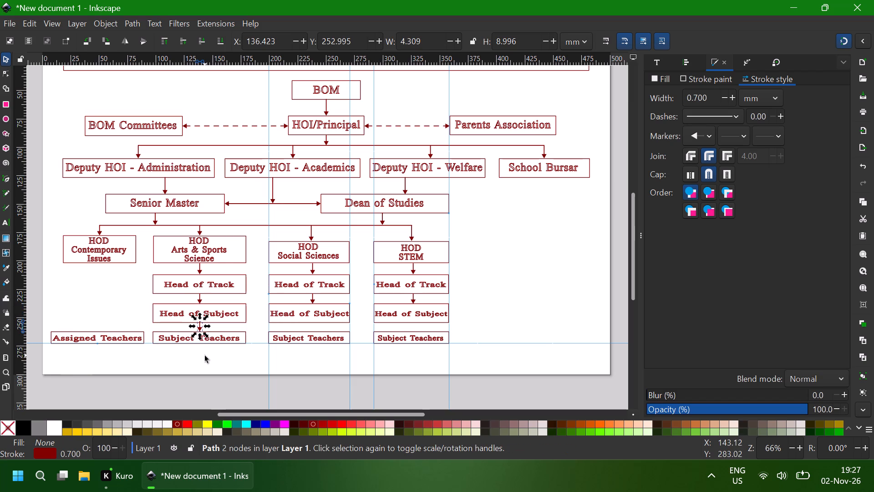
pyautogui.click(205, 356)
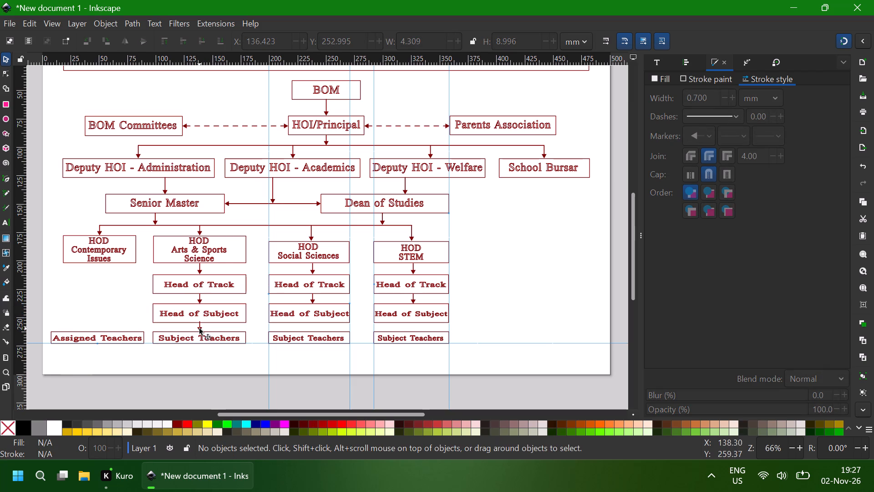
# Shorten and reposition the copied arrow to fit between Head of Subject and Subject Teachers, about 7.3 mm high at Y 254.4 mm.
pyautogui.click(199, 328)
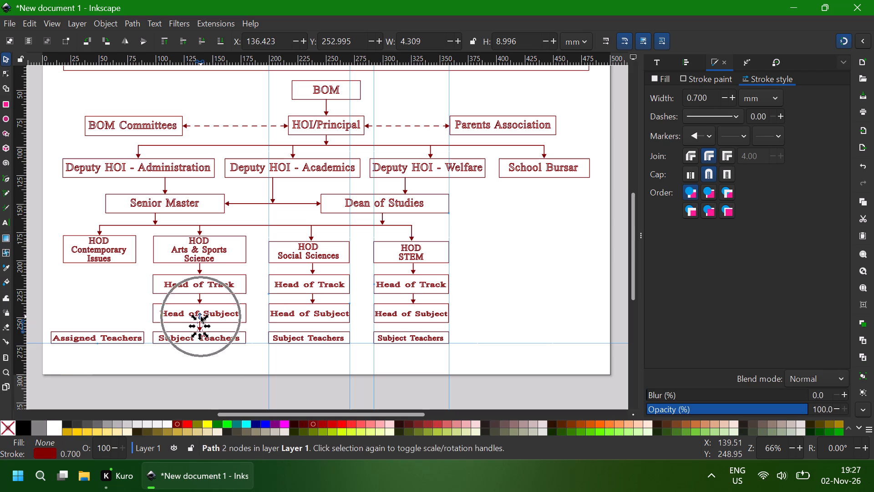
pyautogui.keyDown('shift'); pyautogui.click(201, 317); pyautogui.keyUp('shift')
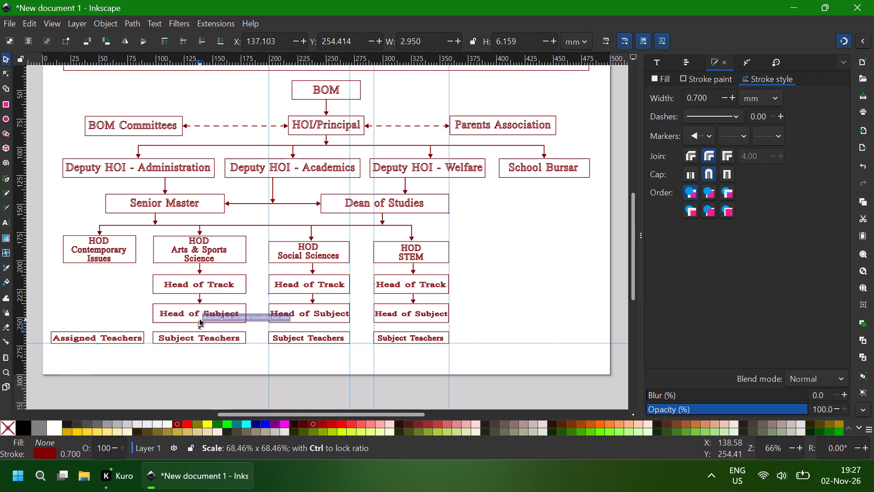
pyautogui.click(216, 351)
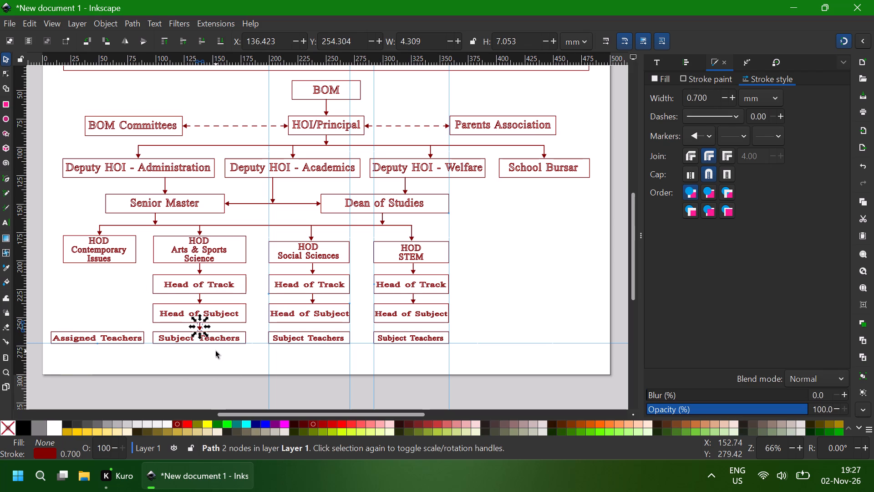
pyautogui.click(198, 327)
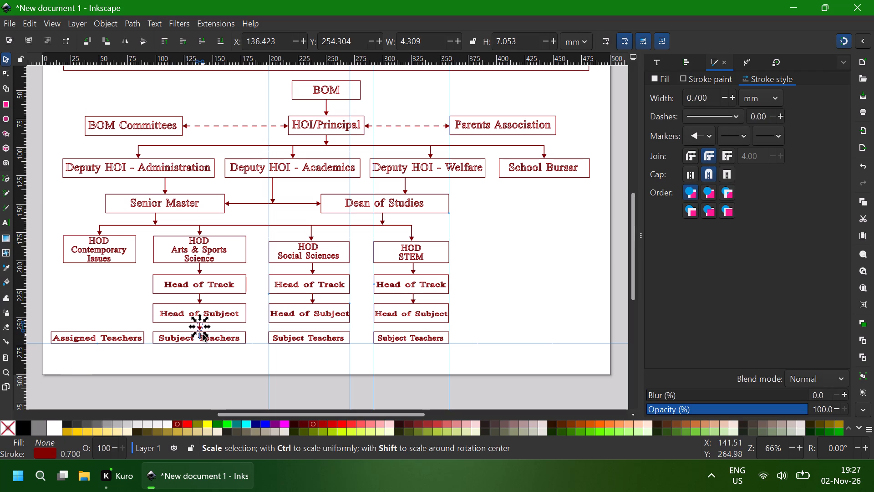
pyautogui.press('Left')
pyautogui.press('Right')
pyautogui.press('Down')
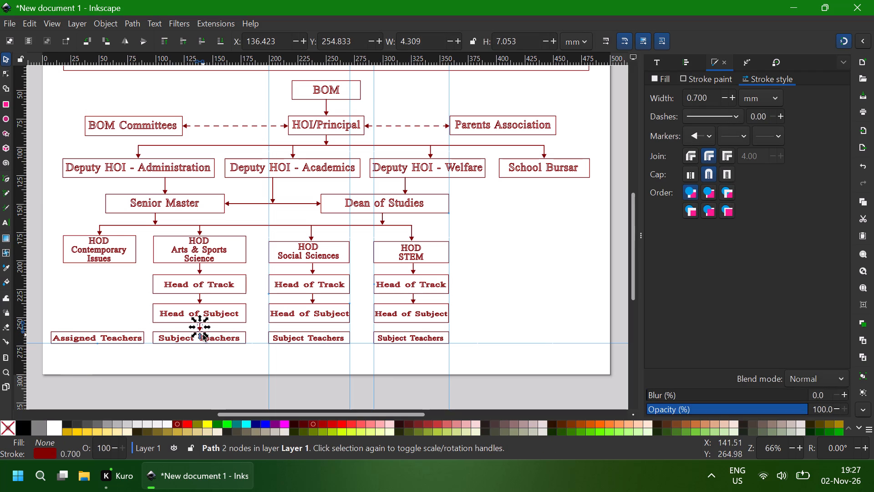
pyautogui.click(230, 362)
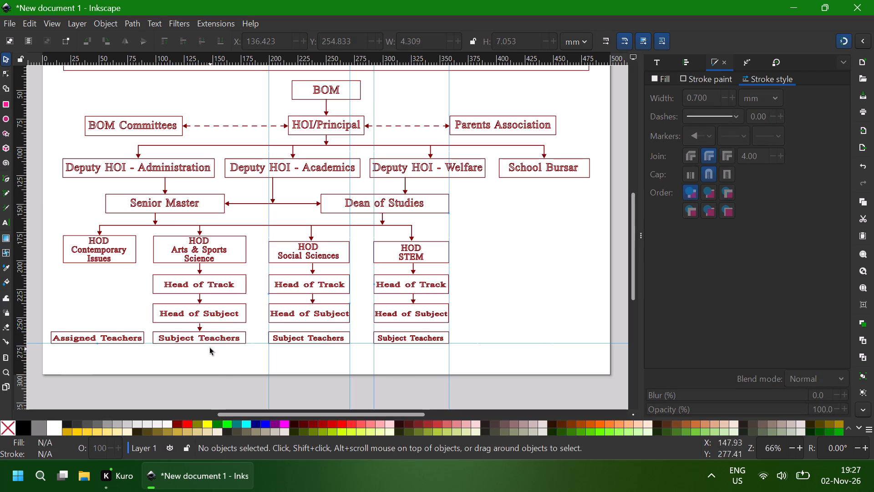
pyautogui.click(201, 331)
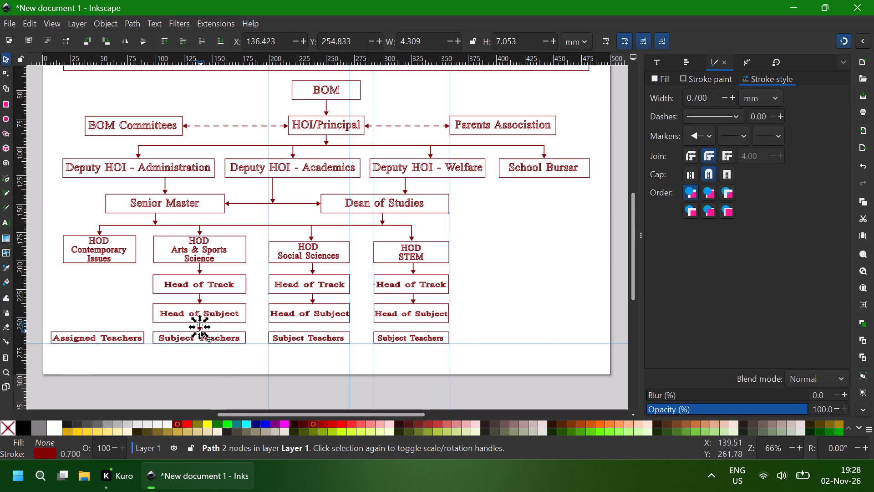
pyautogui.keyDown('ctrl'); pyautogui.click(200, 319); pyautogui.keyUp('ctrl')
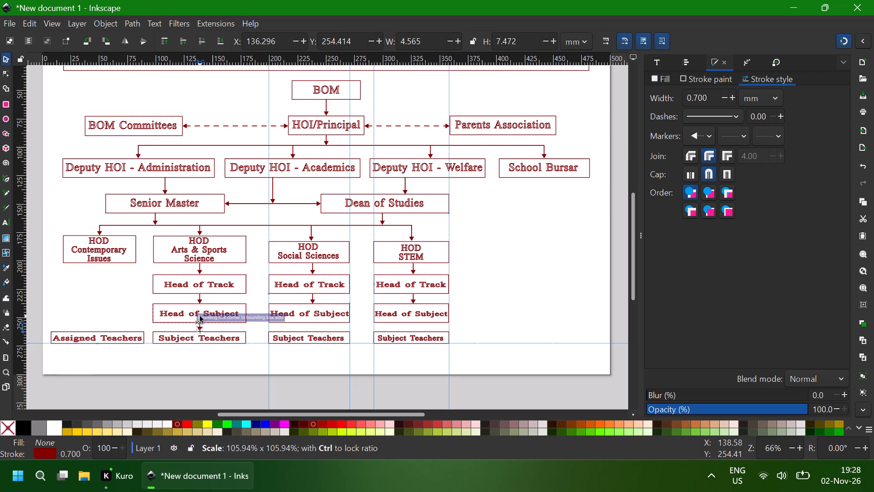
pyautogui.click(231, 358)
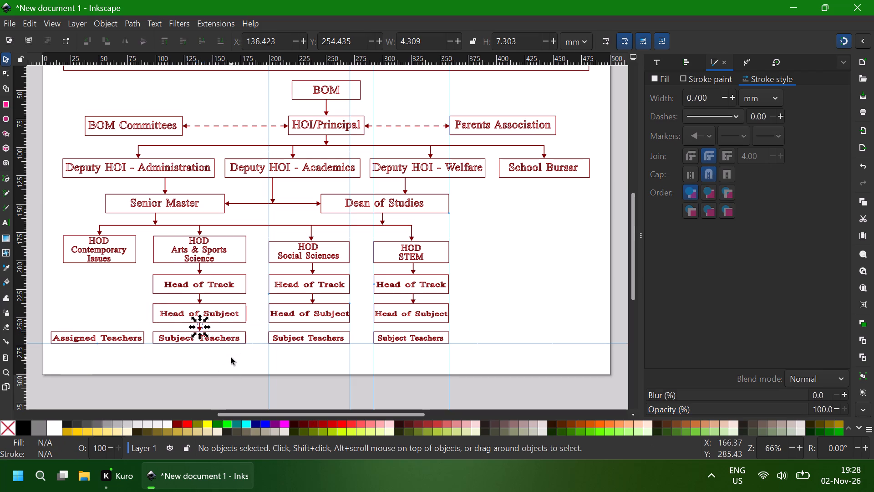
# Duplicate the shortened arrow and place the copy level with it above the Social Sciences Subject Teachers box, at about X 235.8 mm.
pyautogui.click(200, 329)
pyautogui.hotkey('ctrl', 'd')
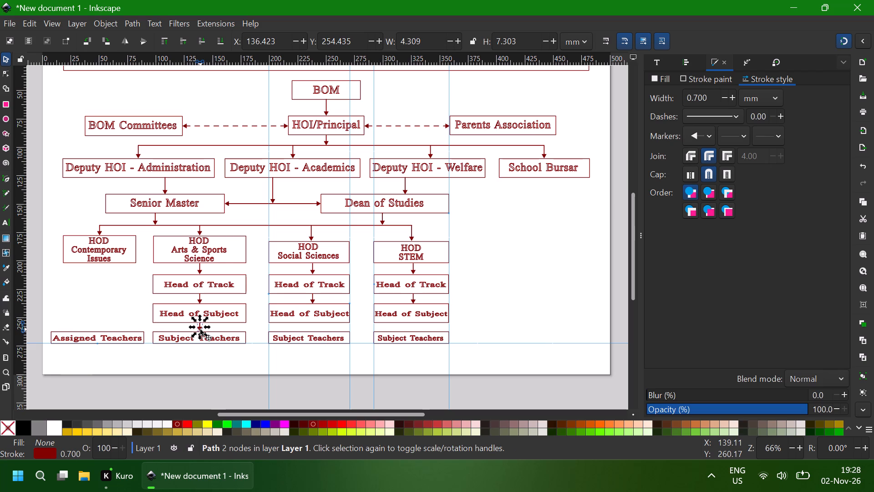
pyautogui.keyDown('ctrl'); pyautogui.moveTo(200, 329); pyautogui.dragTo(316, 330); pyautogui.keyUp('ctrl')
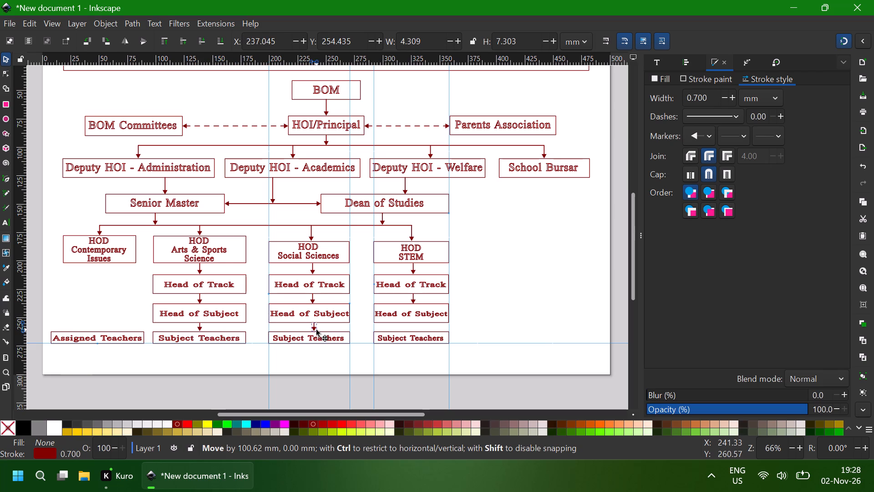
pyautogui.keyDown('ctrl'); pyautogui.moveTo(316, 330); pyautogui.dragTo(315, 330); pyautogui.keyUp('ctrl')
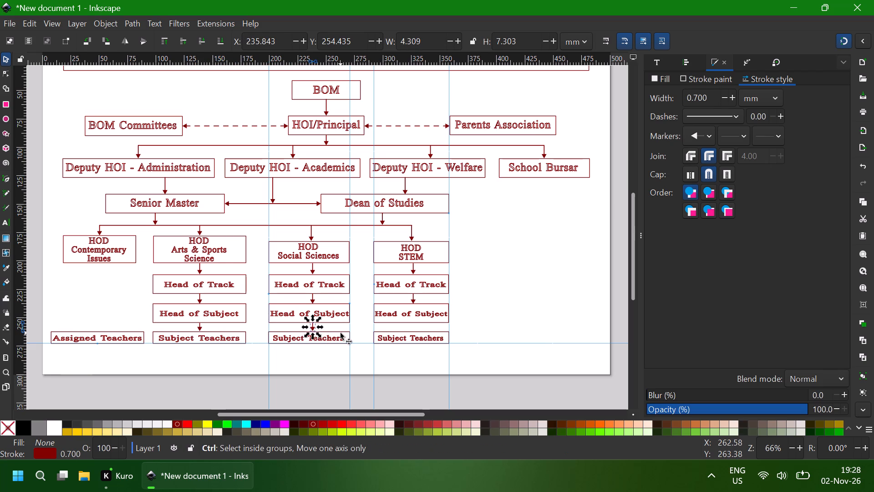
# Duplicate the Social Sciences arrow and place the copy level with it above the STEM Subject Teachers box, at about X 325.2 mm.
pyautogui.hotkey('ctrl', 'd')
pyautogui.keyDown('ctrl'); pyautogui.moveTo(313, 326); pyautogui.dragTo(420, 328); pyautogui.keyUp('ctrl')
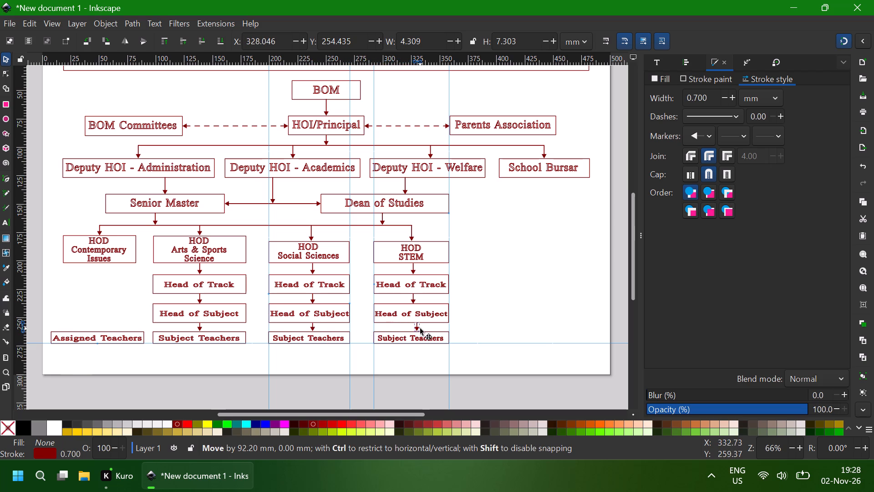
pyautogui.keyDown('ctrl'); pyautogui.moveTo(420, 328); pyautogui.dragTo(417, 329); pyautogui.keyUp('ctrl')
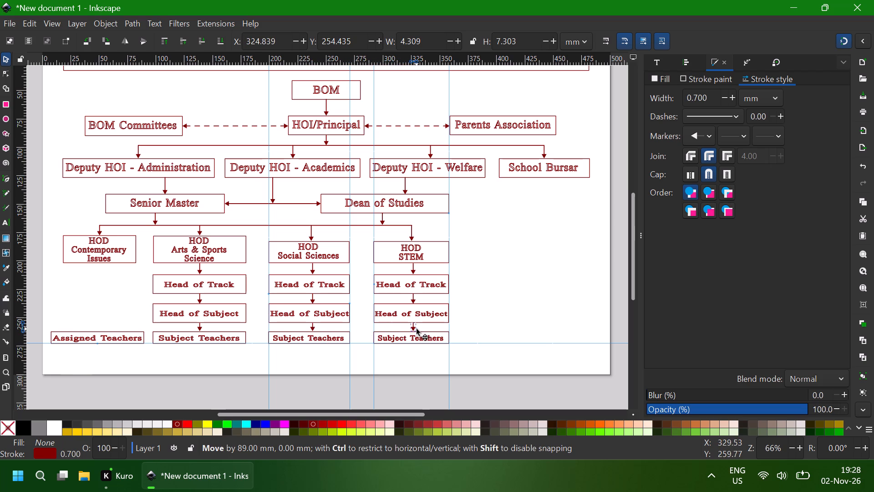
pyautogui.keyDown('ctrl'); pyautogui.moveTo(417, 329); pyautogui.dragTo(417, 329); pyautogui.keyUp('ctrl')
pyautogui.click(319, 365)
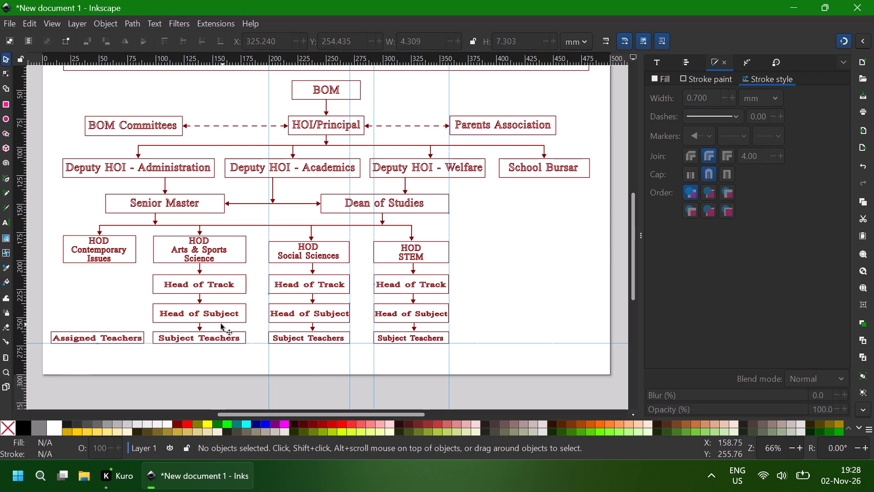
# Duplicate the arrow below HOD Arts & Sports Science and place the copy level with it under HOD Contemporary Issues, at about X 48.6 mm.
pyautogui.click(200, 269)
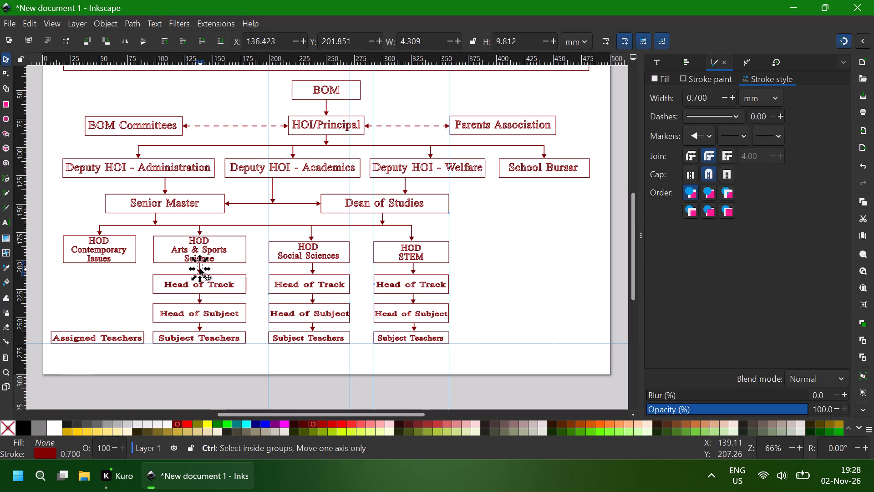
pyautogui.hotkey('ctrl', 'd')
pyautogui.keyDown('ctrl'); pyautogui.moveTo(200, 269); pyautogui.dragTo(113, 279); pyautogui.keyUp('ctrl')
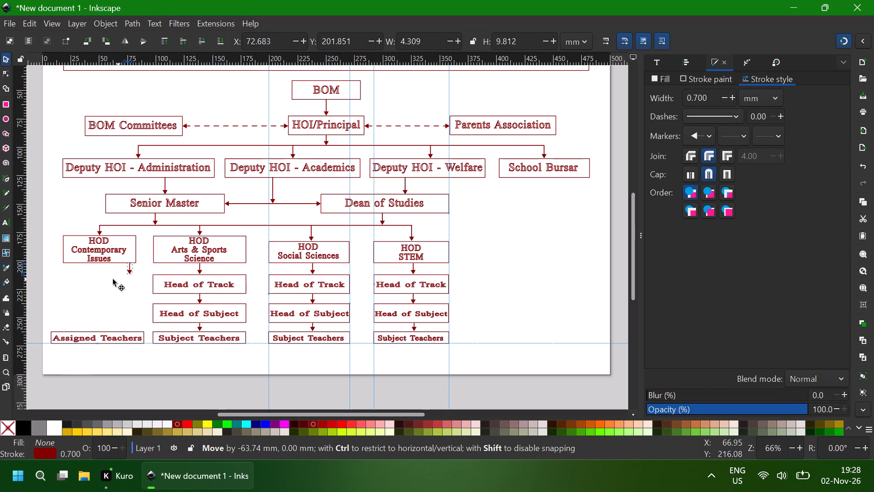
pyautogui.keyDown('ctrl'); pyautogui.moveTo(113, 279); pyautogui.dragTo(91, 279); pyautogui.keyUp('ctrl')
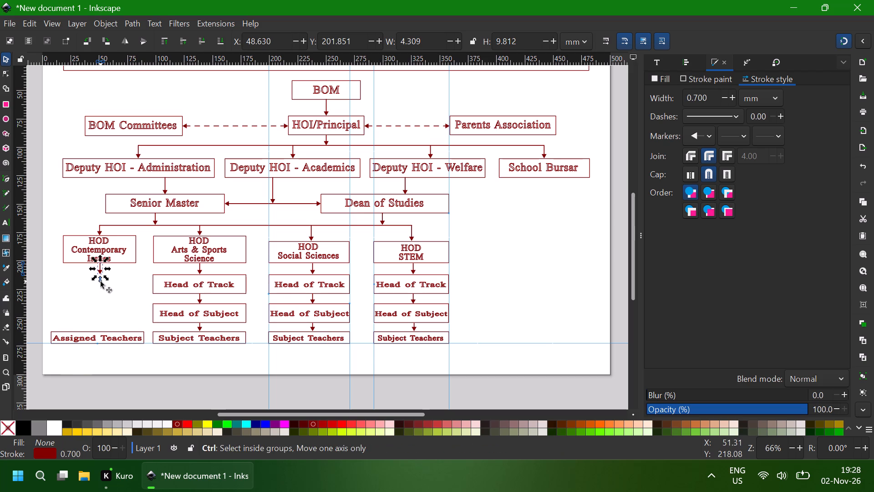
# Stretch the copied arrow down to the Assigned Teachers box, keeping its width, to about 57.6 mm high.
pyautogui.keyDown('ctrl'); pyautogui.moveTo(101, 282); pyautogui.dragTo(100, 333); pyautogui.keyUp('ctrl')
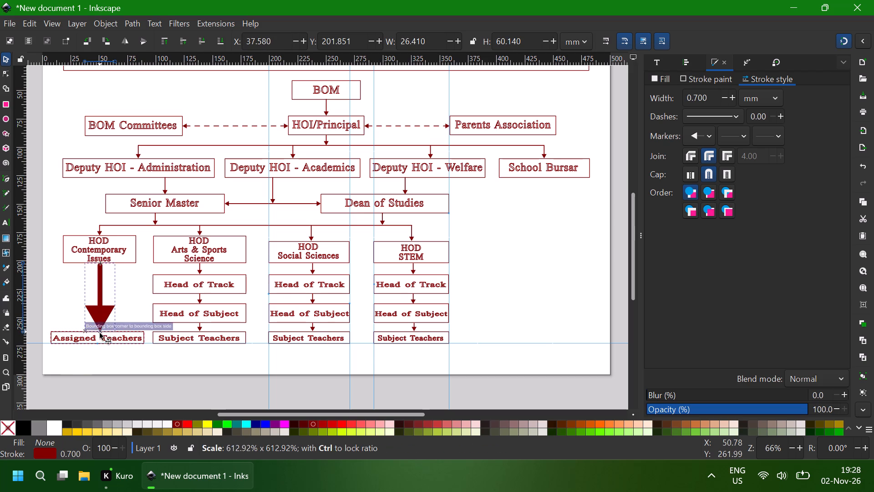
pyautogui.keyDown('ctrl'); pyautogui.moveTo(100, 333); pyautogui.dragTo(100, 333); pyautogui.keyUp('ctrl')
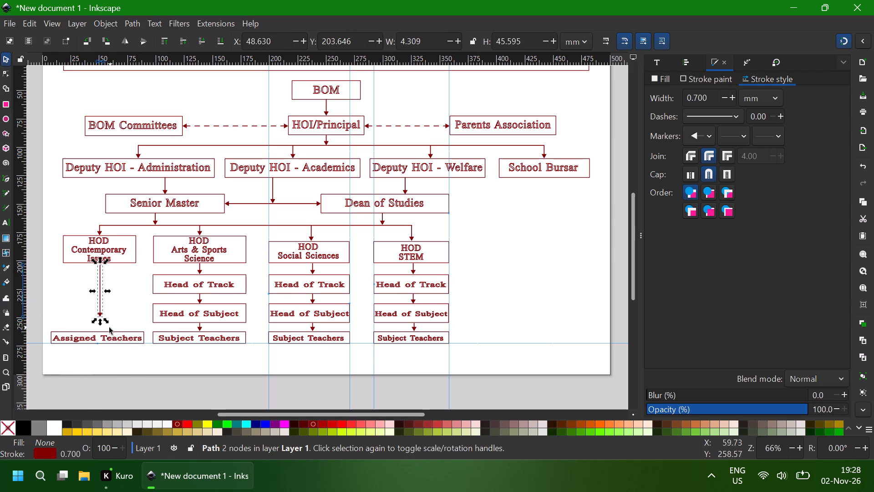
pyautogui.keyDown('ctrl'); pyautogui.moveTo(101, 323); pyautogui.dragTo(101, 329); pyautogui.keyUp('ctrl')
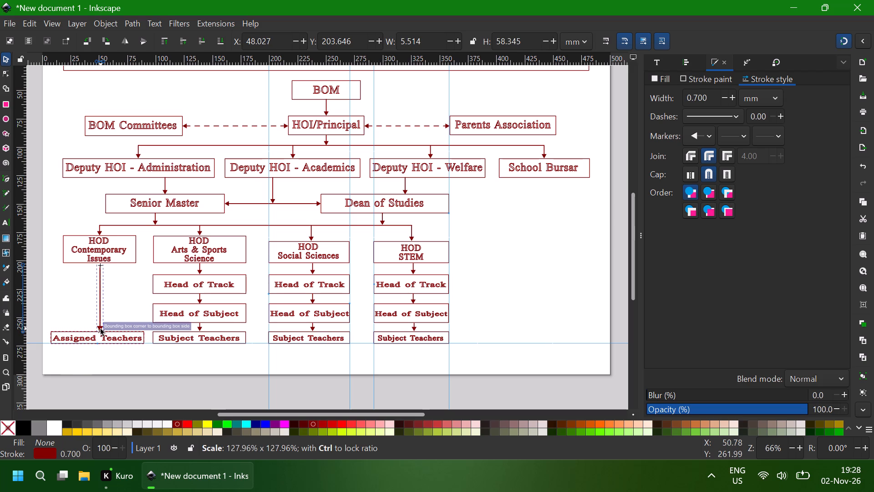
pyautogui.keyDown('ctrl'); pyautogui.moveTo(101, 329); pyautogui.dragTo(101, 329); pyautogui.keyUp('ctrl')
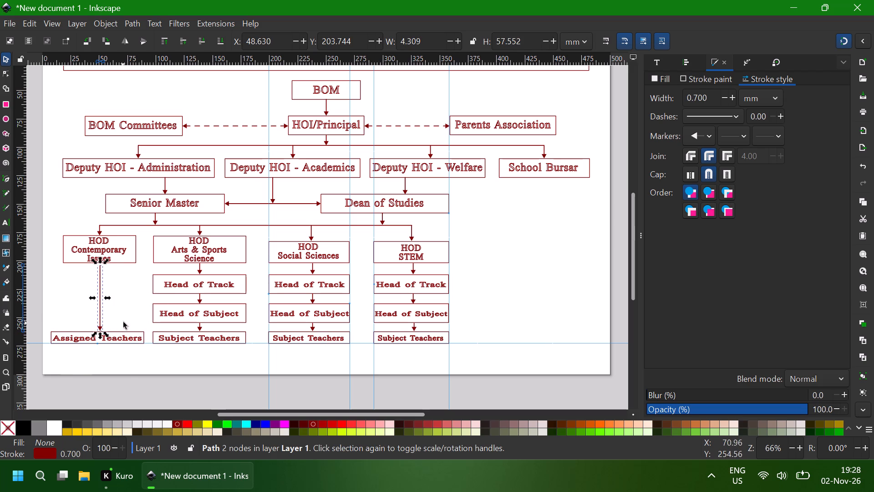
pyautogui.click(125, 320)
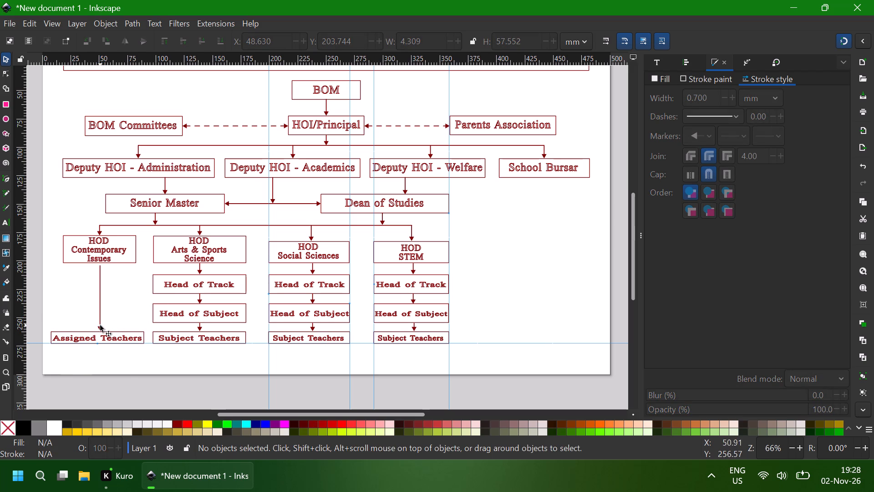
# Extend the long arrow's tail up to the HOD Contemporary Issues box, about 60.6 mm high, and nudge it down to about Y 201.6 mm.
pyautogui.click(100, 325)
pyautogui.keyDown('ctrl'); pyautogui.moveTo(100, 262); pyautogui.dragTo(100, 260); pyautogui.keyUp('ctrl')
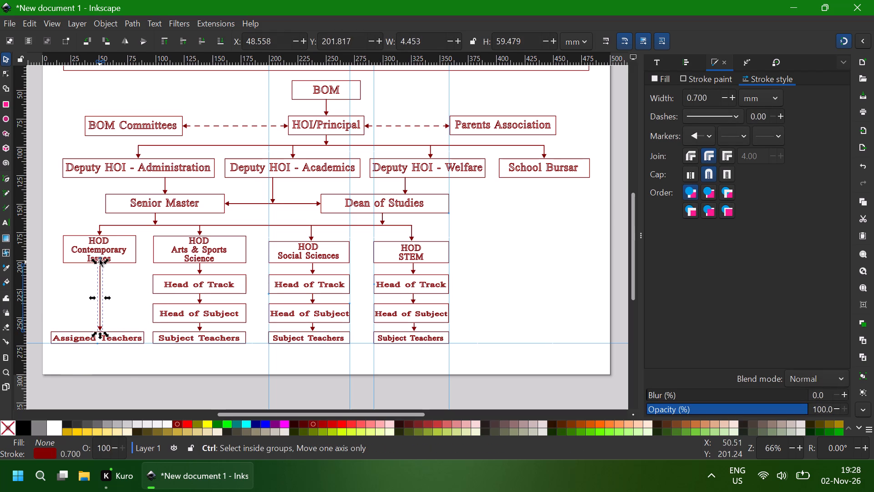
pyautogui.keyDown('ctrl'); pyautogui.moveTo(100, 260); pyautogui.dragTo(100, 258); pyautogui.keyUp('ctrl')
pyautogui.click(127, 292)
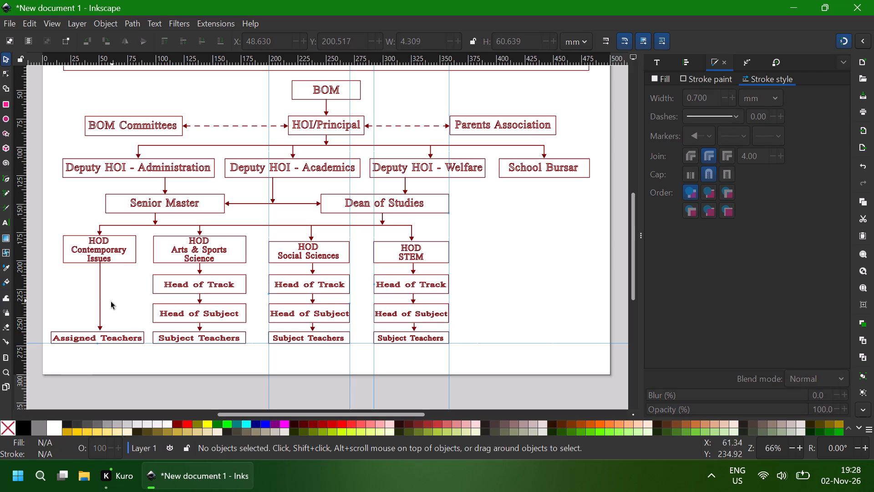
pyautogui.click(100, 313)
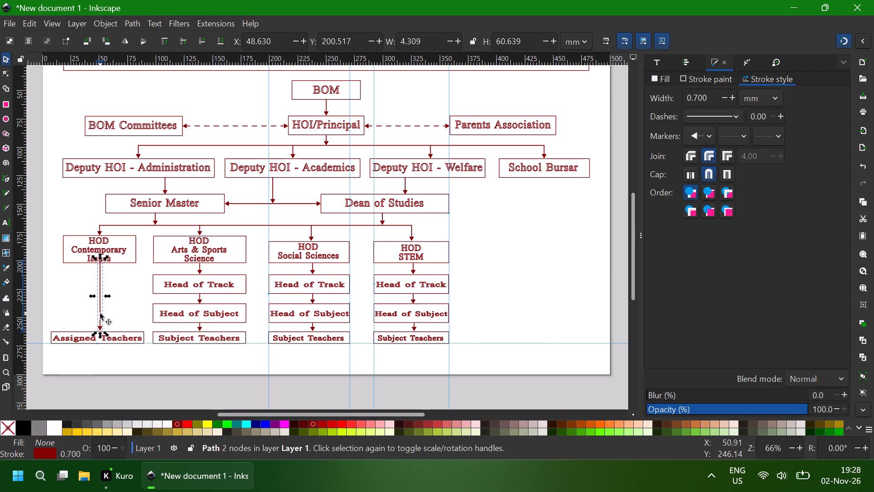
pyautogui.press('Down')
pyautogui.press('Down')
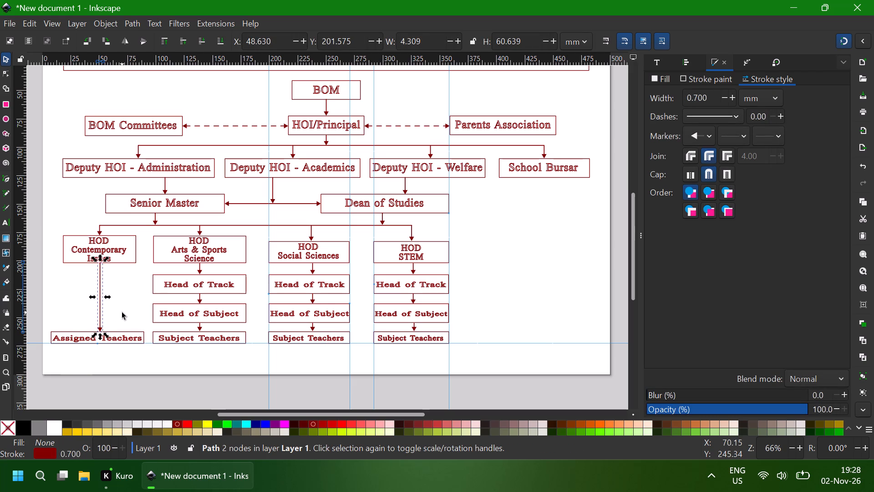
pyautogui.click(122, 313)
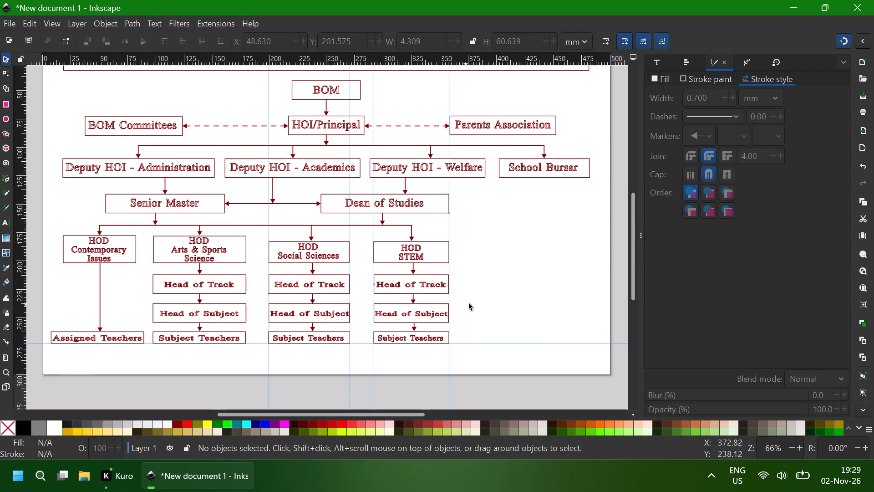
# Delete the four vertical guides running along the edges of the Social Sciences and STEM columns.
pyautogui.click(487, 302)
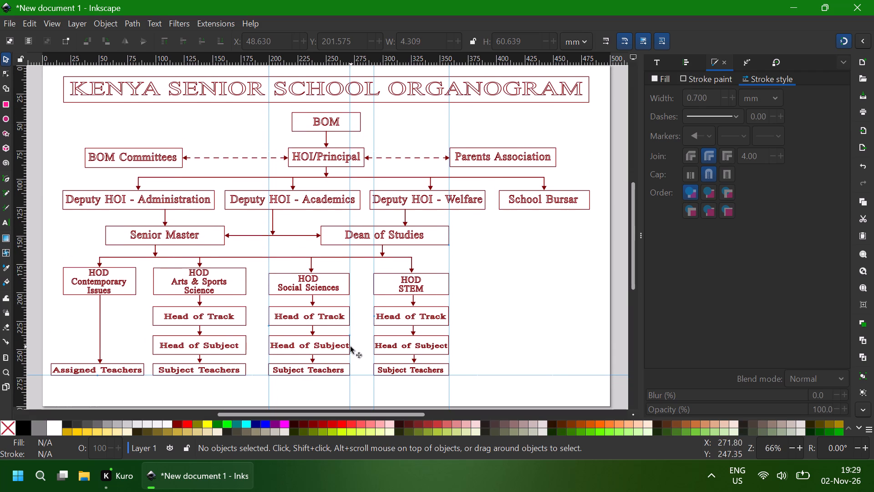
pyautogui.click(350, 347)
pyautogui.press('BackSpace')
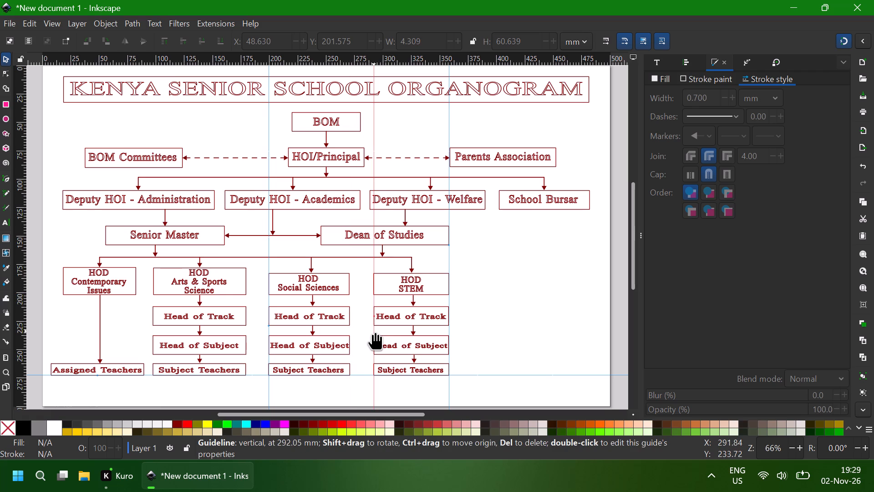
pyautogui.press('BackSpace')
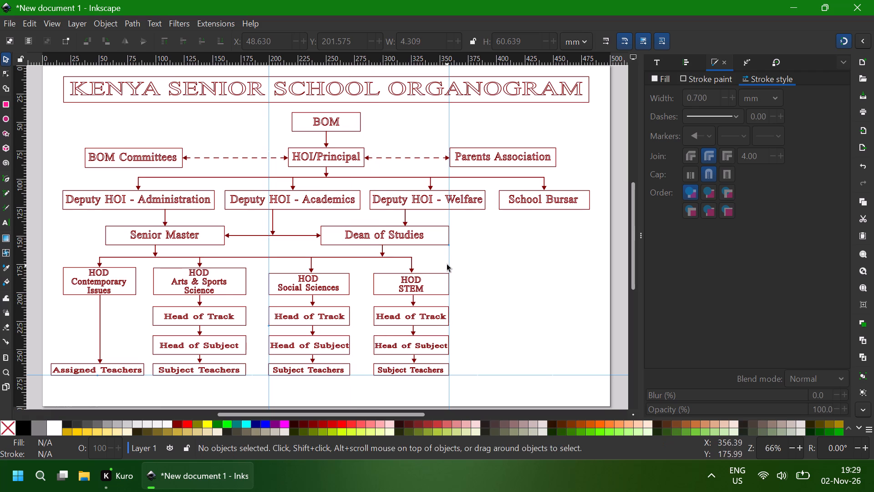
pyautogui.press('BackSpace')
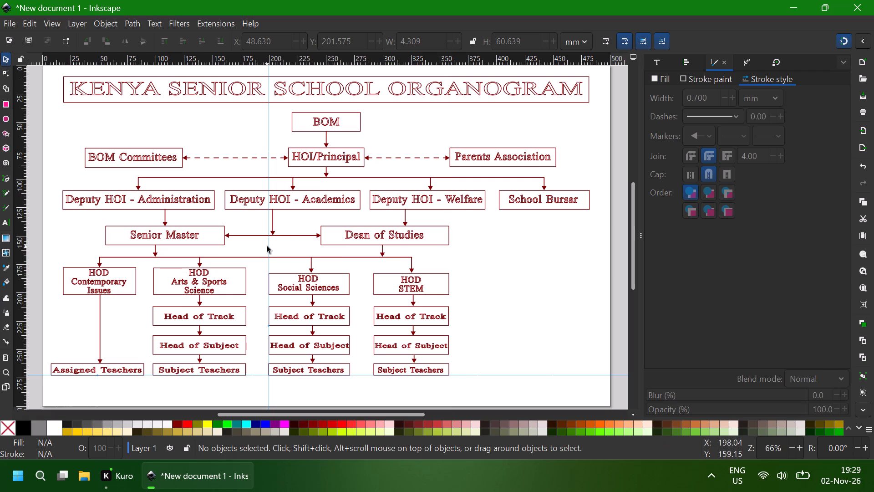
pyautogui.press('BackSpace')
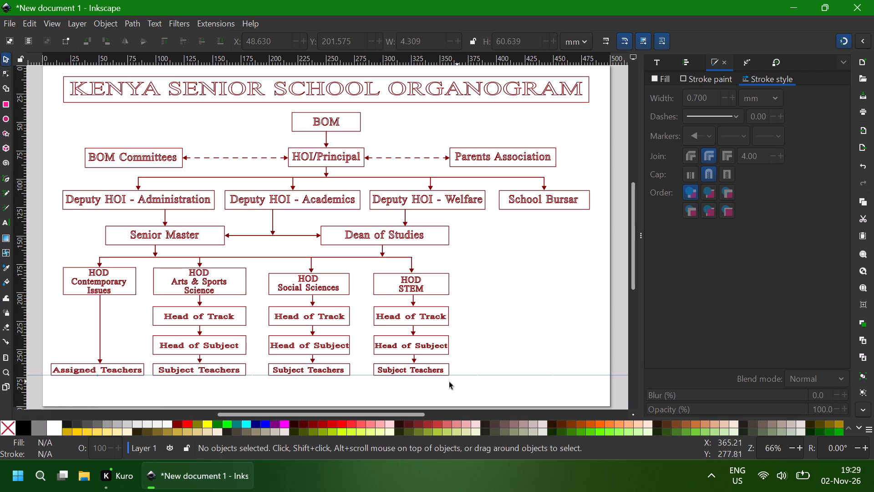
# Duplicate the Arts & Sports Science Subject Teachers box with its label and place the copy straight below, at about Y 285.2 mm.
pyautogui.click(213, 369)
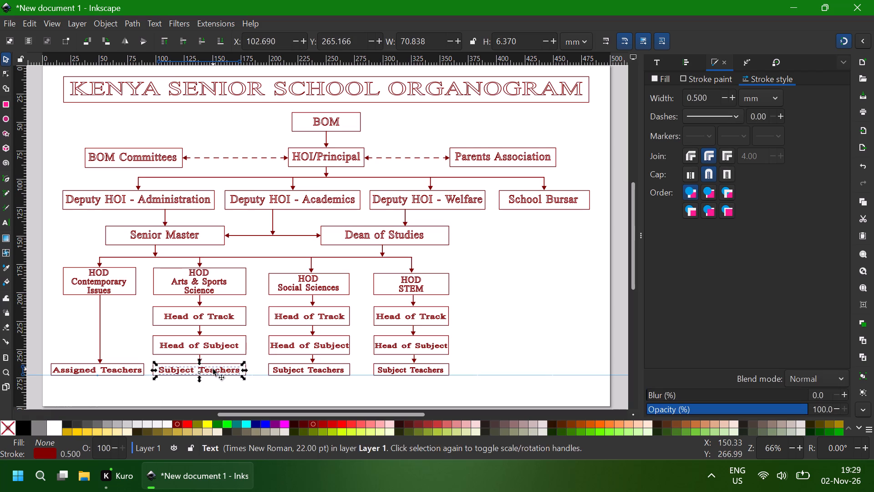
pyautogui.keyDown('shift'); pyautogui.click(217, 364); pyautogui.keyUp('shift')
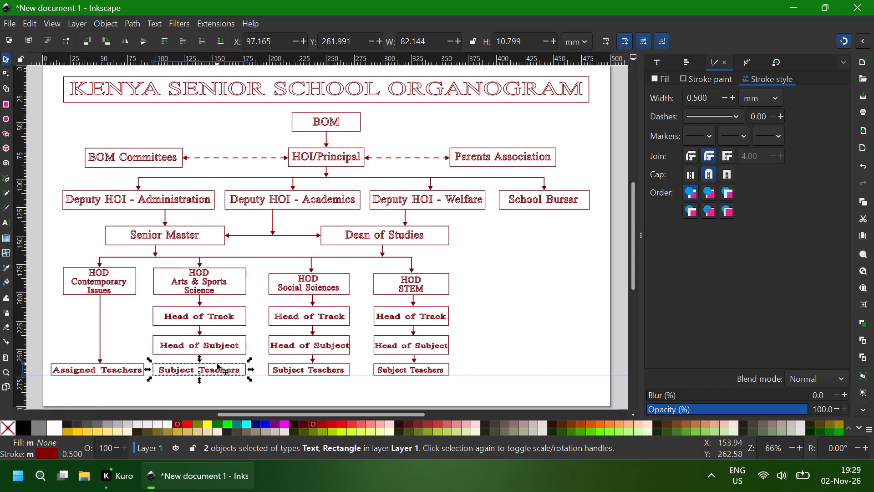
pyautogui.hotkey('ctrl', 'd')
pyautogui.keyDown('ctrl'); pyautogui.moveTo(213, 369); pyautogui.dragTo(212, 380); pyautogui.keyUp('ctrl')
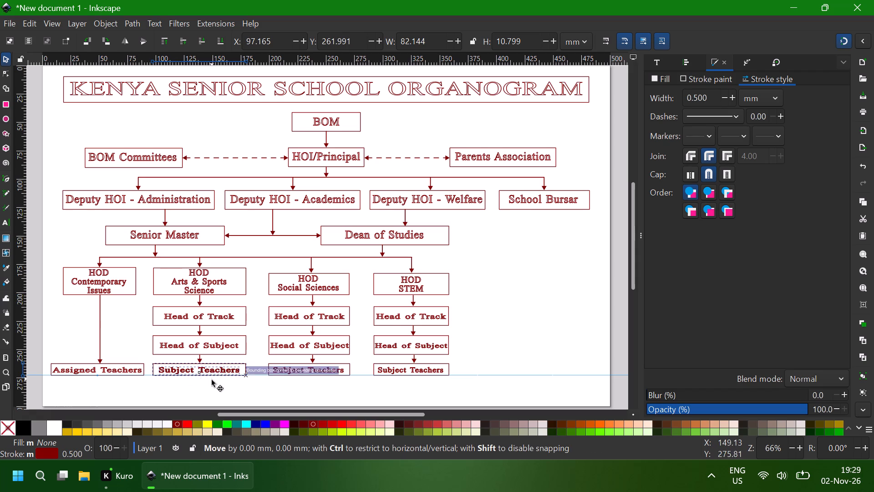
pyautogui.keyDown('ctrl'); pyautogui.moveTo(212, 380); pyautogui.dragTo(212, 396); pyautogui.keyUp('ctrl')
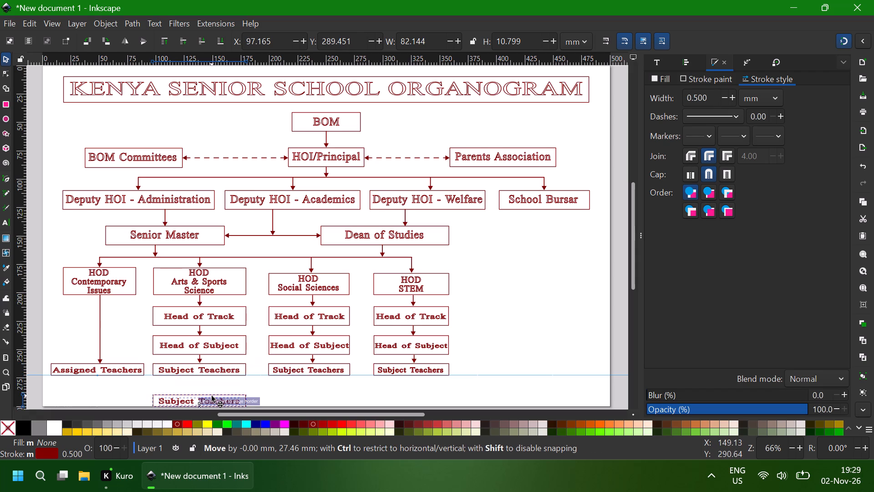
pyautogui.keyDown('ctrl'); pyautogui.moveTo(212, 396); pyautogui.dragTo(211, 395); pyautogui.keyUp('ctrl')
pyautogui.keyDown('ctrl'); pyautogui.moveTo(211, 395); pyautogui.dragTo(211, 395); pyautogui.keyUp('ctrl')
pyautogui.press('Up')
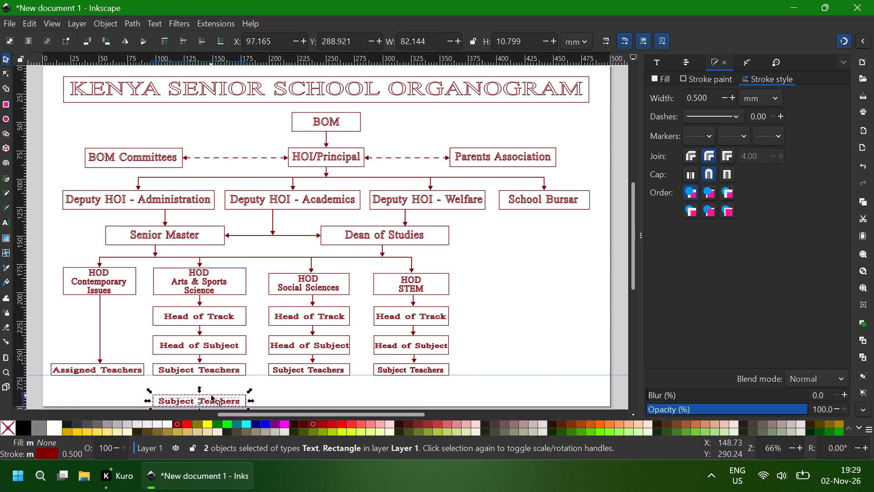
pyautogui.press('Up')
pyautogui.press('Up')
pyautogui.press('Up')
pyautogui.press('Up')
pyautogui.press('Up')
pyautogui.press('Up')
pyautogui.press('Up')
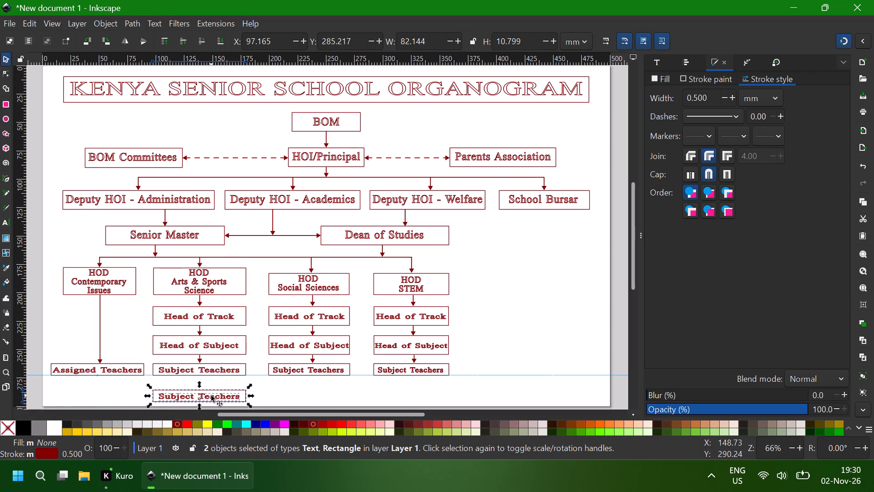
pyautogui.press('Up')
pyautogui.press('Up')
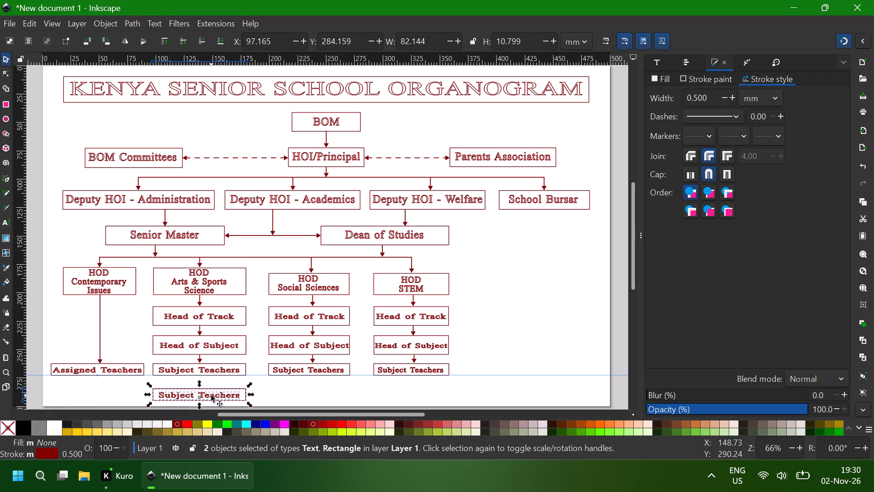
pyautogui.press('Down')
pyautogui.press('Down')
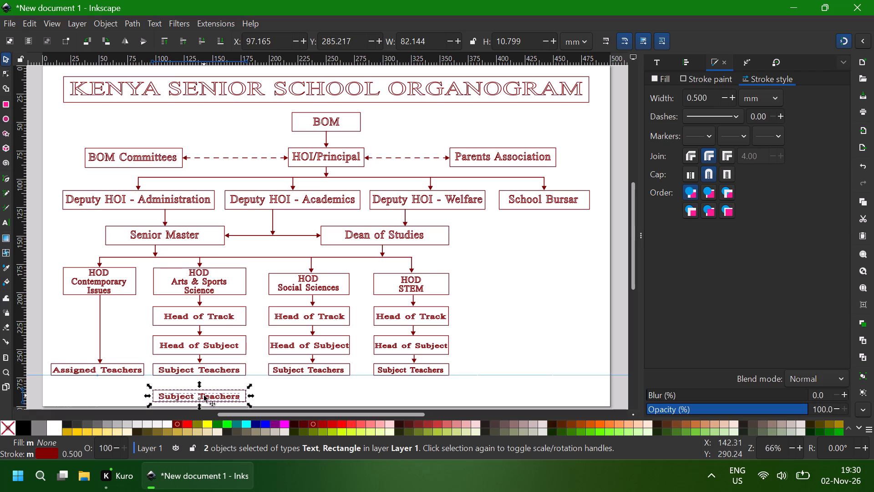
# Replace the copied box's label with "Prefects Body".
pyautogui.doubleClick(204, 395)
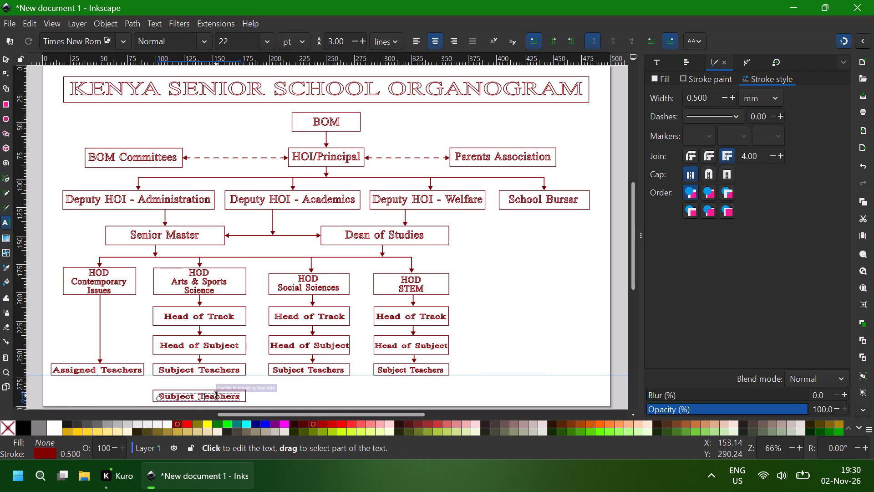
pyautogui.hotkey('ctrl', 'a')
pyautogui.write('Prefects Body')
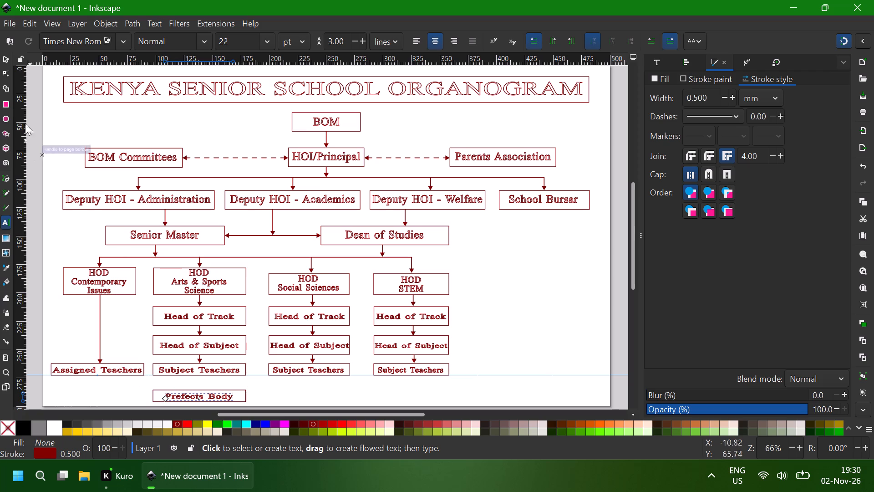
pyautogui.click(4, 59)
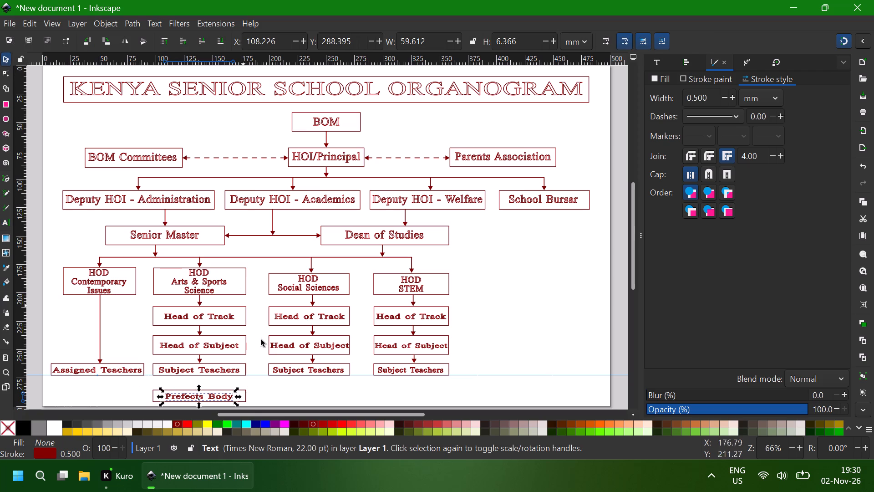
# Widen the Prefects Body box evenly about its centre to about 107 mm.
pyautogui.click(244, 402)
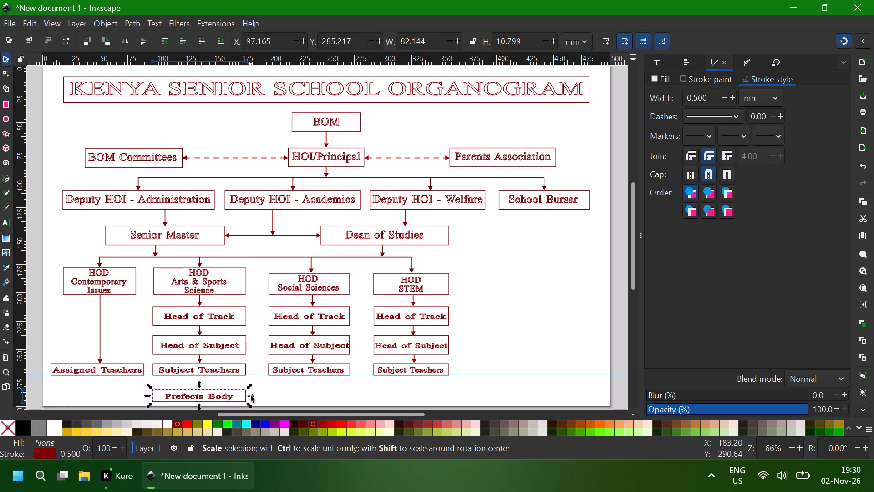
pyautogui.keyDown('shift'); pyautogui.moveTo(251, 396); pyautogui.dragTo(265, 396); pyautogui.keyUp('shift')
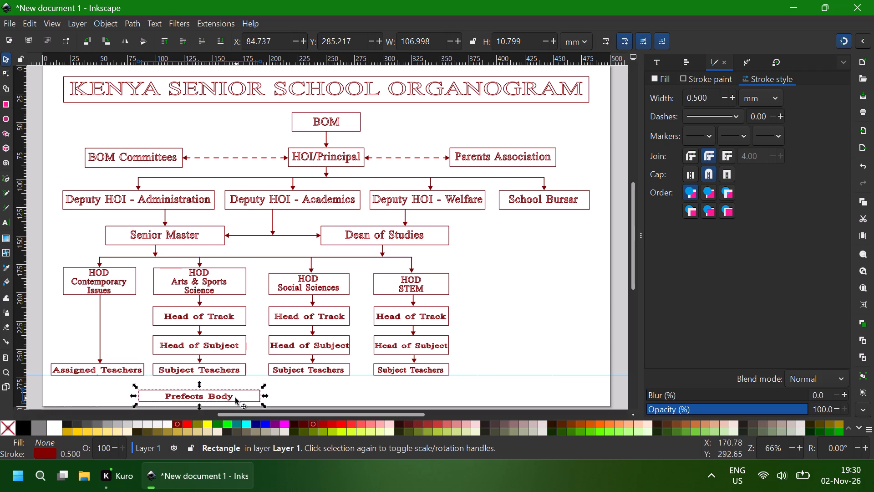
# Duplicate the Prefects Body box with its label and place the copy level with it further right, at about X 307.6 mm.
pyautogui.click(225, 399)
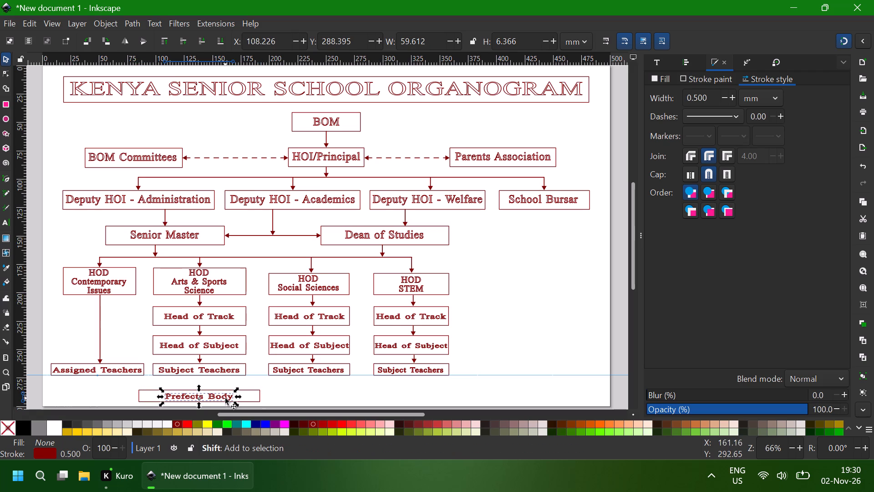
pyautogui.keyDown('shift'); pyautogui.click(225, 390); pyautogui.keyUp('shift')
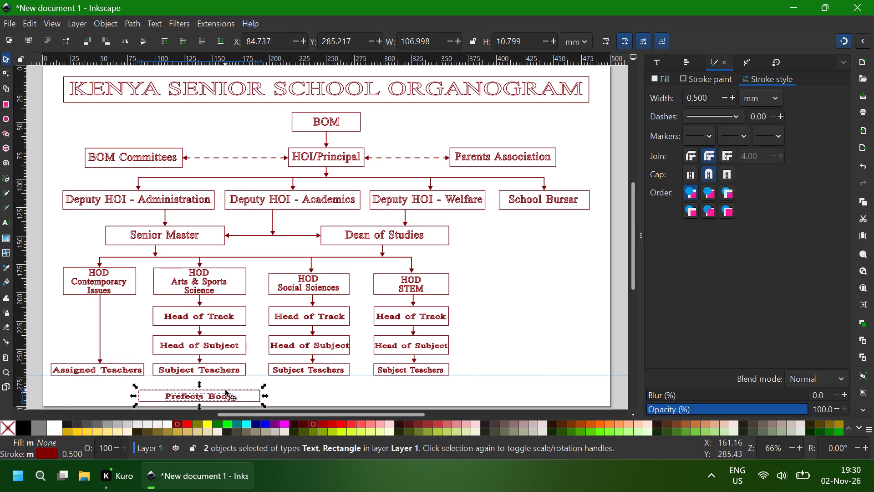
pyautogui.hotkey('ctrl', 'd')
pyautogui.keyDown('ctrl'); pyautogui.moveTo(227, 395); pyautogui.dragTo(243, 396); pyautogui.keyUp('ctrl')
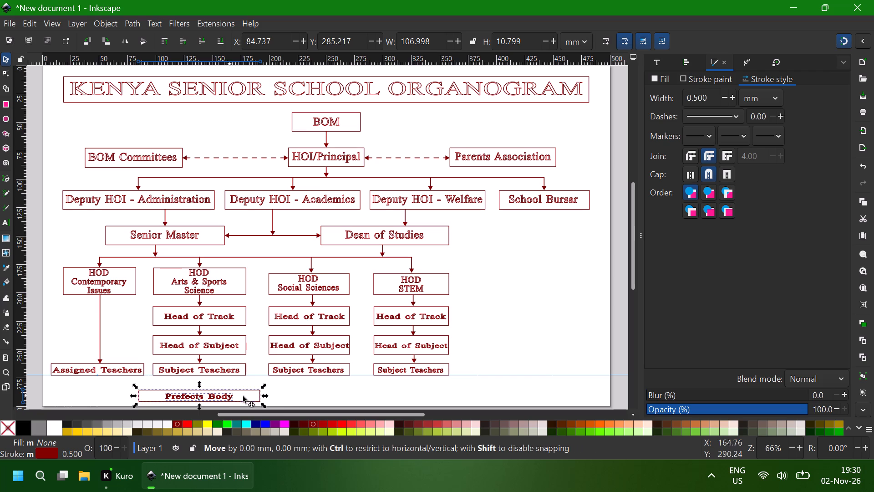
pyautogui.keyDown('ctrl'); pyautogui.moveTo(243, 396); pyautogui.dragTo(383, 400); pyautogui.keyUp('ctrl')
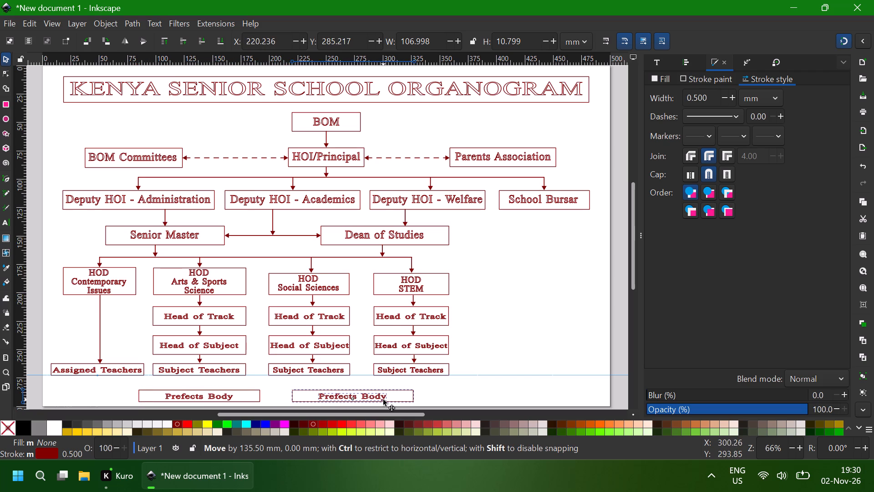
pyautogui.keyDown('ctrl'); pyautogui.moveTo(383, 400); pyautogui.dragTo(440, 405); pyautogui.keyUp('ctrl')
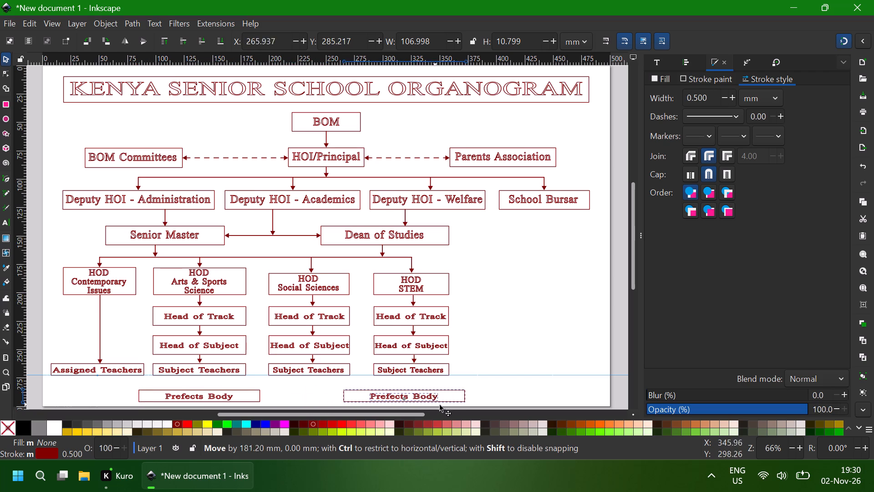
pyautogui.keyDown('ctrl'); pyautogui.moveTo(440, 405); pyautogui.dragTo(483, 409); pyautogui.keyUp('ctrl')
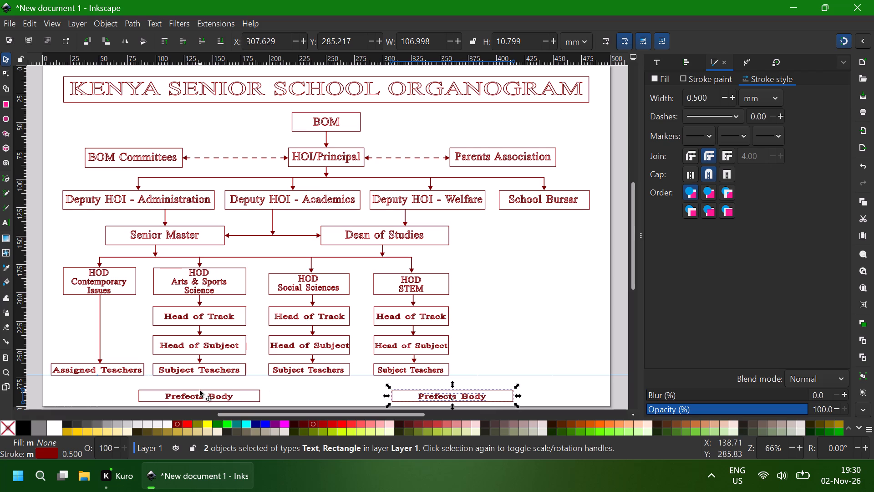
# Move the original Prefects Body box and its label horizontally to the right, to about X 110.8 mm.
pyautogui.click(204, 393)
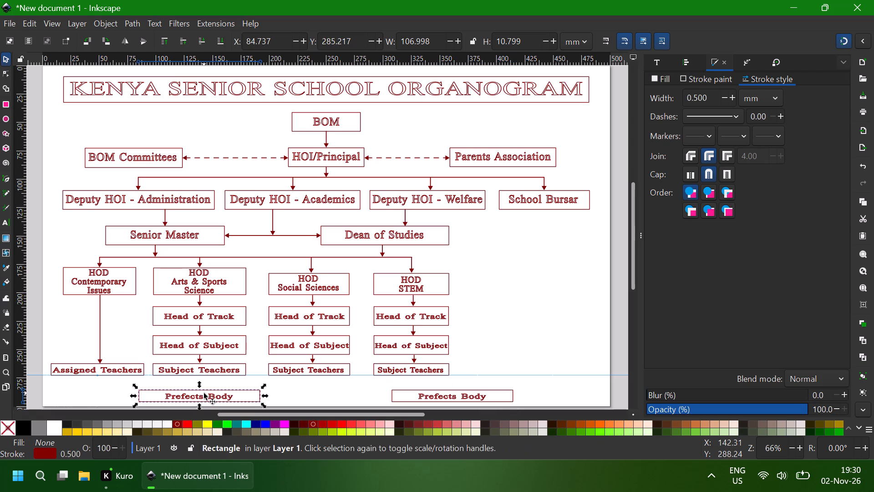
pyautogui.keyDown('shift'); pyautogui.click(214, 398); pyautogui.keyUp('shift')
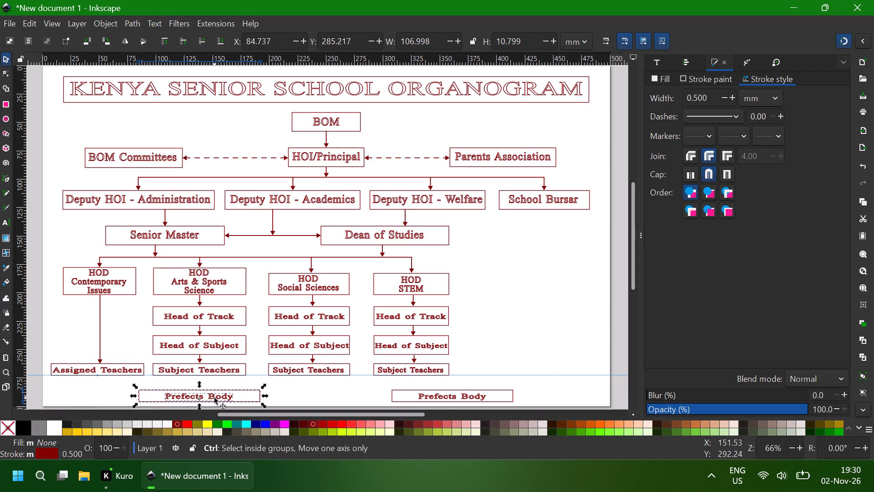
pyautogui.keyDown('ctrl'); pyautogui.moveTo(214, 398); pyautogui.dragTo(246, 398); pyautogui.keyUp('ctrl')
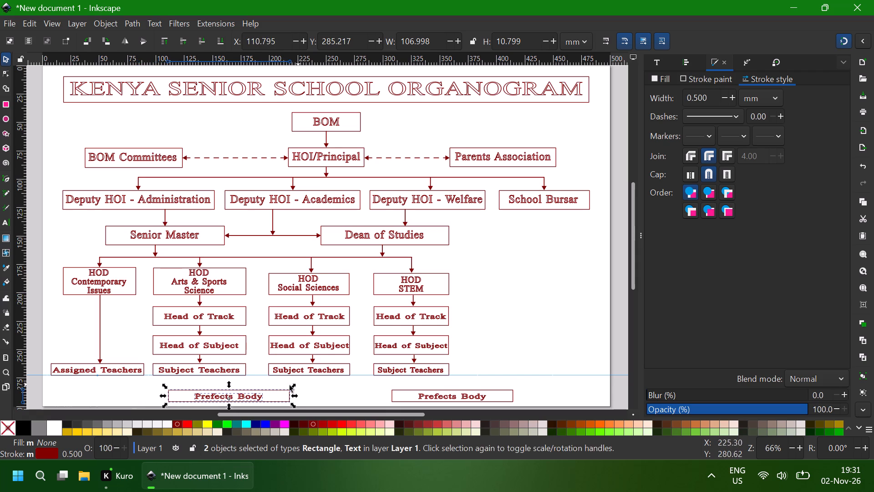
# Replace the label of the copied Prefects Body box with "Students".
pyautogui.doubleClick(448, 396)
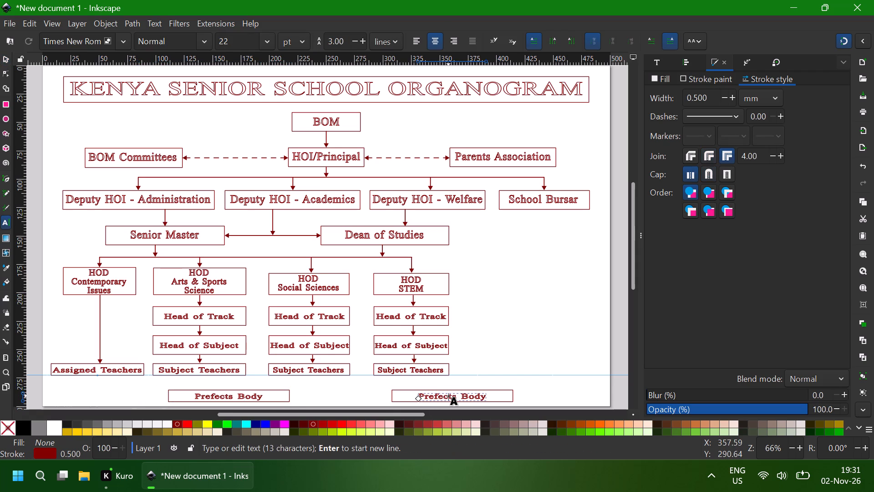
pyautogui.hotkey('ctrl', 'a')
pyautogui.write('Students')
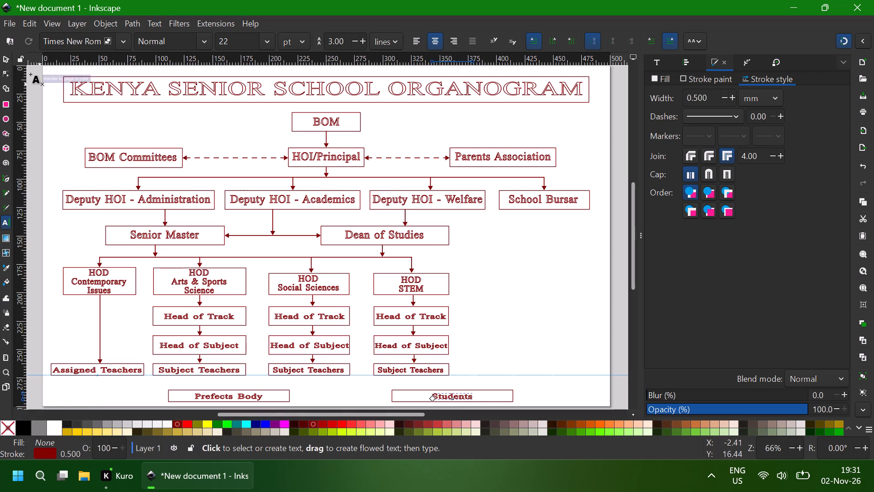
pyautogui.click(5, 55)
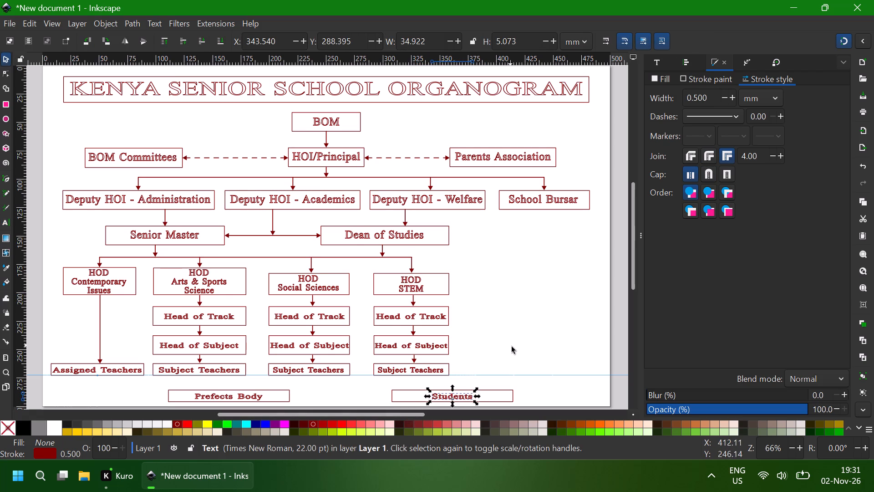
pyautogui.click(512, 348)
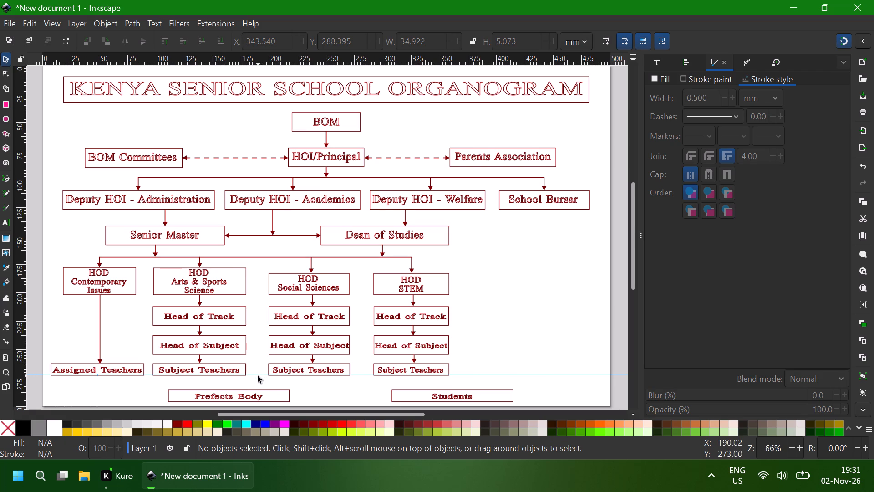
# Delete the horizontal guide running along the bottom edge of the teachers' row.
pyautogui.moveTo(259, 375); pyautogui.dragTo(260, 401)
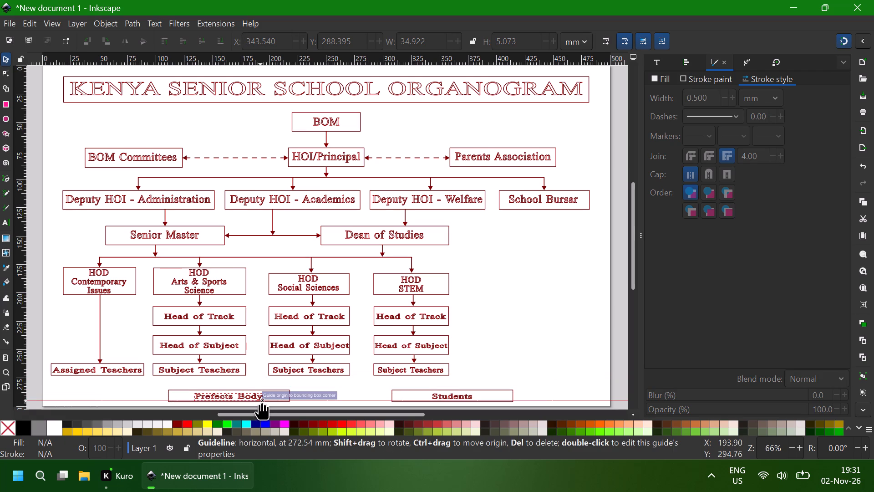
pyautogui.moveTo(260, 401); pyautogui.dragTo(260, 402)
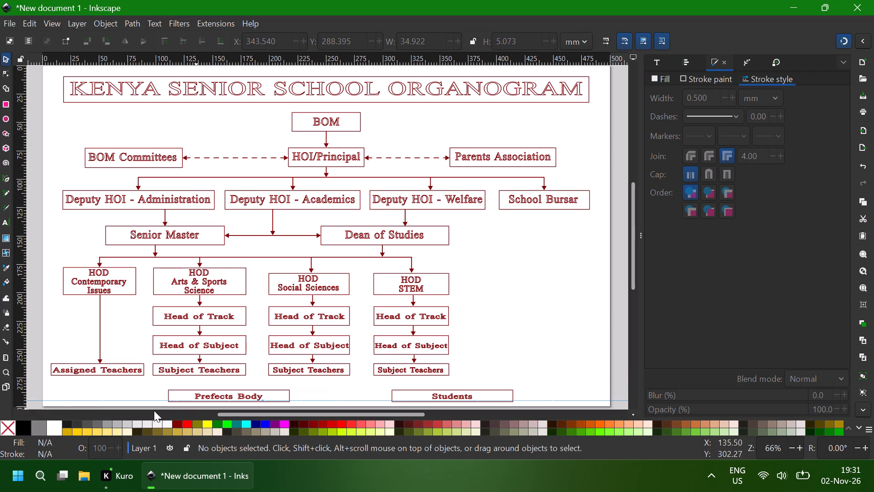
pyautogui.press('BackSpace')
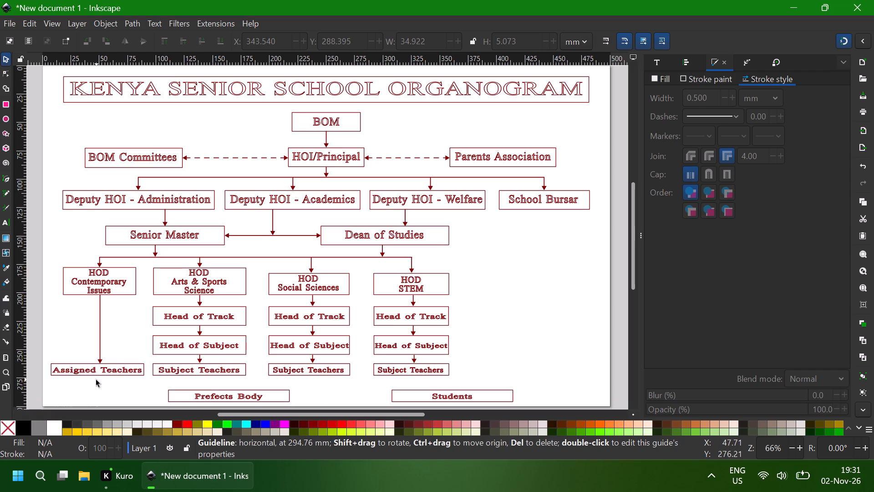
# Draw a stepped connector from the bottom of Assigned Teachers down, across beneath the teachers' row, and down to the Students box.
pyautogui.click(5, 182)
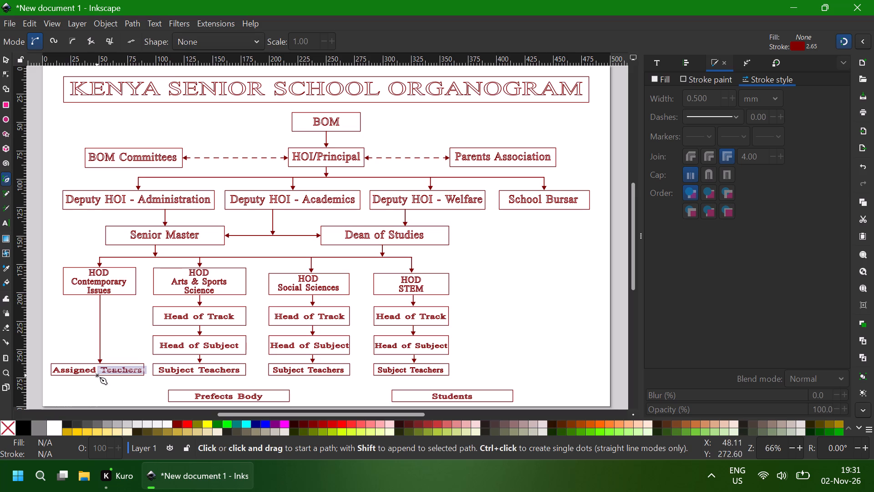
pyautogui.click(97, 375)
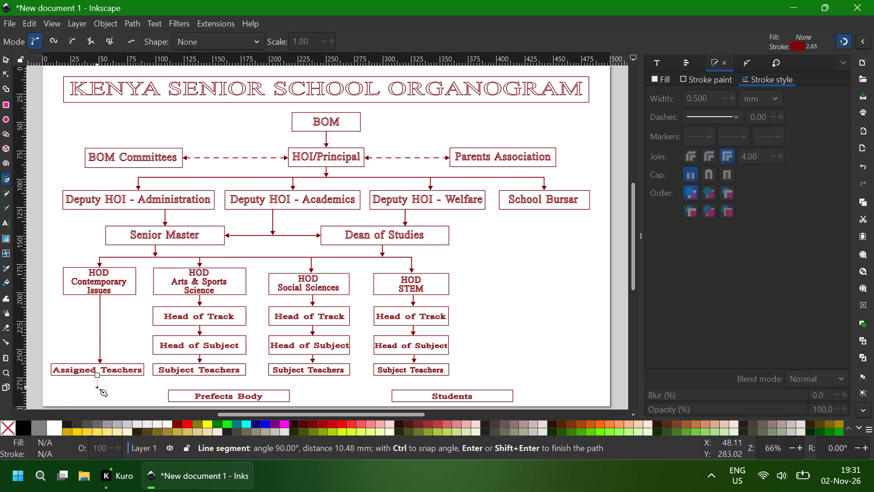
pyautogui.press('BackSpace')
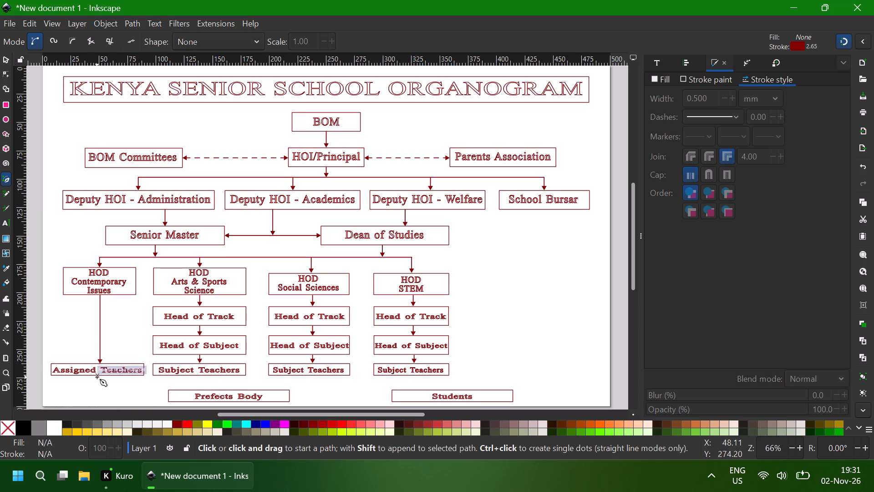
pyautogui.keyDown('ctrl'); pyautogui.click(97, 376); pyautogui.keyUp('ctrl')
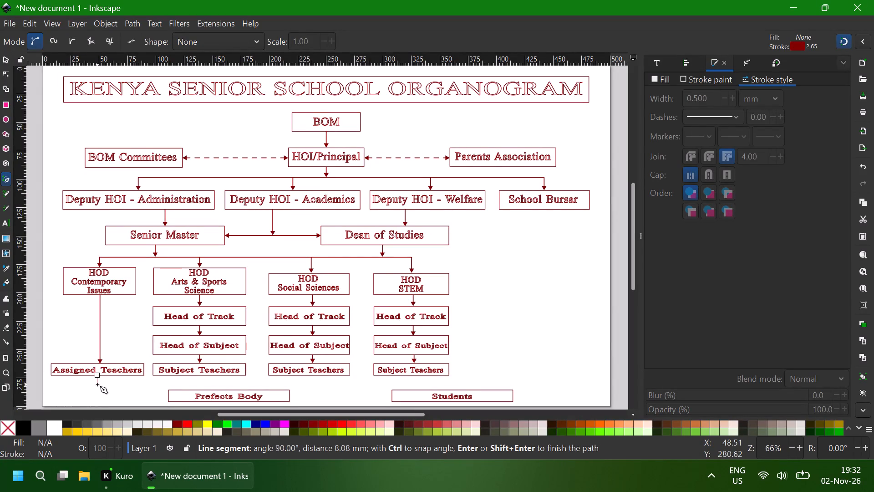
pyautogui.keyDown('ctrl'); pyautogui.click(97, 384); pyautogui.keyUp('ctrl')
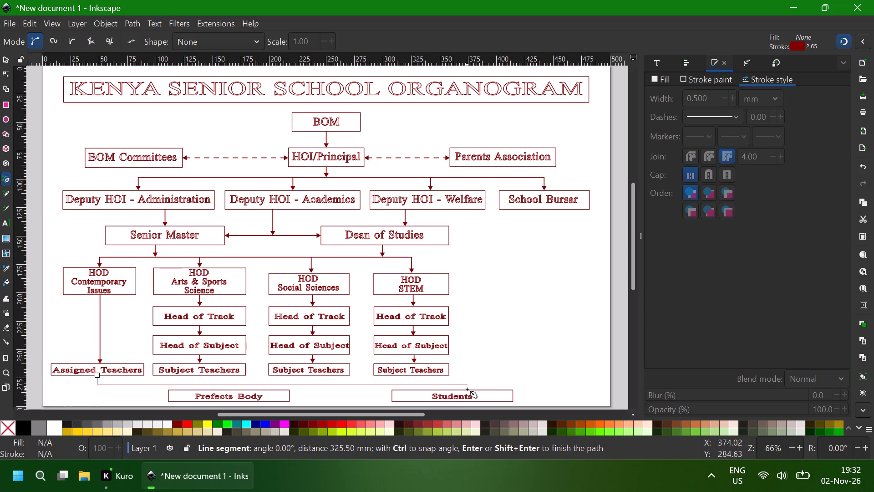
pyautogui.keyDown('ctrl'); pyautogui.click(467, 389); pyautogui.keyUp('ctrl')
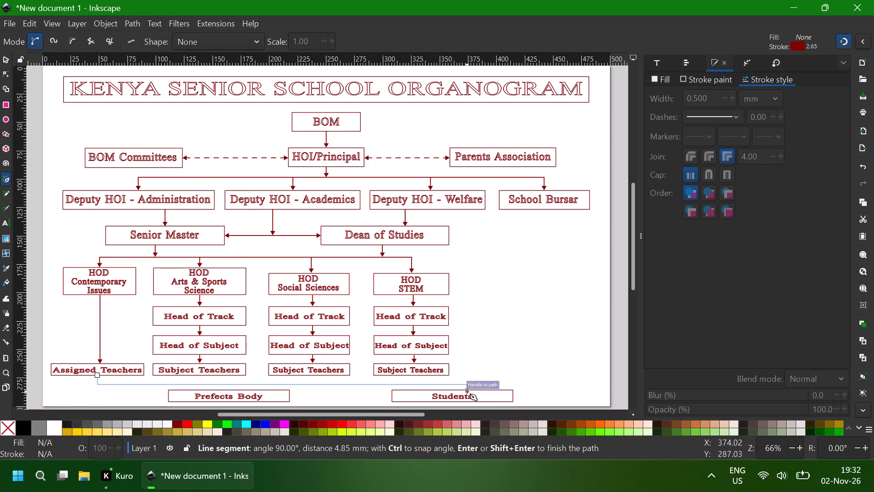
pyautogui.keyDown('ctrl'); pyautogui.click(467, 392); pyautogui.keyUp('ctrl')
pyautogui.press('Return')
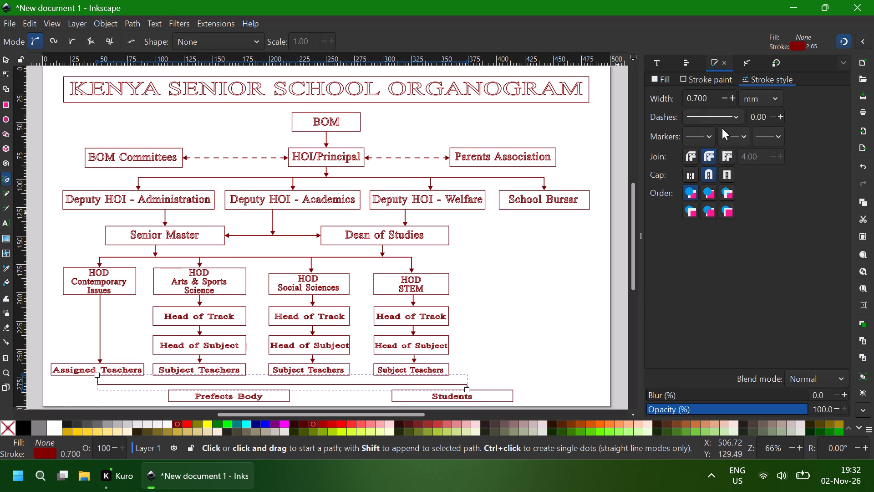
# Add a Triangle arrow end marker to the connector leading to the Students box.
pyautogui.click(779, 136)
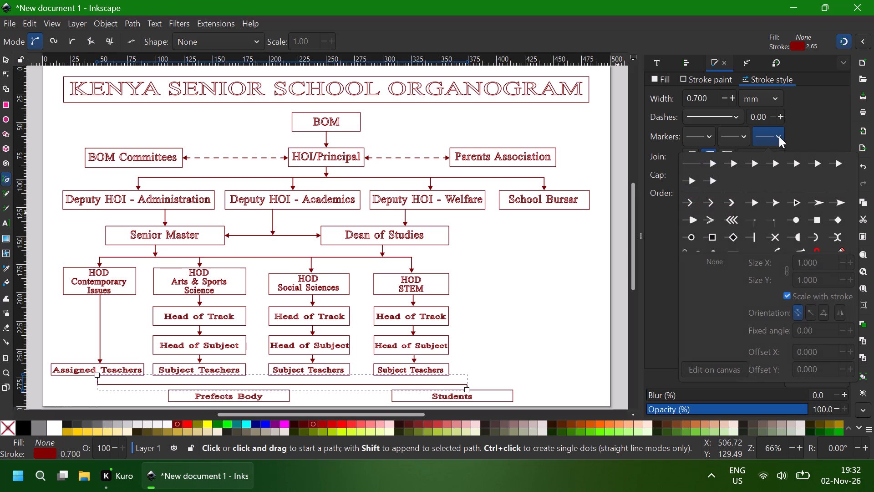
pyautogui.click(753, 202)
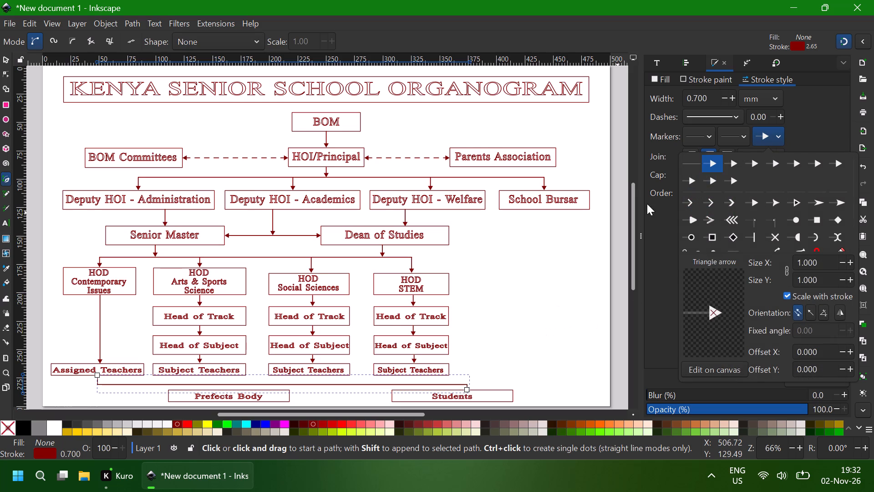
pyautogui.click(5, 59)
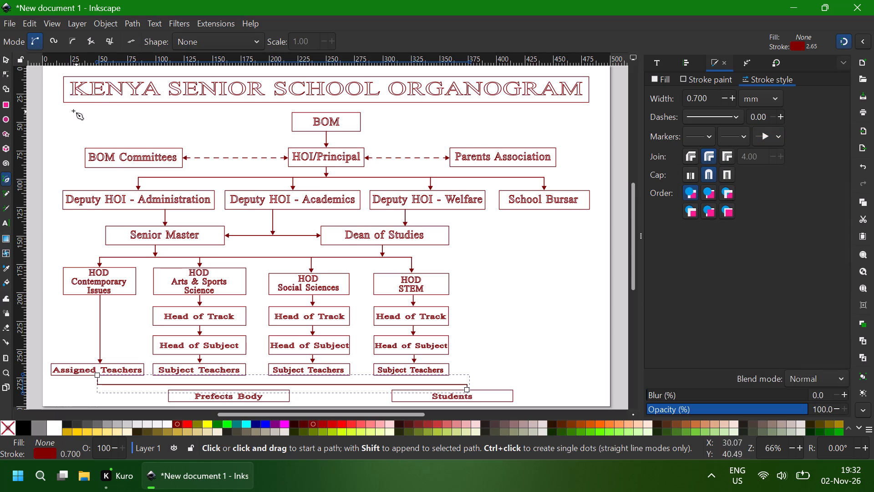
pyautogui.click(5, 64)
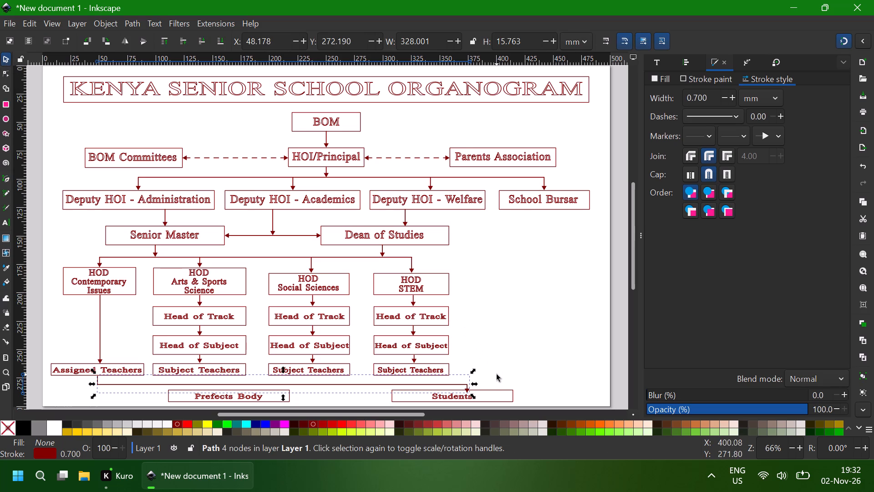
# Reduce the Students connector's height evenly about its centre to about 10.4 mm.
pyautogui.click(467, 391)
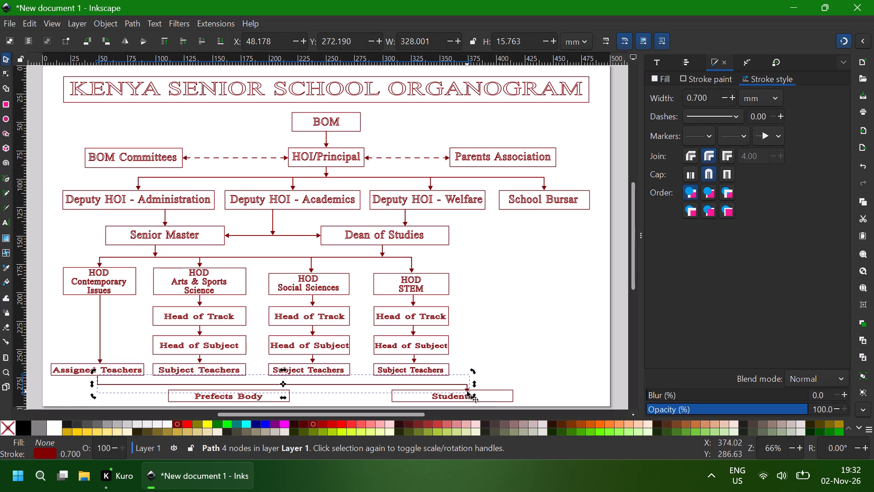
pyautogui.click(532, 369)
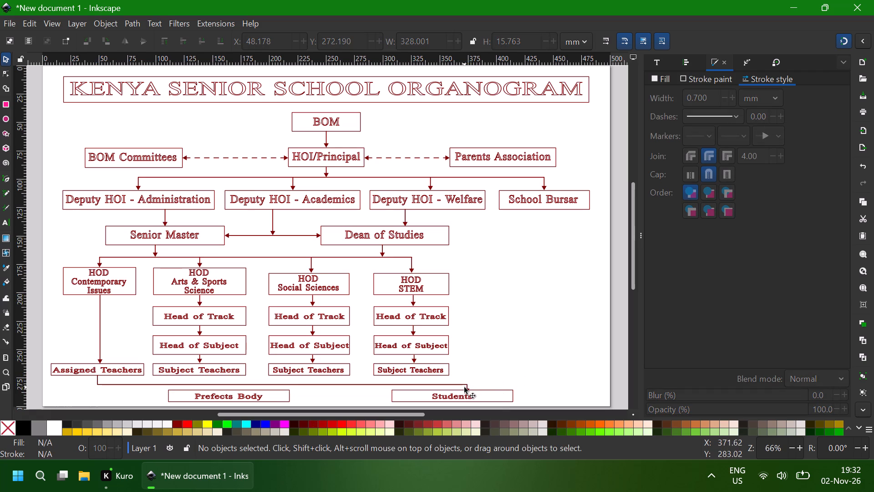
pyautogui.click(467, 390)
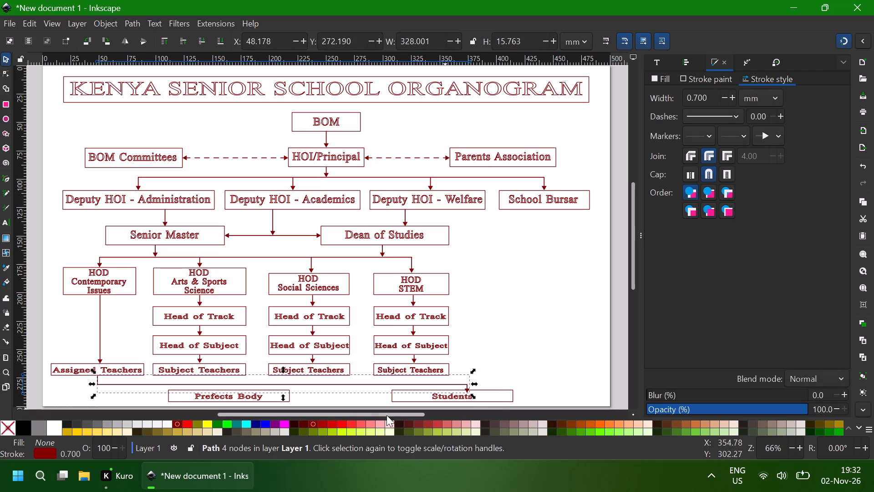
pyautogui.keyDown('shift'); pyautogui.click(284, 399); pyautogui.keyUp('shift')
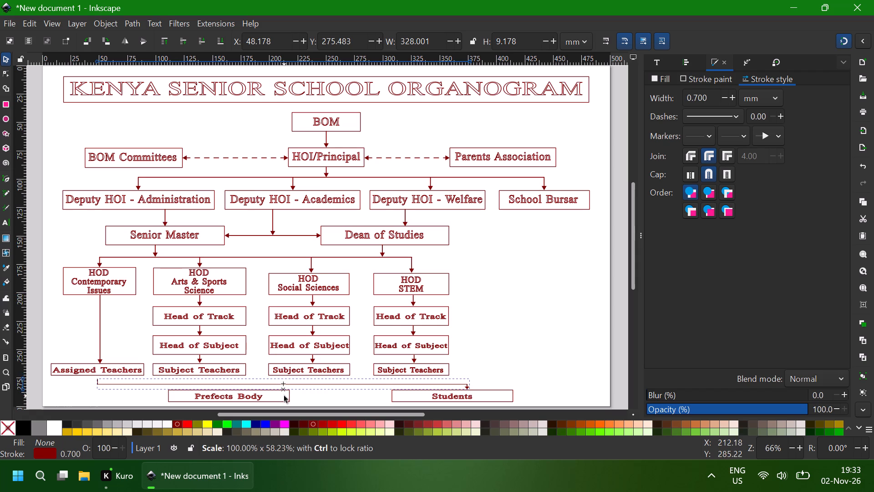
pyautogui.click(546, 365)
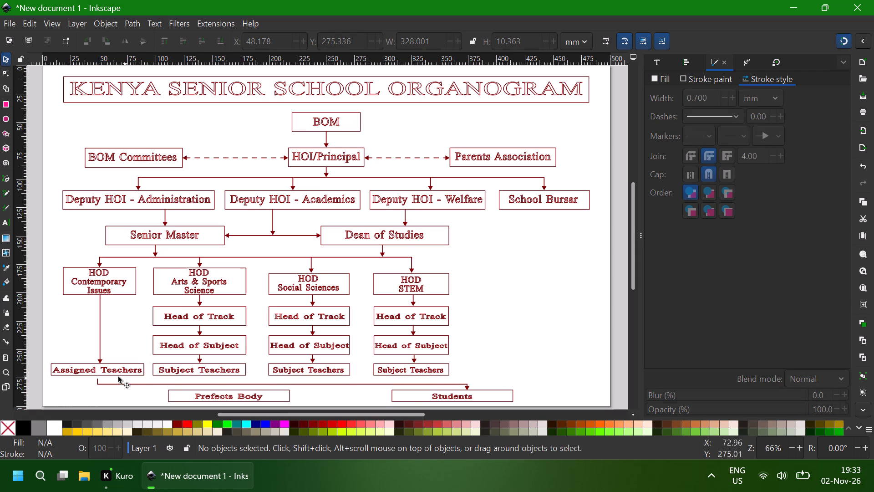
# Nudge the Students connector up to about Y 273.2 mm so it meets the Assigned Teachers box.
pyautogui.click(96, 381)
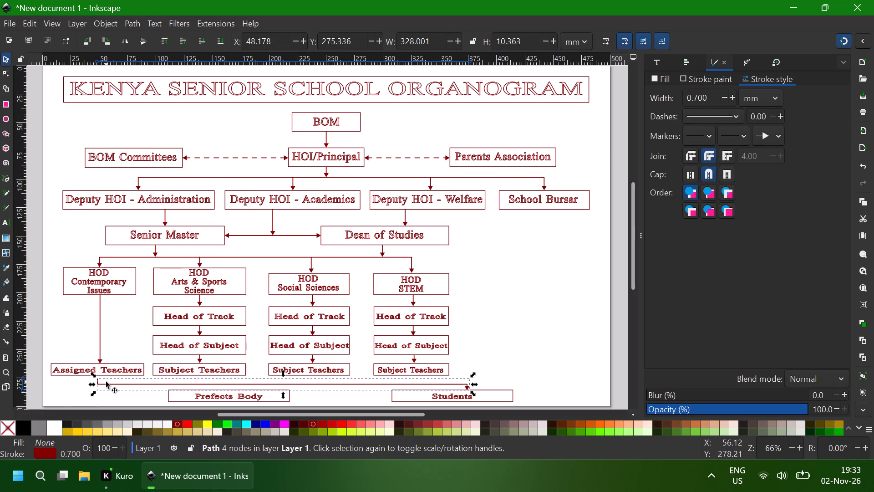
pyautogui.press('Up')
pyautogui.press('Up')
pyautogui.press('Up')
pyautogui.press('Up')
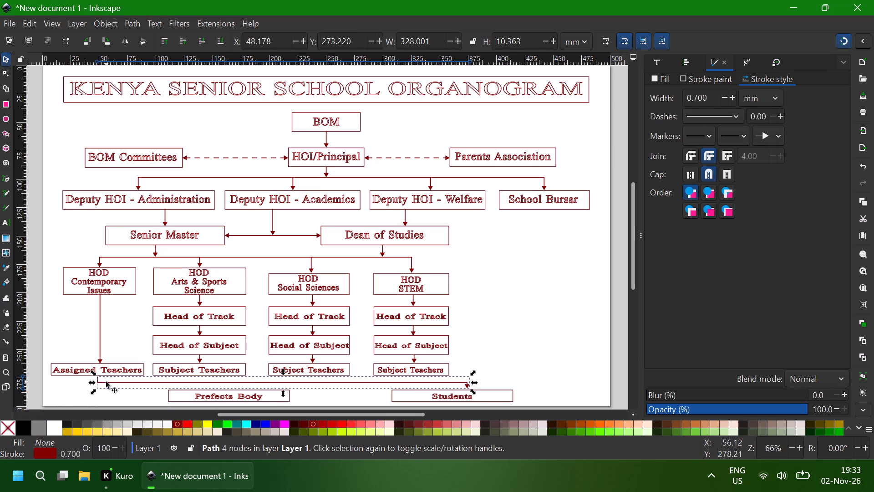
pyautogui.click(524, 372)
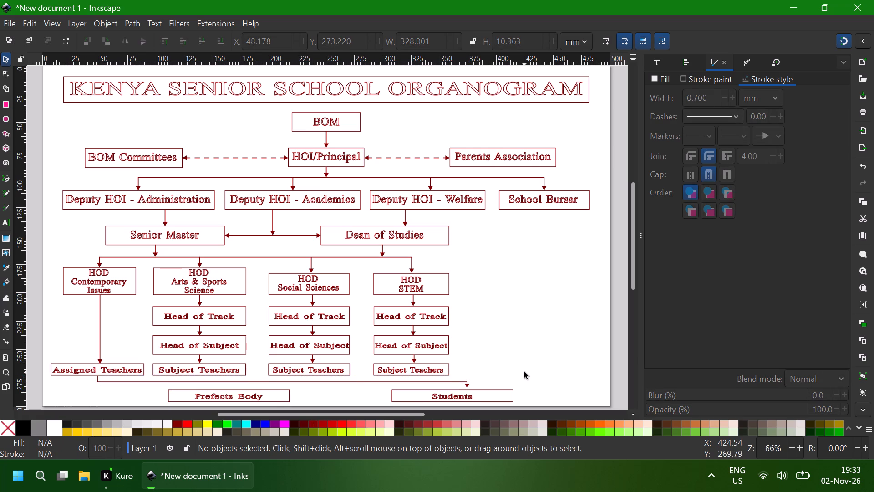
# Undo the last nudge of the Students connector and nudge it up to about Y 273.7 mm.
pyautogui.hotkey('ctrl', 'z')
pyautogui.press('Up')
pyautogui.press('Up')
pyautogui.click(460, 384)
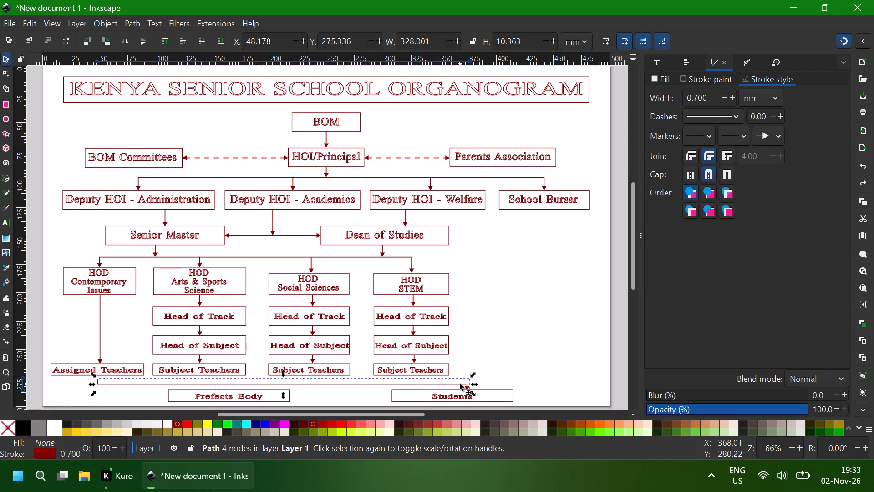
pyautogui.press('Up')
pyautogui.press('Up')
pyautogui.press('Up')
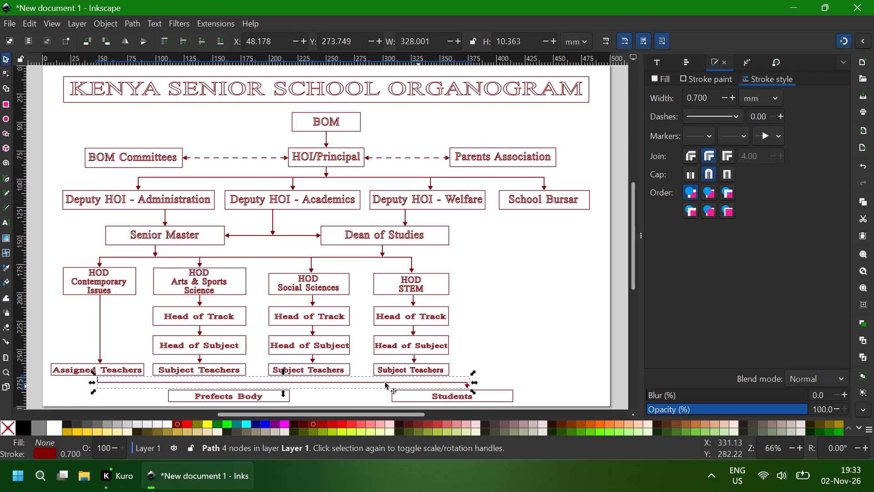
# Increase the Students connector's height about its centre to about 12.2 mm.
pyautogui.keyDown('shift'); pyautogui.click(284, 393); pyautogui.keyUp('shift')
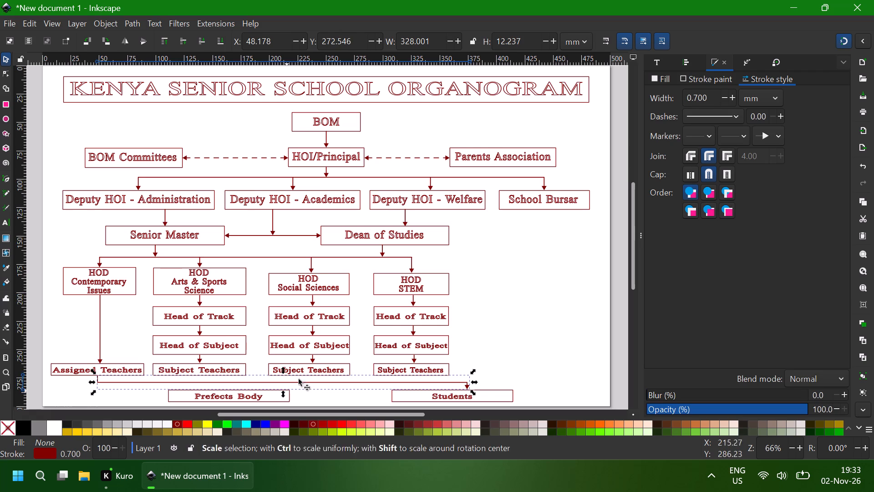
pyautogui.click(499, 328)
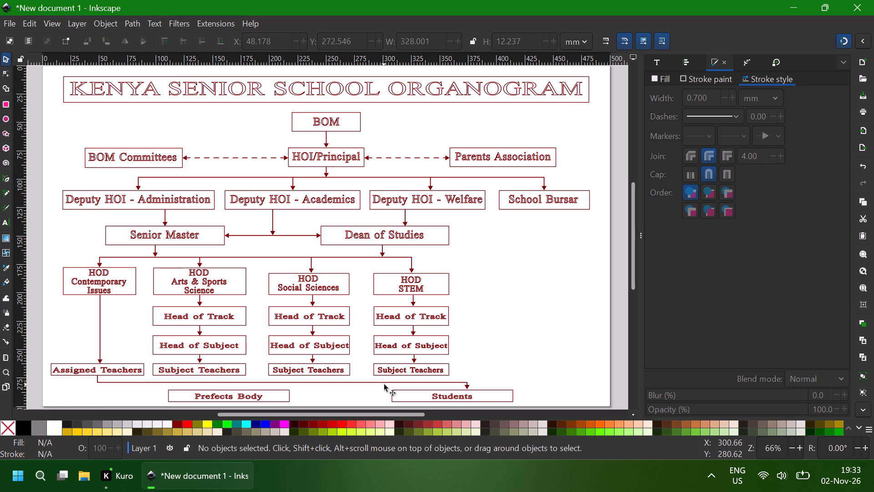
# Duplicate the short arrow above the STEM Subject Teachers box and move the copy straight down below that box, to about Y 272.4 mm.
pyautogui.click(415, 359)
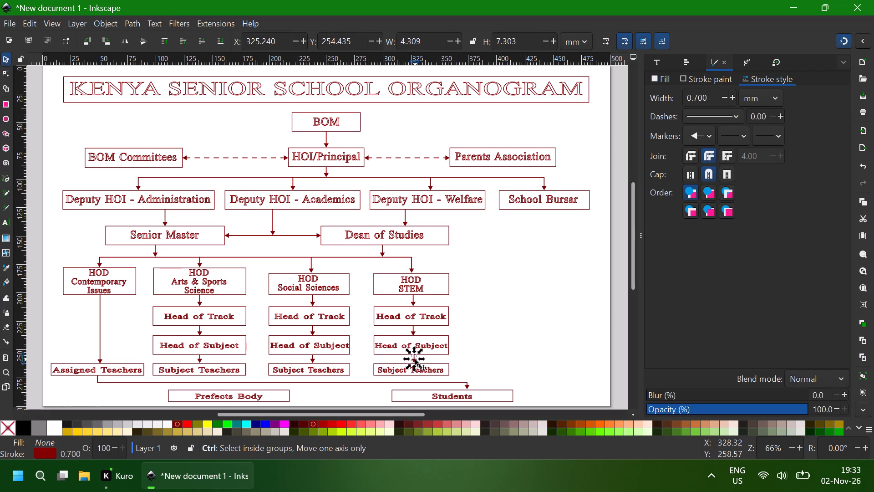
pyautogui.hotkey('ctrl', 'd')
pyautogui.keyDown('ctrl'); pyautogui.moveTo(415, 359); pyautogui.dragTo(415, 367); pyautogui.keyUp('ctrl')
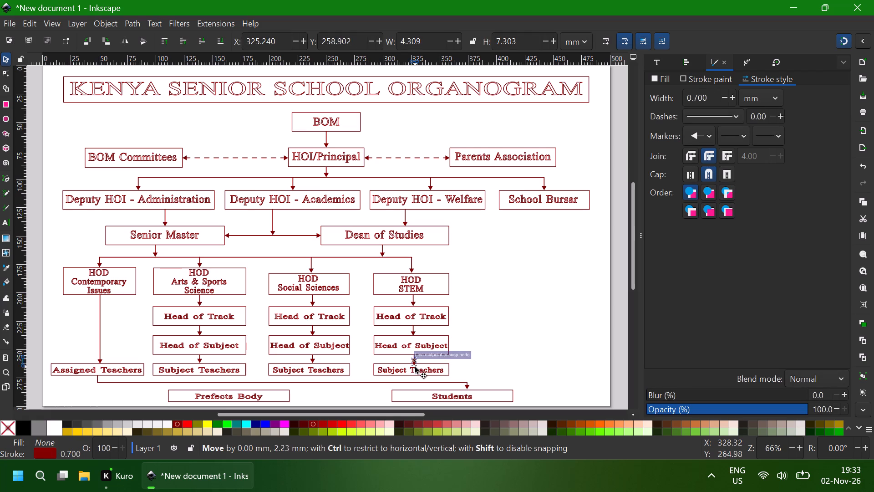
pyautogui.keyDown('ctrl'); pyautogui.moveTo(415, 367); pyautogui.dragTo(417, 383); pyautogui.keyUp('ctrl')
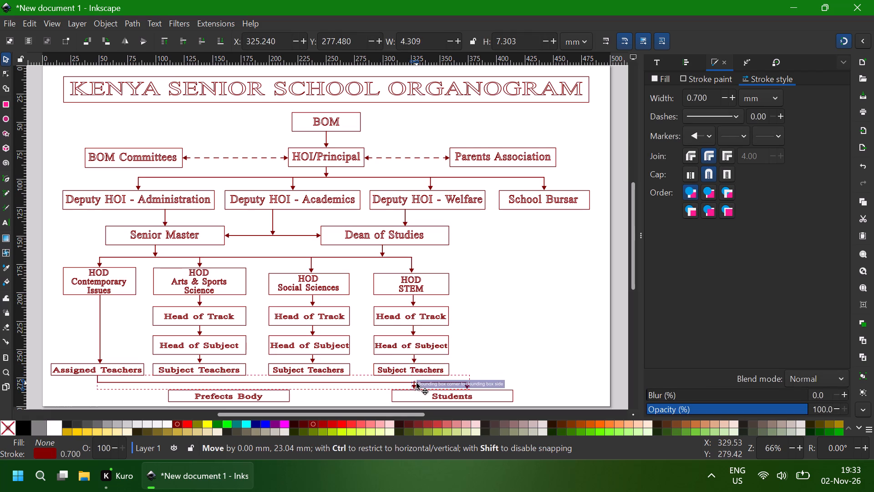
pyautogui.keyDown('ctrl'); pyautogui.moveTo(417, 383); pyautogui.dragTo(417, 380); pyautogui.keyUp('ctrl')
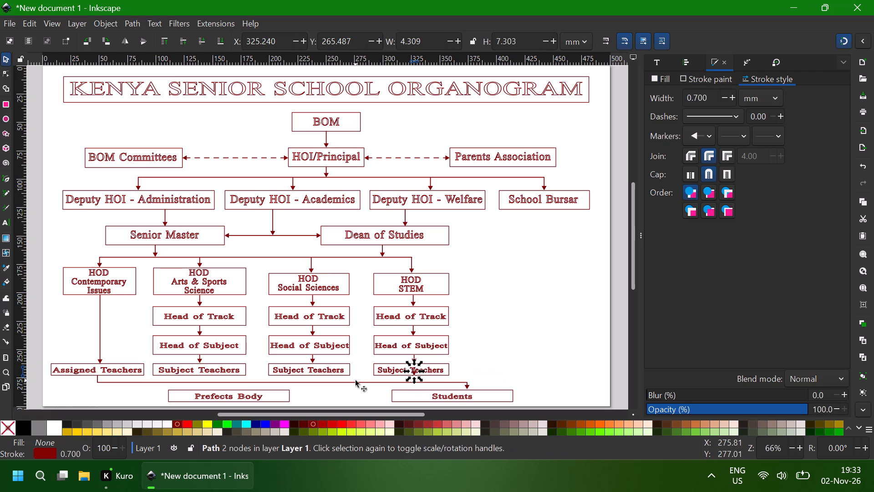
pyautogui.press('Down')
pyautogui.press('Down')
pyautogui.press('Down')
pyautogui.press('Down')
pyautogui.press('Down')
pyautogui.press('Down')
pyautogui.press('Down')
pyautogui.press('Down')
pyautogui.press('Down')
pyautogui.press('Down')
pyautogui.press('Down')
pyautogui.press('Down')
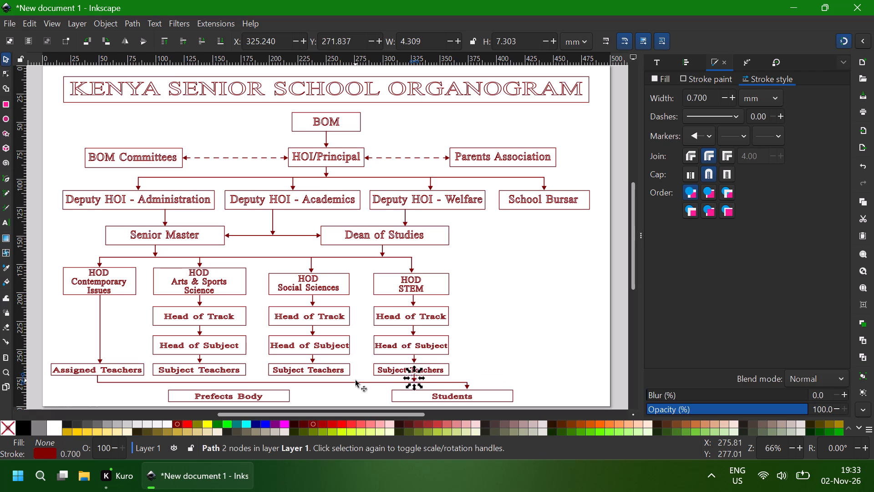
pyautogui.press('Down')
pyautogui.click(496, 341)
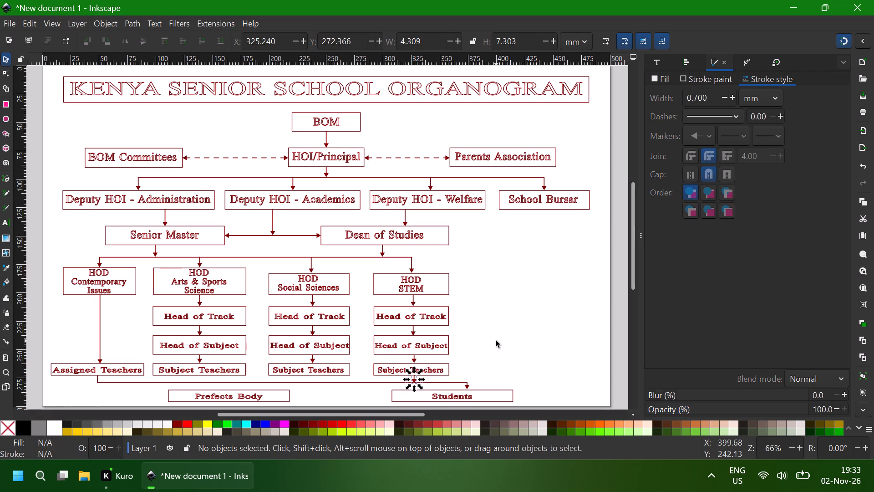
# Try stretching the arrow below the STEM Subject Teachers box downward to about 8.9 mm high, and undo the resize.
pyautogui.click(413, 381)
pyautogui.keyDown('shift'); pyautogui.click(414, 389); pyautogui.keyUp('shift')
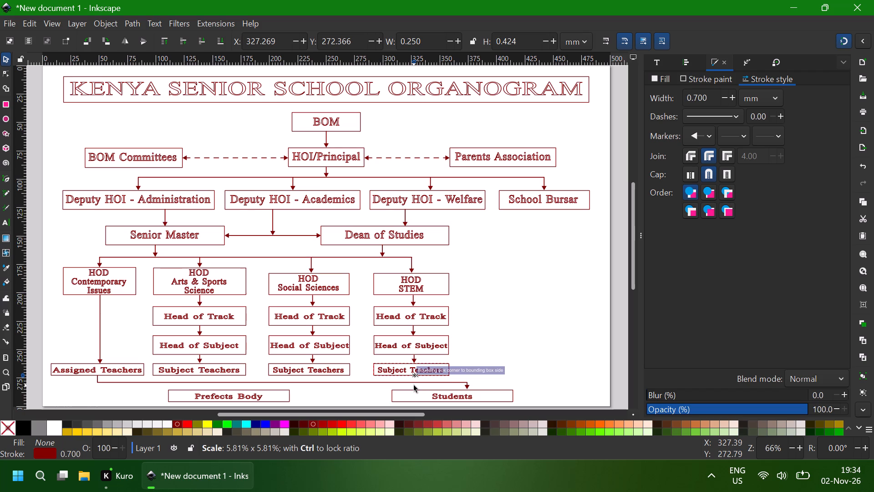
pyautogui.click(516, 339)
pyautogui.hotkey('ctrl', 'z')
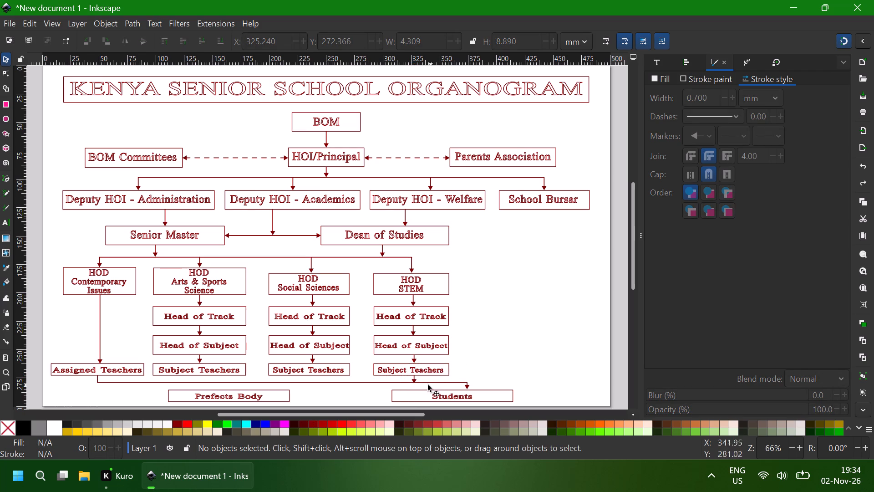
# Shorten the arrow below the STEM Subject Teachers box to about 7.0 mm and nudge it up to about Y 272.2 mm.
pyautogui.click(413, 379)
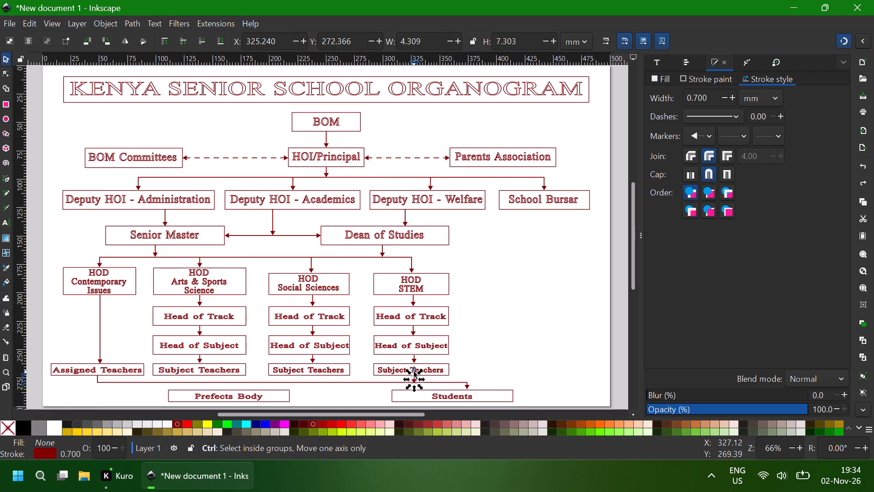
pyautogui.keyDown('ctrl'); pyautogui.click(414, 372); pyautogui.keyUp('ctrl')
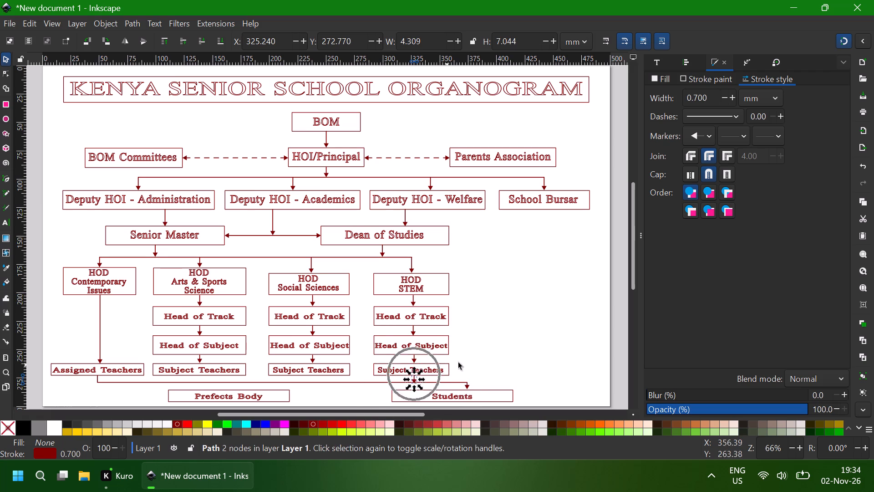
pyautogui.click(480, 360)
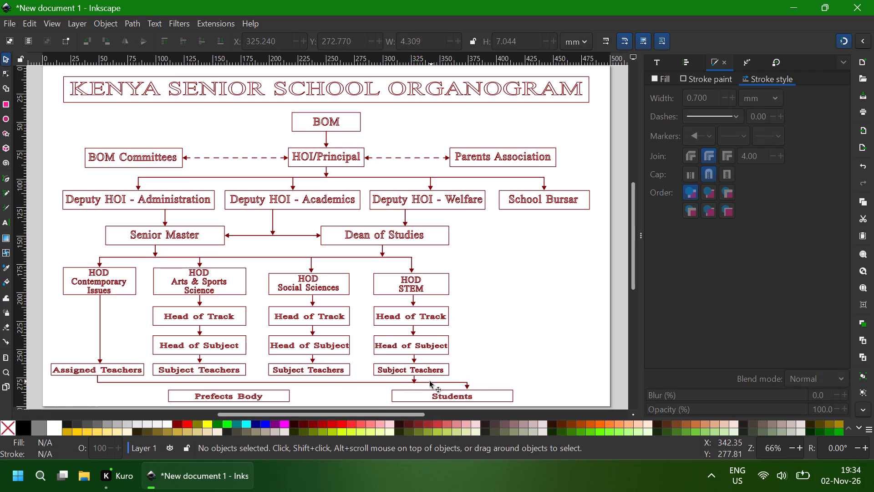
pyautogui.click(414, 382)
pyautogui.press('Up')
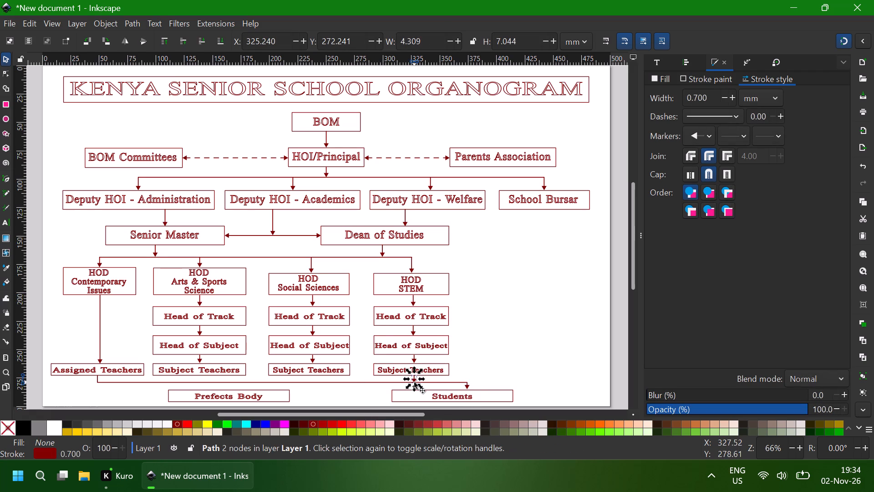
pyautogui.click(505, 352)
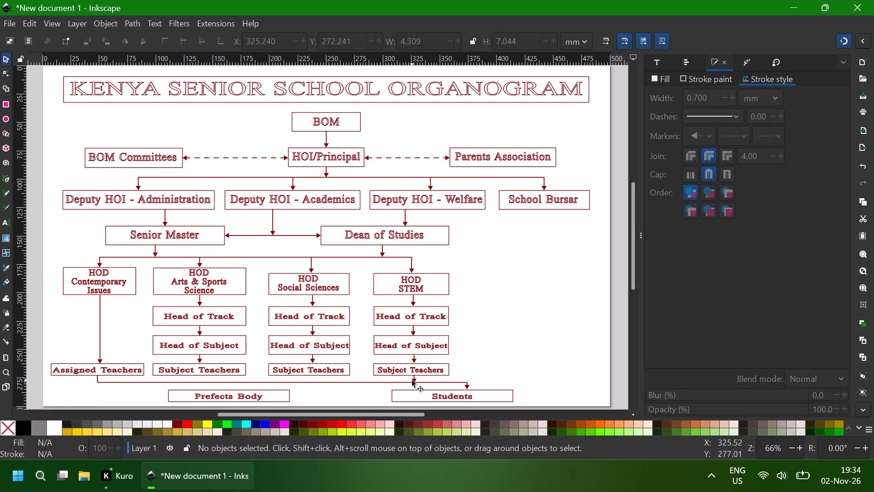
# Duplicate the arrow below the STEM Subject Teachers box and move the copy horizontally beneath the Social Sciences Subject Teachers box, at about X 235.0 mm.
pyautogui.click(413, 379)
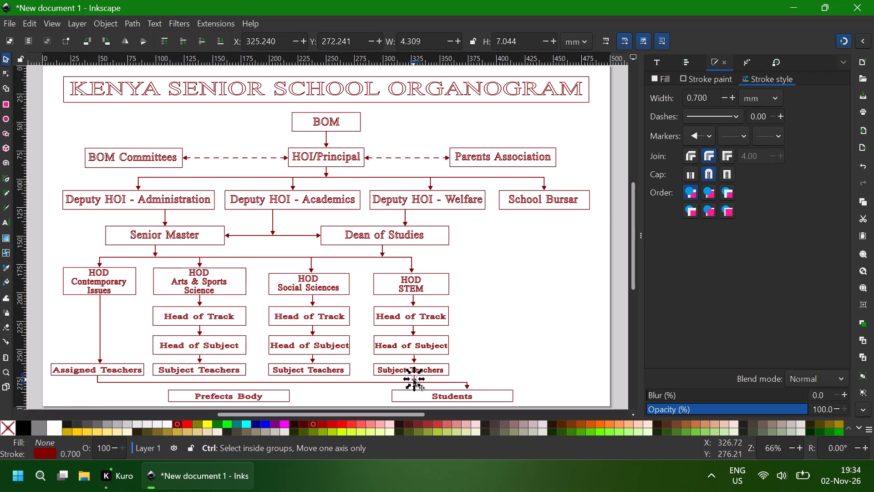
pyautogui.hotkey('ctrl', 'd')
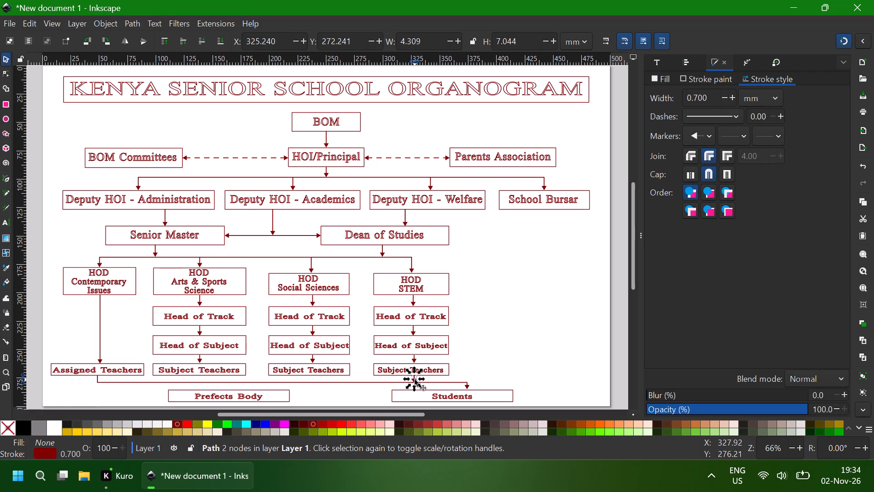
pyautogui.keyDown('ctrl'); pyautogui.moveTo(415, 379); pyautogui.dragTo(382, 379); pyautogui.keyUp('ctrl')
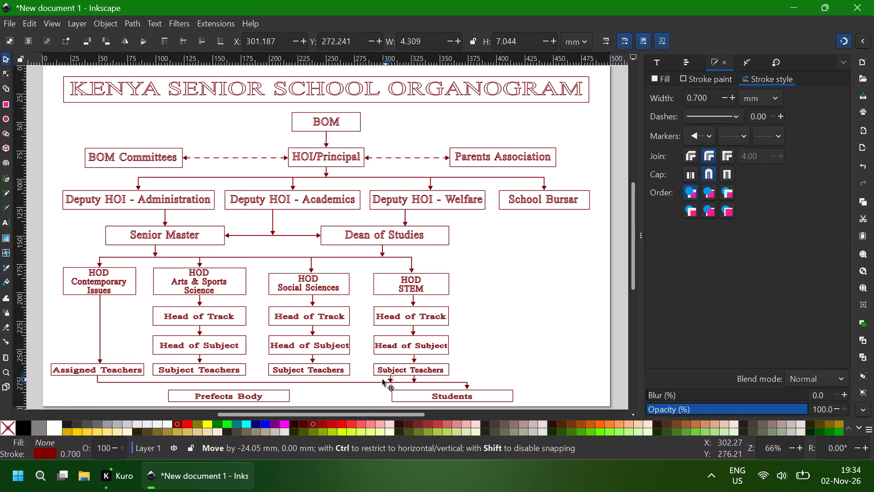
pyautogui.keyDown('ctrl'); pyautogui.moveTo(382, 379); pyautogui.dragTo(307, 379); pyautogui.keyUp('ctrl')
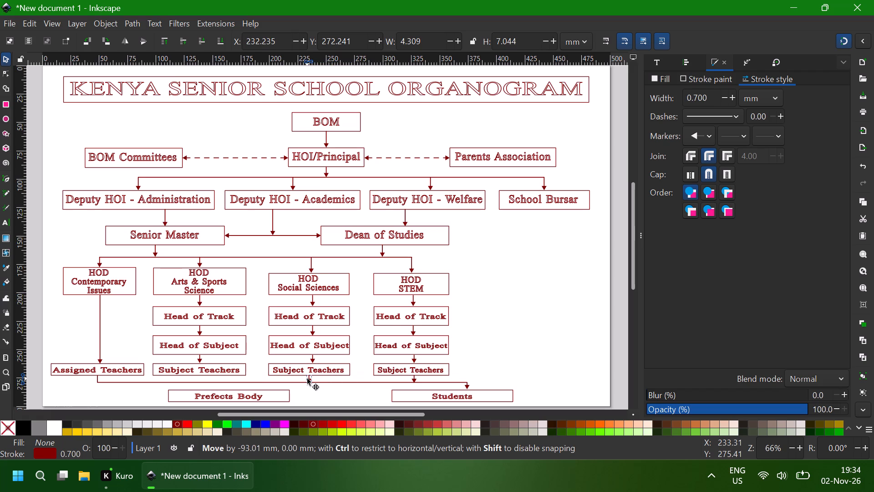
pyautogui.keyDown('ctrl'); pyautogui.moveTo(307, 379); pyautogui.dragTo(310, 379); pyautogui.keyUp('ctrl')
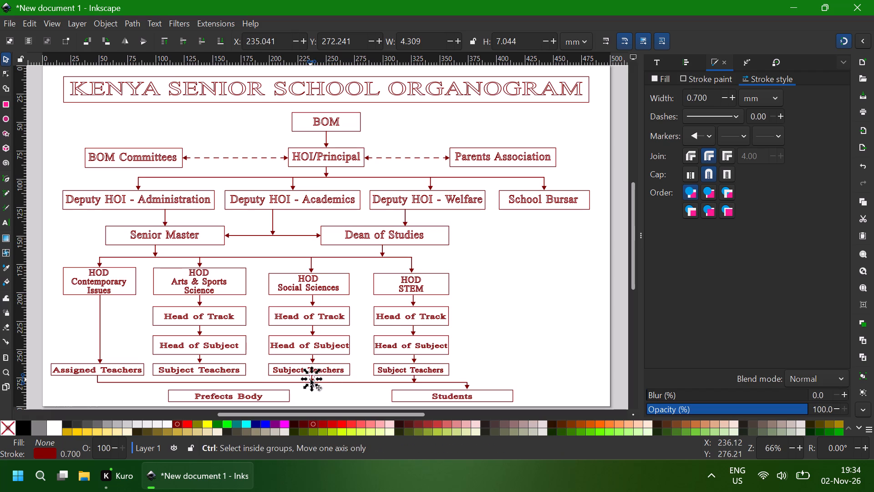
# Duplicate that arrow again and move the copy horizontally beneath the Arts & Sports Science Subject Teachers box, at about X 136.0 mm.
pyautogui.hotkey('ctrl', 'd')
pyautogui.keyDown('ctrl'); pyautogui.moveTo(310, 379); pyautogui.dragTo(266, 385); pyautogui.keyUp('ctrl')
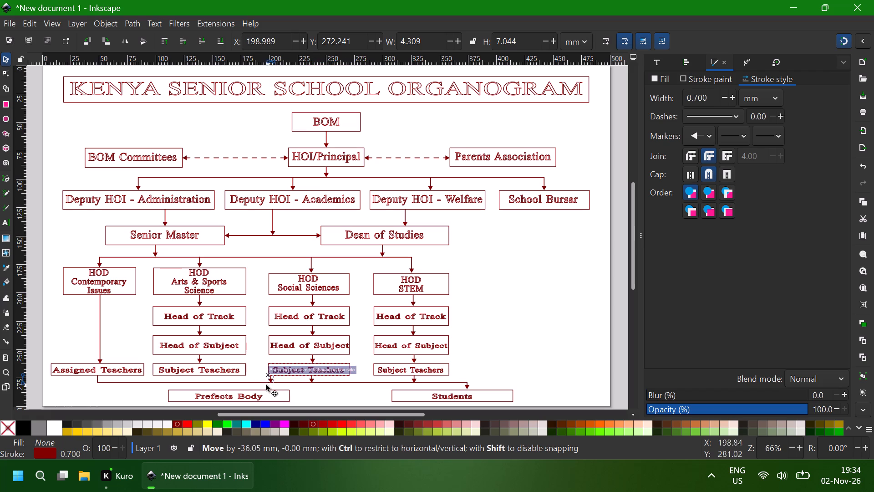
pyautogui.keyDown('ctrl'); pyautogui.moveTo(266, 385); pyautogui.dragTo(199, 381); pyautogui.keyUp('ctrl')
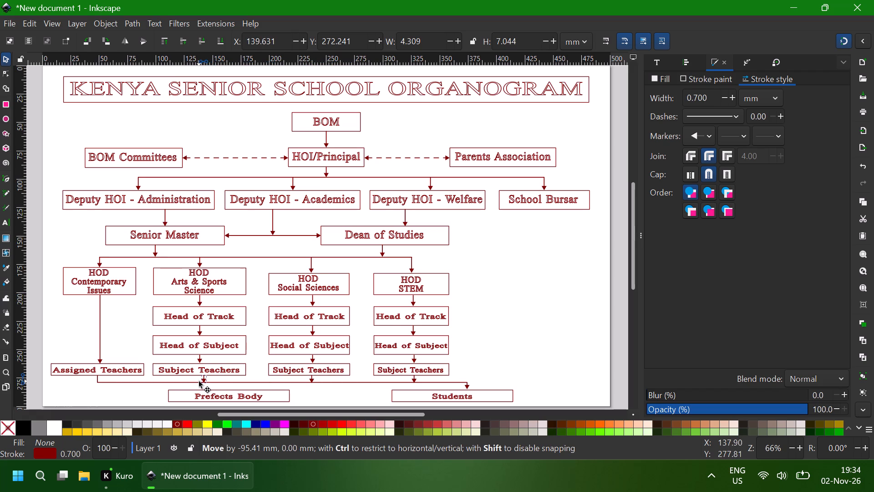
pyautogui.keyDown('ctrl'); pyautogui.moveTo(199, 381); pyautogui.dragTo(195, 381); pyautogui.keyUp('ctrl')
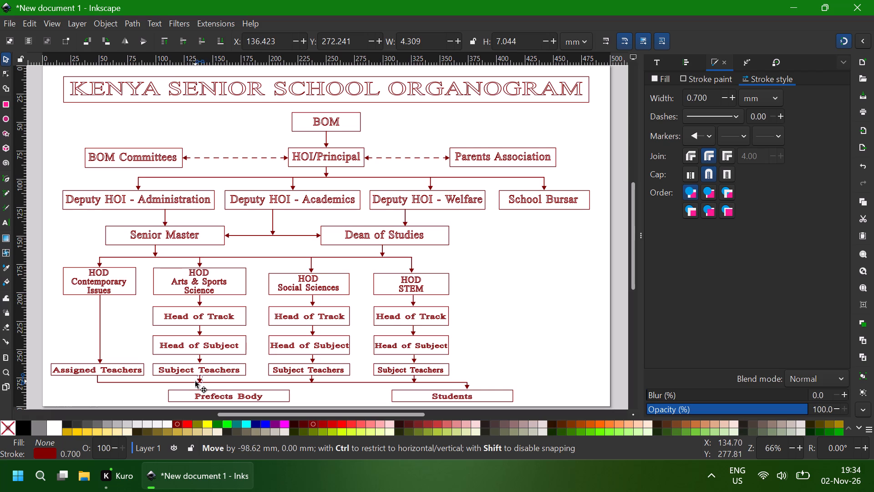
pyautogui.keyDown('ctrl'); pyautogui.moveTo(195, 381); pyautogui.dragTo(195, 381); pyautogui.keyUp('ctrl')
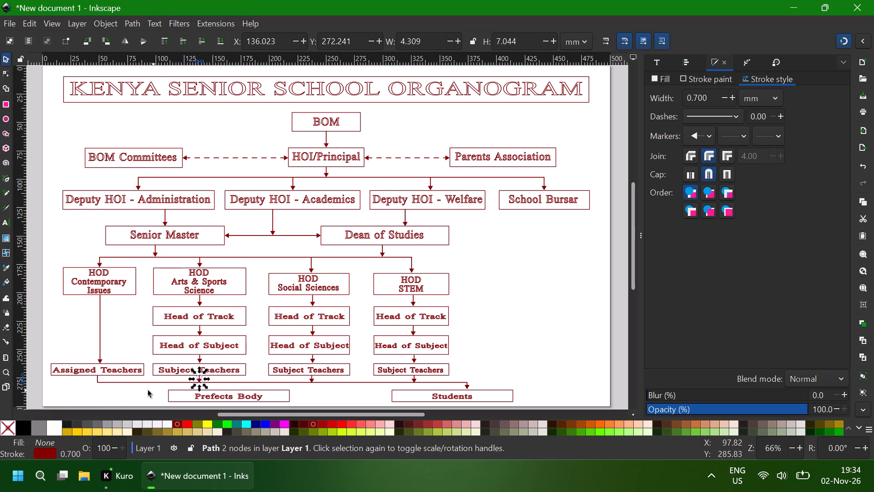
pyautogui.click(121, 394)
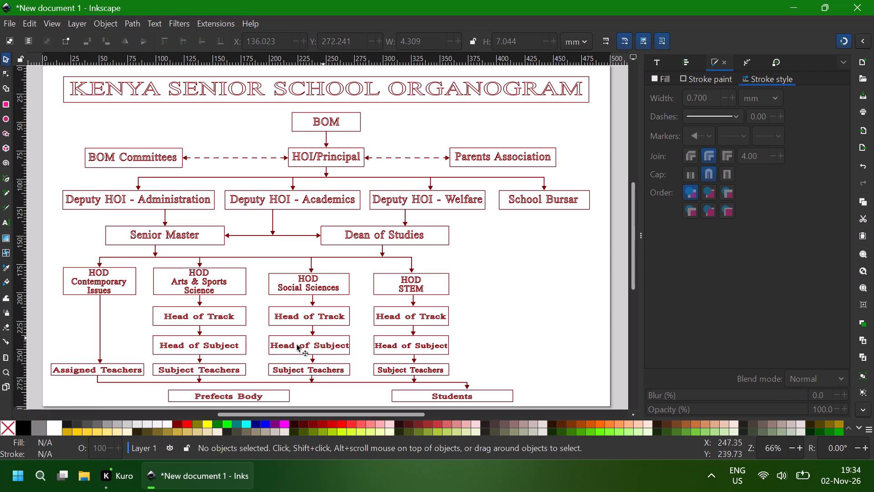
# Duplicate the arrow beneath the Arts & Sports Science Subject Teachers box and move the copy down below the shared connector, at about Y 278.2 mm.
pyautogui.click(200, 380)
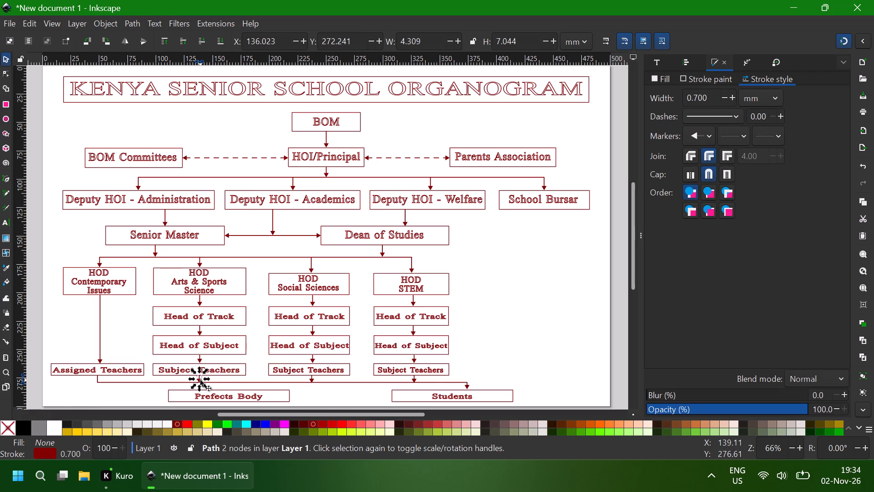
pyautogui.hotkey('ctrl', 'd')
pyautogui.keyDown('ctrl'); pyautogui.moveTo(199, 380); pyautogui.dragTo(199, 389); pyautogui.keyUp('ctrl')
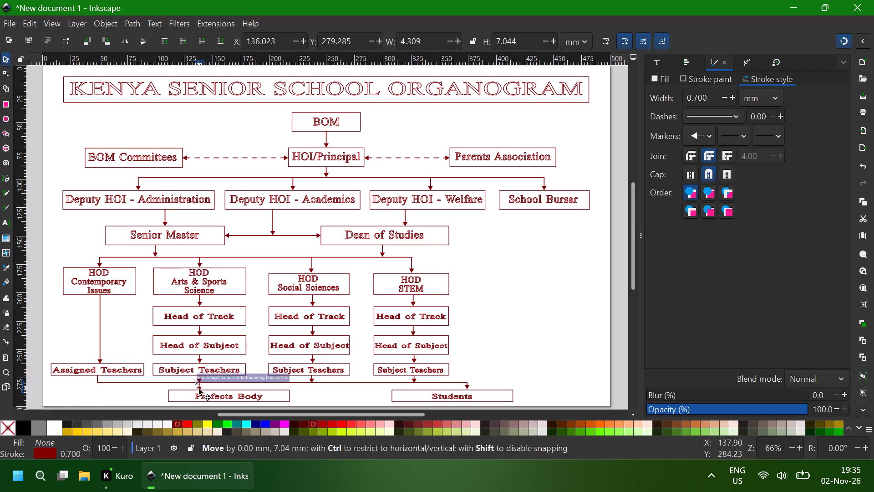
pyautogui.keyDown('ctrl'); pyautogui.moveTo(199, 389); pyautogui.dragTo(198, 389); pyautogui.keyUp('ctrl')
pyautogui.click(144, 395)
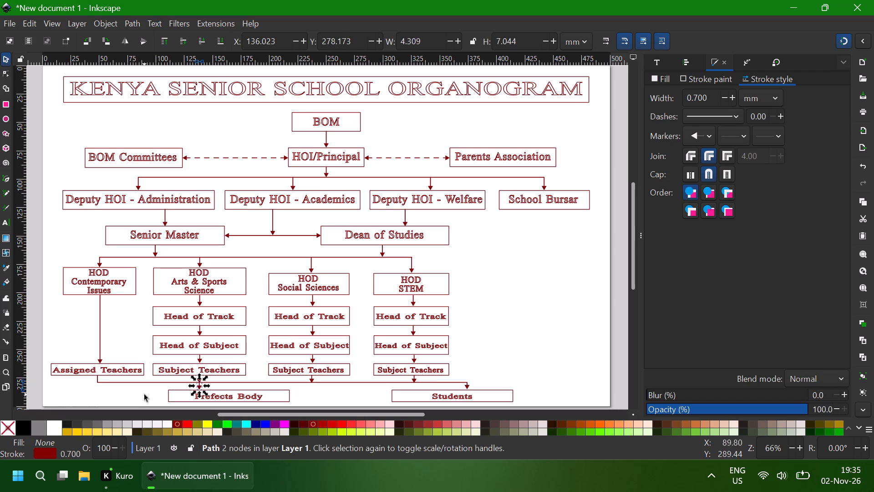
# Move the copied arrow horizontally until it sits centred above the Prefects Body box, at about X 166.7 mm.
pyautogui.click(200, 387)
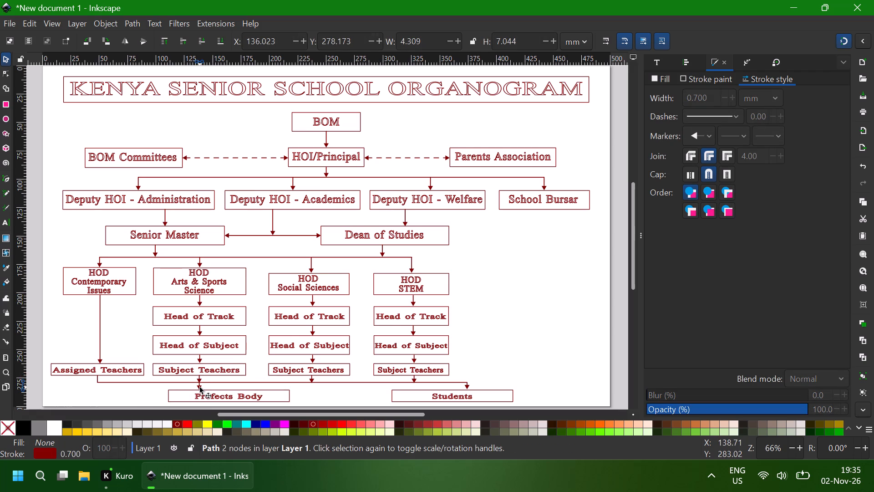
pyautogui.press('Right')
pyautogui.press('Right')
pyautogui.press('Right')
pyautogui.press('Right')
pyautogui.press('Right')
pyautogui.press('Right')
pyautogui.press('Right')
pyautogui.press('Right')
pyautogui.press('Right')
pyautogui.press('Right')
pyautogui.press('Right')
pyautogui.press('Right')
pyautogui.press('Right')
pyautogui.press('Right')
pyautogui.press('Right')
pyautogui.press('Right')
pyautogui.press('Right')
pyautogui.press('Right')
pyautogui.press('Right')
pyautogui.press('Right')
pyautogui.press('Right')
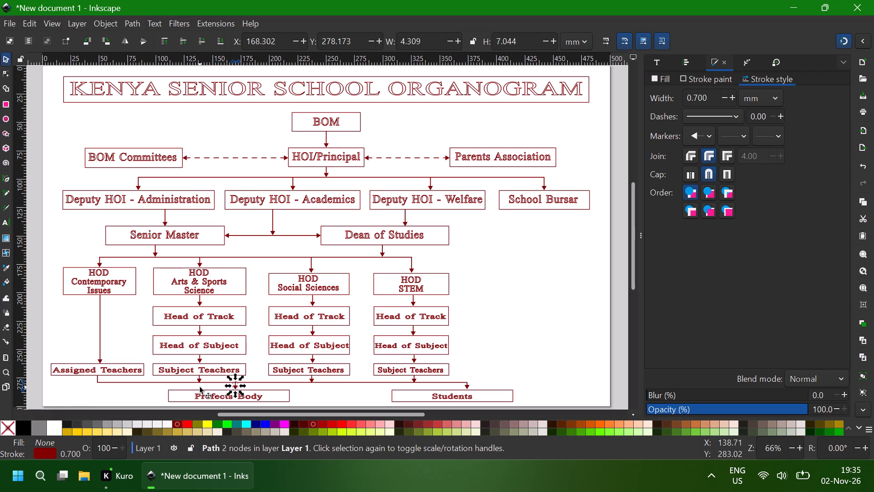
pyautogui.press('Left')
pyautogui.press('Left')
pyautogui.press('Left')
pyautogui.press('Left')
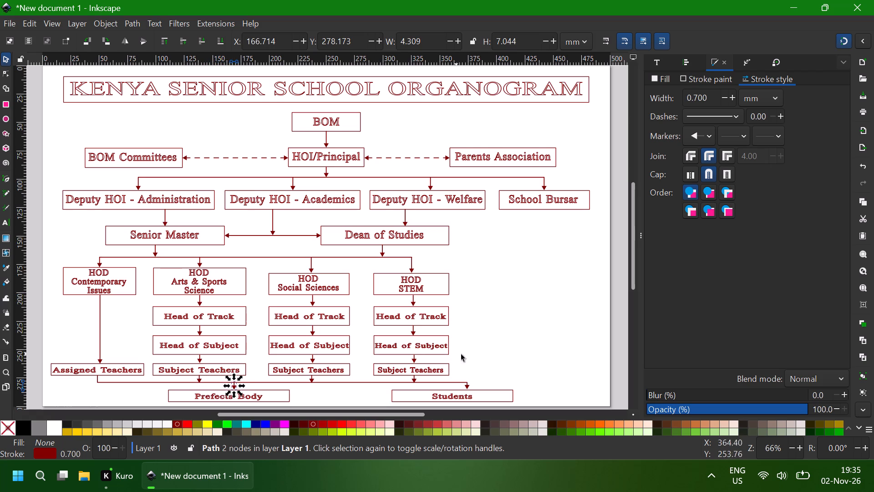
pyautogui.click(506, 346)
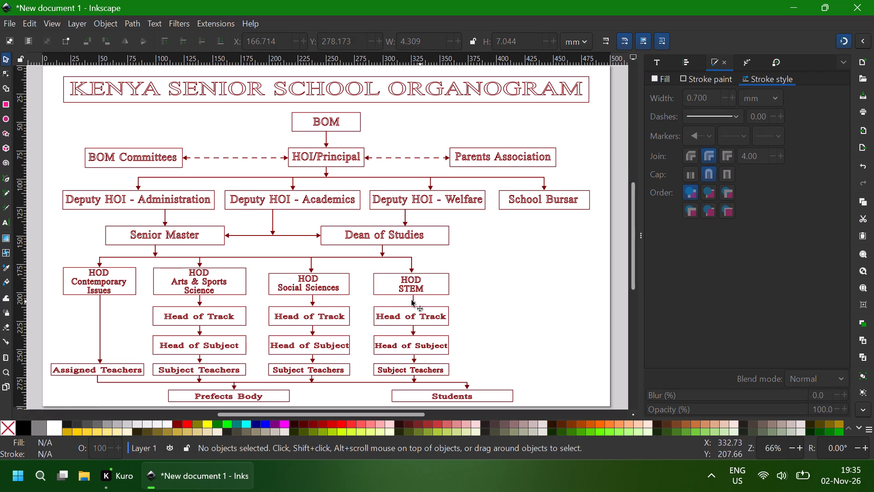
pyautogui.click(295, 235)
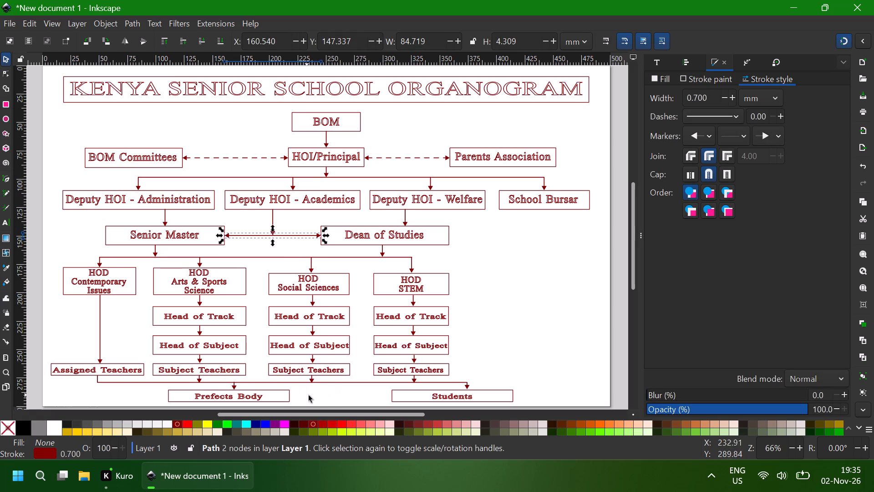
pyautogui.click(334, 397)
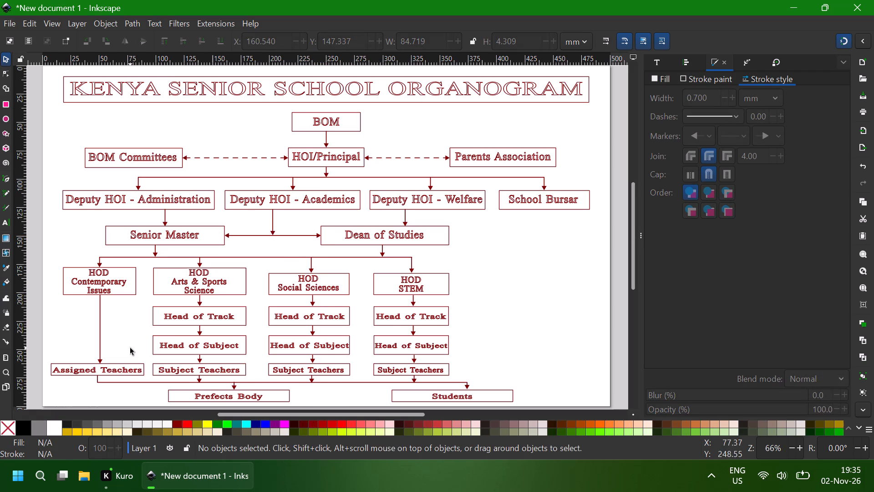
# Draw a straight horizontal line about 90.3 mm long joining the facing edges of the Prefects Body and Students boxes.
pyautogui.click(4, 174)
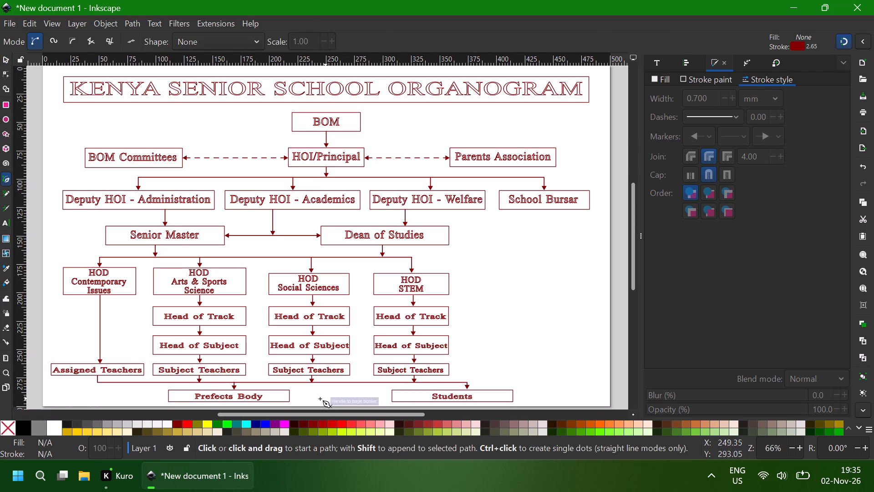
pyautogui.keyDown('ctrl'); pyautogui.click(290, 396); pyautogui.keyUp('ctrl')
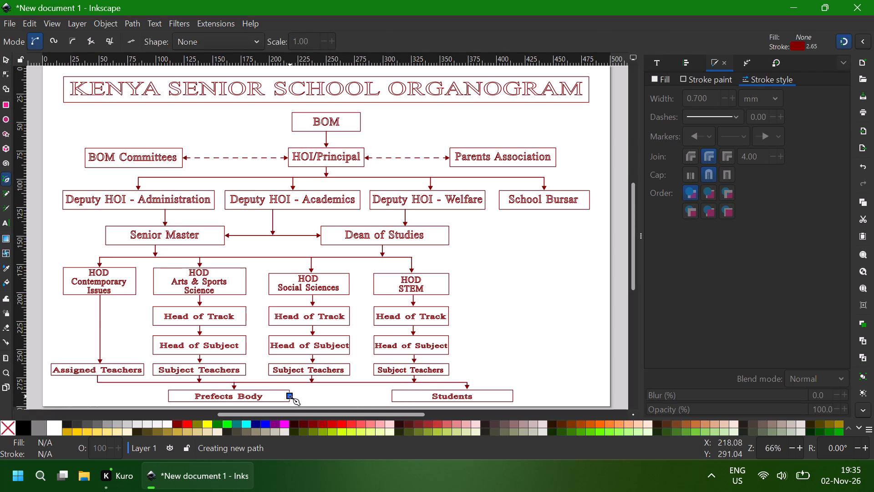
pyautogui.keyDown('ctrl'); pyautogui.click(392, 396); pyautogui.keyUp('ctrl')
pyautogui.press('Return')
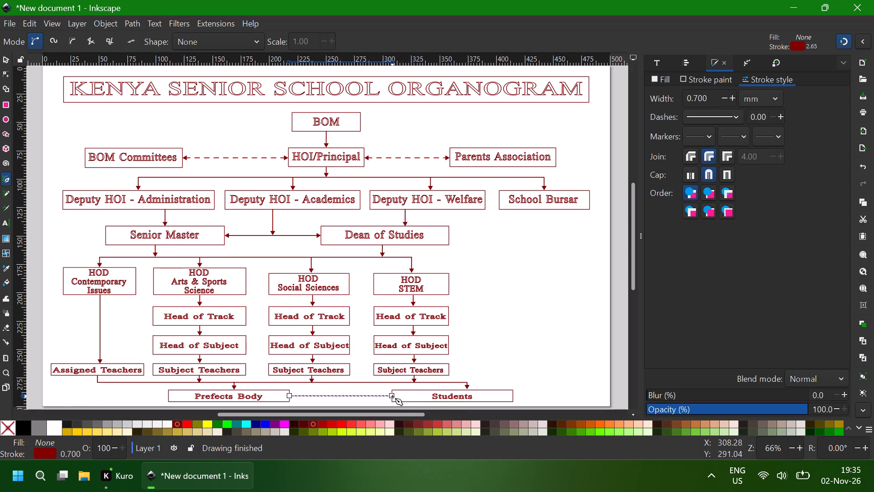
pyautogui.click(6, 61)
# Add a triangular end arrowhead to the Prefects Body–Students line and shorten it to about 90.5 mm wide to meet the Students box.
pyautogui.click(780, 141)
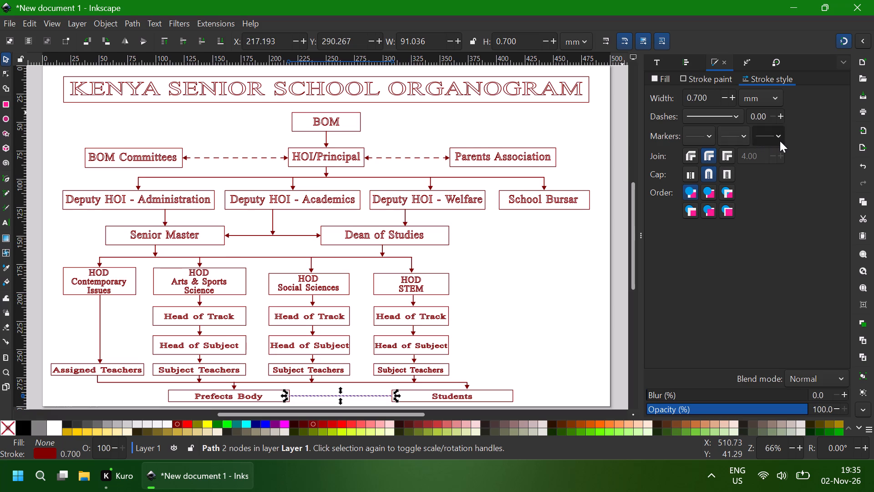
pyautogui.click(755, 202)
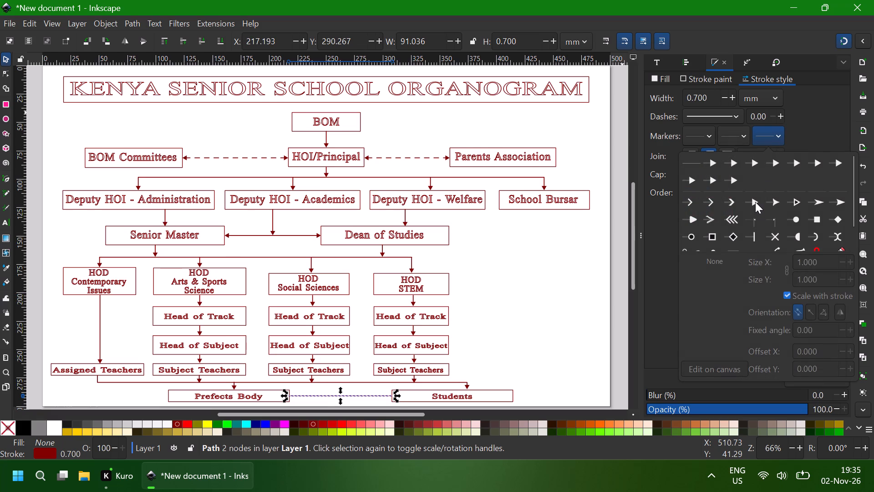
pyautogui.click(509, 336)
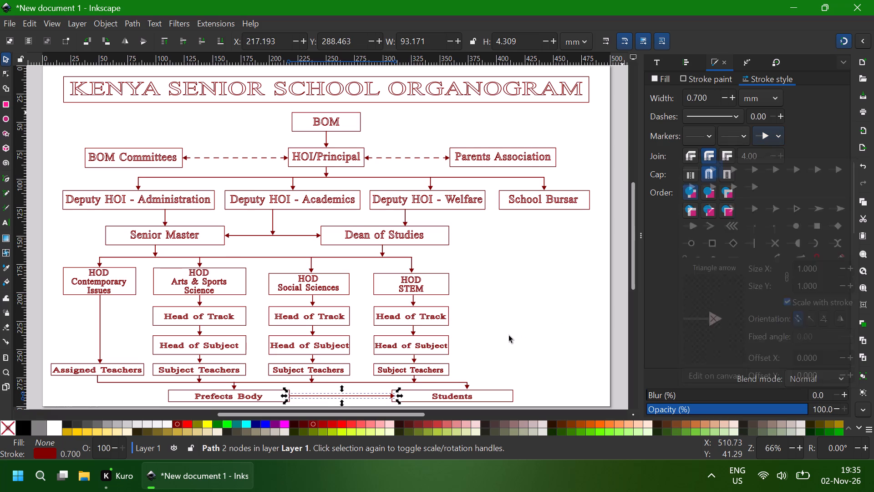
pyautogui.keyDown('ctrl'); pyautogui.click(401, 397); pyautogui.keyUp('ctrl')
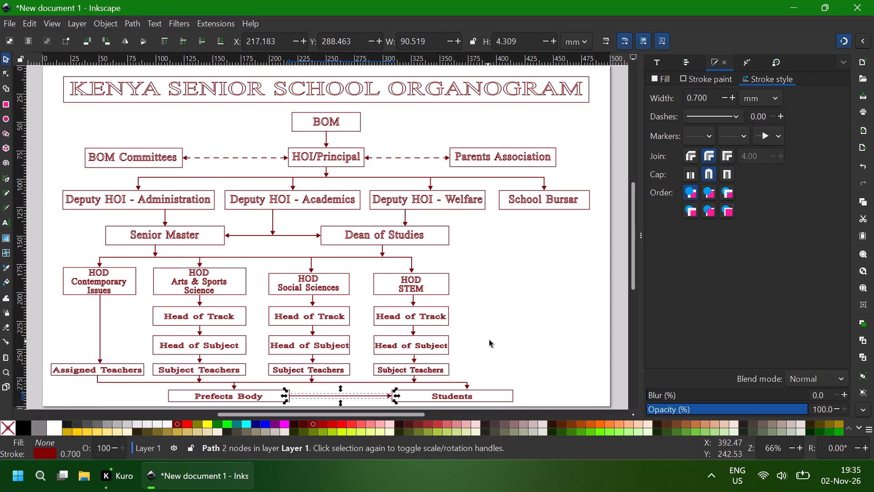
pyautogui.click(489, 340)
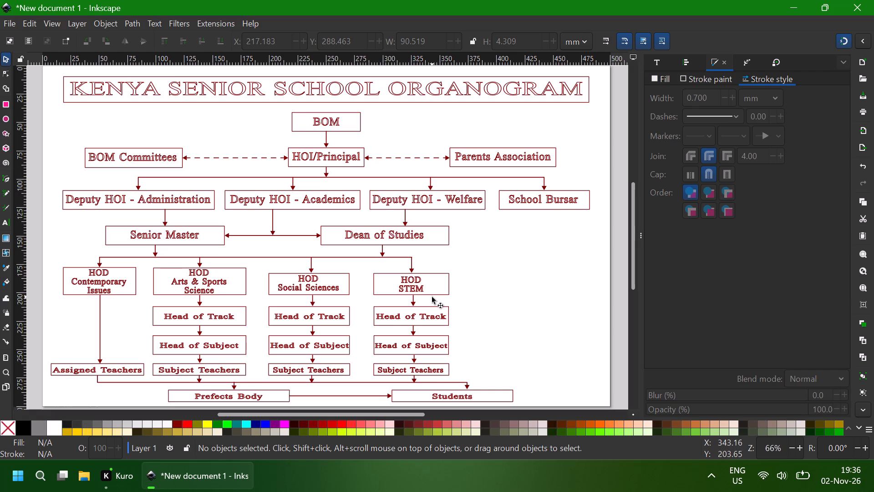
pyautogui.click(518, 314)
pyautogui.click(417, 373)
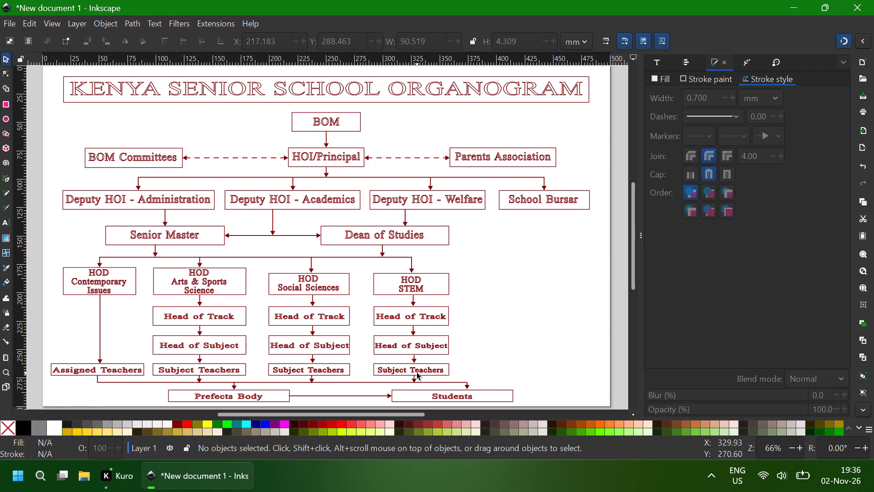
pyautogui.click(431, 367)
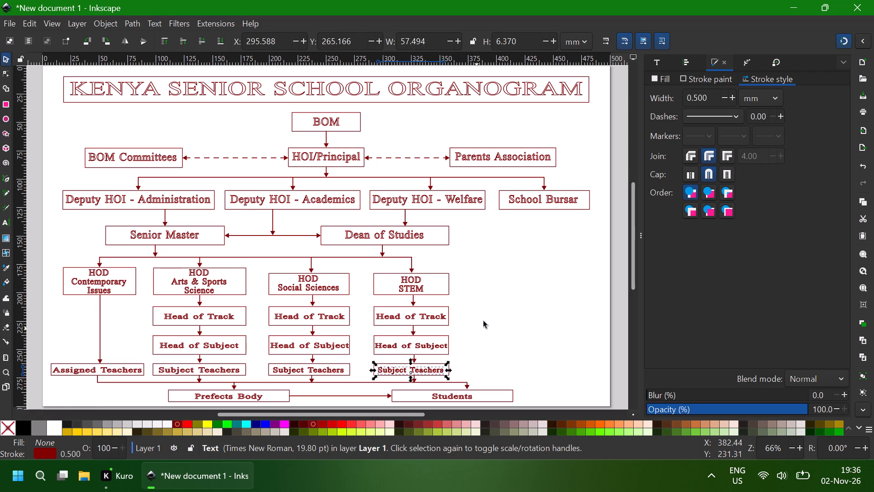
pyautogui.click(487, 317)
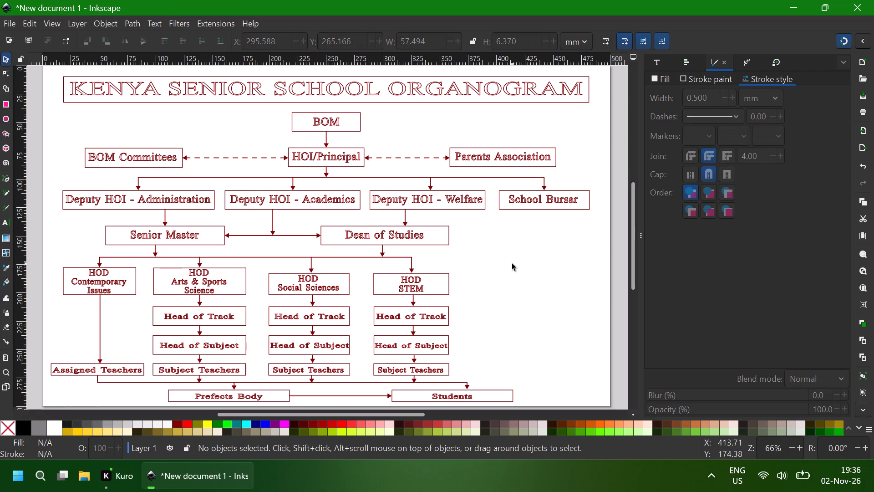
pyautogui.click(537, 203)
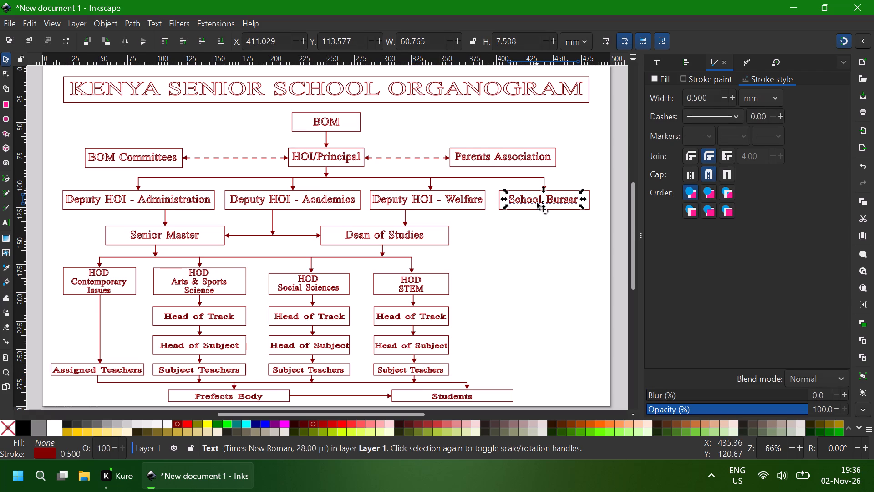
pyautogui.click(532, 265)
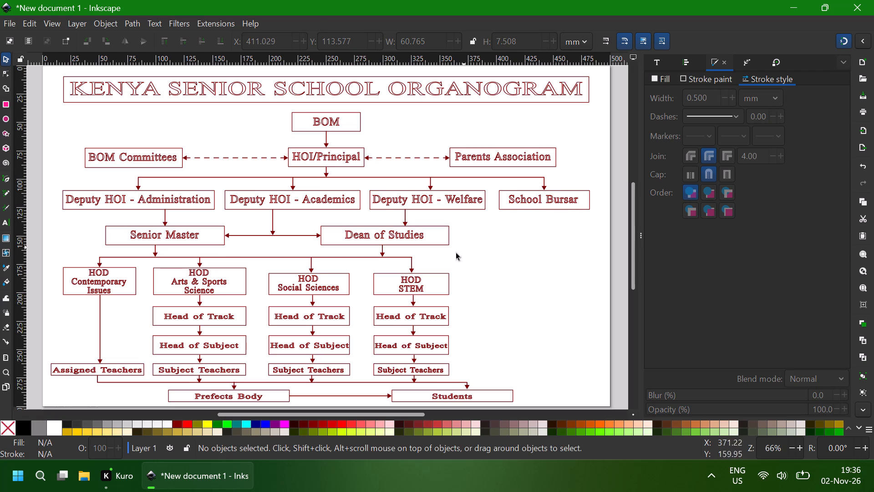
# Duplicate the STEM Subject Teachers text with its box and move the copy beneath the School Bursar box, at about X 405.9, Y 144.1 mm.
pyautogui.click(416, 367)
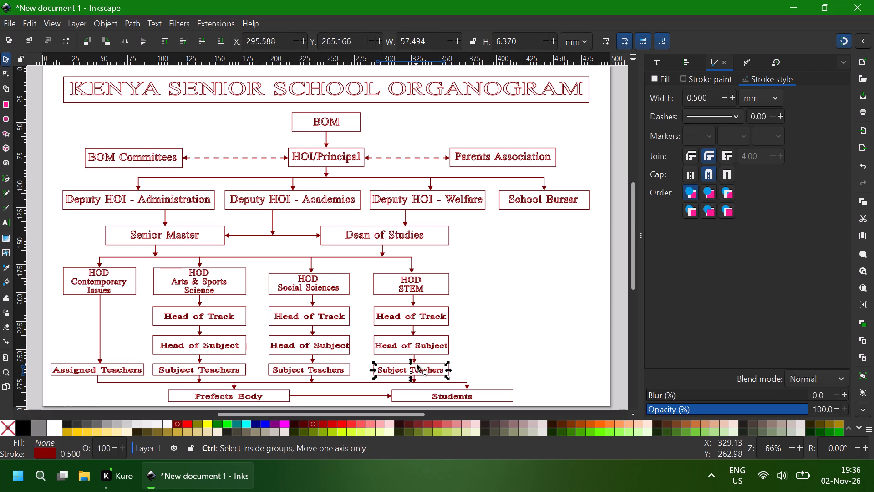
pyautogui.keyDown('ctrl'); pyautogui.click(418, 364); pyautogui.keyUp('ctrl')
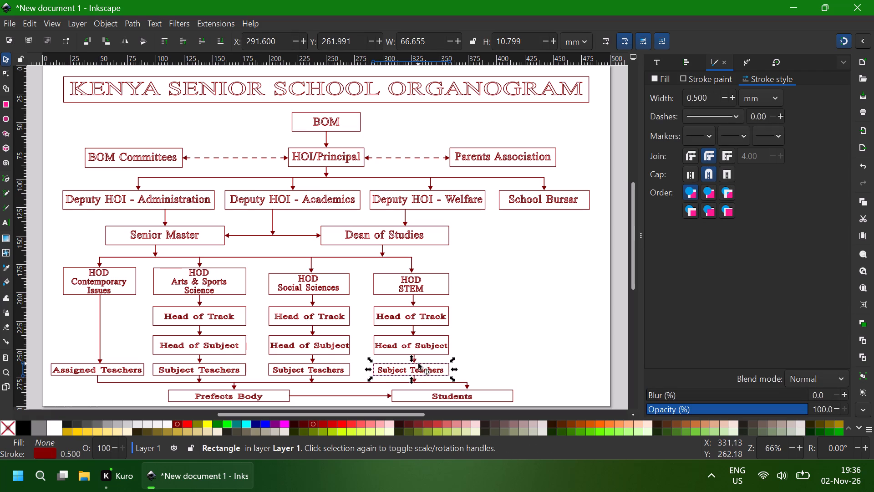
pyautogui.keyDown('shift'); pyautogui.click(426, 368); pyautogui.keyUp('shift')
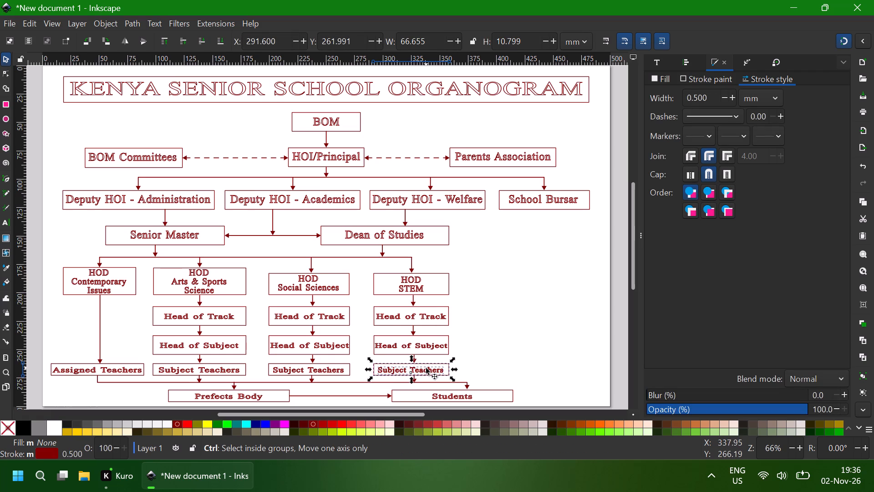
pyautogui.hotkey('ctrl', 'd')
pyautogui.keyDown('ctrl'); pyautogui.moveTo(426, 368); pyautogui.dragTo(483, 366); pyautogui.keyUp('ctrl')
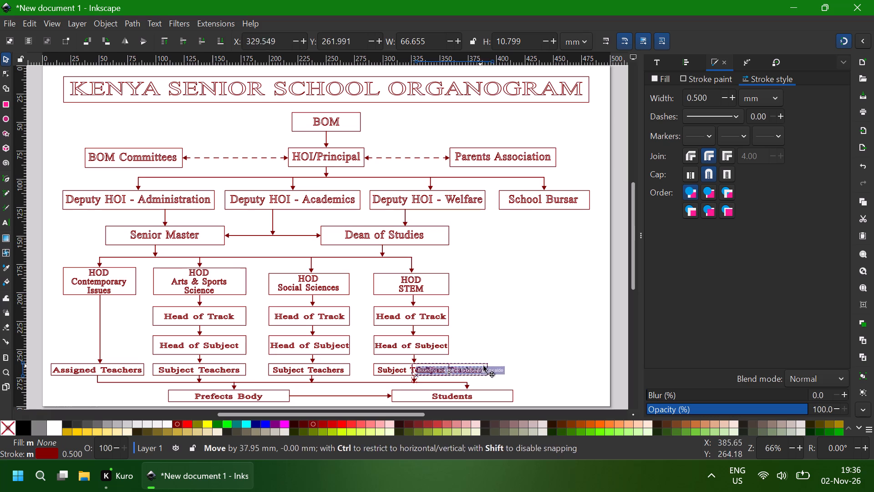
pyautogui.keyDown('ctrl'); pyautogui.moveTo(483, 366); pyautogui.dragTo(559, 368); pyautogui.keyUp('ctrl')
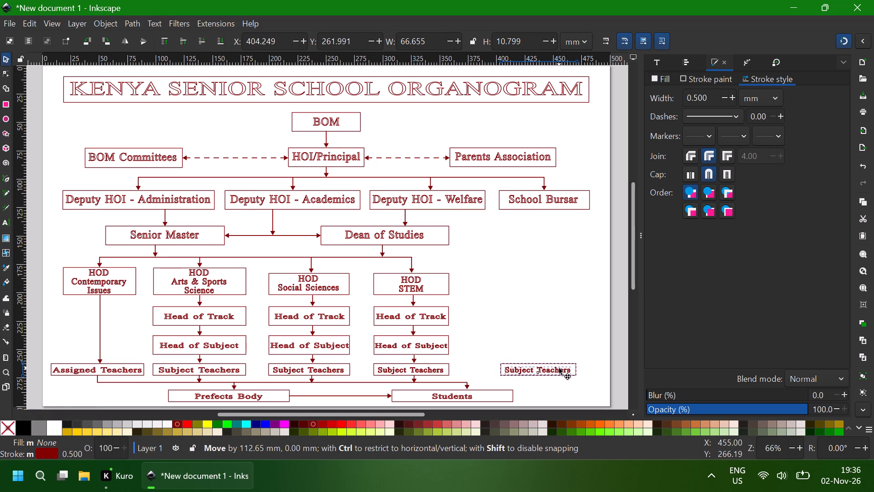
pyautogui.keyDown('ctrl'); pyautogui.moveTo(559, 368); pyautogui.dragTo(561, 368); pyautogui.keyUp('ctrl')
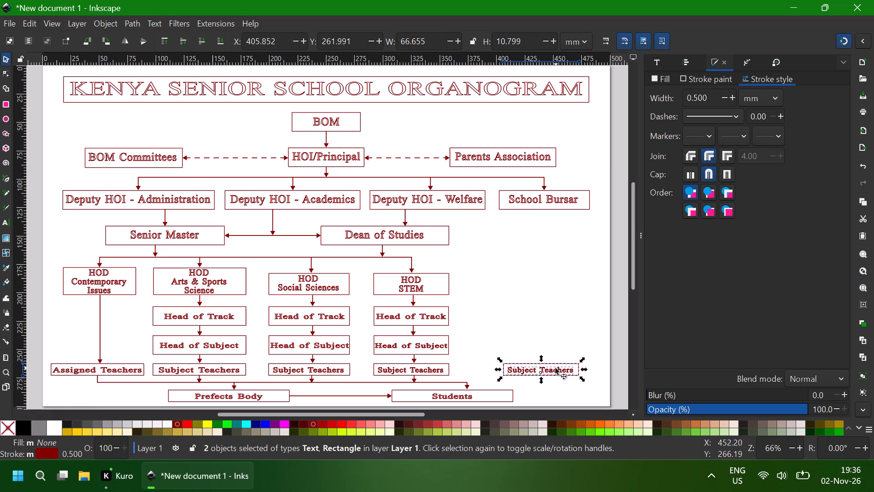
pyautogui.keyDown('ctrl'); pyautogui.click(555, 368); pyautogui.keyUp('ctrl')
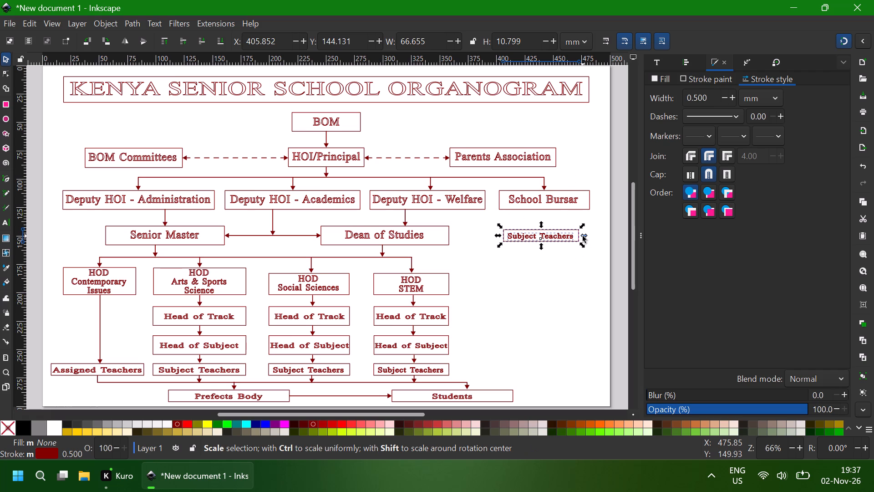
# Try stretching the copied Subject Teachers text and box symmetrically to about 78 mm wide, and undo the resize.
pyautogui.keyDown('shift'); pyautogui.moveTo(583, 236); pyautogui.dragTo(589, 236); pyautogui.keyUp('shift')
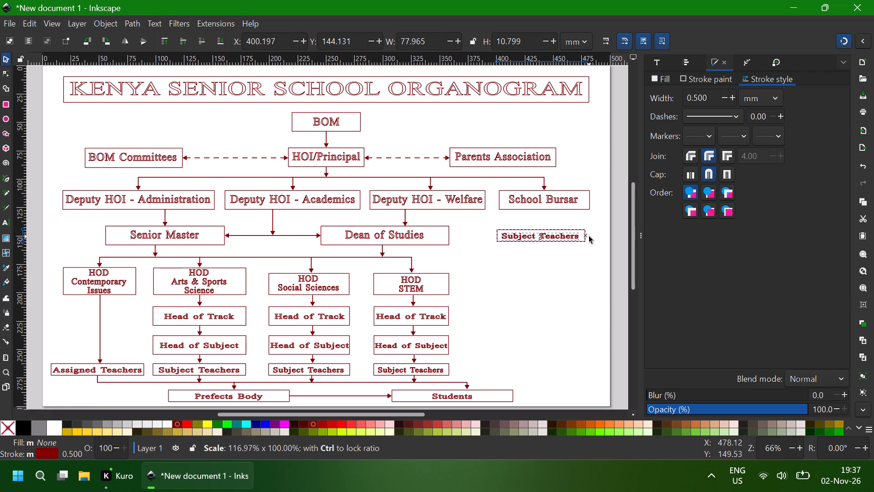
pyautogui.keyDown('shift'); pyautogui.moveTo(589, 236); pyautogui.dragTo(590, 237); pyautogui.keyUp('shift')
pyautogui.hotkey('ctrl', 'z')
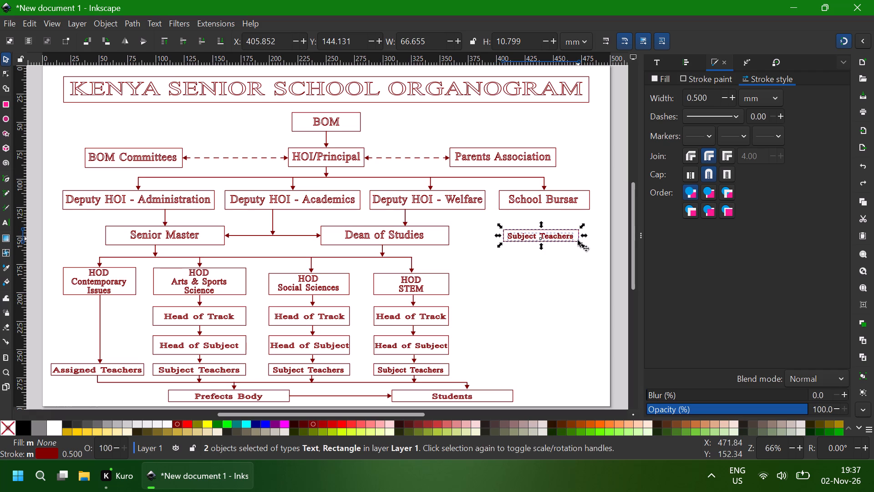
# Enlarge only the copied rectangle beneath School Bursar about its centre to about 76.3 by 28.4 mm.
pyautogui.click(578, 240)
pyautogui.click(581, 255)
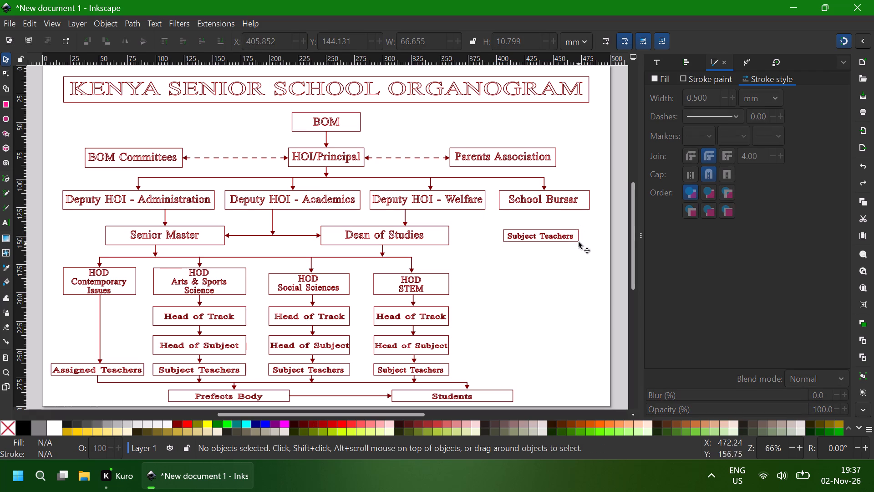
pyautogui.click(577, 234)
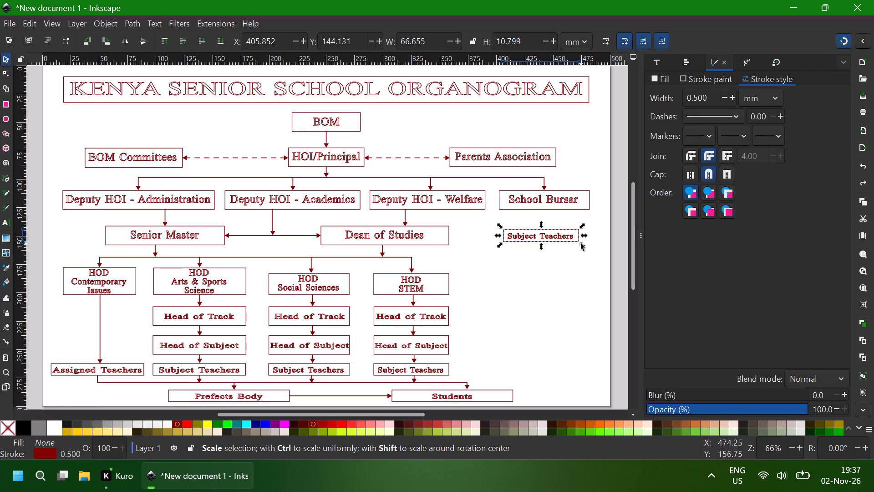
pyautogui.keyDown('shift'); pyautogui.moveTo(581, 244); pyautogui.dragTo(584, 249); pyautogui.keyUp('shift')
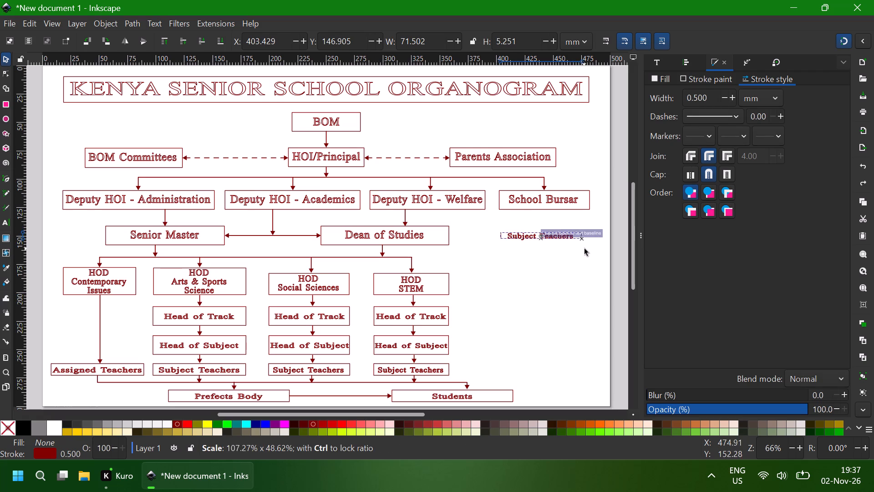
pyautogui.keyDown('shift'); pyautogui.moveTo(584, 249); pyautogui.dragTo(587, 254); pyautogui.keyUp('shift')
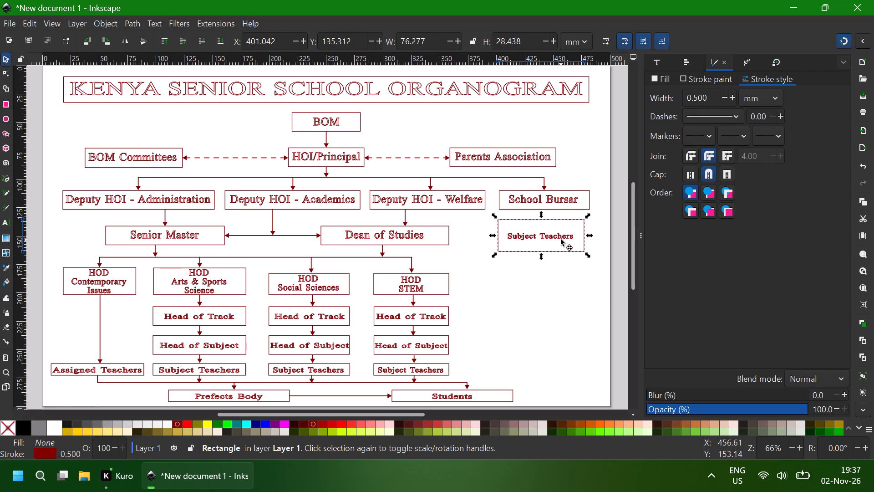
# Replace the copied Subject Teachers text beneath School Bursar with the heading "Specialized Personnel:".
pyautogui.click(561, 239)
pyautogui.doubleClick(550, 237)
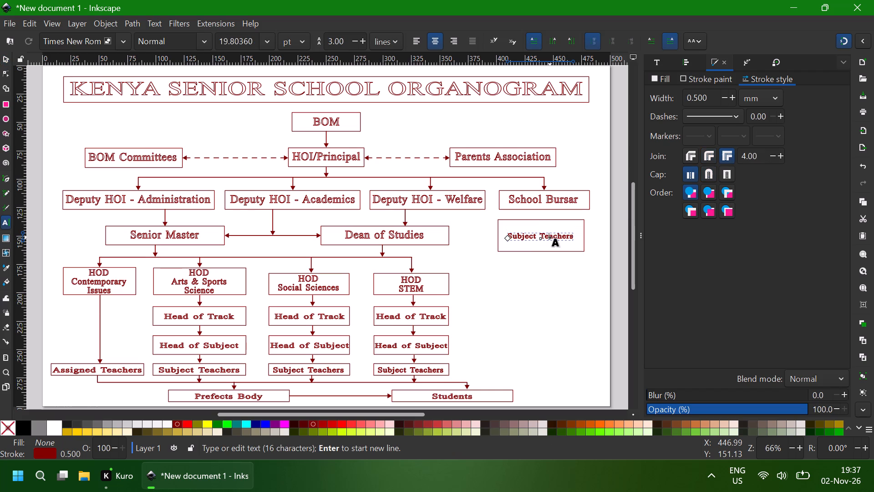
pyautogui.hotkey('ctrl', 'a')
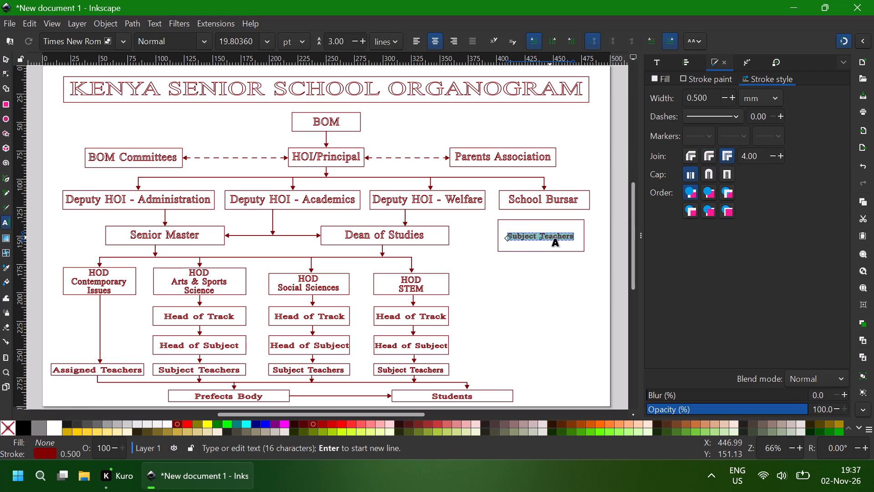
pyautogui.write('Specialized')
pyautogui.press('space')
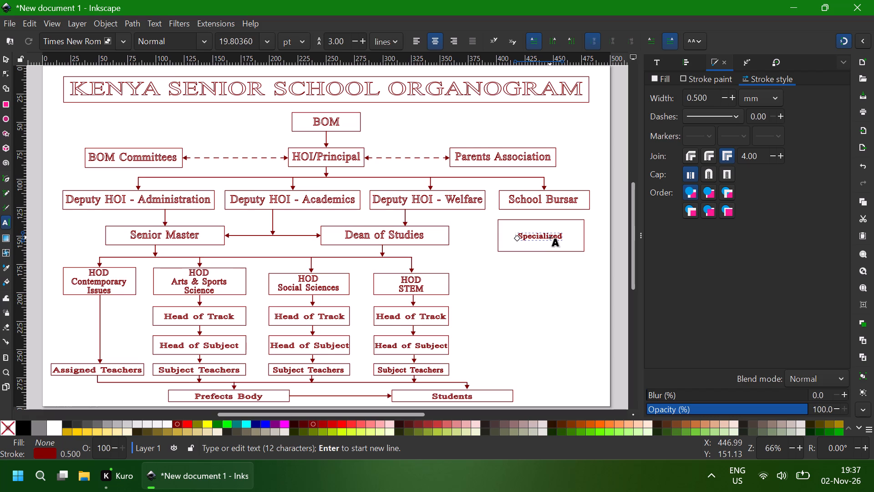
pyautogui.write('Personnel')
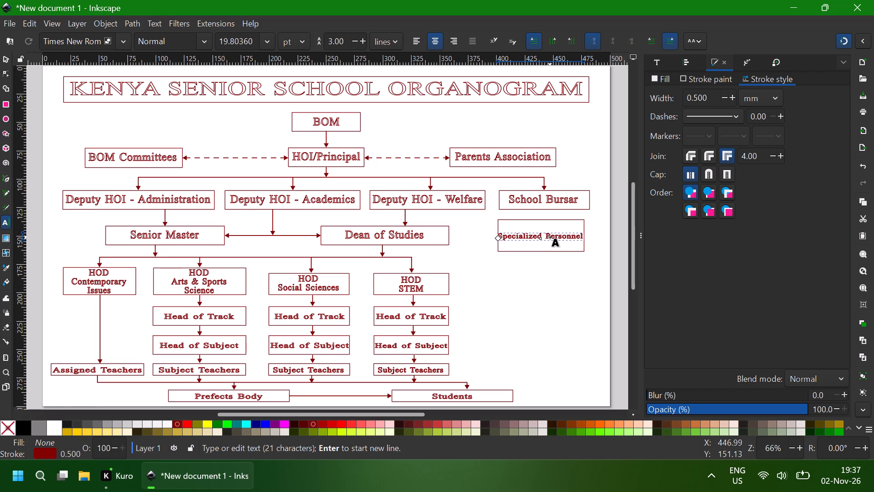
pyautogui.hotkey('shift', ':')
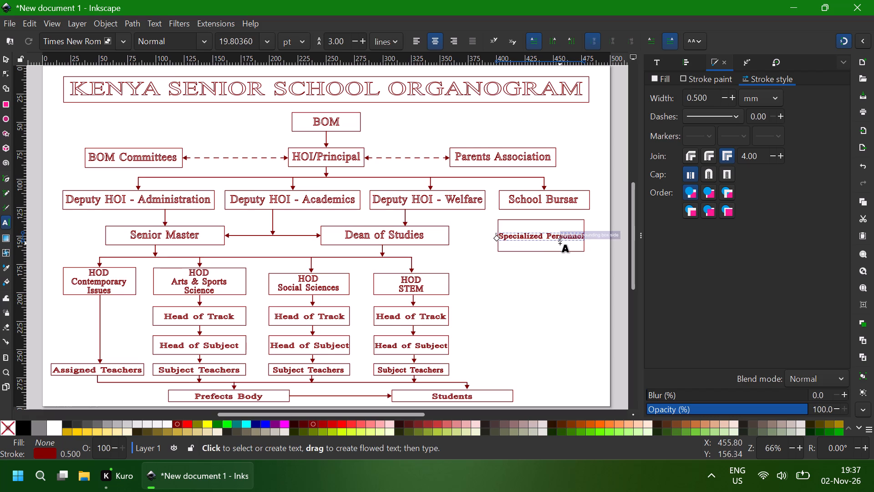
# Add two lines beneath the Specialized Personnel heading: "Lab Technicians, Nurses," and "Counsellors, Artisans".
pyautogui.press('Return')
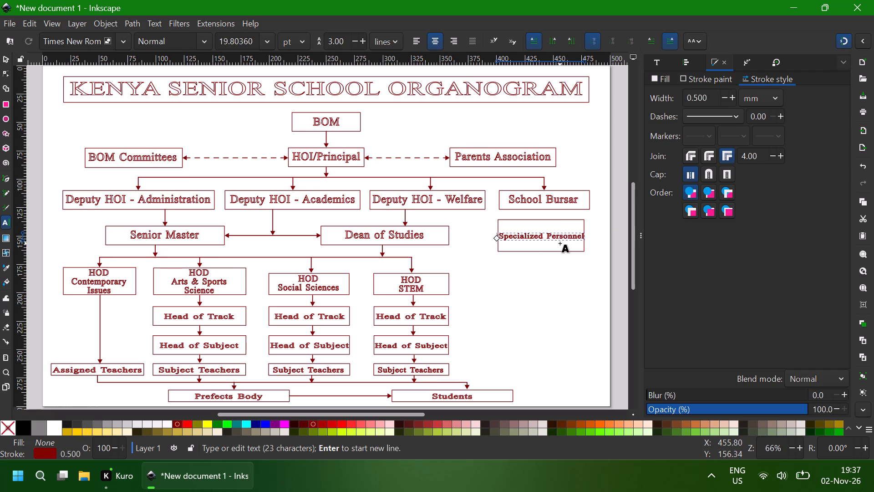
pyautogui.write('Lab')
pyautogui.press('space')
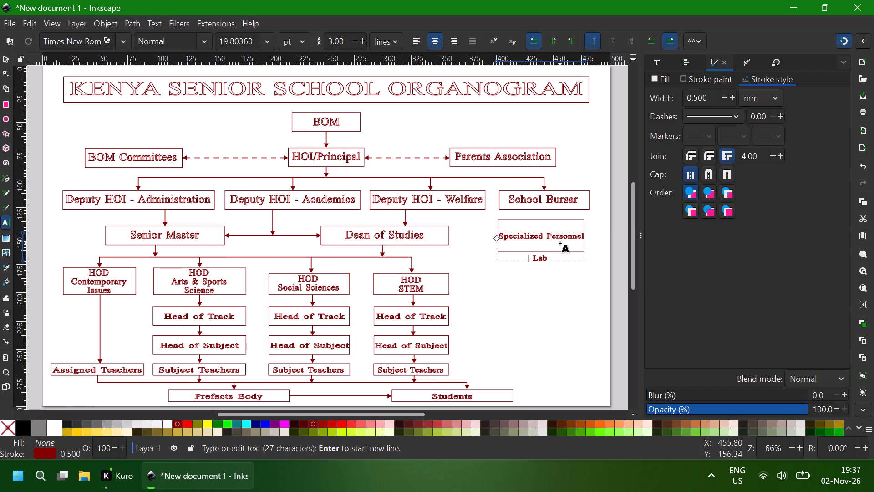
pyautogui.write('Technicians')
pyautogui.press(',')
pyautogui.press('space')
pyautogui.write('Nurses')
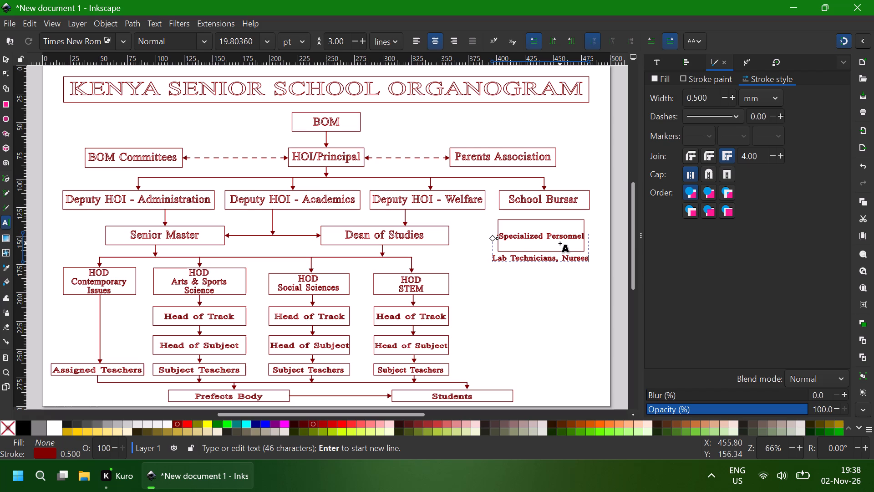
pyautogui.press(',')
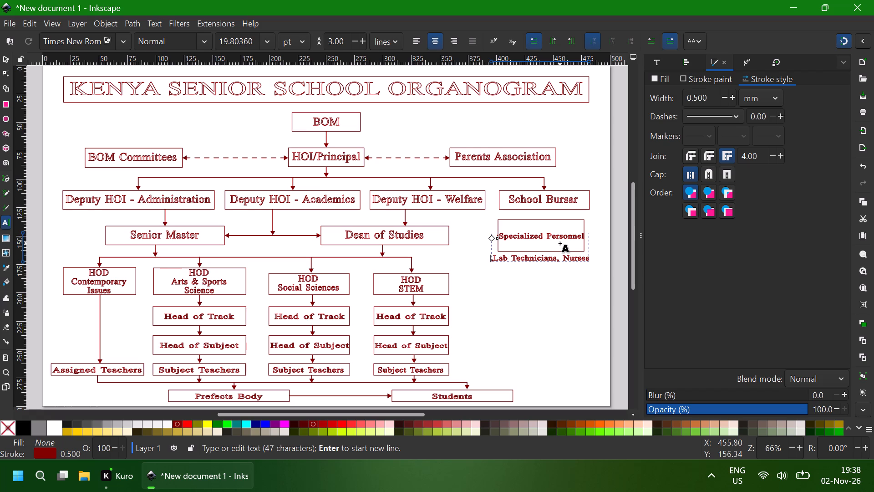
pyautogui.hotkey('shift', 'c')
pyautogui.press('BackSpace')
pyautogui.hotkey('shift', 'Return')
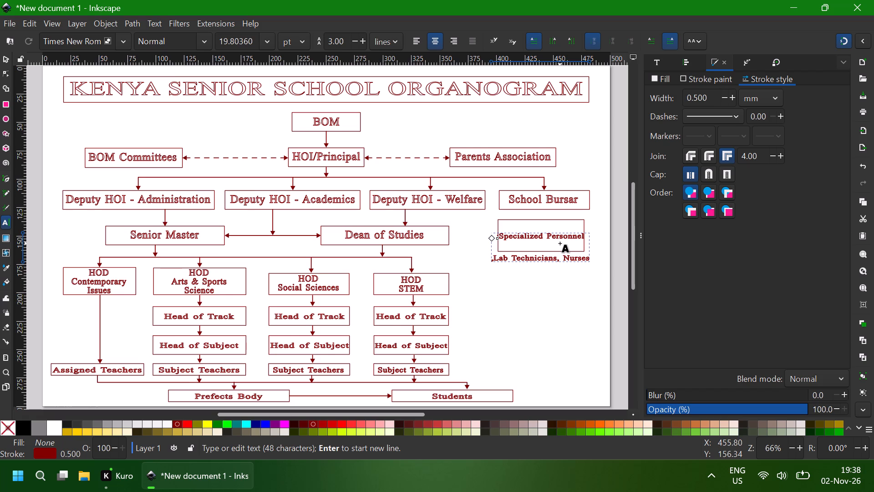
pyautogui.write('Counsellors')
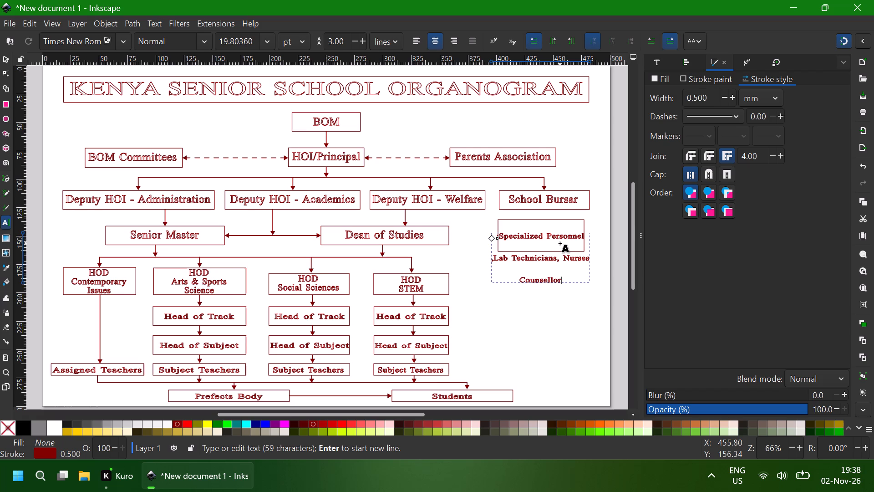
pyautogui.write(', Art')
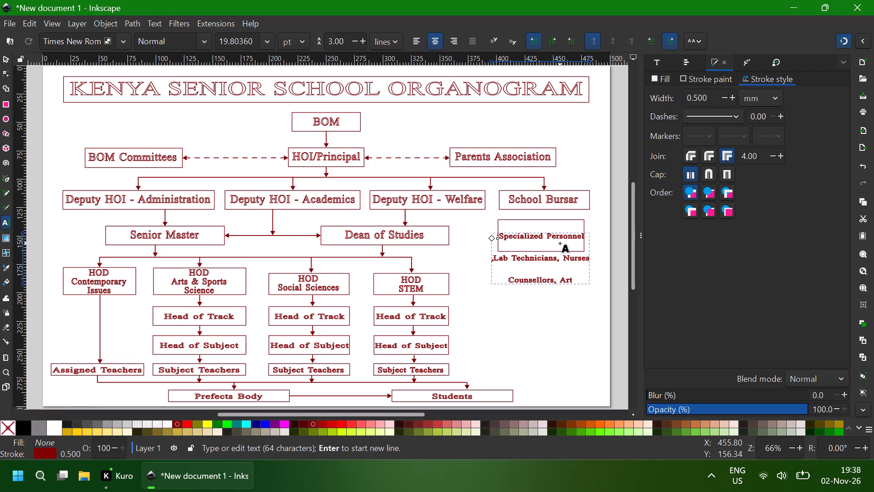
pyautogui.write('isans')
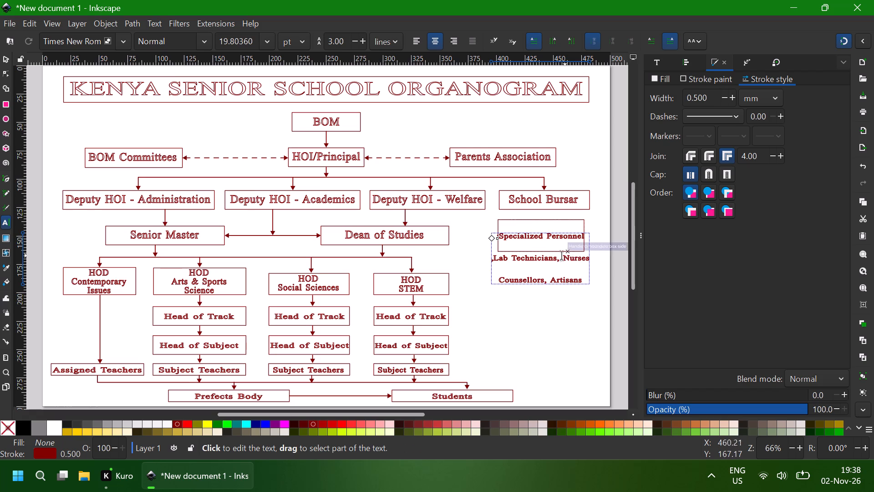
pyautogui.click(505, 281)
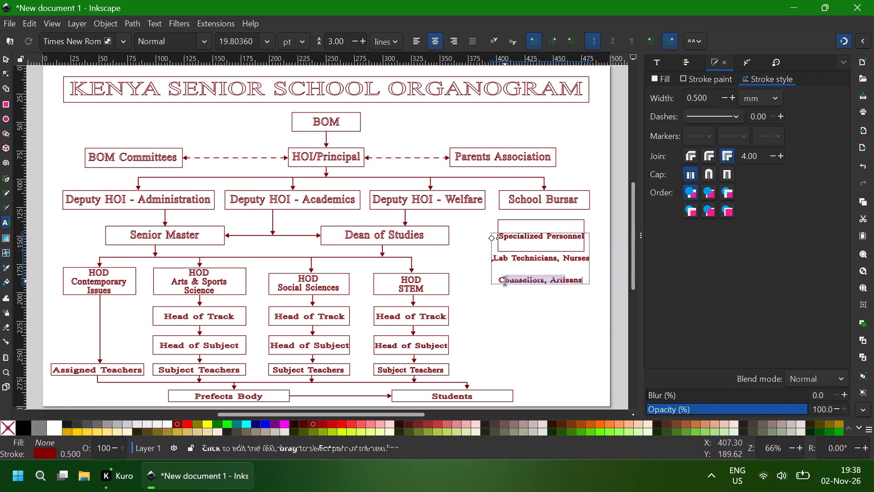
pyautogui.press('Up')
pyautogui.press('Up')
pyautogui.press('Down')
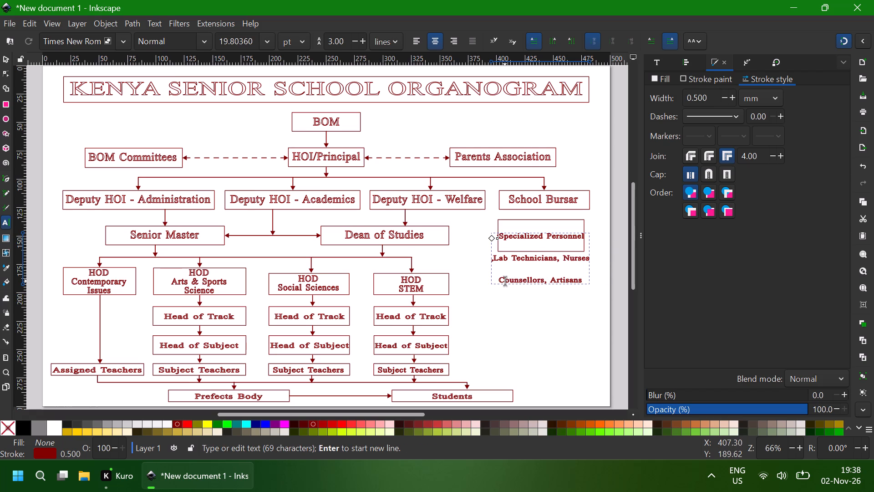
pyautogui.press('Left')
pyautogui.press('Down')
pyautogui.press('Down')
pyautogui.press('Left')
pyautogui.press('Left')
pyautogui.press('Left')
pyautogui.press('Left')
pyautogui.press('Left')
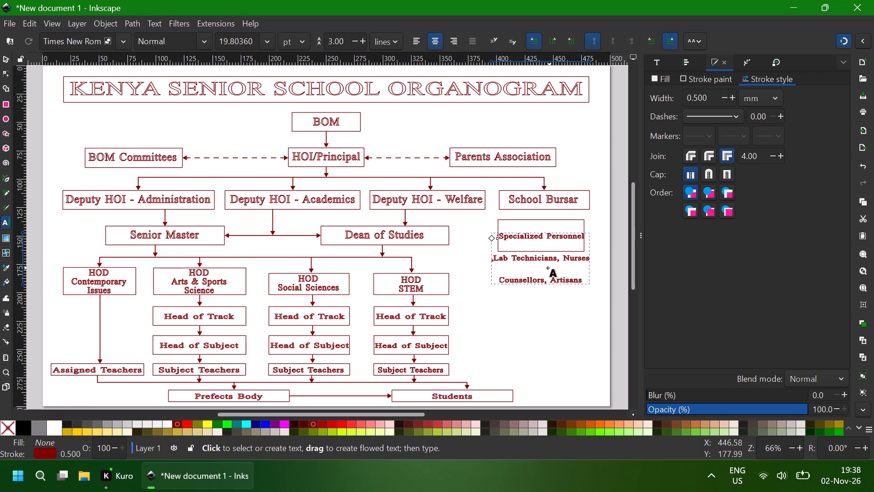
# Set the line spacing of the whole Specialized Personnel text to 1.00.
pyautogui.hotkey('ctrl', 'a')
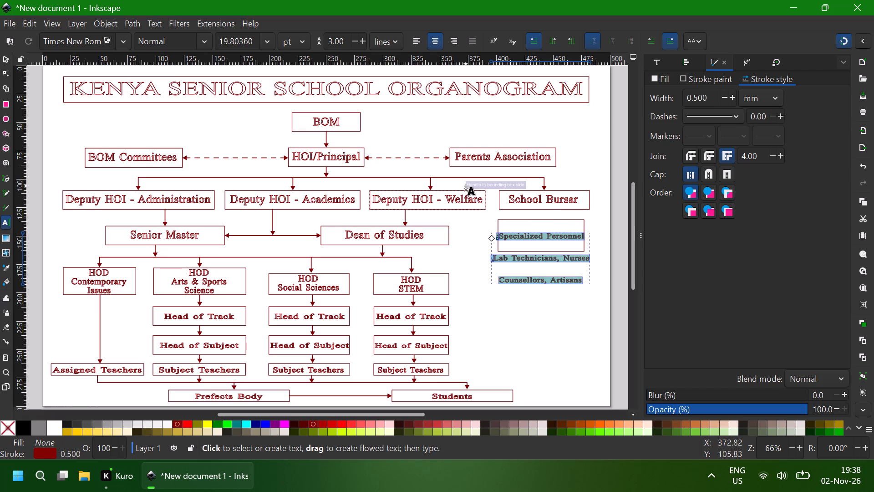
pyautogui.click(352, 41)
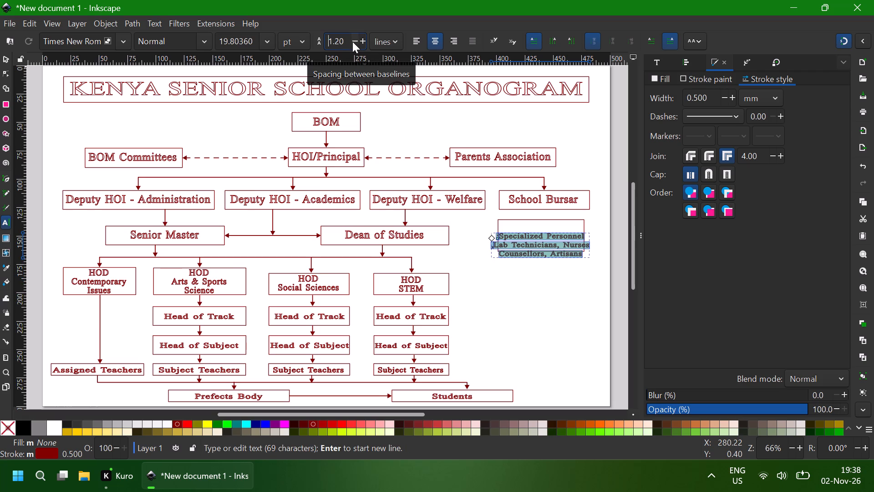
pyautogui.tripleClick(352, 41)
pyautogui.doubleClick(352, 41)
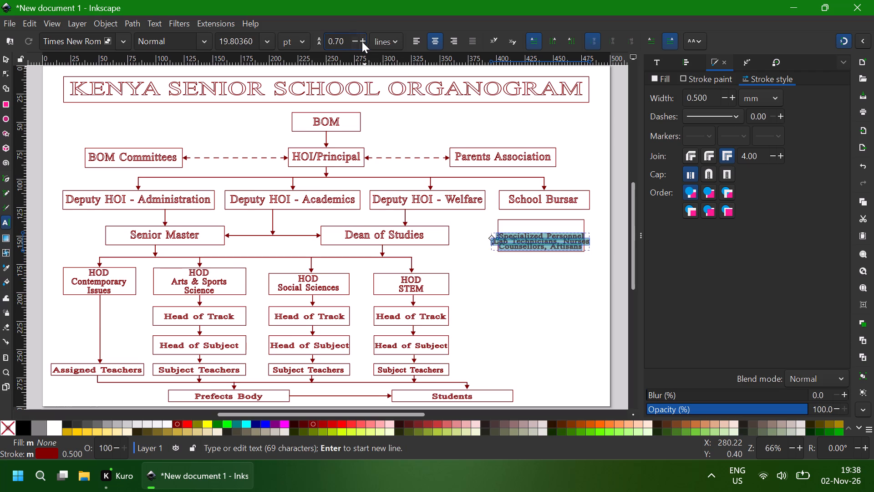
pyautogui.click(363, 41)
pyautogui.click(363, 41)
pyautogui.click(363, 41)
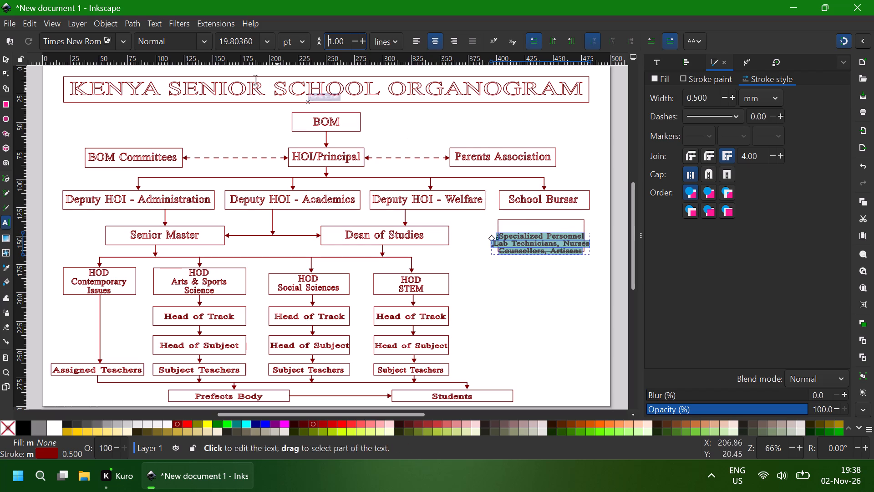
# Stretch the Specialized Personnel text to about 106.2 mm wide and 25.8 mm high.
pyautogui.click(7, 57)
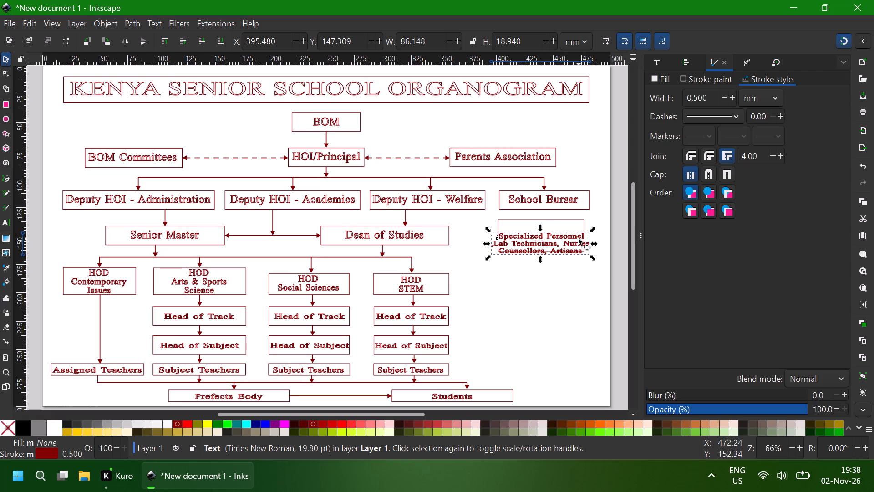
pyautogui.click(562, 225)
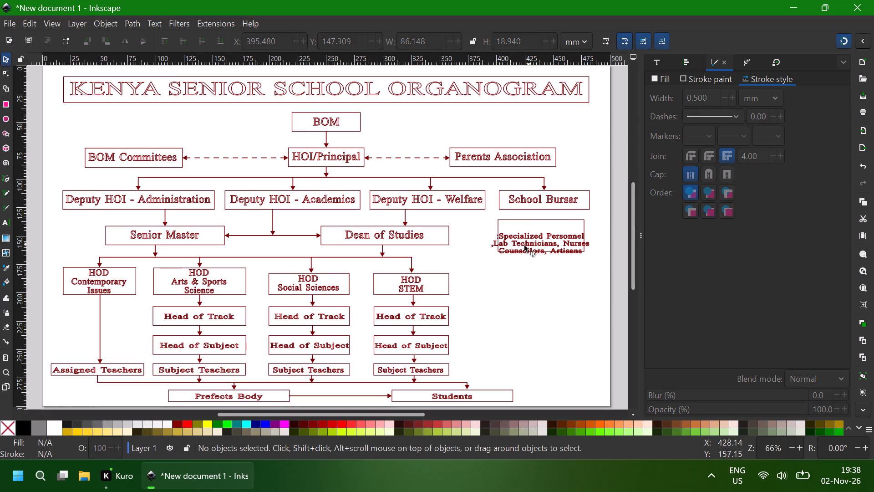
pyautogui.click(516, 251)
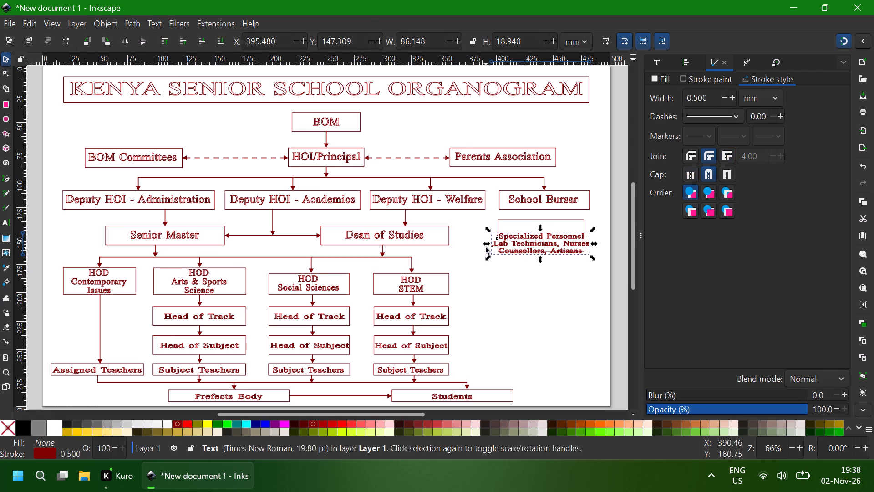
pyautogui.keyDown('shift'); pyautogui.click(486, 247); pyautogui.keyUp('shift')
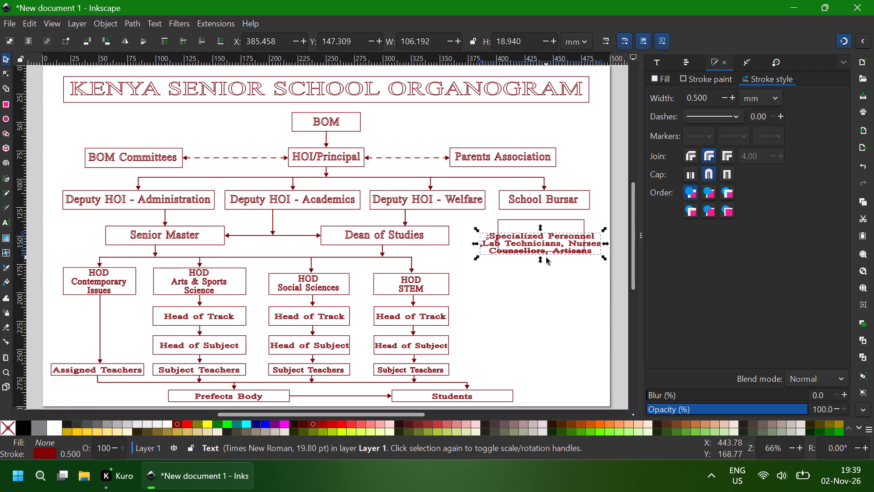
pyautogui.moveTo(542, 262); pyautogui.dragTo(541, 267)
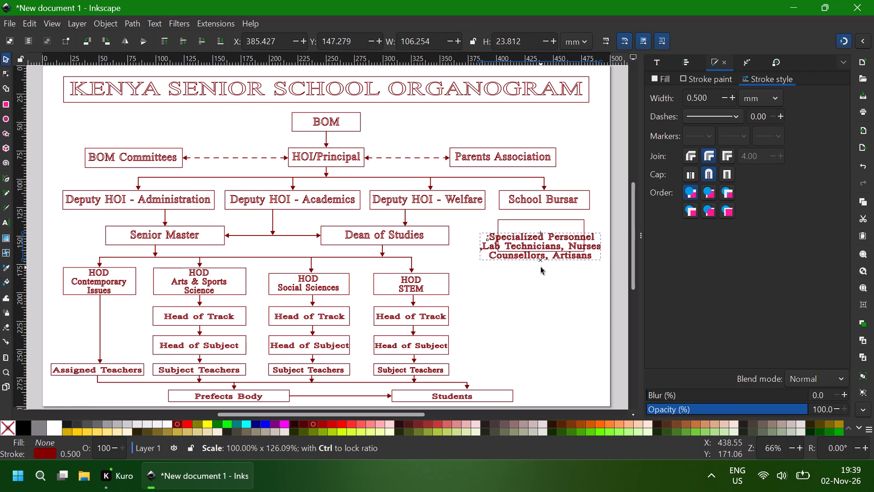
pyautogui.moveTo(541, 267); pyautogui.dragTo(541, 270)
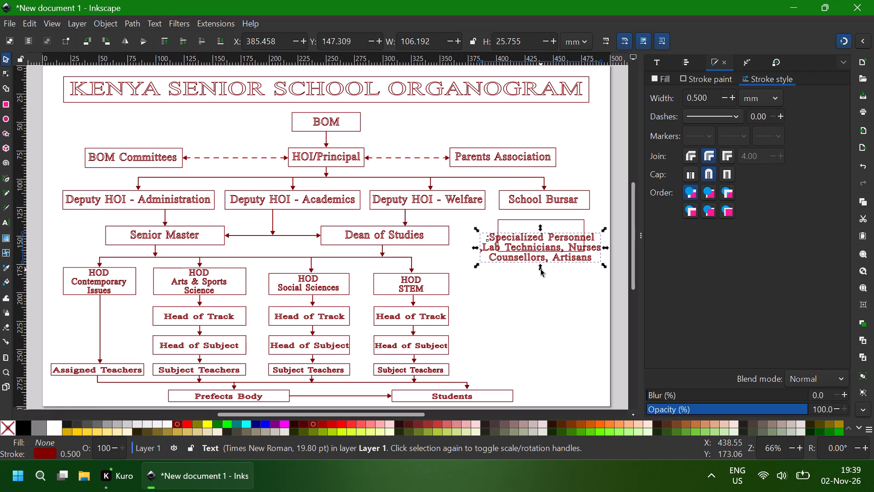
pyautogui.click(528, 238)
# Set the font size of the whole Specialized Personnel text to 22 pt.
pyautogui.click(518, 283)
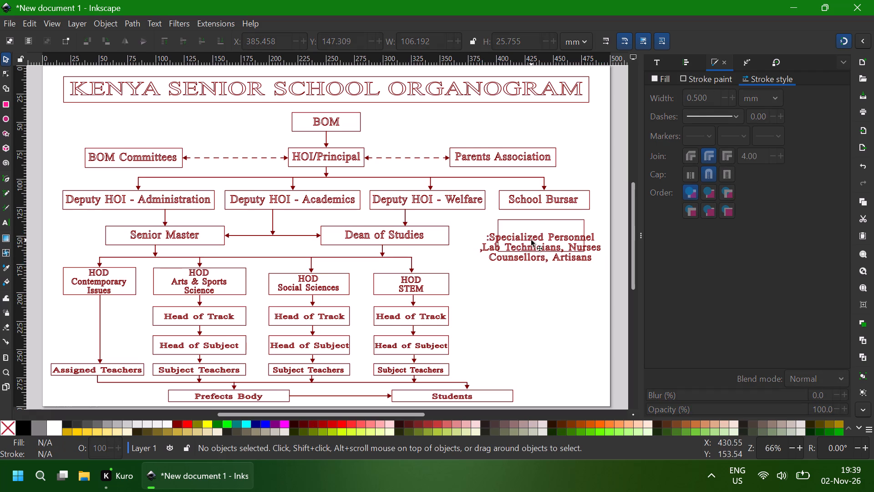
pyautogui.doubleClick(531, 240)
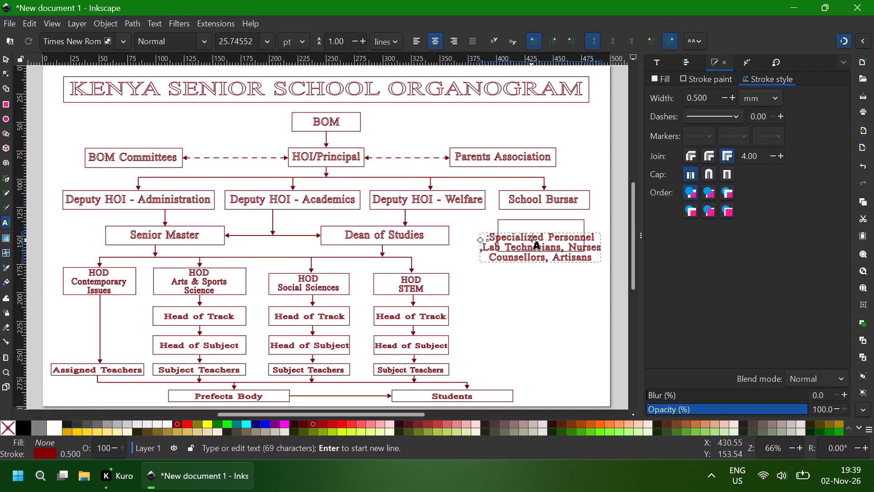
pyautogui.hotkey('ctrl', 'a')
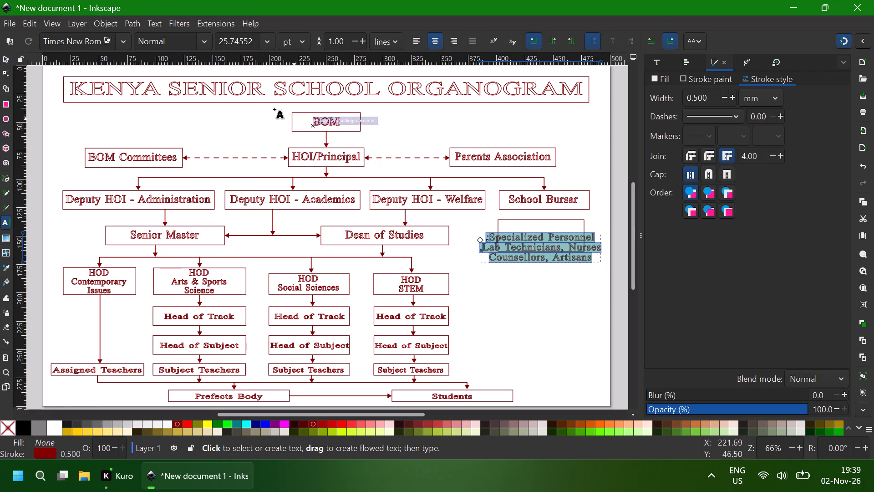
pyautogui.click(274, 40)
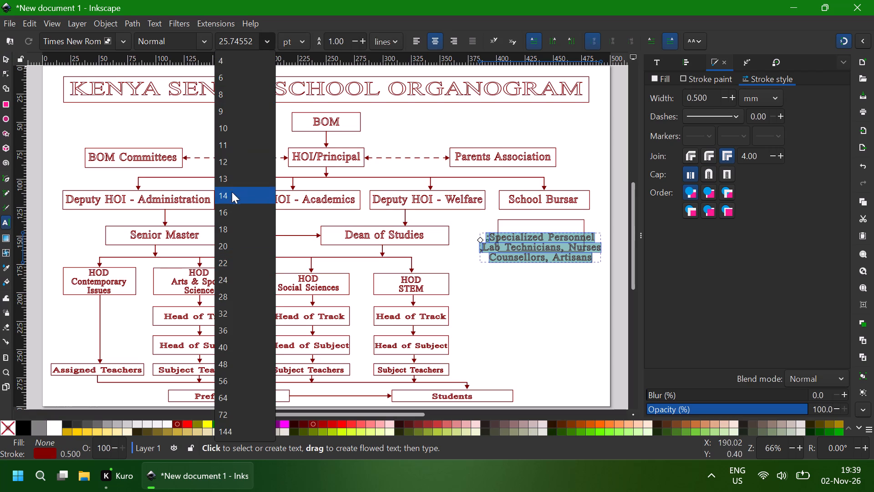
pyautogui.click(225, 264)
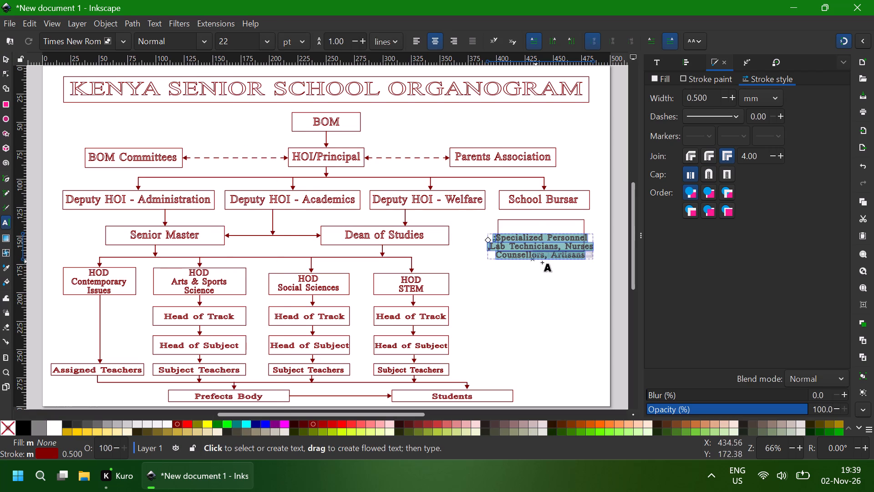
pyautogui.click(529, 275)
# Move the Specialized Personnel text up so all three lines sit vertically within the empty box beneath School Bursar.
pyautogui.click(5, 52)
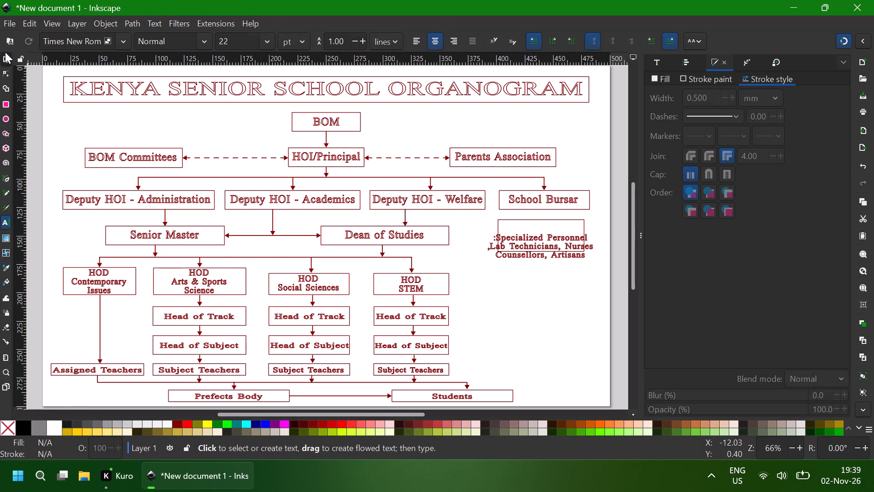
pyautogui.click(523, 241)
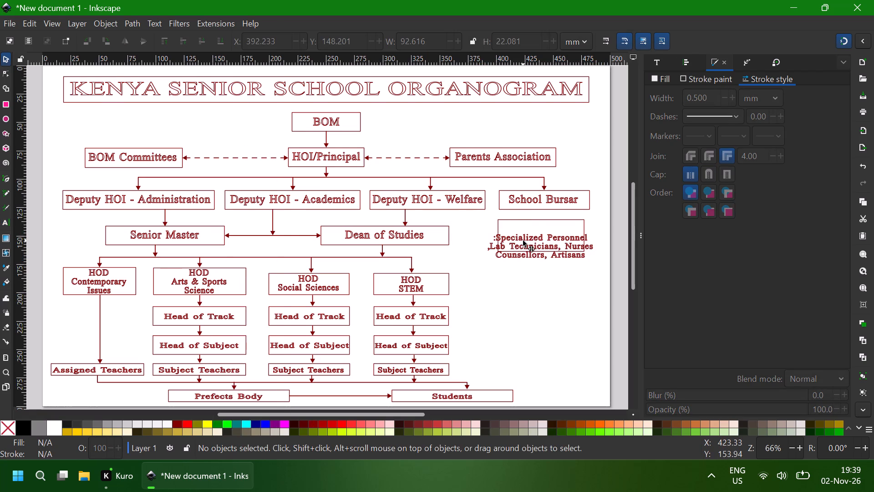
pyautogui.press('Up')
pyautogui.press('Up')
pyautogui.press('Up')
pyautogui.press('Up')
pyautogui.press('Up')
pyautogui.press('Up')
pyautogui.press('Up')
pyautogui.press('Up')
pyautogui.press('Up')
pyautogui.press('Up')
pyautogui.press('Up')
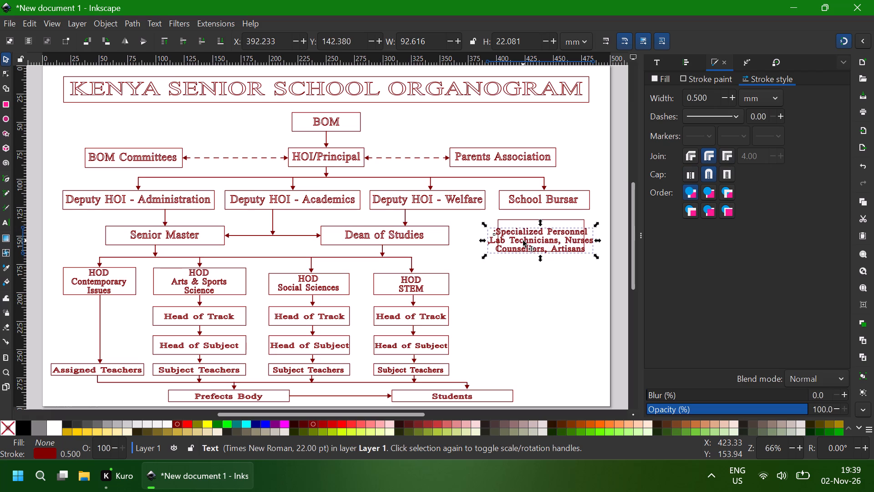
pyautogui.press('Up')
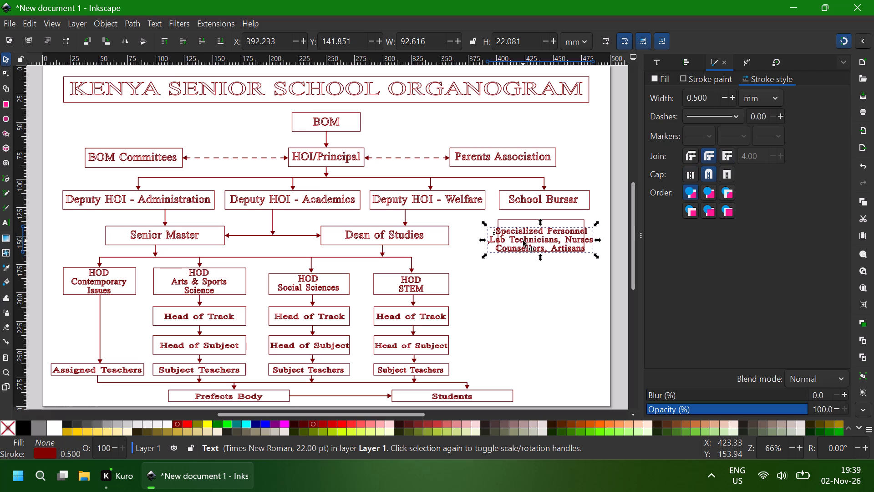
pyautogui.press('Up')
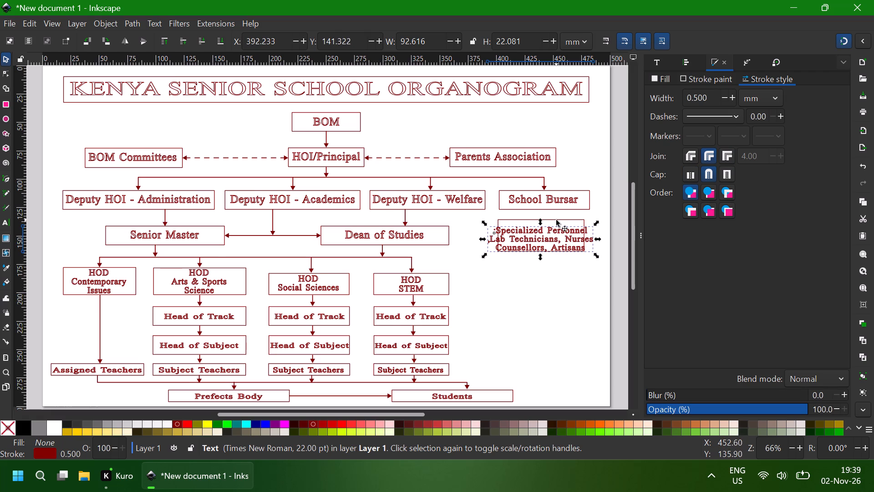
pyautogui.press('Up')
pyautogui.press('Up')
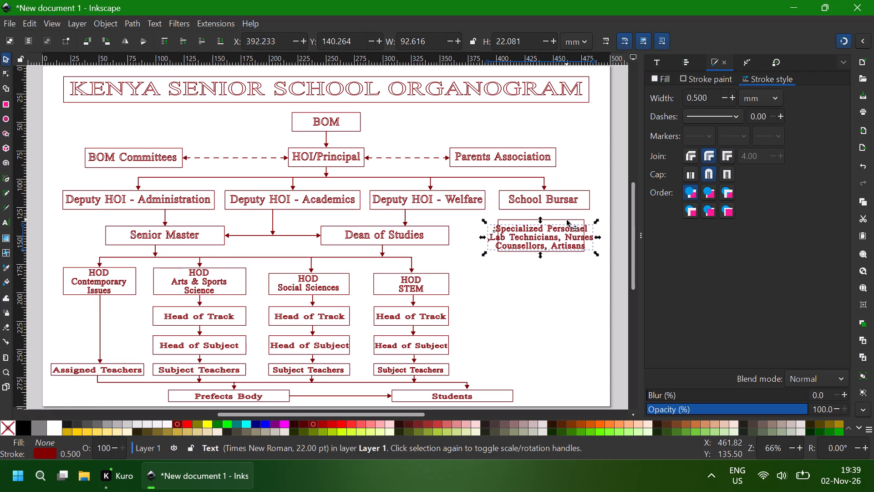
pyautogui.press('Up')
pyautogui.press('Down')
pyautogui.press('Down')
# Enlarge the box around the Specialized Personnel text to about 89.5 mm wide and 43.3 mm high.
pyautogui.click(580, 220)
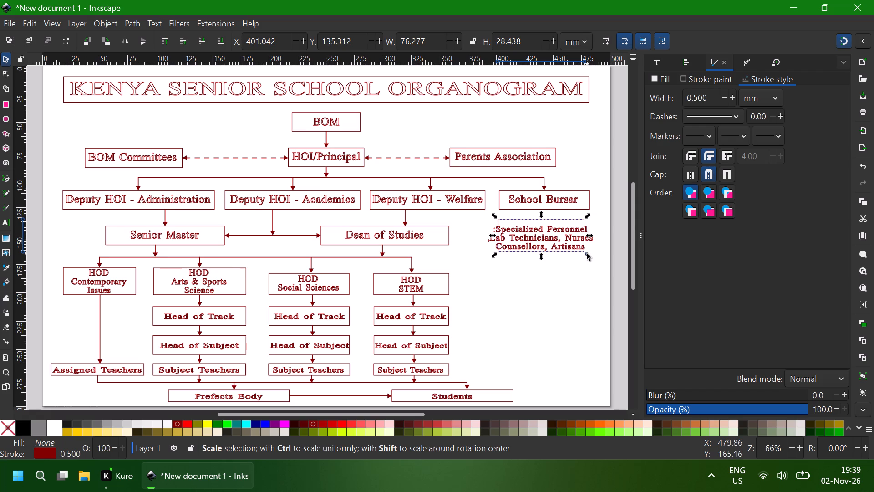
pyautogui.moveTo(587, 254); pyautogui.dragTo(596, 268)
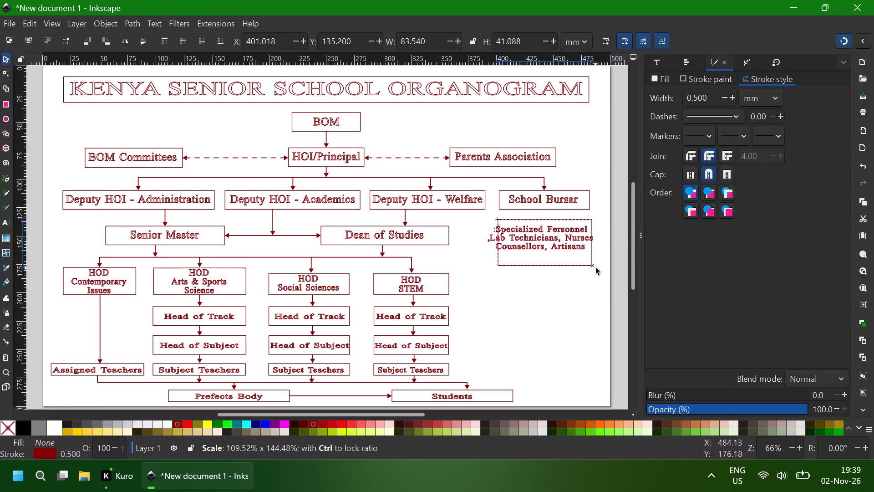
pyautogui.moveTo(596, 268); pyautogui.dragTo(606, 272)
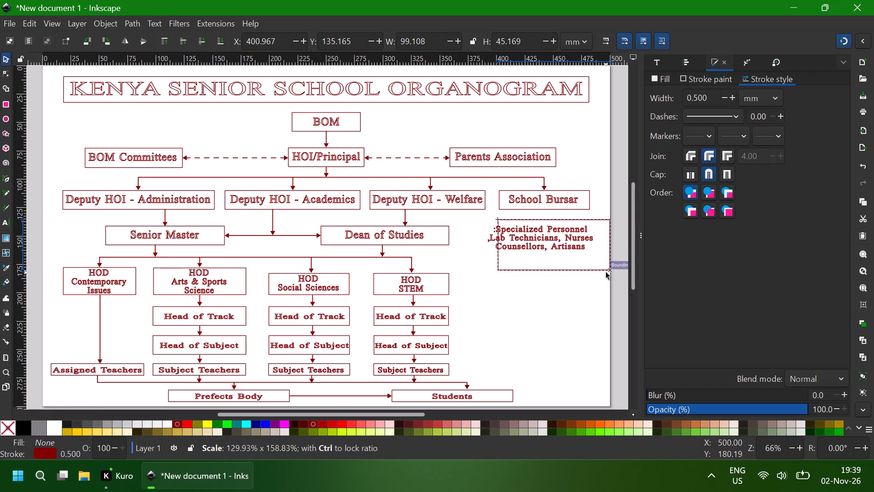
pyautogui.moveTo(606, 272); pyautogui.dragTo(602, 271)
# Shift the Specialized Personnel box left to X about 394.2 mm.
pyautogui.press('Left')
pyautogui.press('Left')
pyautogui.press('Left')
pyautogui.press('Left')
pyautogui.press('Left')
pyautogui.press('Left')
pyautogui.press('Left')
pyautogui.press('Left')
pyautogui.press('Left')
pyautogui.press('Left')
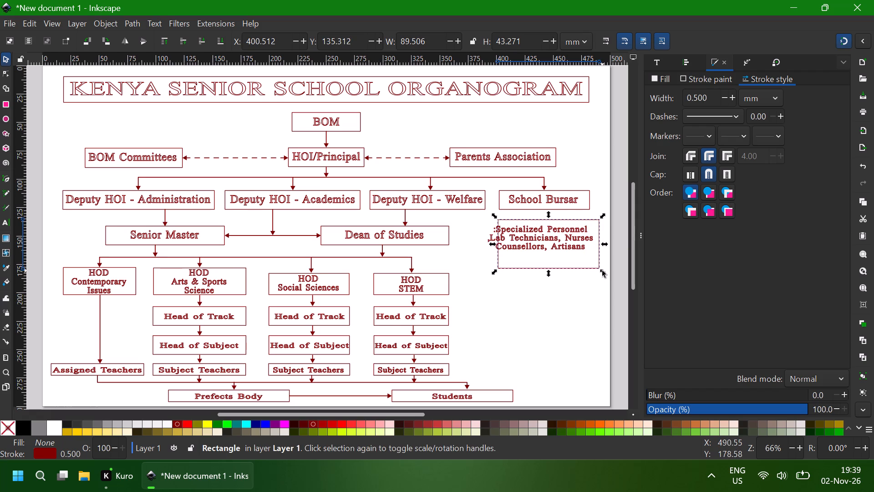
pyautogui.press('Left')
pyautogui.press('Left')
pyautogui.press('Left')
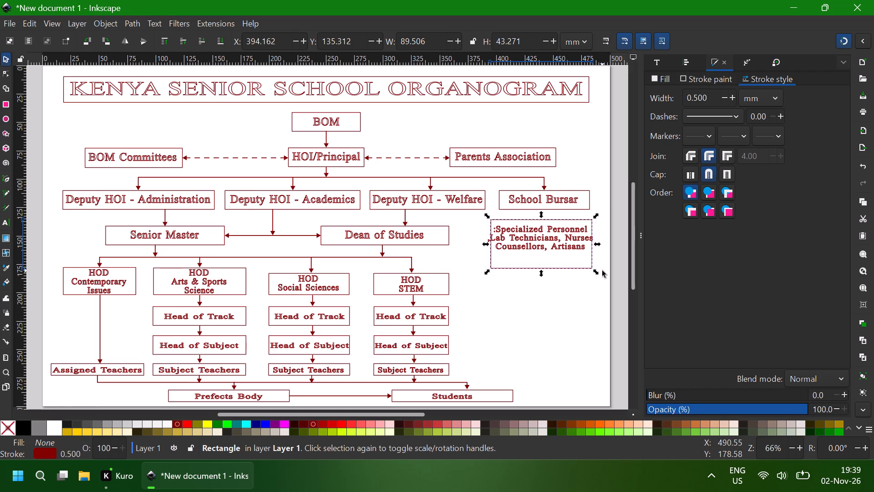
# Widen the Specialized Personnel box to about 97.1 mm and centre it around the text at X about 390.3 mm.
pyautogui.moveTo(482, 242); pyautogui.dragTo(477, 242)
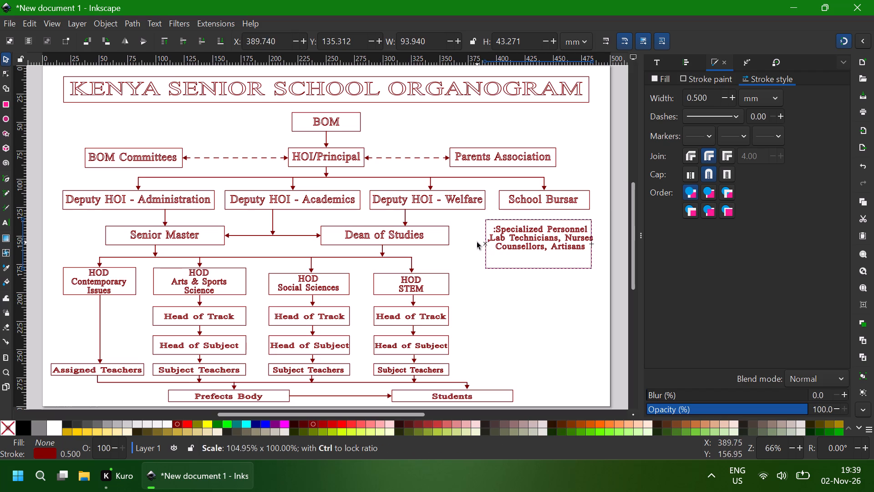
pyautogui.moveTo(477, 242); pyautogui.dragTo(473, 243)
pyautogui.press('Right')
pyautogui.press('Right')
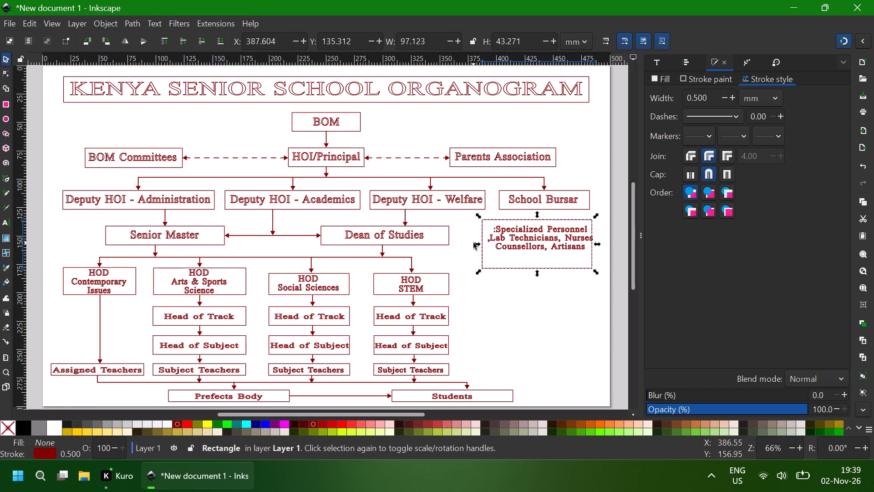
pyautogui.press('Right')
pyautogui.press('Right')
pyautogui.press('Right')
pyautogui.press('Right')
pyautogui.press('Right')
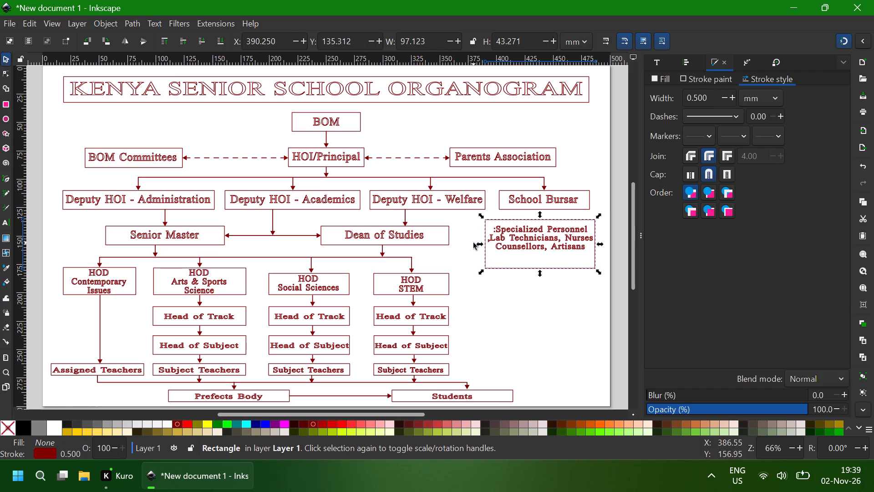
pyautogui.press('Left')
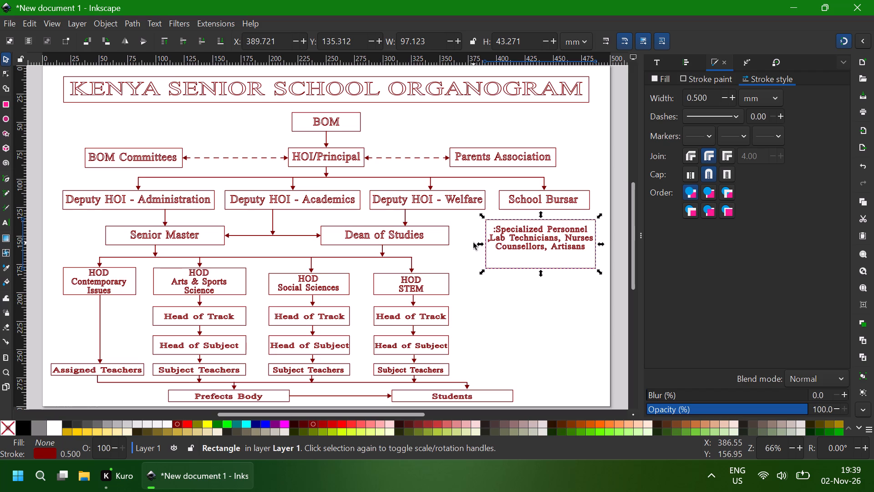
pyautogui.press('Right')
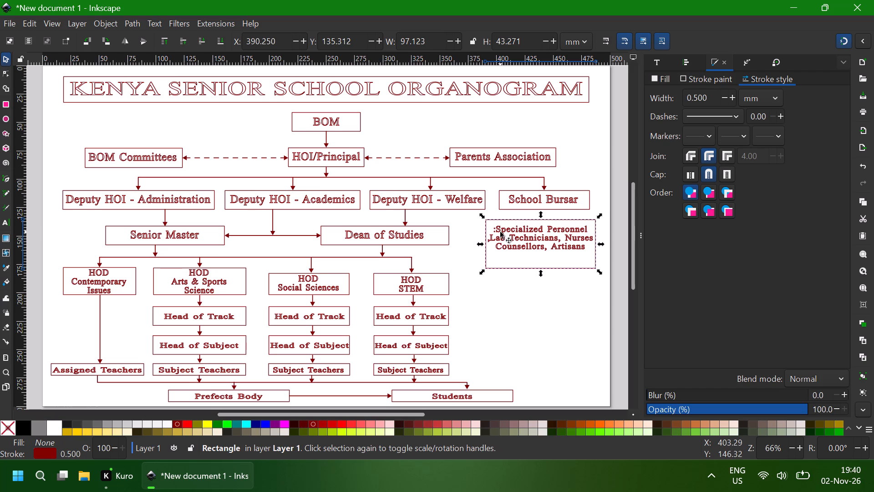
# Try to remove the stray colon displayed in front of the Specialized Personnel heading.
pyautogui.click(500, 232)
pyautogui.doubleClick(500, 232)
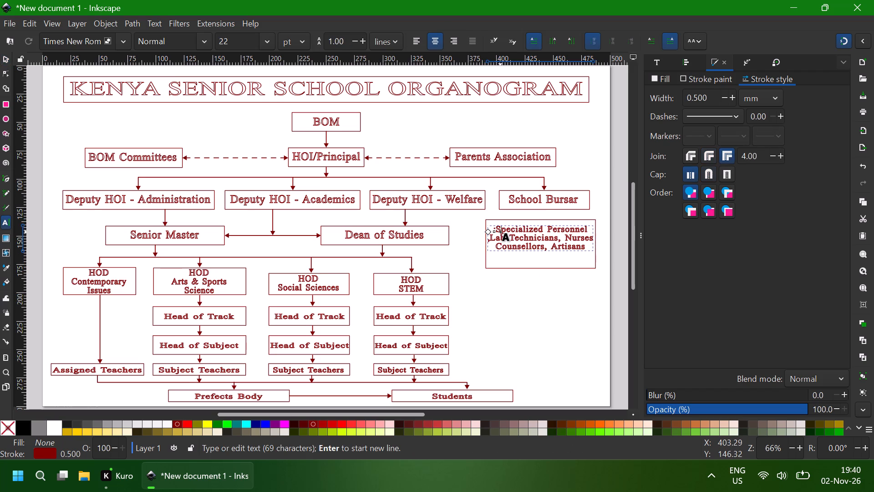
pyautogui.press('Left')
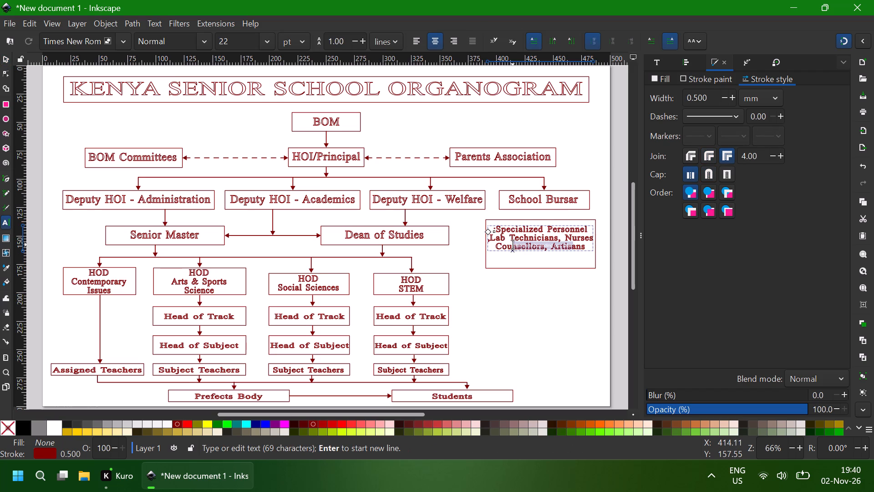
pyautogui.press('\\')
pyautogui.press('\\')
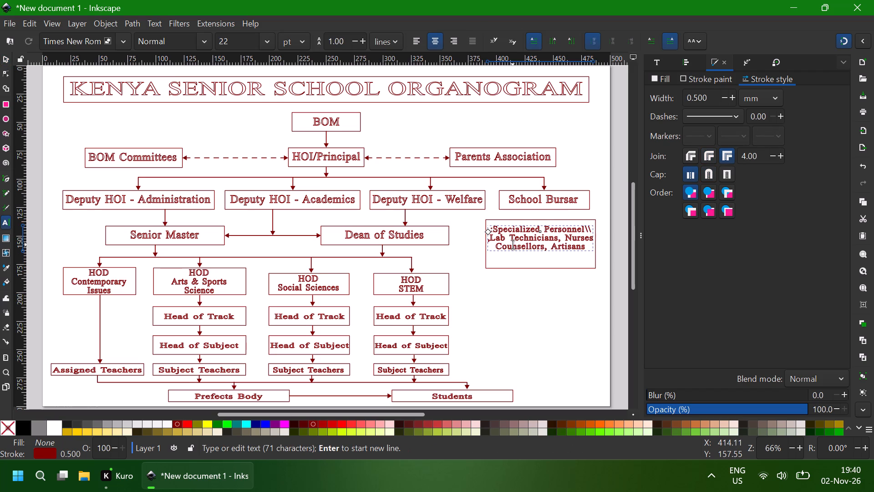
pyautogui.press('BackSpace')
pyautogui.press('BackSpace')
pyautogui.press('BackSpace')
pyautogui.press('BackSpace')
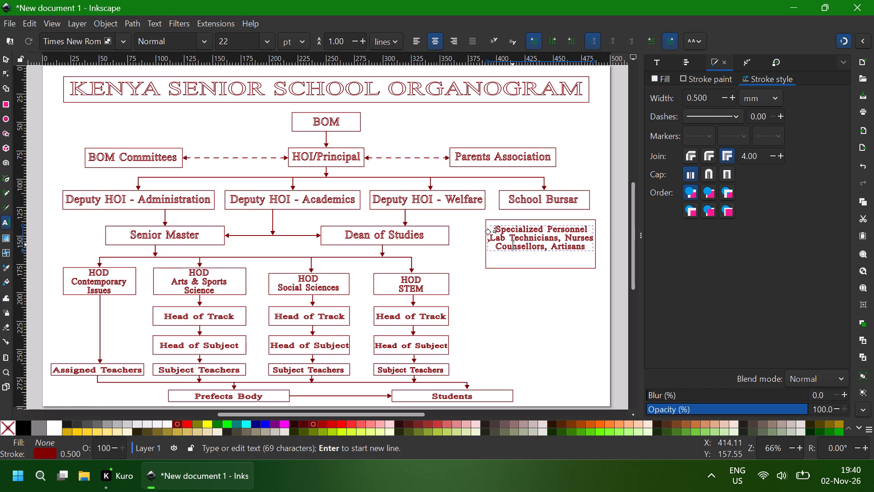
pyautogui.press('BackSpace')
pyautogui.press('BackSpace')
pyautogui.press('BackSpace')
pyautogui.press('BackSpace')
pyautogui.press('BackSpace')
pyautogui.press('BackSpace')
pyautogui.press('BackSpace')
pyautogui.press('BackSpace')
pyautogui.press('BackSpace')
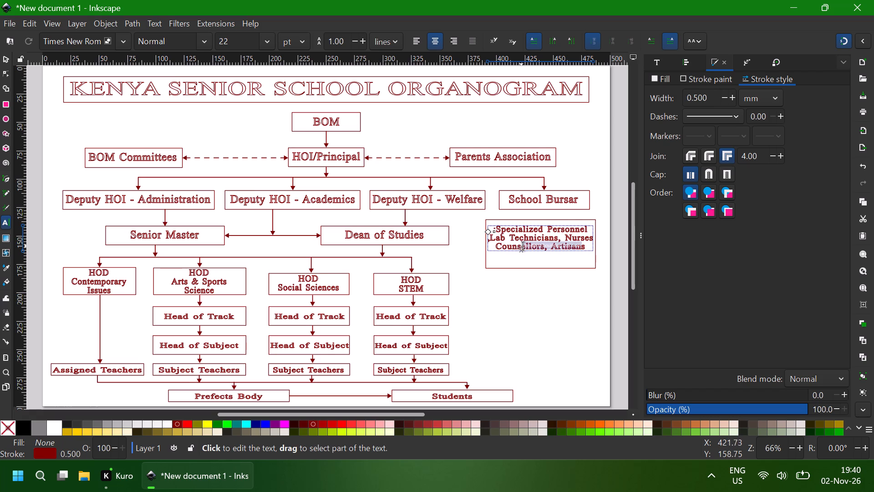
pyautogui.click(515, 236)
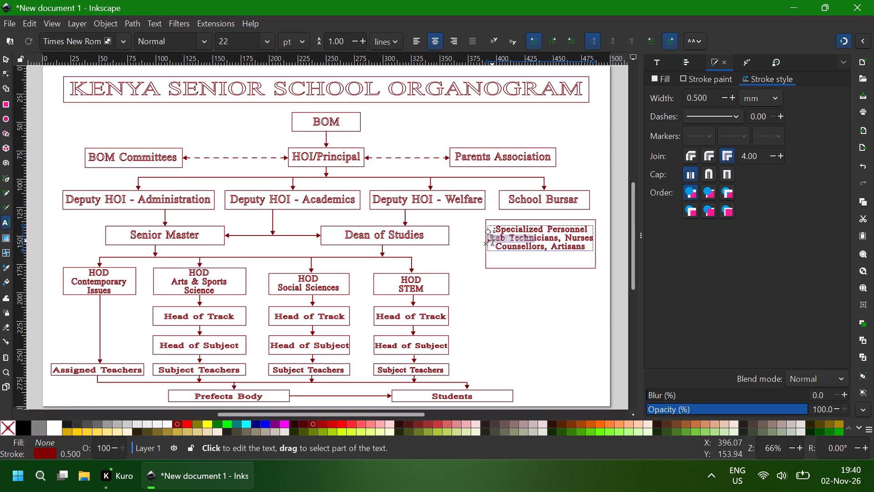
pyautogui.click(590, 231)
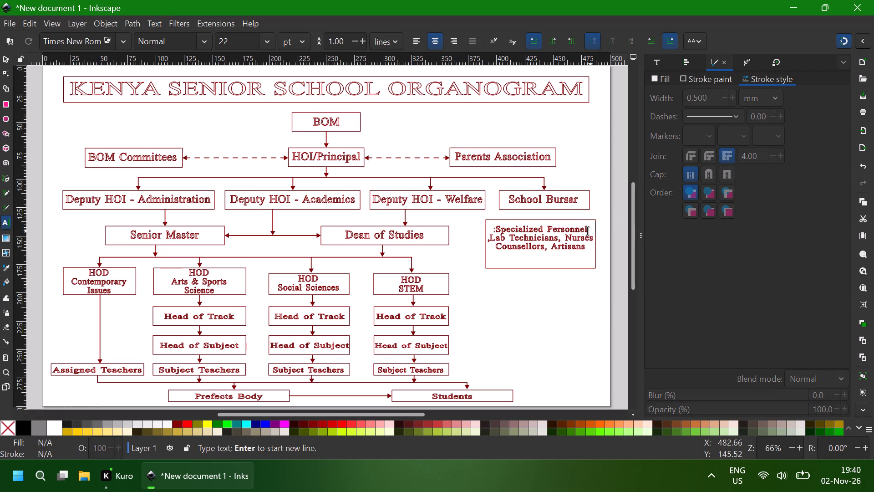
# Join the Specialized Personnel heading to the Lab Technicians line, retyping the heading's ending so it reads "Specialized Personnel: Lab Technicians".
pyautogui.click(571, 233)
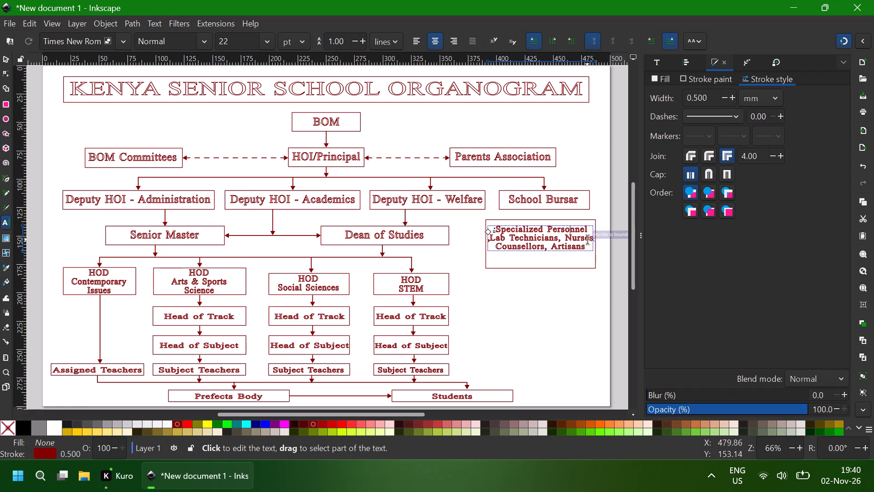
pyautogui.press('Right')
pyautogui.press('Right')
pyautogui.press('Right')
pyautogui.press('Right')
pyautogui.press('Right')
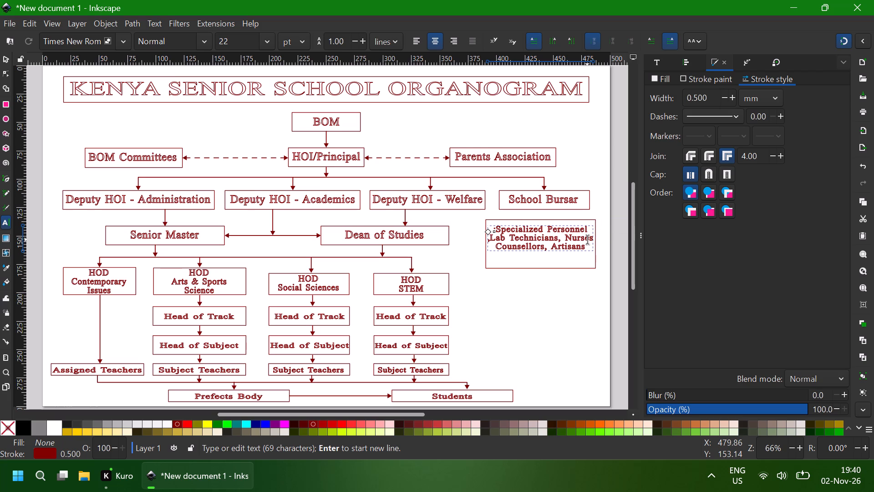
pyautogui.press('Right')
pyautogui.press('Left')
pyautogui.press('Right')
pyautogui.press('Right')
pyautogui.press('Delete')
pyautogui.press('Delete')
pyautogui.press('Delete')
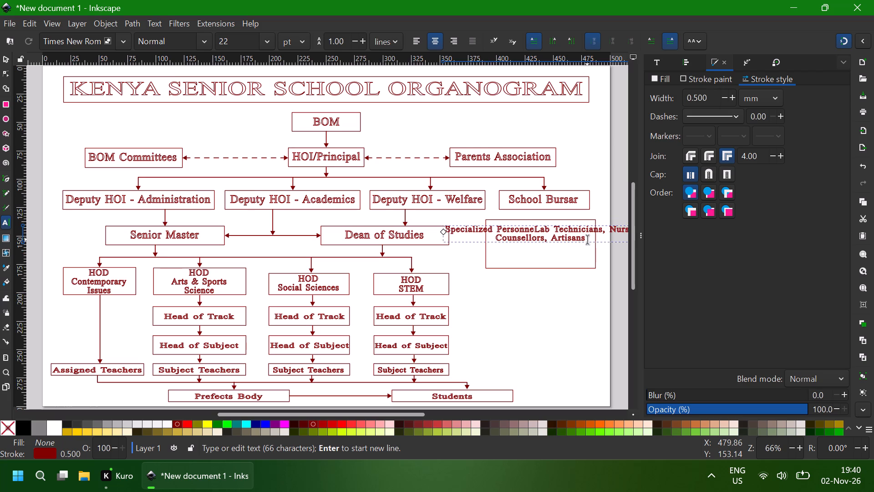
pyautogui.press('l')
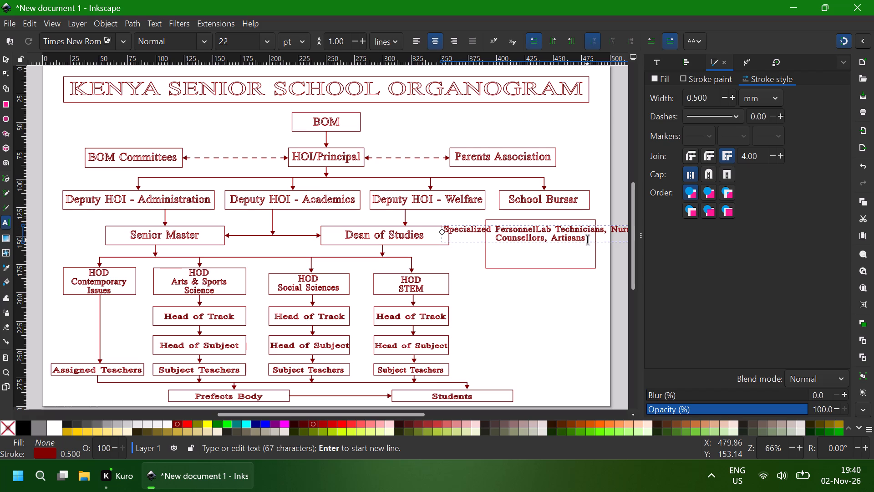
pyautogui.hotkey('shift', ':')
pyautogui.press('space')
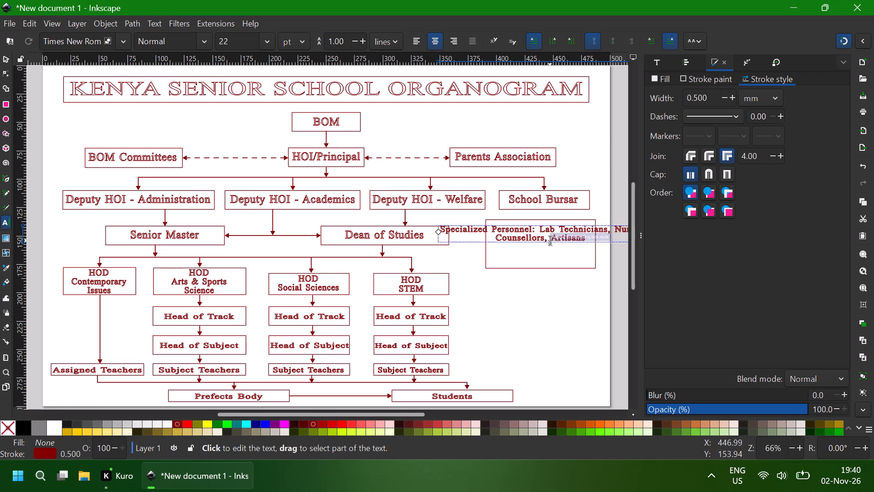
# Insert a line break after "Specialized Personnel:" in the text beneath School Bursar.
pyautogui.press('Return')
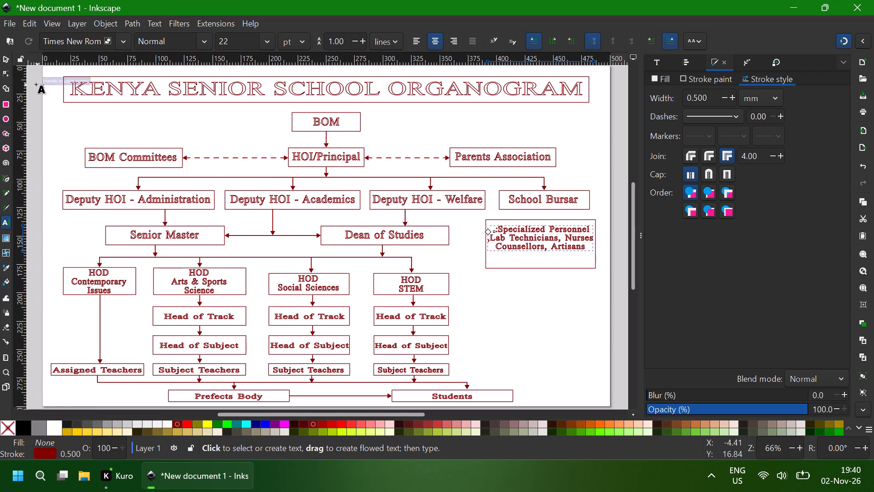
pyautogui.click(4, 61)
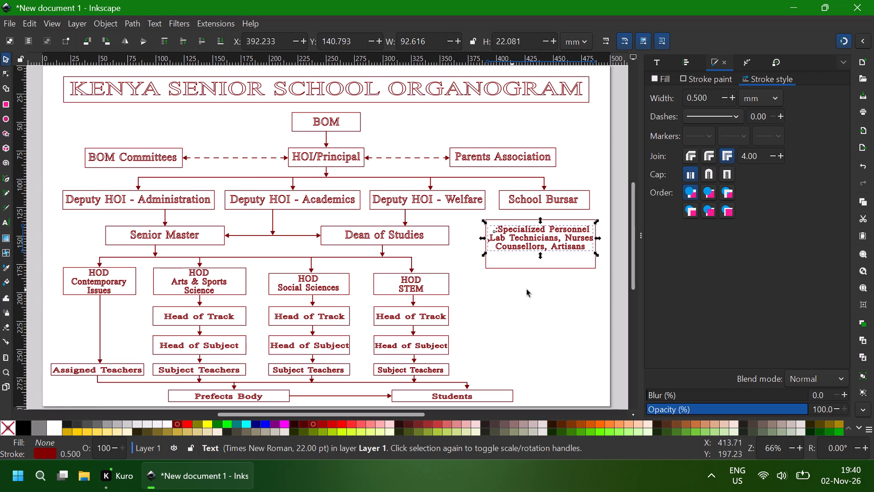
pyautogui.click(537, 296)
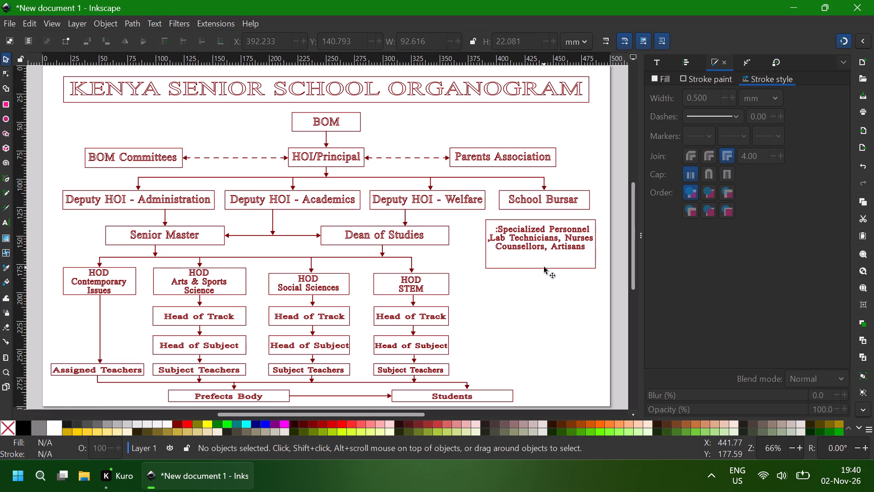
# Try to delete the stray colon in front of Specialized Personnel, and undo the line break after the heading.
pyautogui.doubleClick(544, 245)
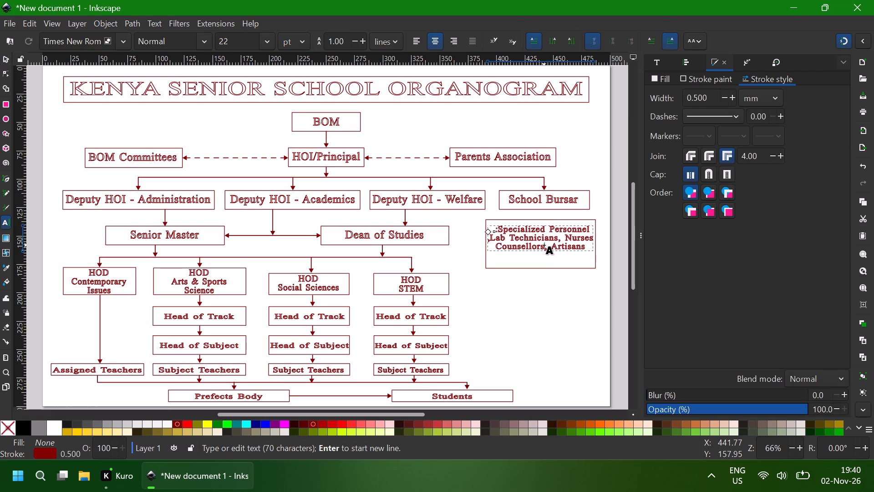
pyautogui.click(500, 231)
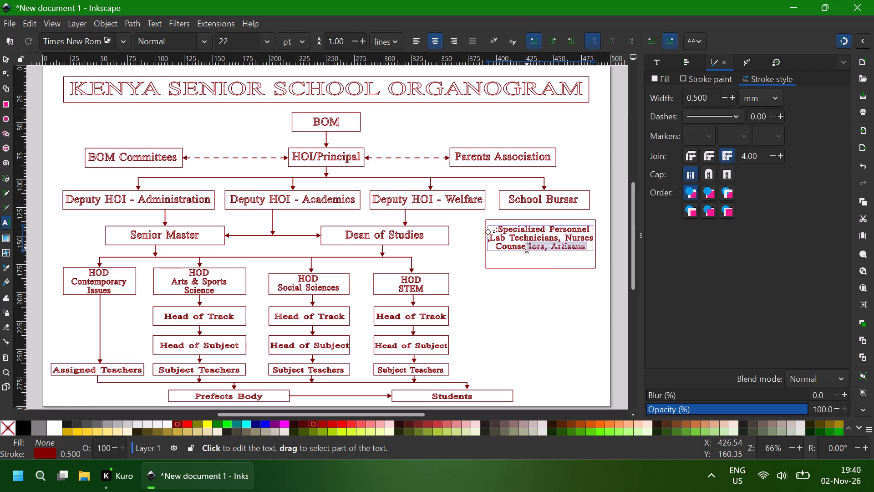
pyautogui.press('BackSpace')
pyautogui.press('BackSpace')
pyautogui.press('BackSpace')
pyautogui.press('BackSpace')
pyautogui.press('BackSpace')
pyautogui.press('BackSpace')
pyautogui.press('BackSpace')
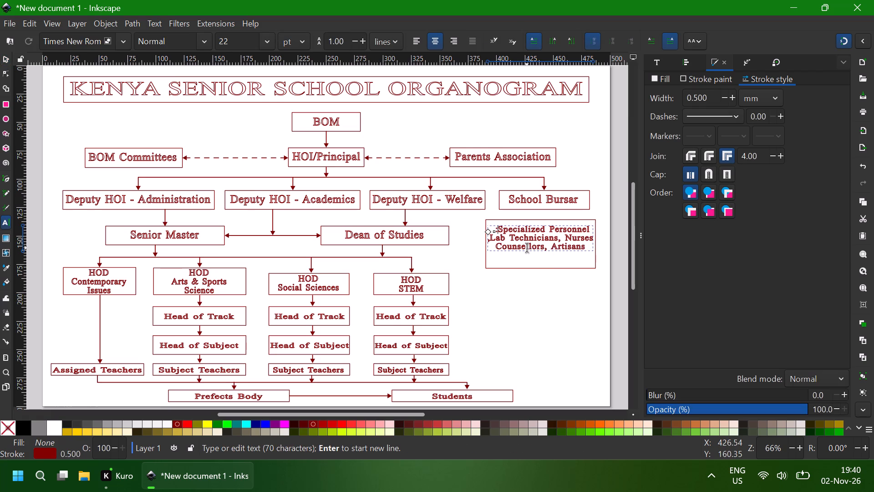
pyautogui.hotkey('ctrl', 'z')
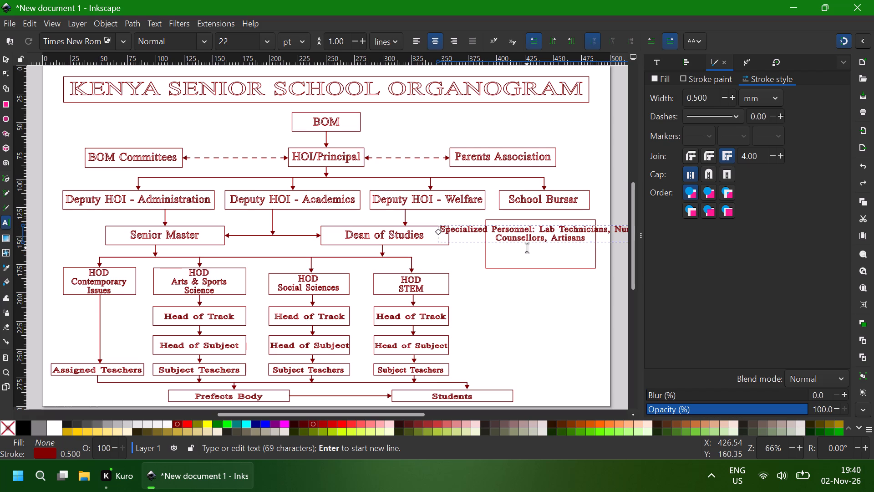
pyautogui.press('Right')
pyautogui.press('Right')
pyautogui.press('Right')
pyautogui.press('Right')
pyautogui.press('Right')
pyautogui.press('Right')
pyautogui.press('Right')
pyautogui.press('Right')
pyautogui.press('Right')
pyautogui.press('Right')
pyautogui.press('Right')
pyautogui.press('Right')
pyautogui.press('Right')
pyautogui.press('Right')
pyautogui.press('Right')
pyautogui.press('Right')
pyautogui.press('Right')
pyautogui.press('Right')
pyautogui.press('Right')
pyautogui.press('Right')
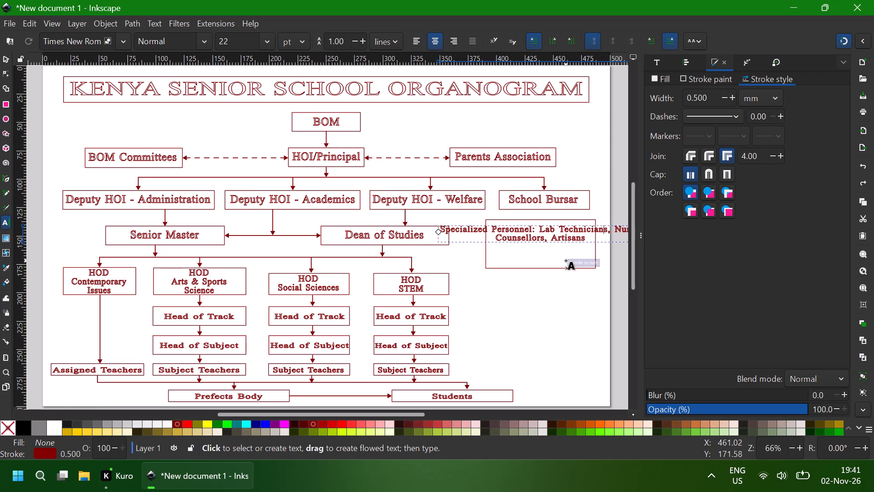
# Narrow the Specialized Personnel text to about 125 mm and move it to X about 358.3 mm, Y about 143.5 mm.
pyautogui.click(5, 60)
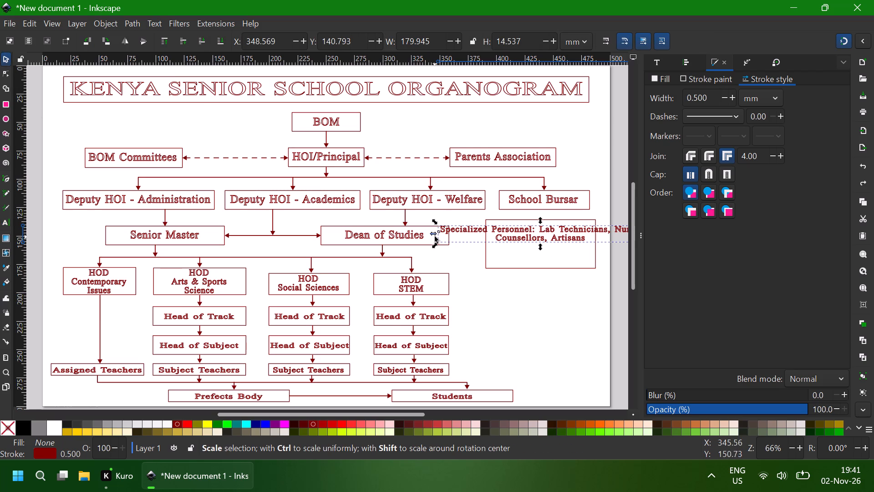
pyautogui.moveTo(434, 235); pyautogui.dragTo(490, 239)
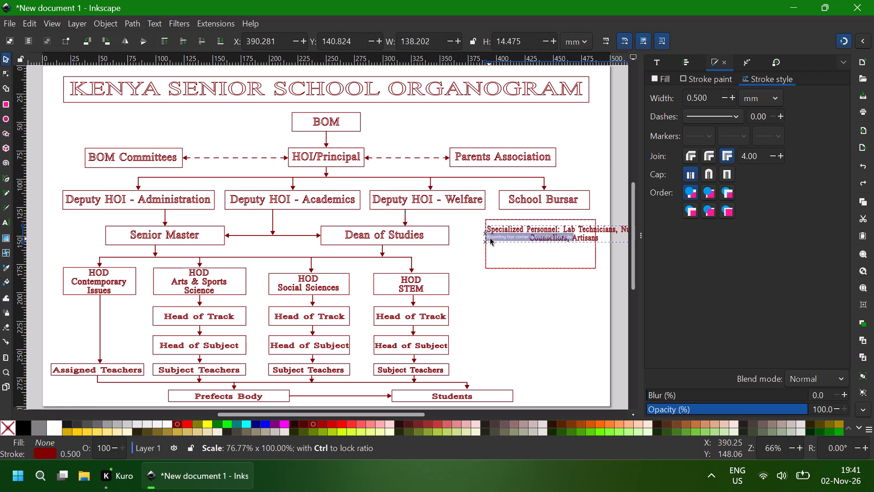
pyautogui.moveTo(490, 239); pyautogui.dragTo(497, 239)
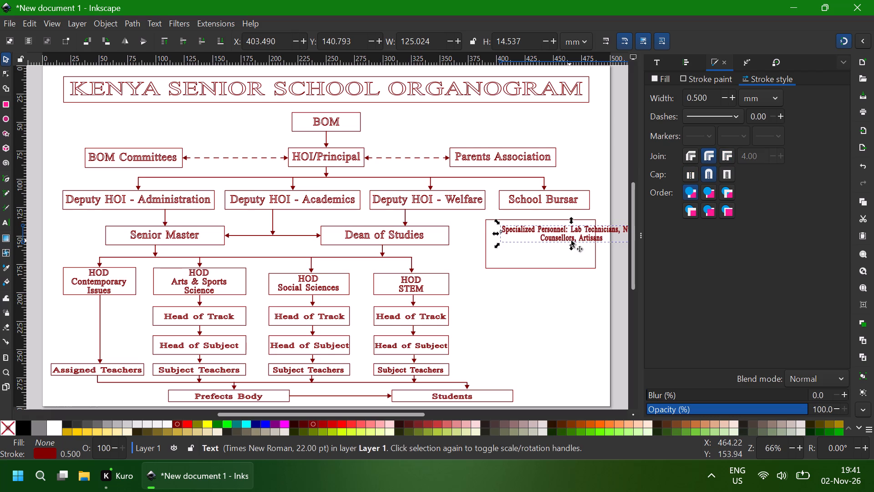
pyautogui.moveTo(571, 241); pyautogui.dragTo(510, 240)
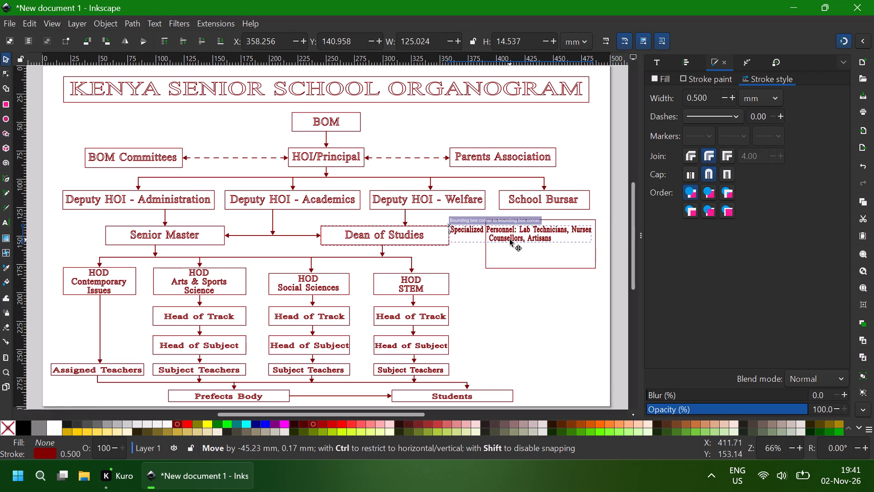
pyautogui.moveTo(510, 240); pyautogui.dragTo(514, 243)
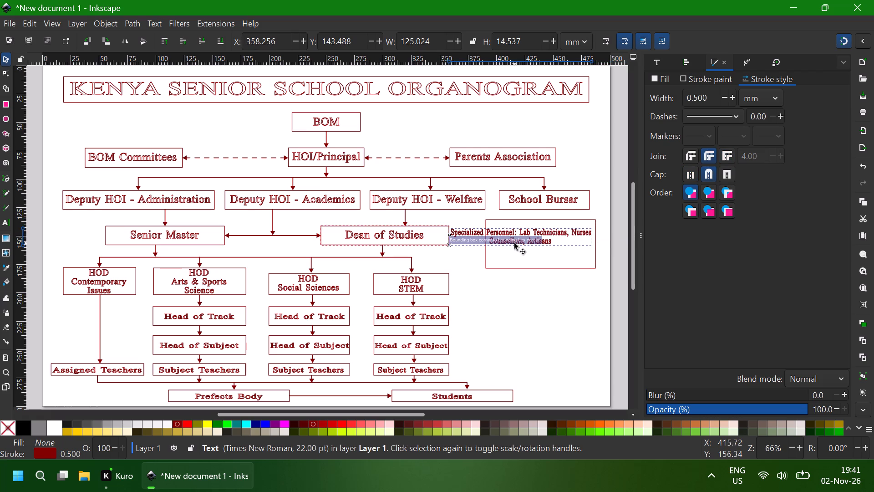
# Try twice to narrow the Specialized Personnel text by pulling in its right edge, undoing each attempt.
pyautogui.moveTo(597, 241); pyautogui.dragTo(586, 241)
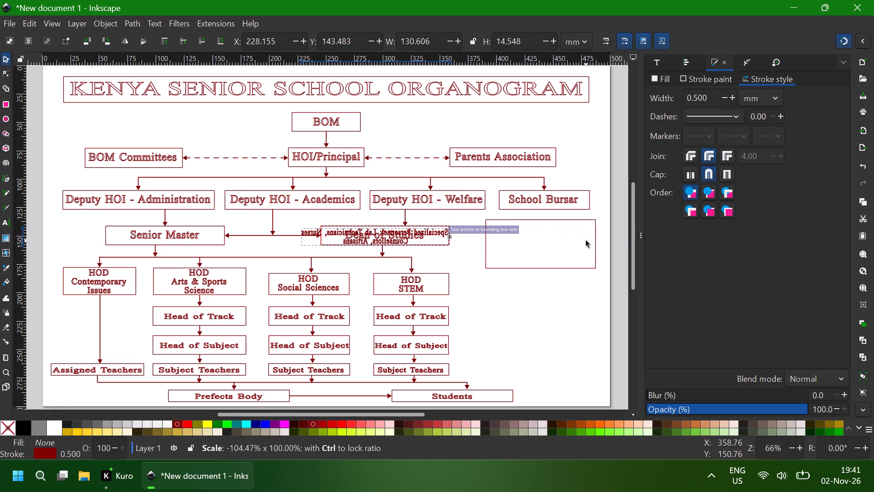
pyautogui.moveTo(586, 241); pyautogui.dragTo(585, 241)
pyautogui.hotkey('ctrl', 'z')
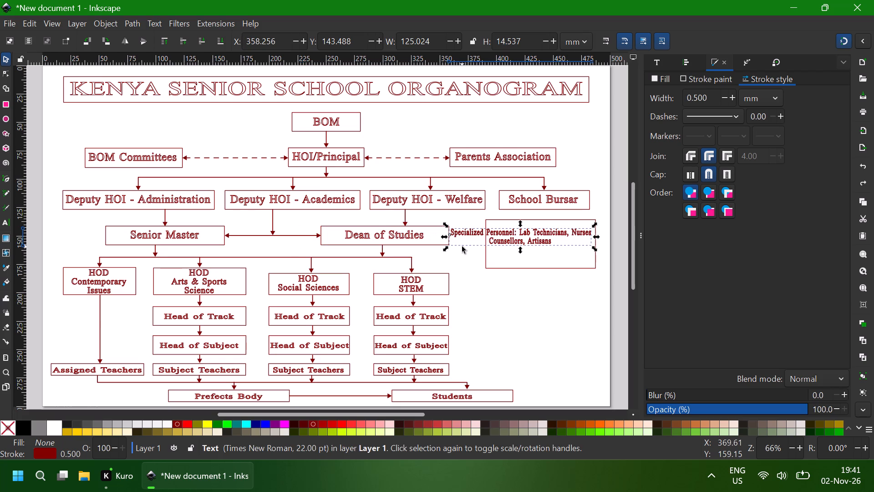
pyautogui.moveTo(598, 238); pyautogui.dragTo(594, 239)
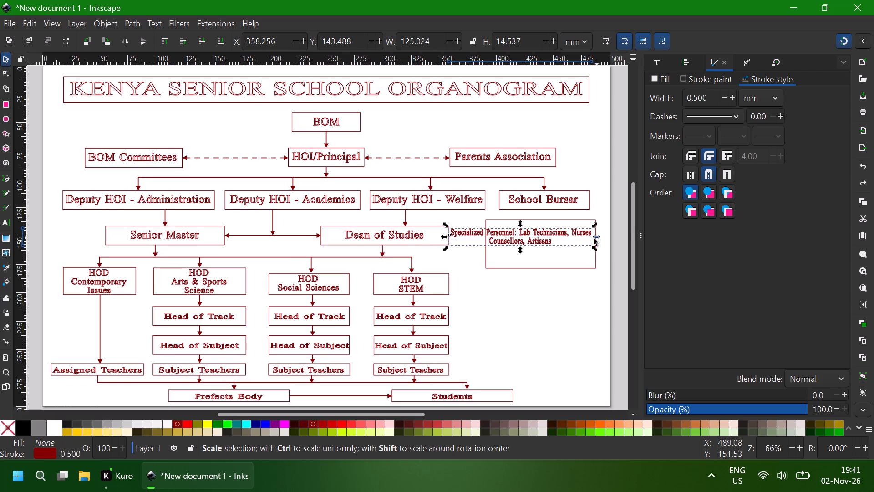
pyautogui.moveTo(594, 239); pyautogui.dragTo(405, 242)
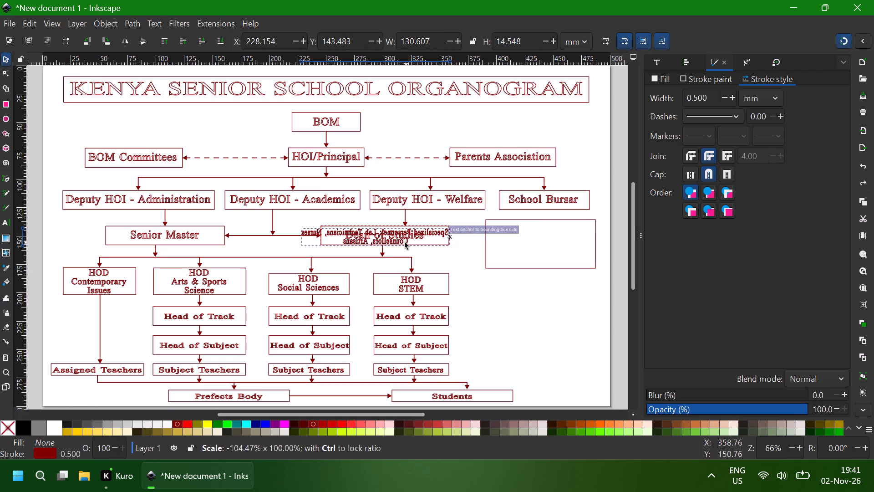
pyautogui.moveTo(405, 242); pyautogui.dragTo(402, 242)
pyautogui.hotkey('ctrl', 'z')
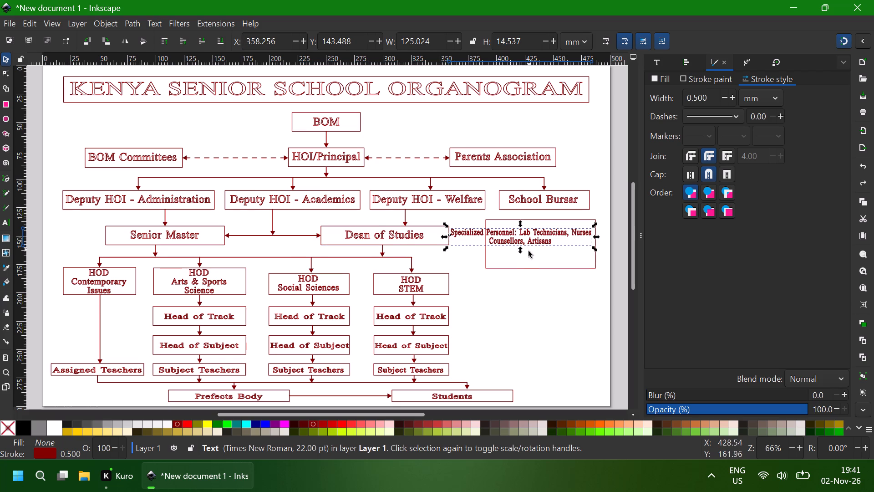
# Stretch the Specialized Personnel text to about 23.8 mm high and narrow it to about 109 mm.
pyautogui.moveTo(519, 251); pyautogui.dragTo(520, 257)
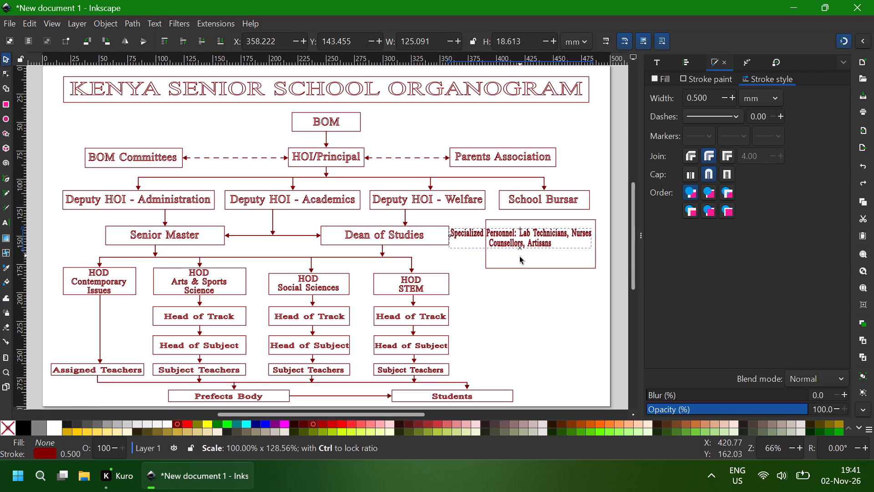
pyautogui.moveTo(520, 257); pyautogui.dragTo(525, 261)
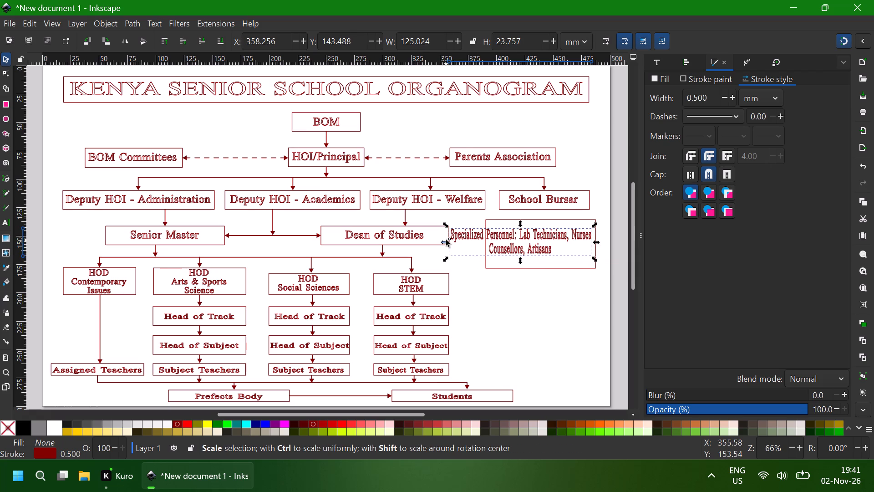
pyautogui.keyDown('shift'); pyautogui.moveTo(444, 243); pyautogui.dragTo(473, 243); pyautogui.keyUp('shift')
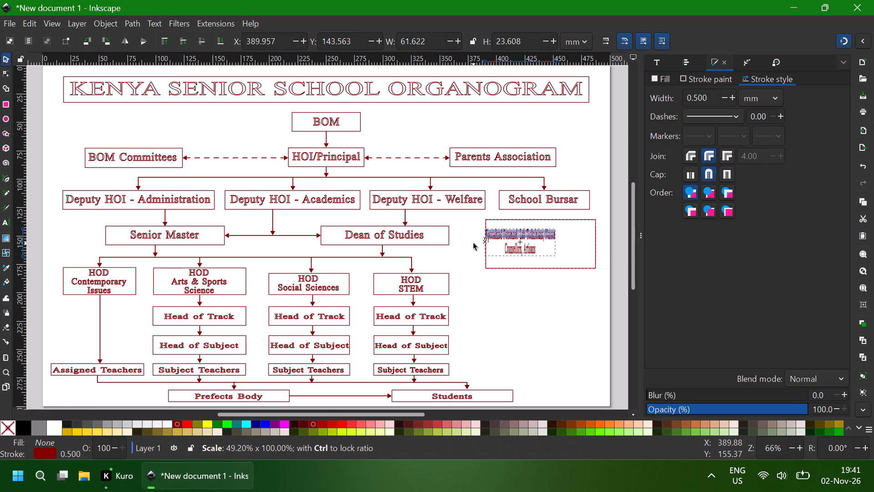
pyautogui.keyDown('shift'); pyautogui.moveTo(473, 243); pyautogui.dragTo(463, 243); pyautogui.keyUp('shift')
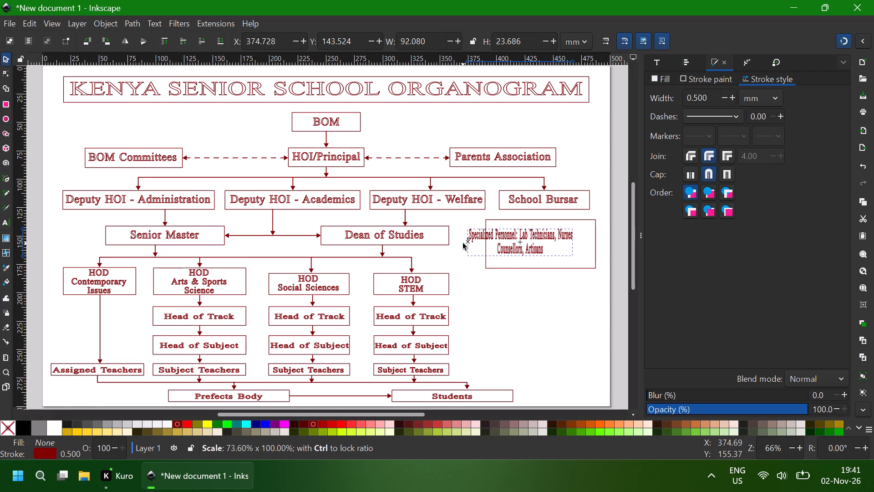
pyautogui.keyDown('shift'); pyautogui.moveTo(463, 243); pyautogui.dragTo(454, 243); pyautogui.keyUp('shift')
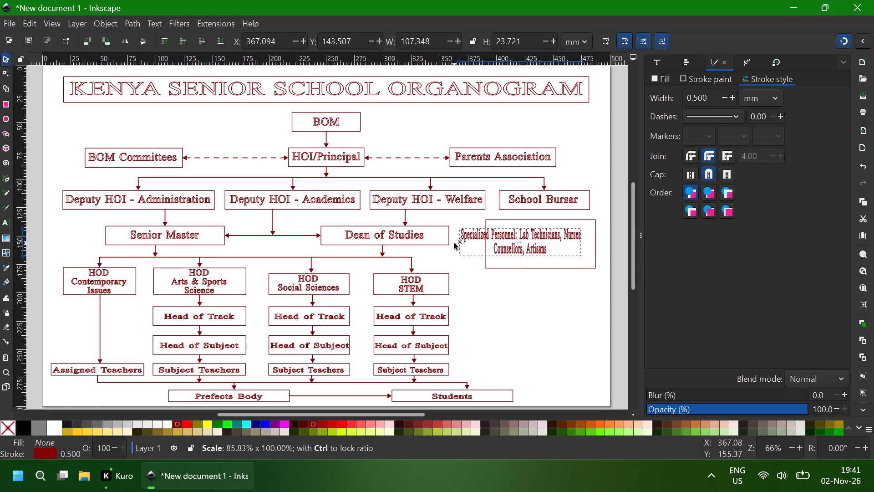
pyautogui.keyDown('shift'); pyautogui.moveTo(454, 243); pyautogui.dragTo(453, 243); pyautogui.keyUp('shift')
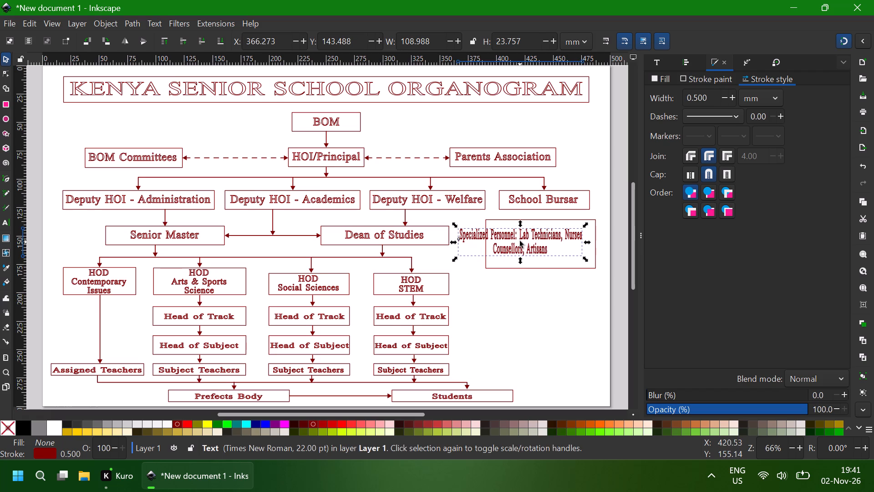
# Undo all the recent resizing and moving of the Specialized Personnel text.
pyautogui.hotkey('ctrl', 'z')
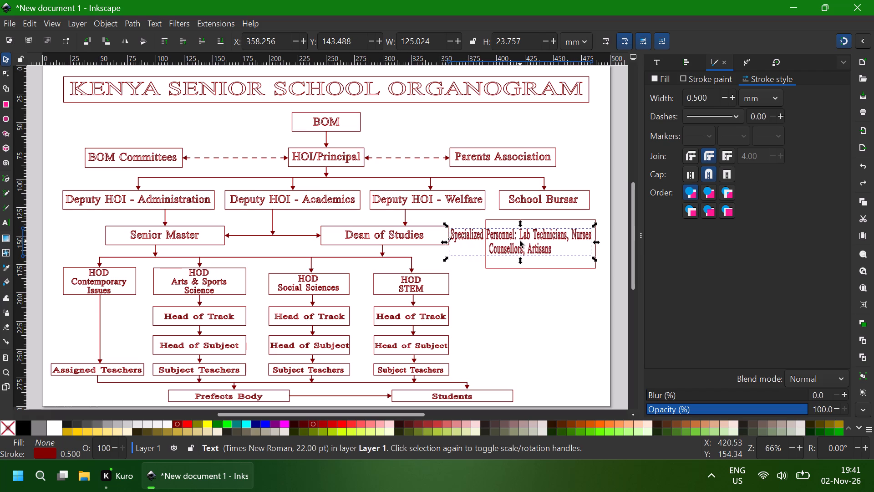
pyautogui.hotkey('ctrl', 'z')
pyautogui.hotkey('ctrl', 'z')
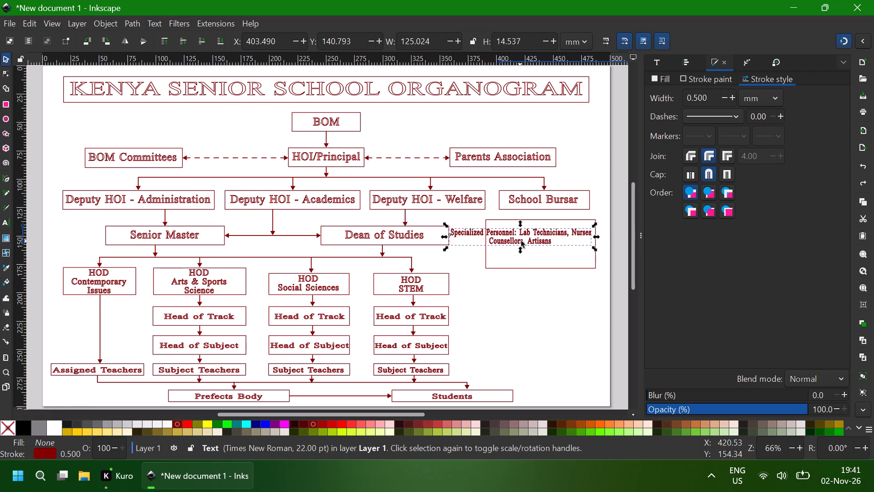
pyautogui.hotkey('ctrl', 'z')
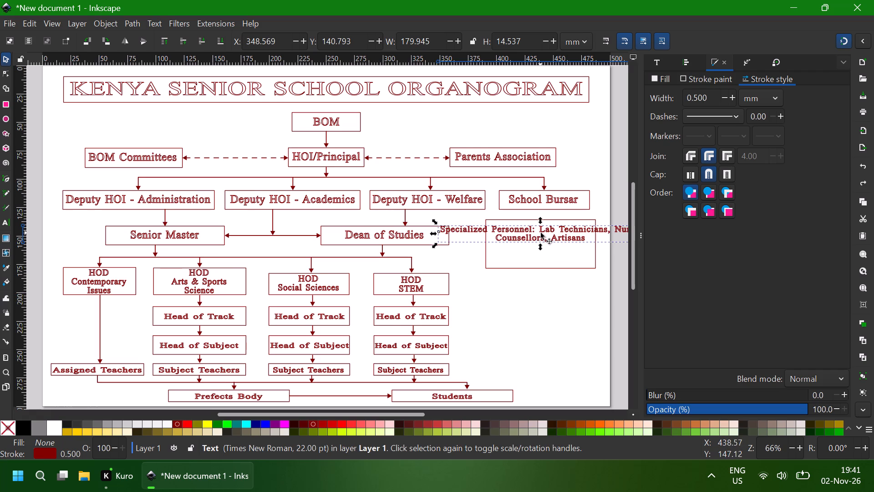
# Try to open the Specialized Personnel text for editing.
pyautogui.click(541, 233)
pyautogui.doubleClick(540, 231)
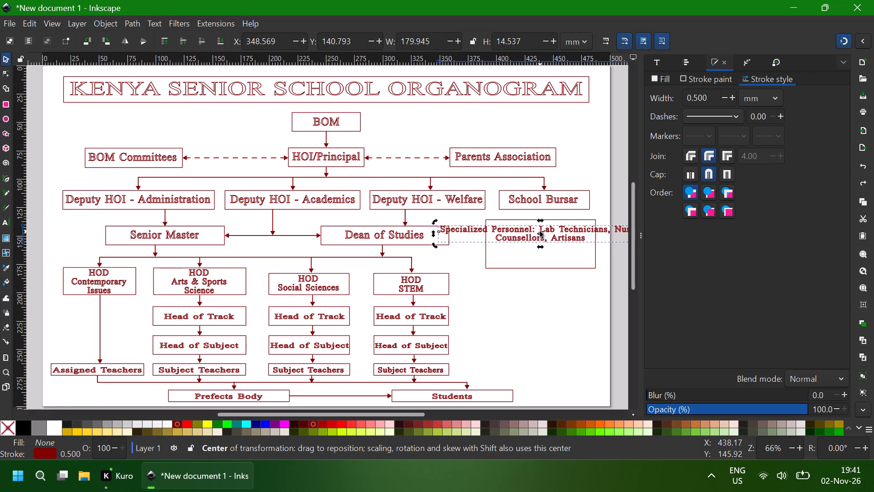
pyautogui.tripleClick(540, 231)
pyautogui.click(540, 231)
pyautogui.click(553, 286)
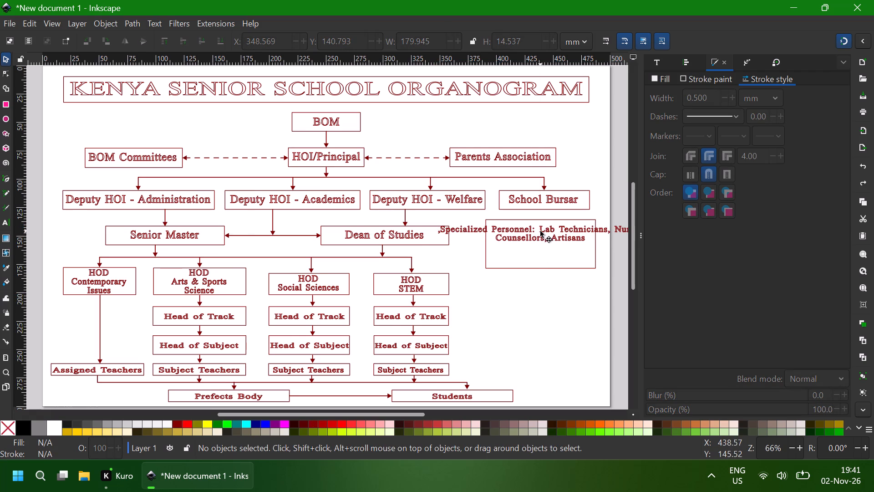
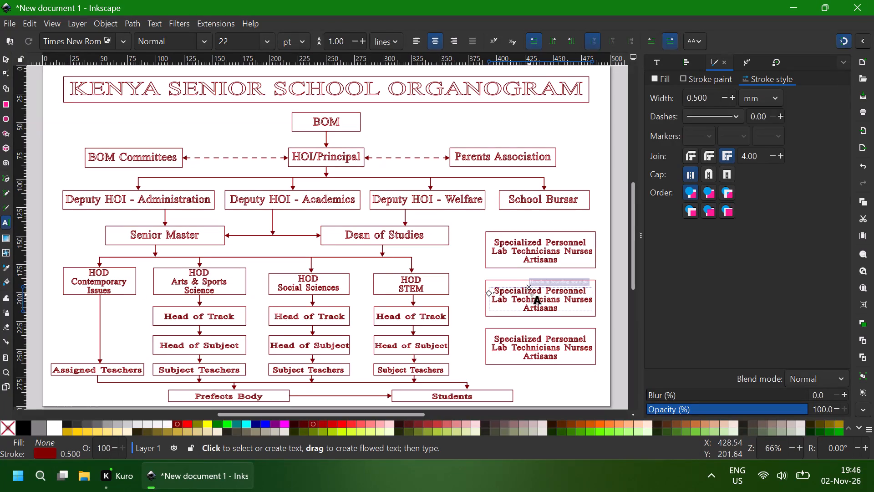
# Change the heading in the middle staff box from Specialized Personnel to Site Personnel.
pyautogui.click(540, 294)
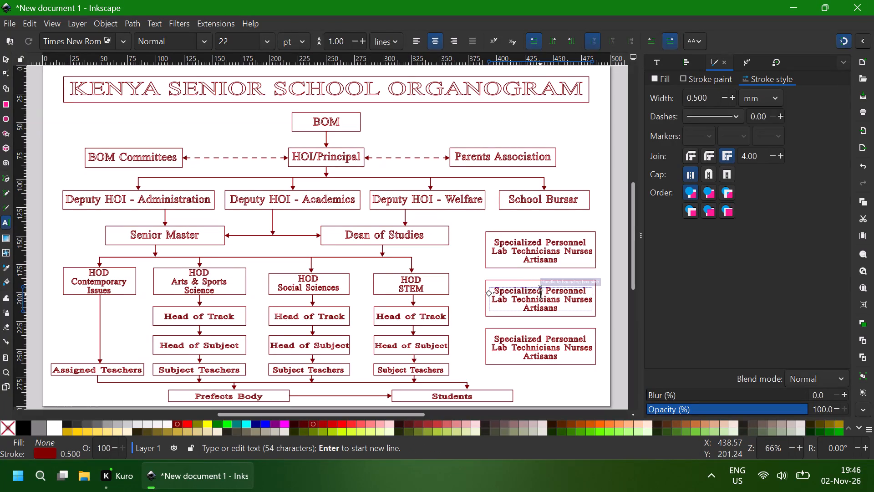
pyautogui.press('BackSpace')
pyautogui.press('BackSpace')
pyautogui.press('BackSpace')
pyautogui.press('BackSpace')
pyautogui.press('BackSpace')
pyautogui.press('BackSpace')
pyautogui.press('BackSpace')
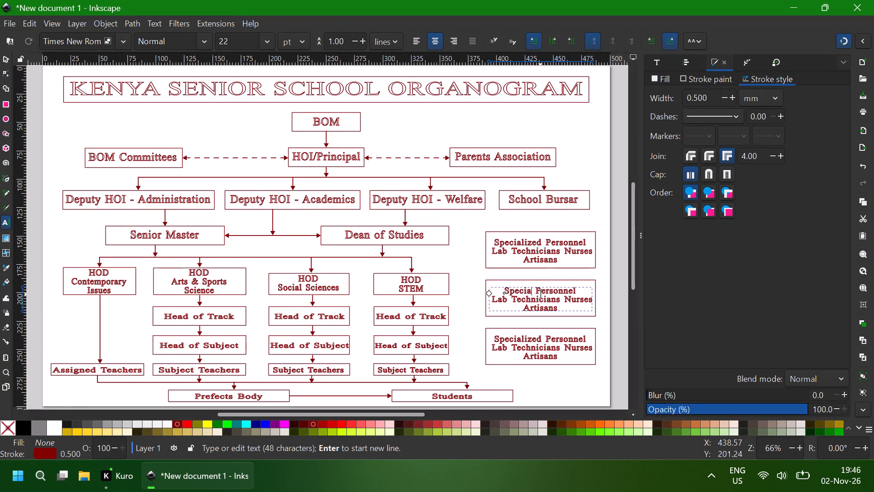
pyautogui.press('BackSpace')
pyautogui.press('BackSpace')
pyautogui.press('BackSpace')
pyautogui.write('ite')
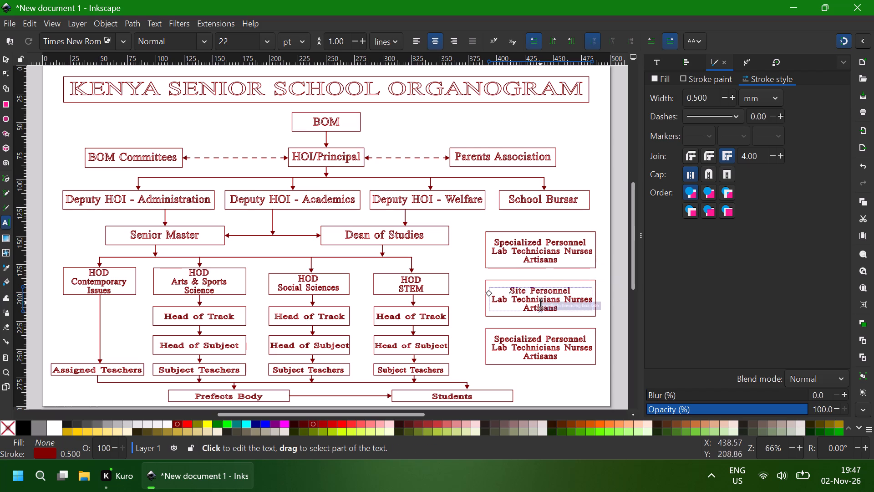
# Delete the Lab Technicians, Nurses and Artisans entries beneath the Site Personnel heading.
pyautogui.moveTo(507, 299); pyautogui.dragTo(496, 299)
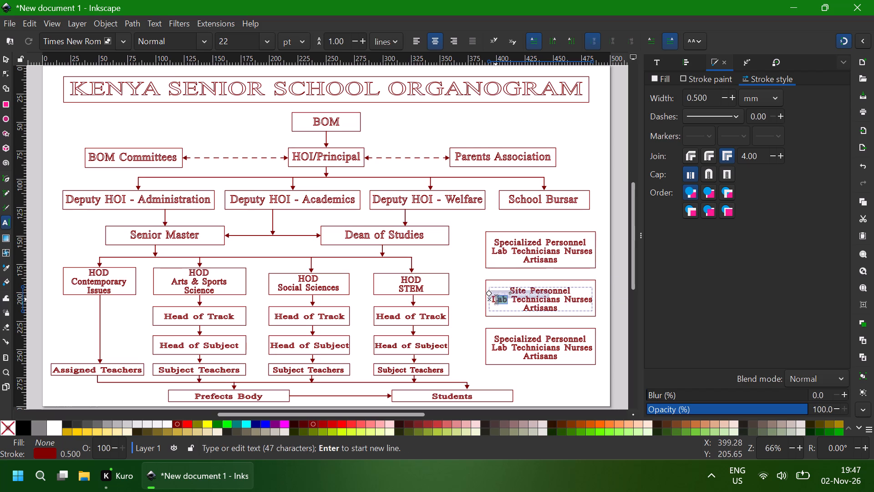
pyautogui.moveTo(496, 299); pyautogui.dragTo(496, 300)
pyautogui.press('BackSpace')
pyautogui.press('Delete')
pyautogui.press('Delete')
pyautogui.press('Delete')
pyautogui.press('Delete')
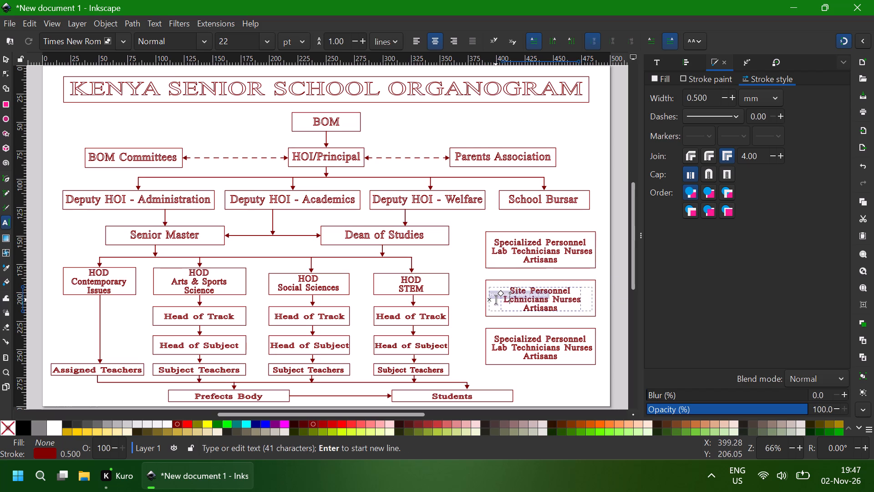
pyautogui.press('Delete')
pyautogui.press('Delete')
pyautogui.press('Delete')
pyautogui.press('Delete')
pyautogui.press('Delete')
pyautogui.press('Delete')
pyautogui.press('Delete')
pyautogui.press('Delete')
pyautogui.press('Delete')
pyautogui.press('BackSpace')
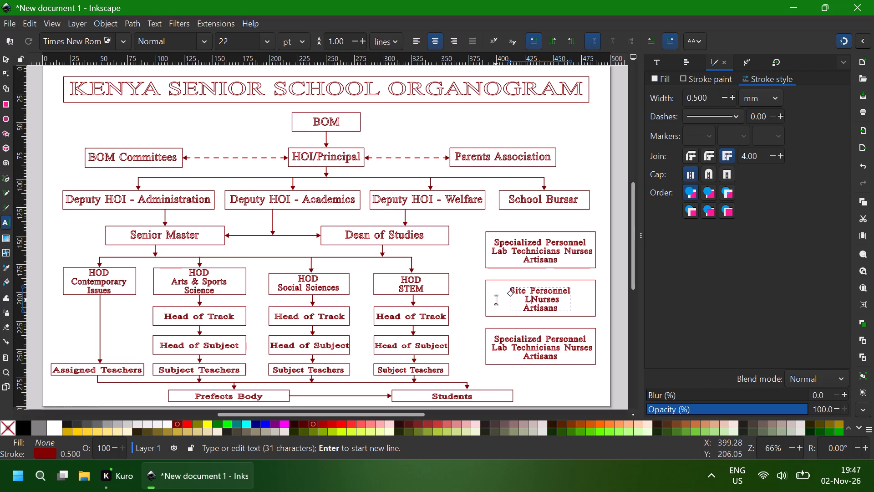
pyautogui.press('Delete')
pyautogui.press('Delete')
pyautogui.press('Delete')
pyautogui.press('Delete')
pyautogui.press('Delete')
pyautogui.press('Delete')
pyautogui.press('Delete')
pyautogui.press('Delete')
pyautogui.press('Delete')
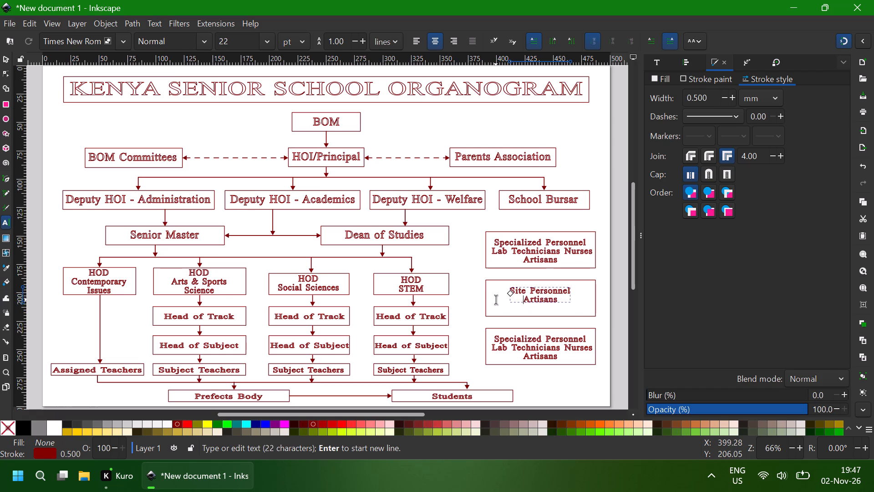
pyautogui.press('Delete')
pyautogui.press('Delete')
pyautogui.press('Delete')
pyautogui.press('Delete')
pyautogui.press('Delete')
pyautogui.press('Delete')
pyautogui.press('Delete')
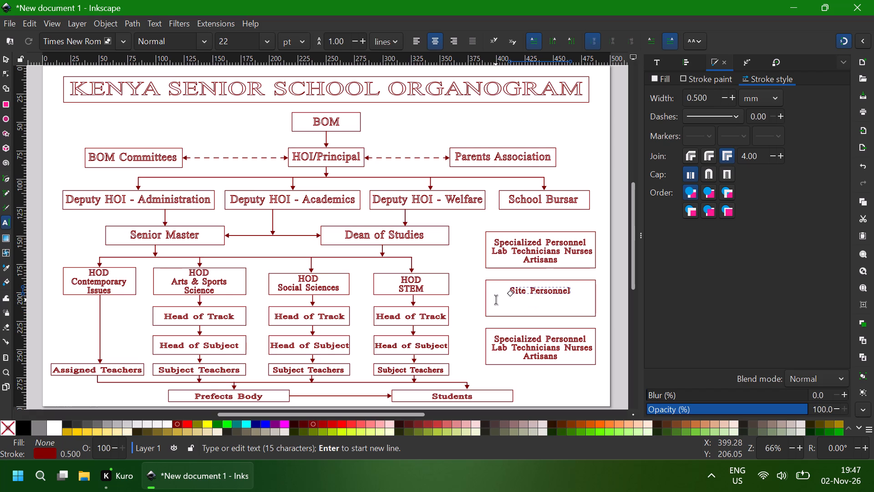
# Enter Caterers, Cooks, Watchmen beneath Site Personnel, separated by commas, with Groundsmen on a new line.
pyautogui.write('Caterers')
pyautogui.write(',')
pyautogui.press('space')
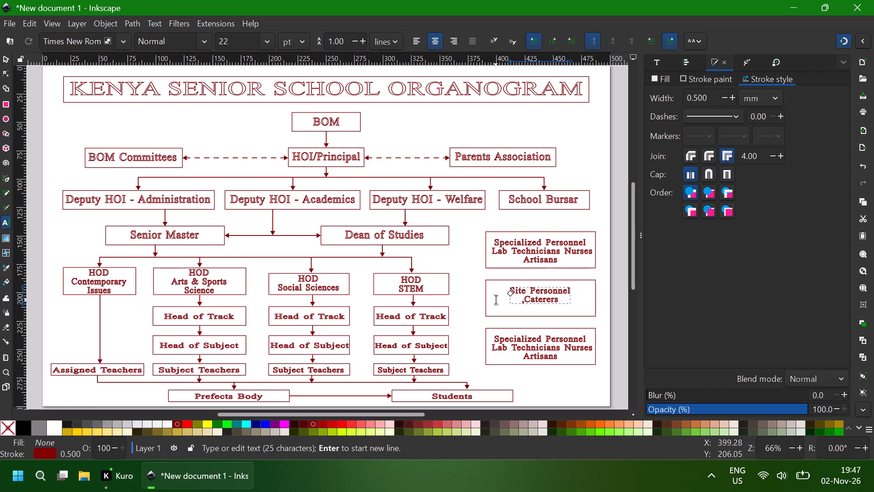
pyautogui.press('c')
pyautogui.press('BackSpace')
pyautogui.write('Cooks')
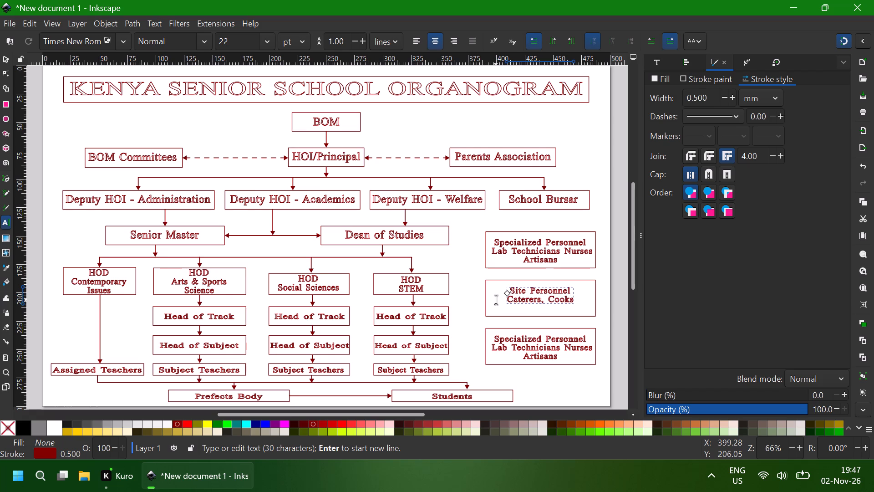
pyautogui.write(',')
pyautogui.press('space')
pyautogui.write('Wat')
pyautogui.write('chmen')
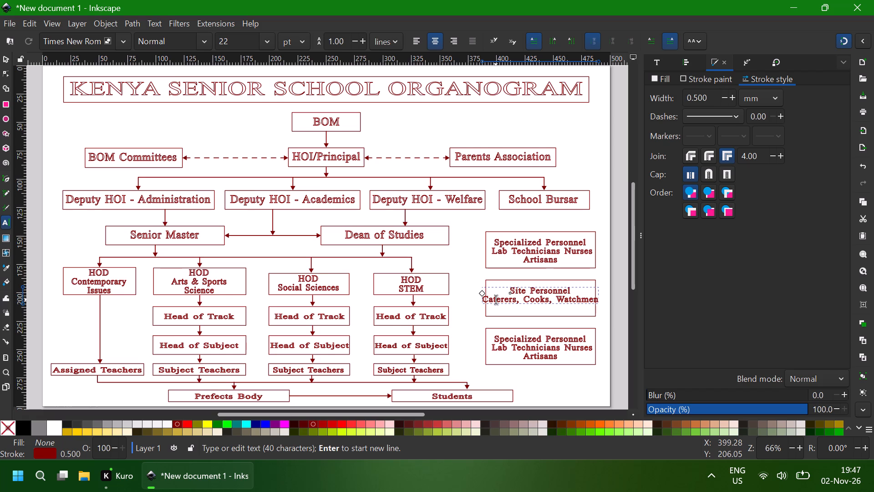
pyautogui.press(',')
pyautogui.press('Return')
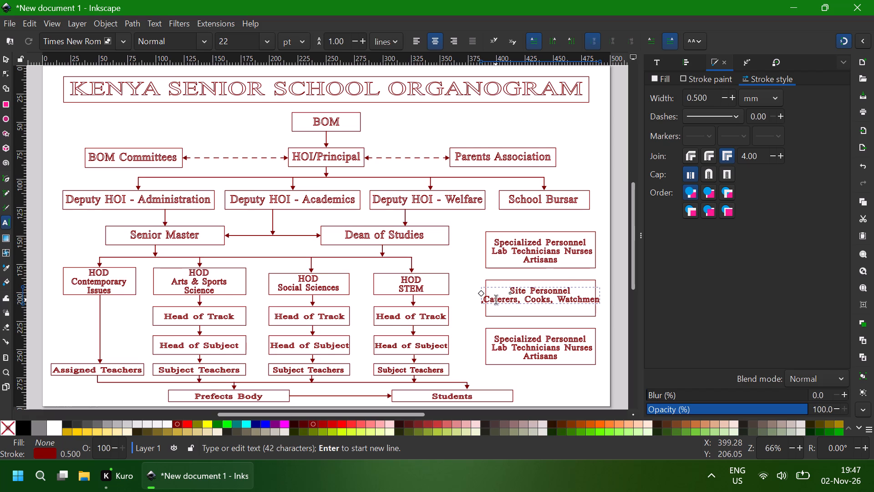
pyautogui.write('Groundsmen')
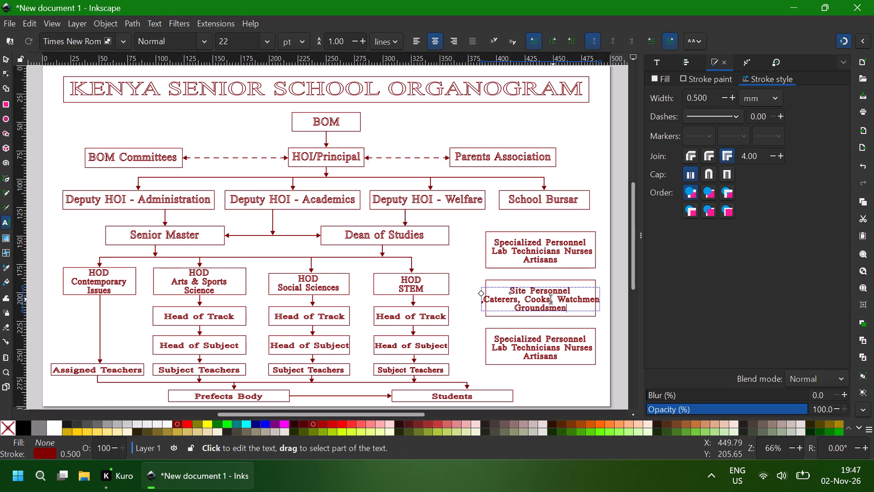
# Break the Site Personnel list so Cooks starts a new line, and remove the commas around Cooks.
pyautogui.click(526, 299)
pyautogui.press('Return')
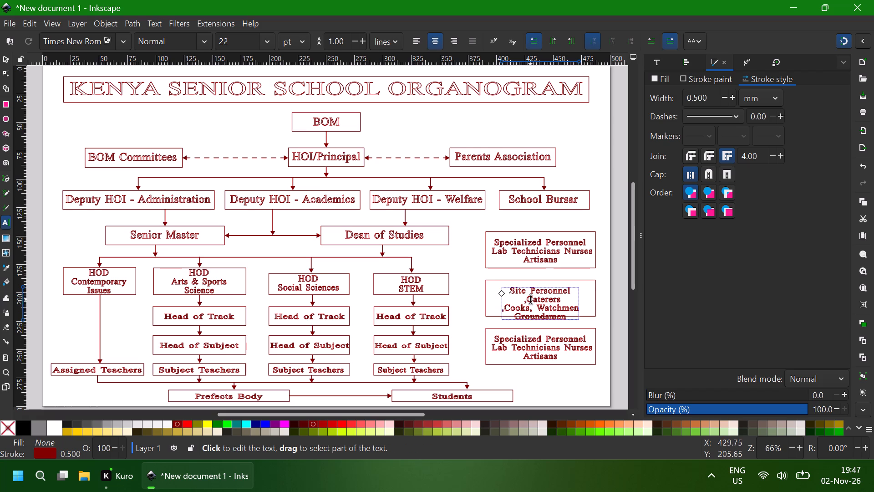
pyautogui.click(531, 309)
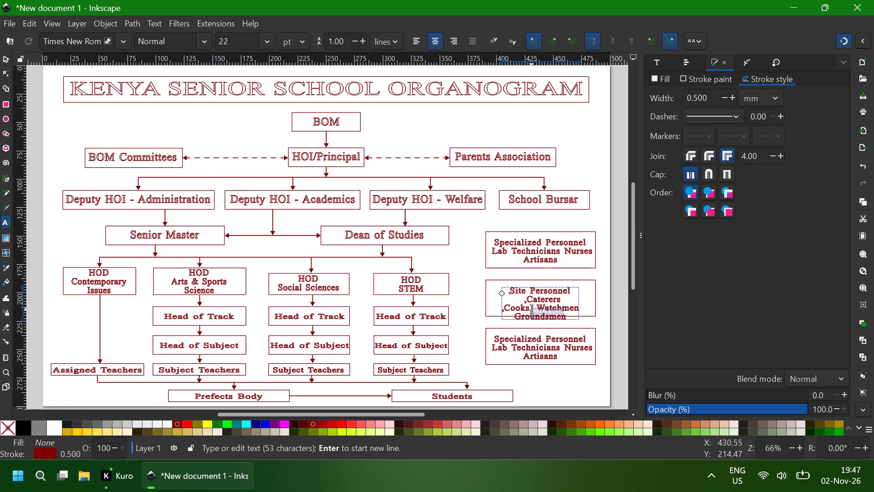
pyautogui.press('BackSpace')
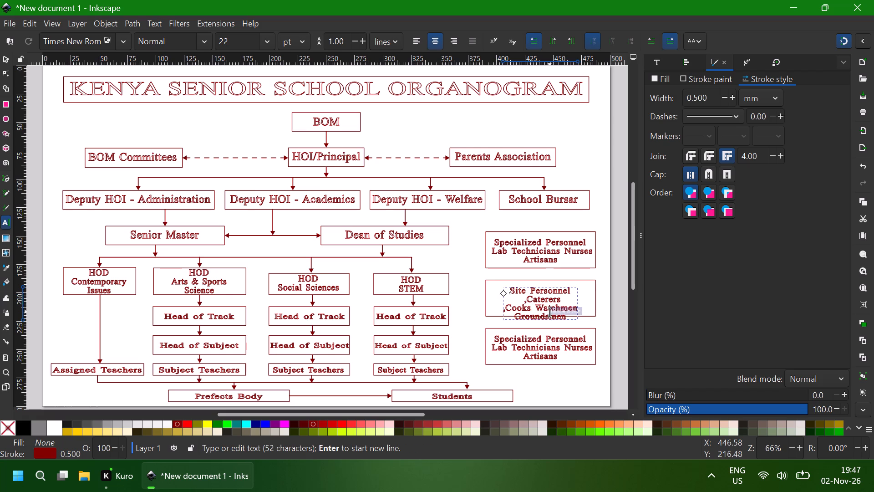
pyautogui.press('Left')
pyautogui.press('Left')
pyautogui.press('Right')
pyautogui.press('Down')
pyautogui.press('Left')
pyautogui.press('Left')
pyautogui.press('Left')
pyautogui.press('BackSpace')
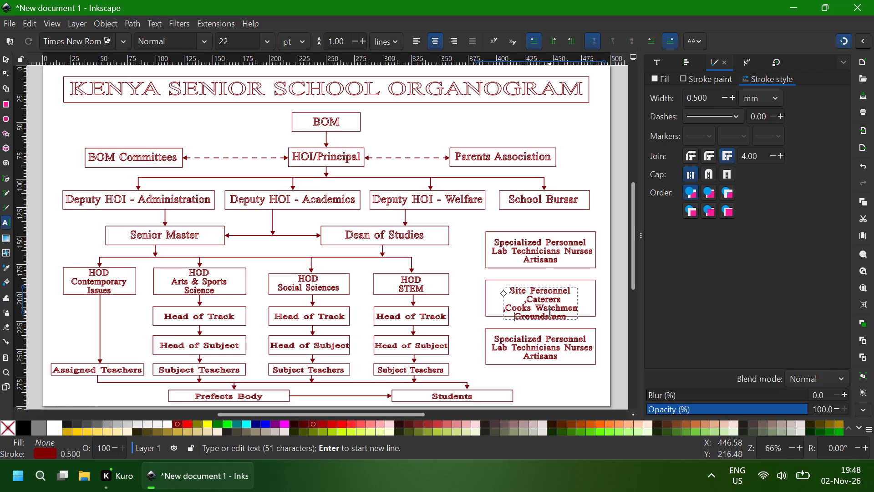
pyautogui.press('BackSpace')
pyautogui.press('Return')
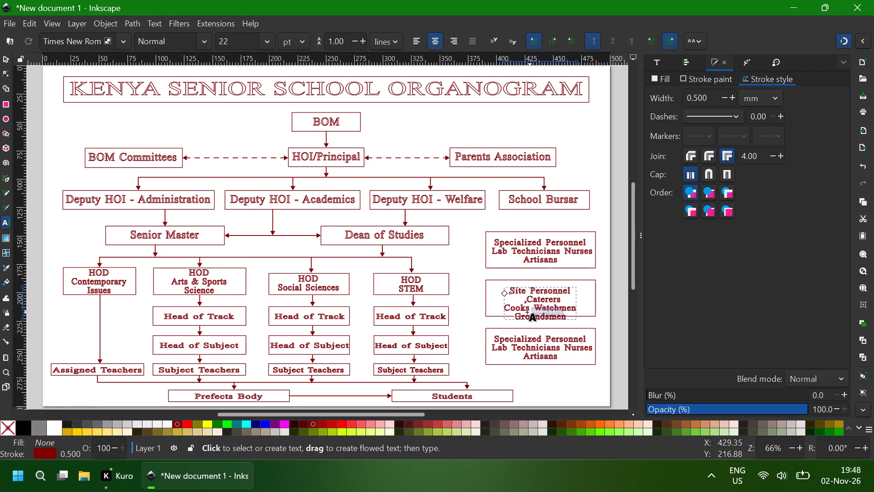
# Remove the stray comma before Caterers and join Cooks Watchmen onto the Caterers line, separated by spaces.
pyautogui.click(507, 309)
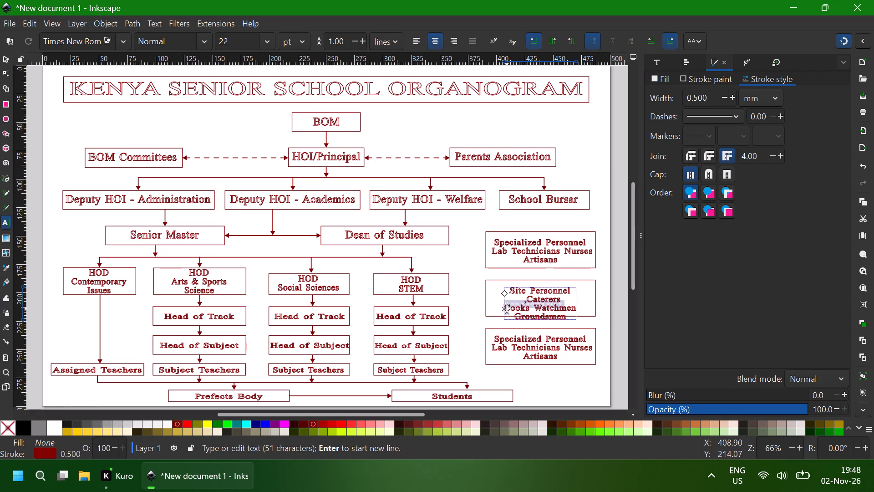
pyautogui.click(528, 311)
pyautogui.press('Right')
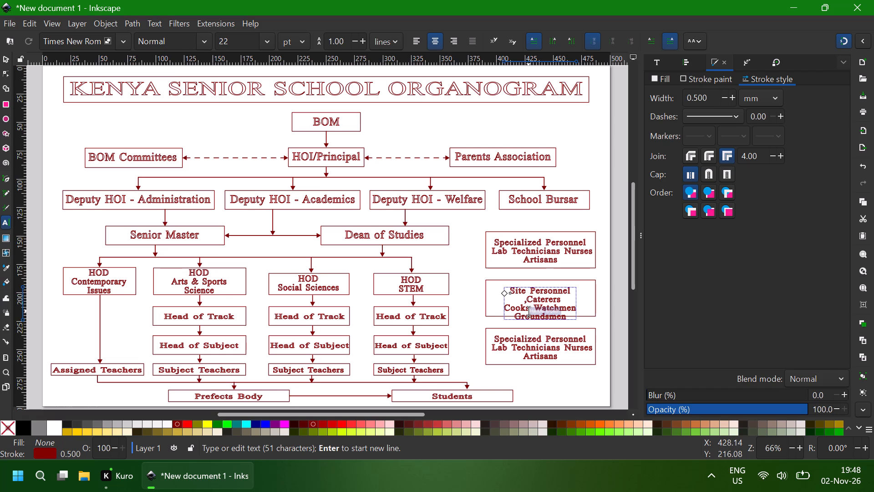
pyautogui.press('BackSpace')
pyautogui.press('space')
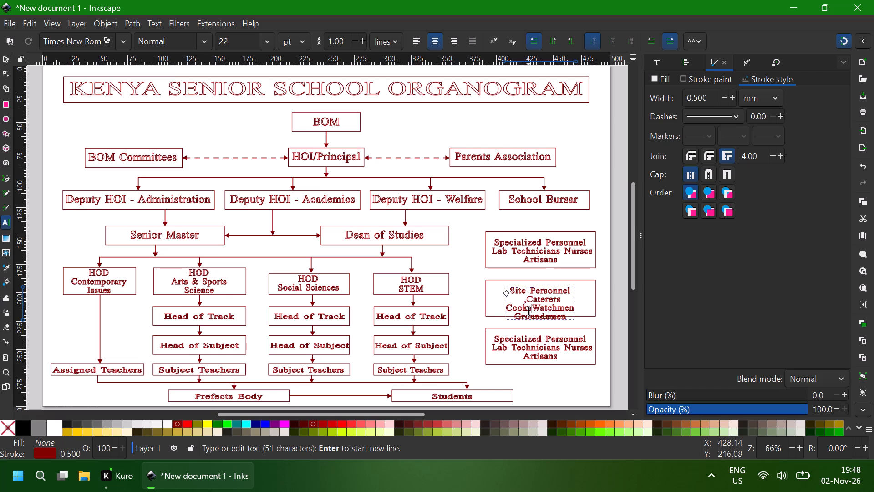
pyautogui.click(508, 307)
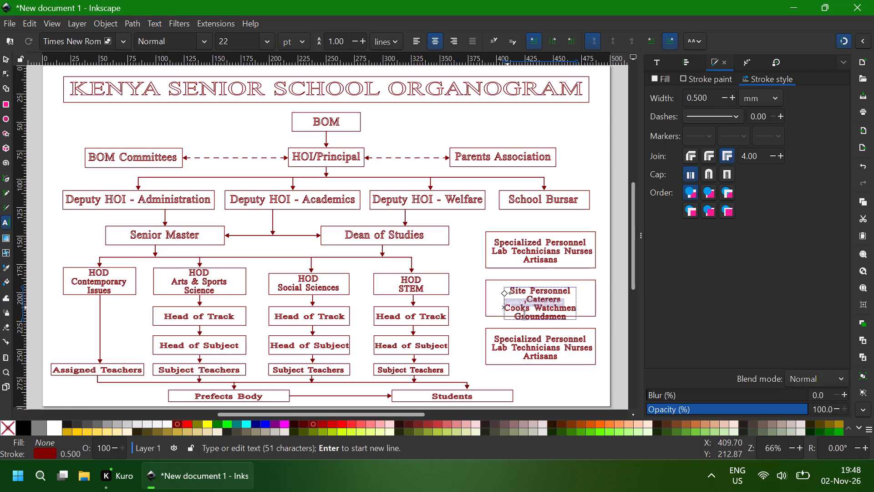
pyautogui.press('Left')
pyautogui.press('BackSpace')
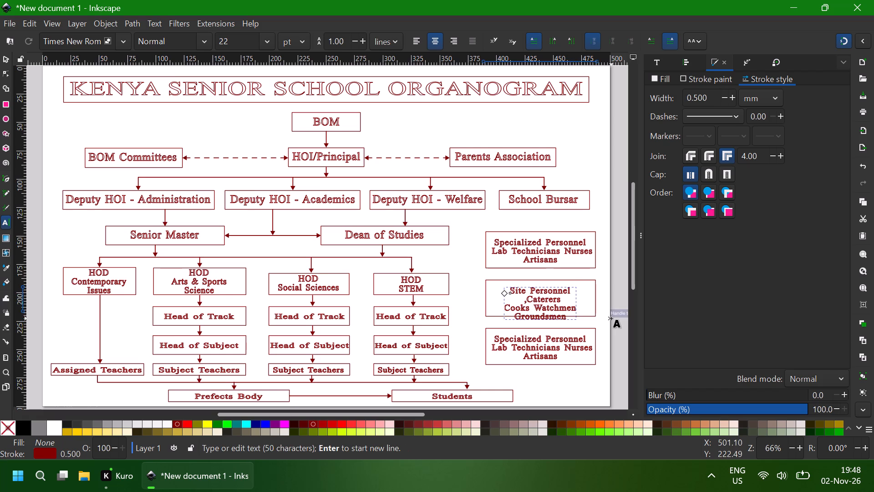
pyautogui.press('BackSpace')
pyautogui.press('BackSpace')
pyautogui.press('space')
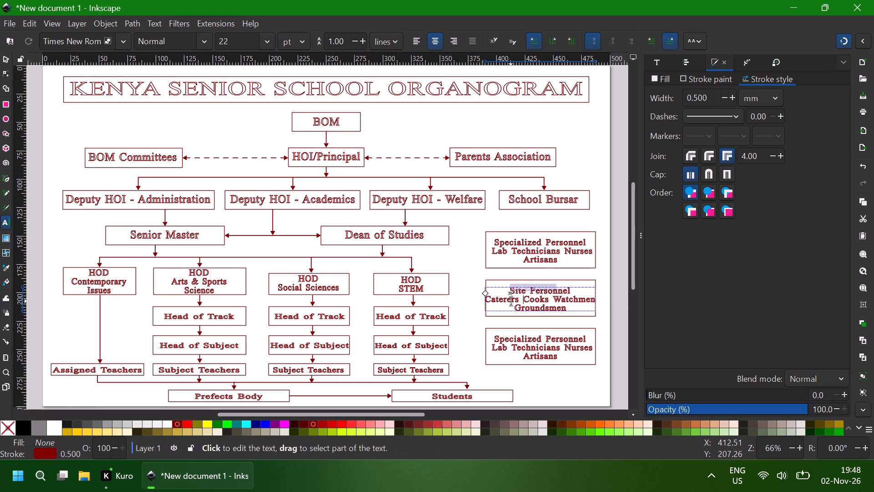
# Move Caterers up beside Site Personnel and start the second line with Cooks Watchmen.
pyautogui.click(492, 302)
pyautogui.press('Left')
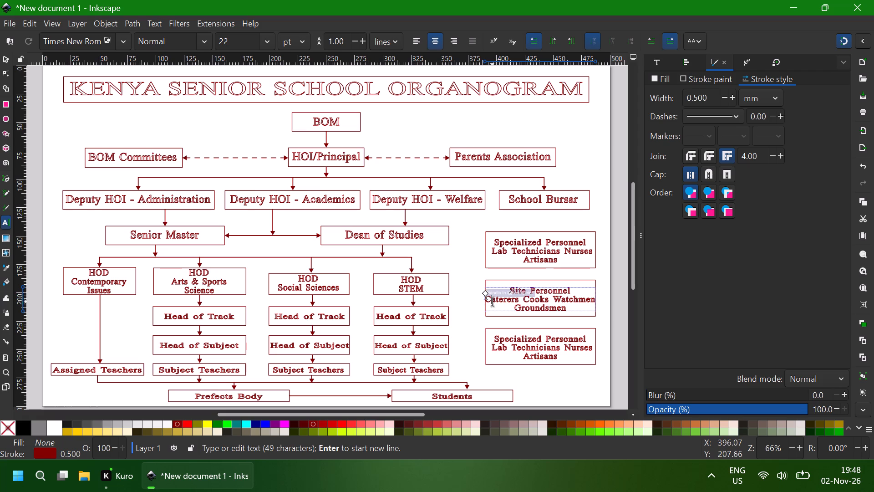
pyautogui.press('BackSpace')
pyautogui.press('space')
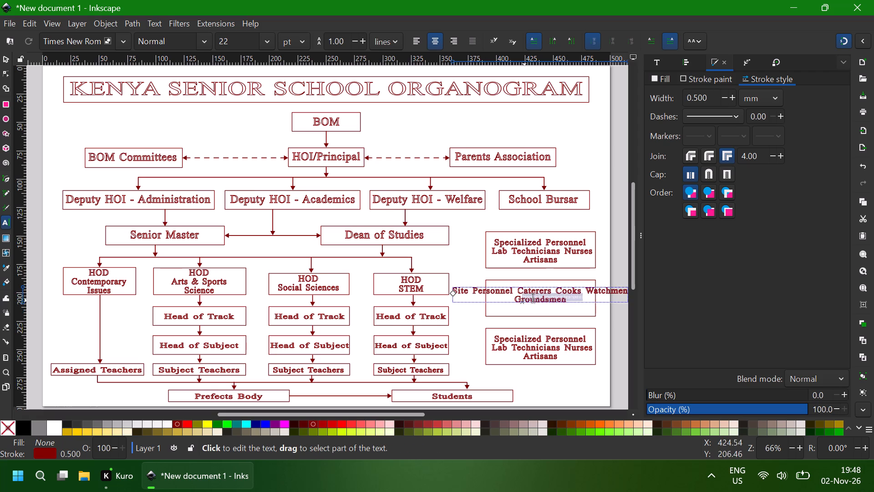
pyautogui.click(555, 288)
pyautogui.press('BackSpace')
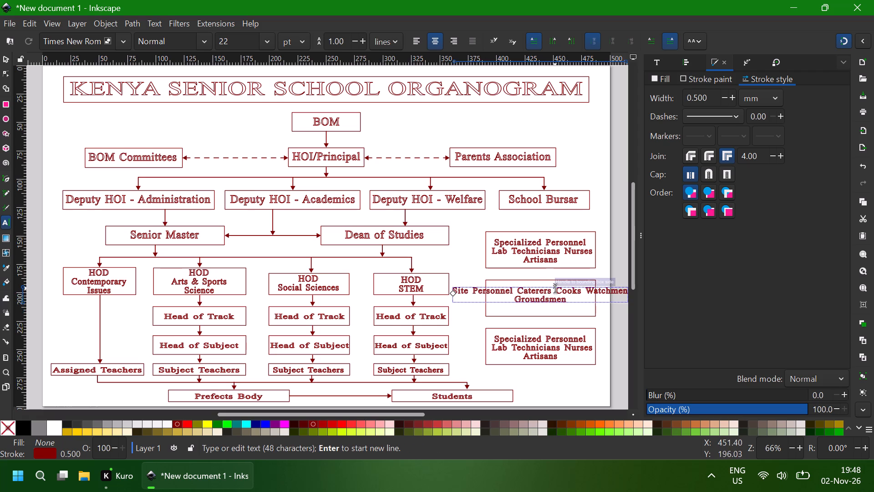
pyautogui.press('Return')
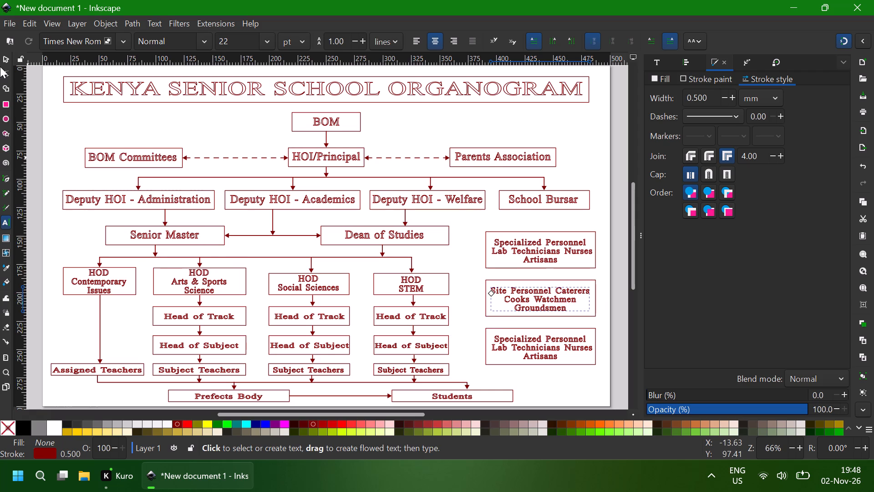
# Nudge the Site Personnel text upward in its box to a Y position of about 192.3 mm.
pyautogui.click(9, 56)
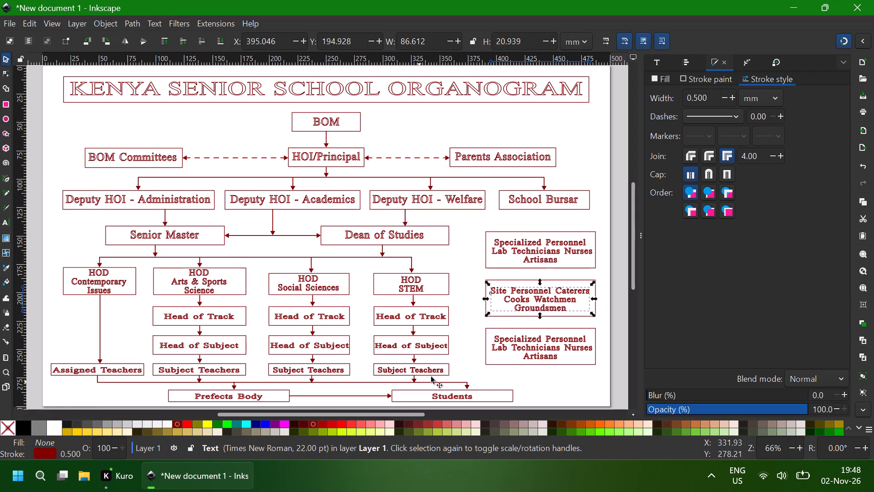
pyautogui.press('Up')
pyautogui.press('Up')
pyautogui.press('Up')
pyautogui.press('Up')
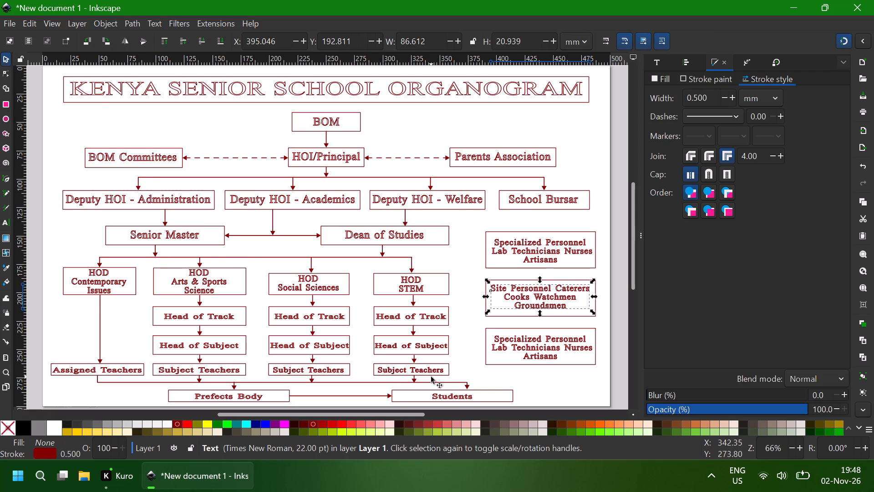
pyautogui.press('Up')
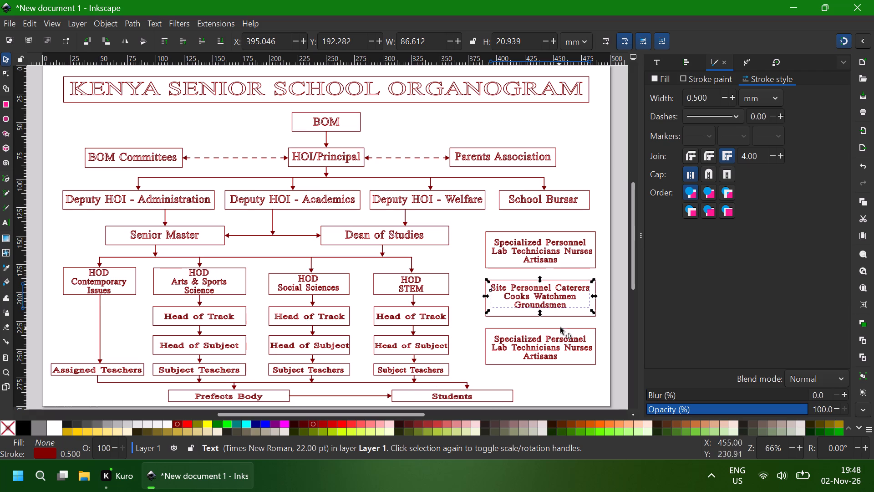
# Shorten the Site Personnel box from its bottom edge to about 28.4 mm high and nudge it down to a Y of about 188.9 mm.
pyautogui.click(563, 318)
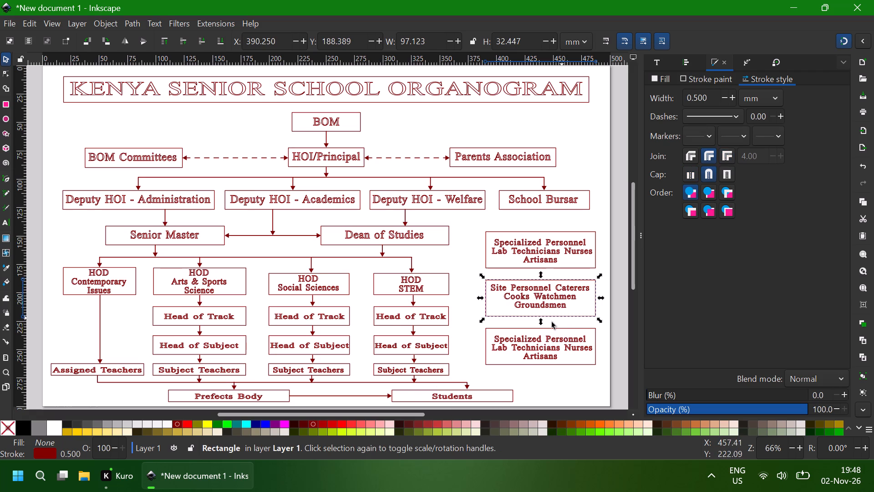
pyautogui.moveTo(542, 323); pyautogui.dragTo(542, 318)
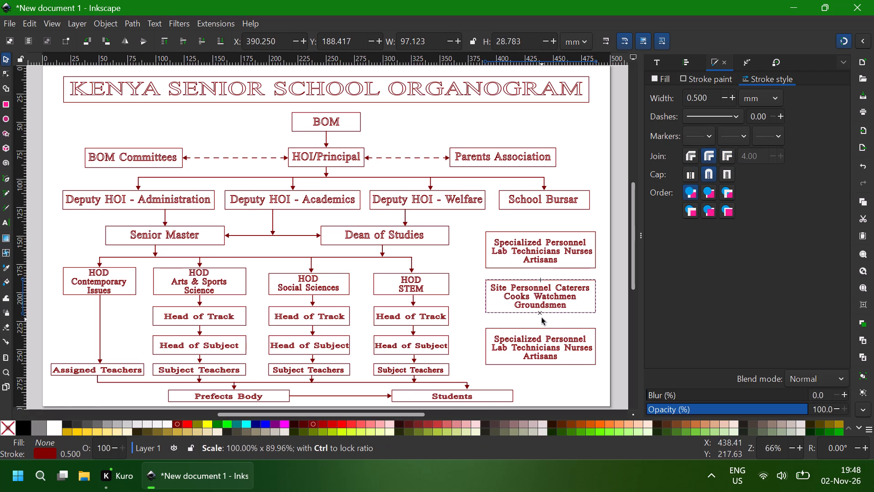
pyautogui.moveTo(542, 318); pyautogui.dragTo(541, 318)
pyautogui.press('Down')
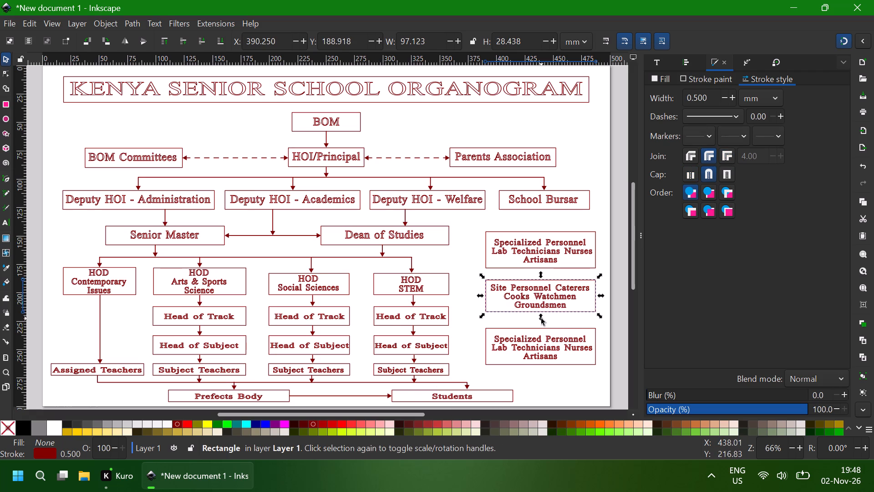
# Lower the top edge of the upper Specialized Personnel box to make it about 29.2 mm high, nudging it to a Y of about 148.6 mm.
pyautogui.click(544, 254)
pyautogui.click(551, 234)
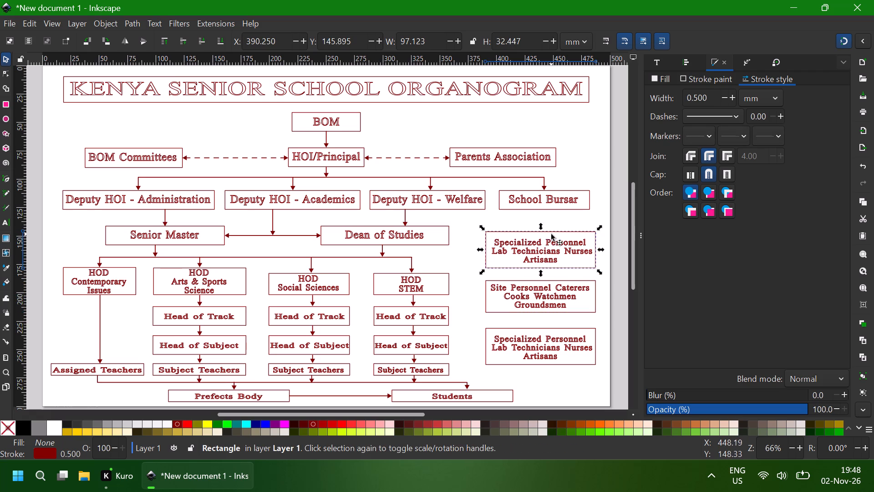
pyautogui.click(542, 228)
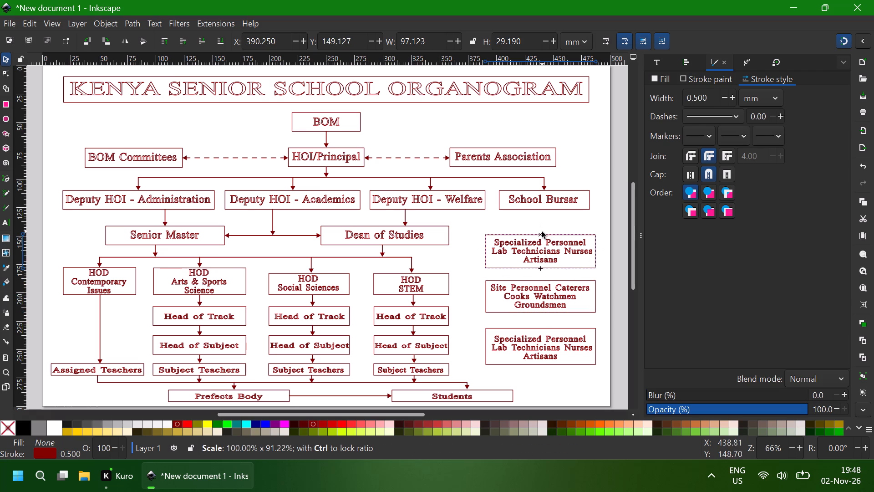
pyautogui.press('Up')
pyautogui.press('Up')
pyautogui.press('Down')
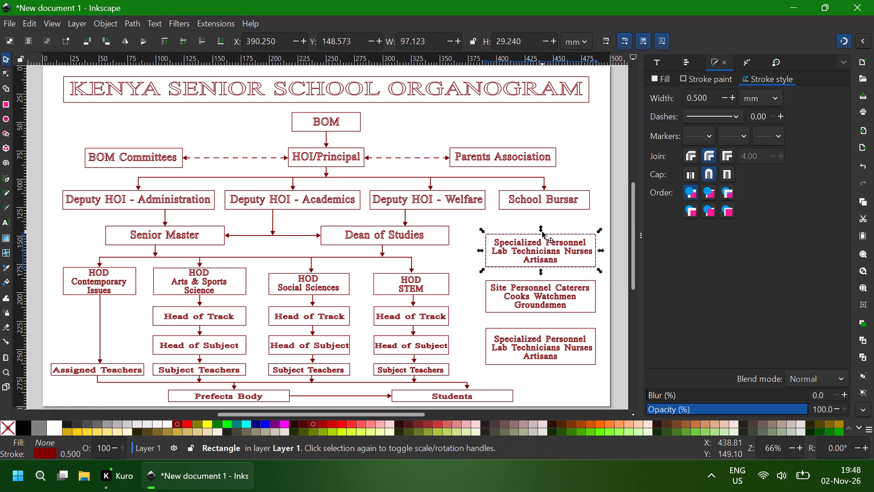
# Move the Site Personnel box together with its text up to a Y position of about 183.1 mm.
pyautogui.click(559, 281)
pyautogui.keyDown('shift'); pyautogui.click(544, 297); pyautogui.keyUp('shift')
pyautogui.press('Up')
pyautogui.press('Up')
pyautogui.press('Up')
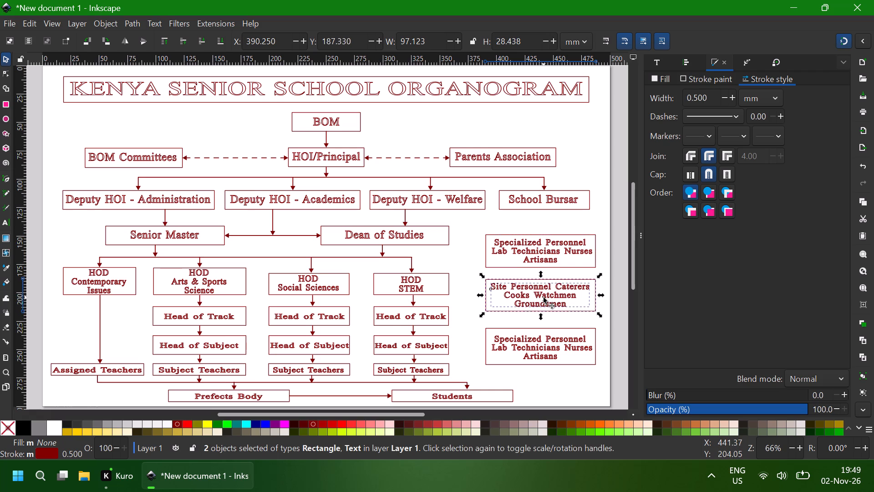
pyautogui.press('Up')
pyautogui.press('Up')
pyautogui.press('Up')
pyautogui.press('Up')
pyautogui.press('Up')
pyautogui.press('Up')
pyautogui.press('Up')
pyautogui.press('Up')
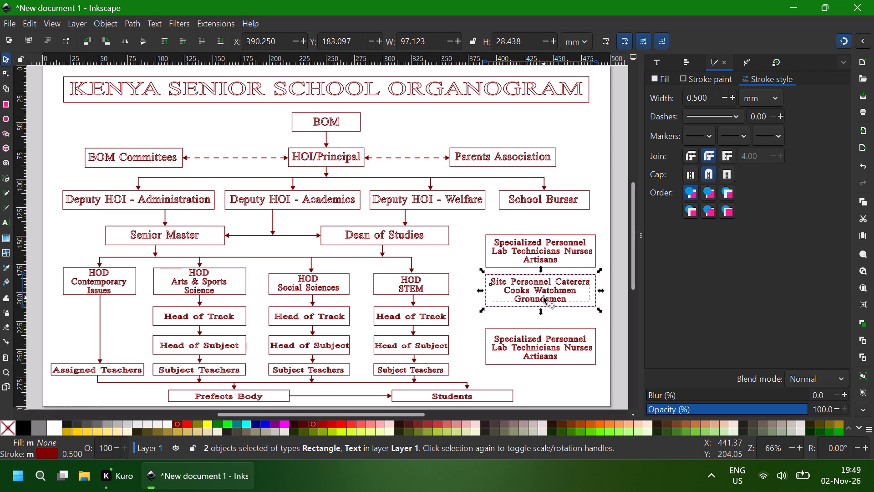
# Move the lower Specialized Personnel box together with its text up to a Y position of about 219.2 mm.
pyautogui.click(551, 335)
pyautogui.keyDown('shift'); pyautogui.click(550, 329); pyautogui.keyUp('shift')
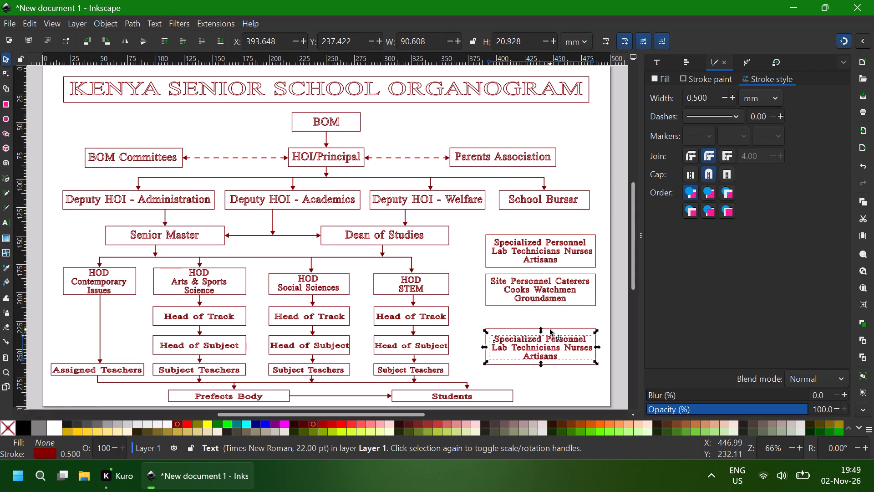
pyautogui.press('Up')
pyautogui.press('Up')
pyautogui.press('Up')
pyautogui.press('Up')
pyautogui.press('Up')
pyautogui.press('Up')
pyautogui.press('Up')
pyautogui.press('Up')
pyautogui.press('Up')
pyautogui.press('Up')
pyautogui.press('Up')
pyautogui.press('Up')
pyautogui.press('Up')
pyautogui.press('Up')
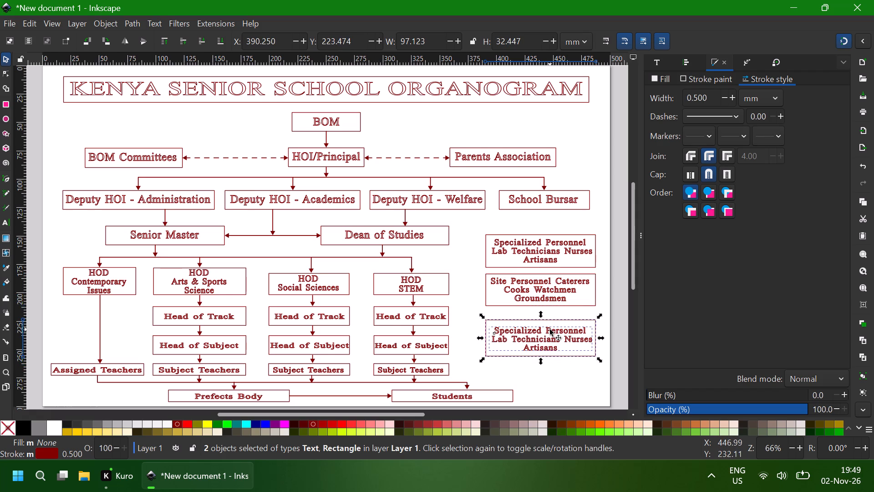
pyautogui.press('Up')
pyautogui.press('Up')
pyautogui.press('Up')
pyautogui.press('Up')
pyautogui.press('Up')
pyautogui.press('Up')
pyautogui.press('Up')
pyautogui.press('Up')
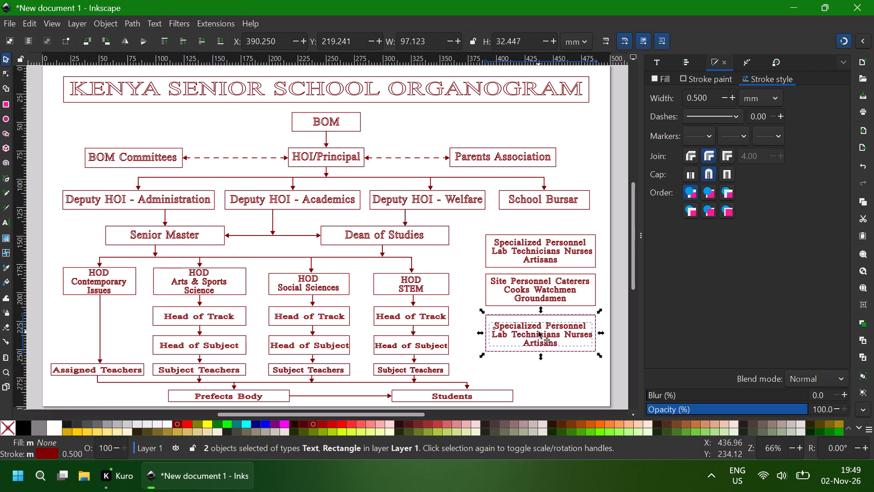
pyautogui.click(540, 329)
pyautogui.click(508, 386)
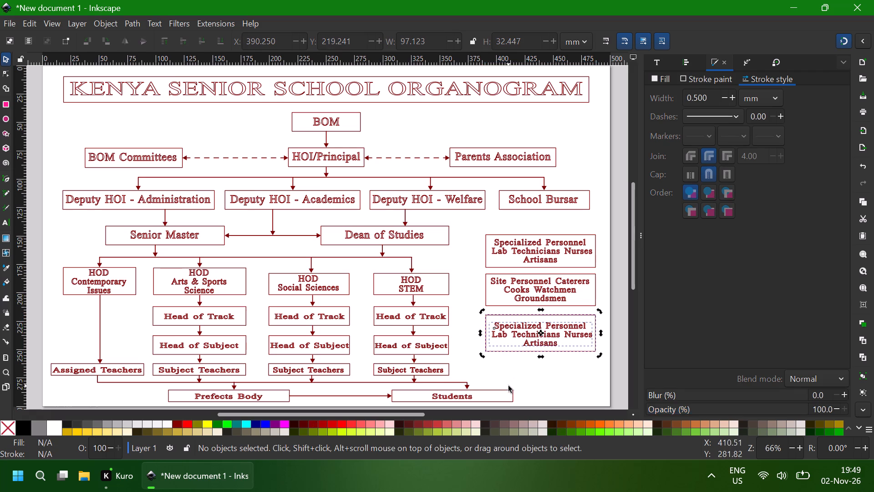
# Replace the word Specialized in the lowest staff box's heading with "Administratiive".
pyautogui.doubleClick(528, 329)
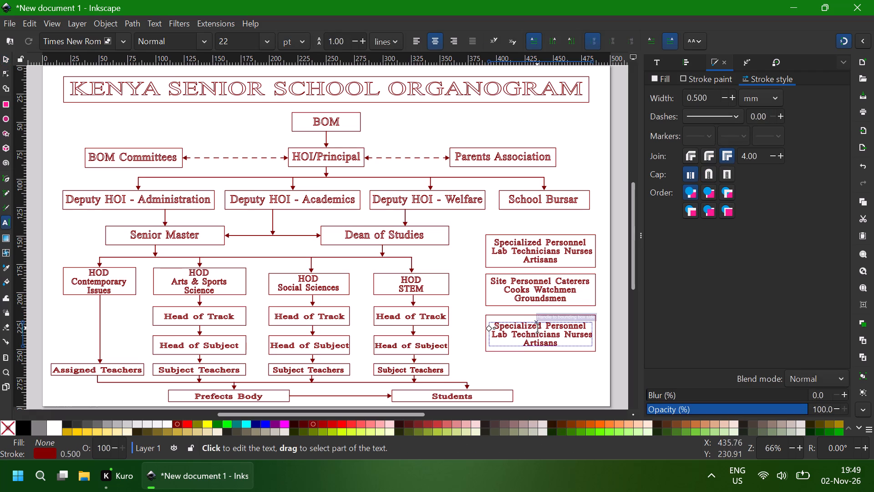
pyautogui.click(540, 328)
pyautogui.press('BackSpace')
pyautogui.press('BackSpace')
pyautogui.press('BackSpace')
pyautogui.press('BackSpace')
pyautogui.press('BackSpace')
pyautogui.press('BackSpace')
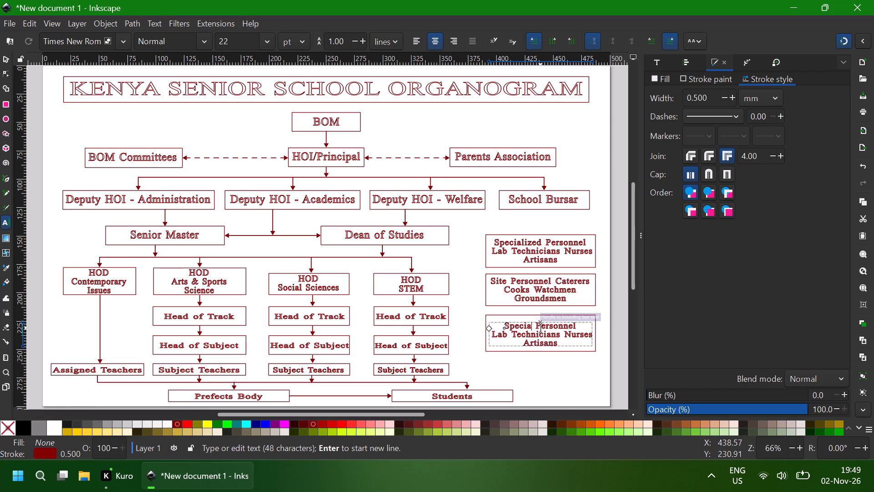
pyautogui.press('BackSpace')
pyautogui.press('BackSpace')
pyautogui.press('BackSpace')
pyautogui.press('BackSpace')
pyautogui.press('BackSpace')
pyautogui.write('Administratiive')
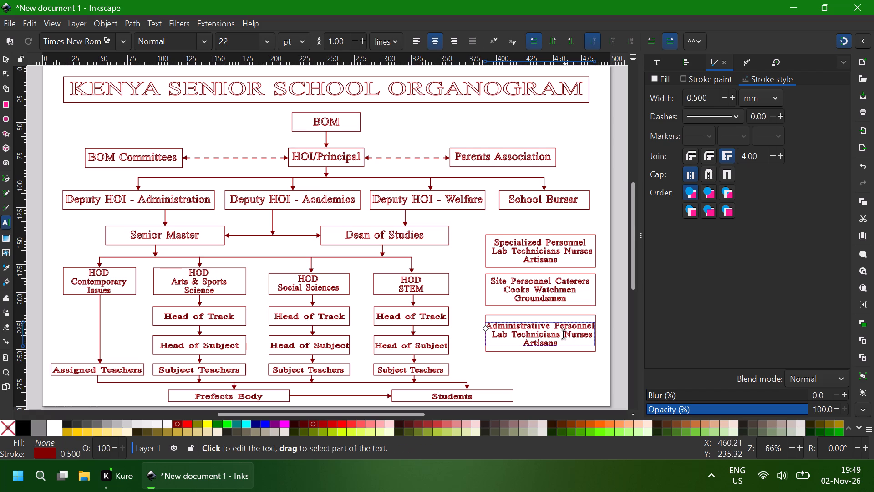
# Delete Lab Technicians Nurses Artisans from the lowest staff box, leaving only its heading line.
pyautogui.moveTo(497, 336); pyautogui.dragTo(560, 336)
pyautogui.press('BackSpace')
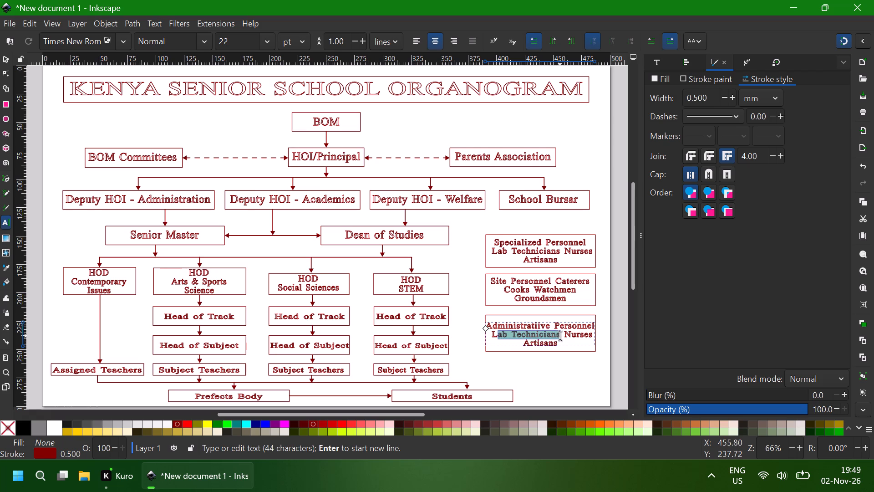
pyautogui.press('Delete')
pyautogui.press('Delete')
pyautogui.press('Delete')
pyautogui.press('Delete')
pyautogui.press('Delete')
pyautogui.press('Delete')
pyautogui.press('Delete')
pyautogui.press('BackSpace')
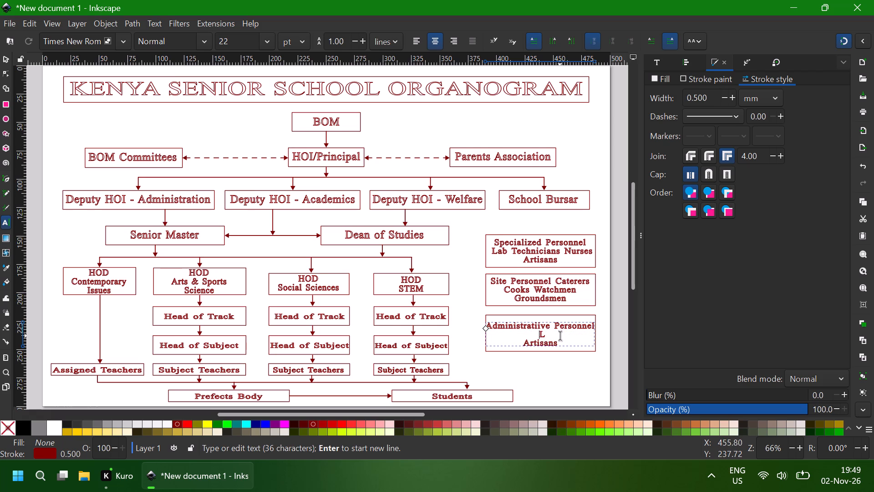
pyautogui.press('Delete')
pyautogui.press('Delete')
pyautogui.press('Delete')
pyautogui.press('Delete')
pyautogui.press('Delete')
pyautogui.press('Delete')
pyautogui.press('Delete')
pyautogui.press('Delete')
pyautogui.press('Delete')
pyautogui.press('Delete')
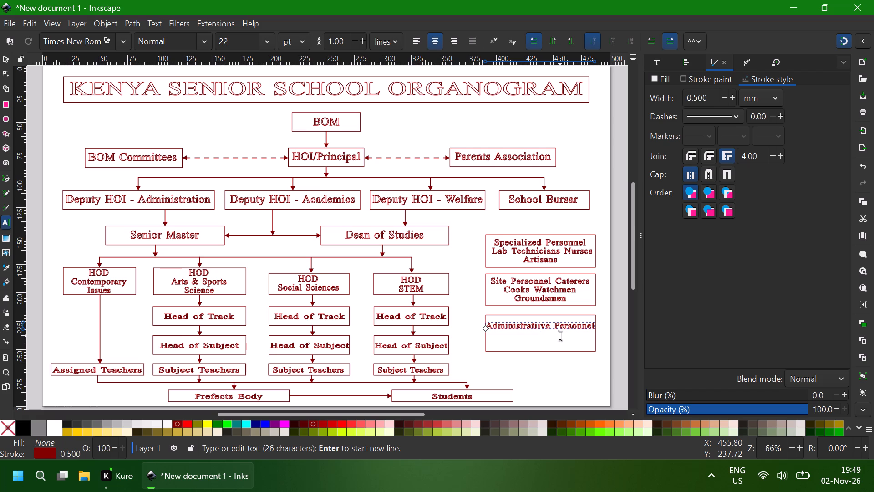
# Add "Accounts Clerk" and, on a new line, "Administrative Assistant" beneath the heading in the lowest staff box.
pyautogui.write('Accounts')
pyautogui.press('space')
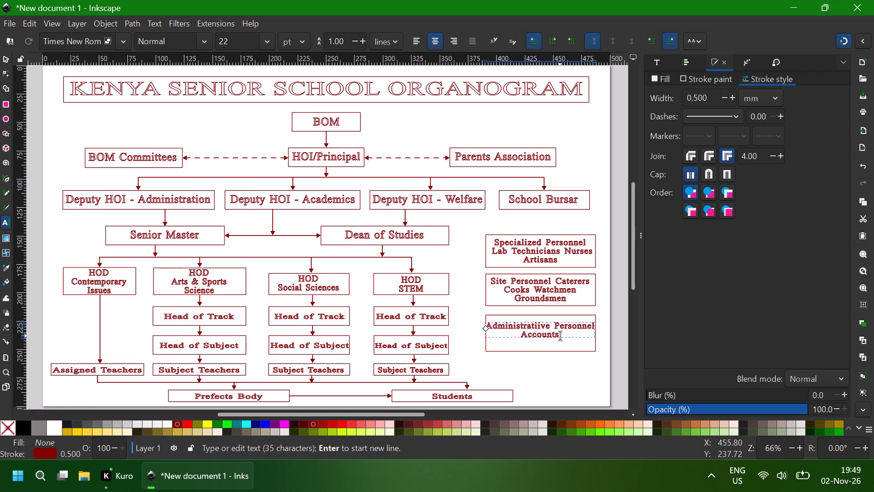
pyautogui.write('Clerk')
pyautogui.press('Return')
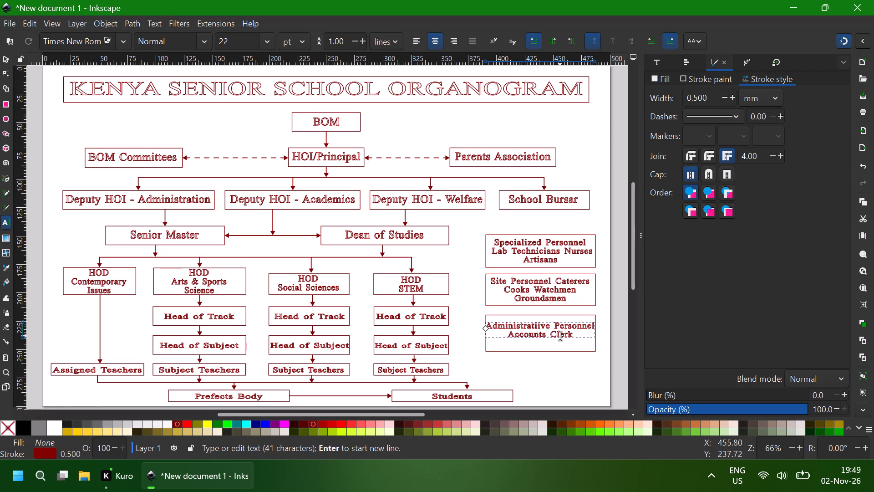
pyautogui.write('Administrative')
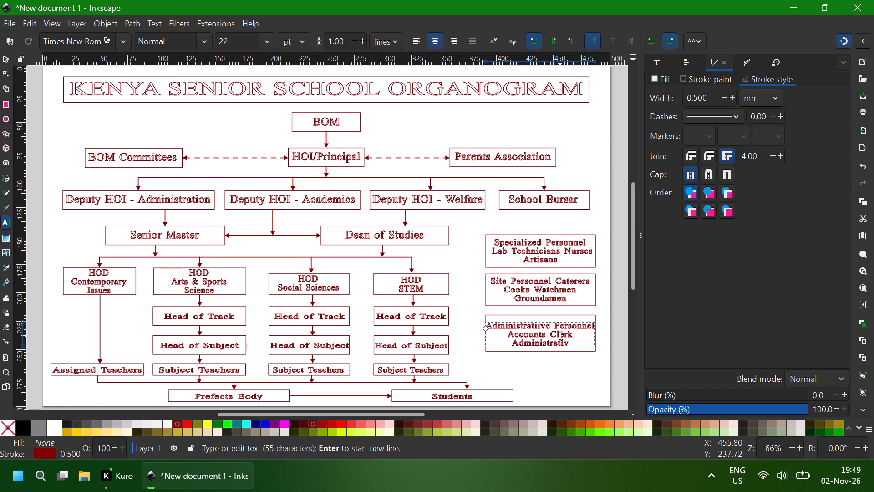
pyautogui.press('space')
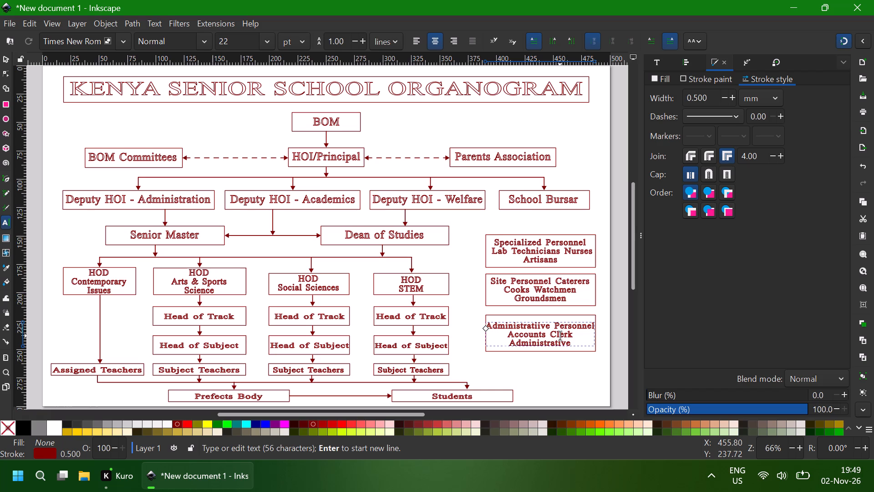
pyautogui.write('Assistant')
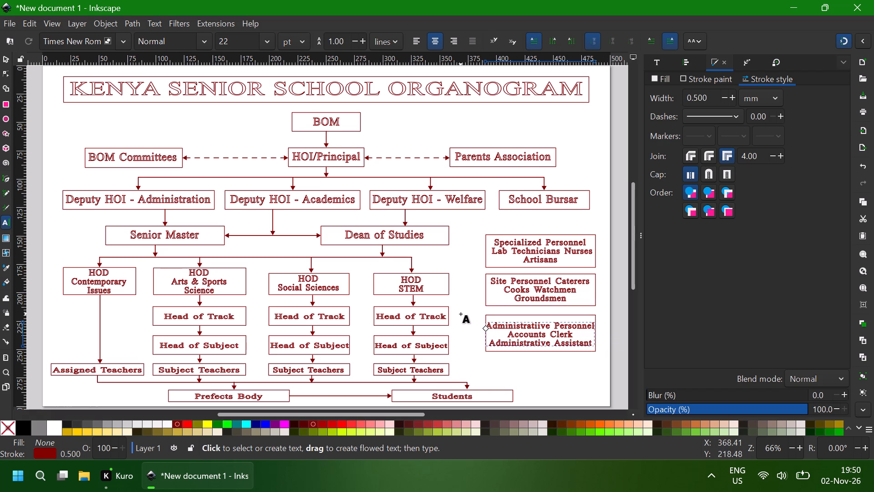
# Nudge the lowest staff box's text upward to a Y position of about 222.6 mm.
pyautogui.click(6, 56)
pyautogui.press('Up')
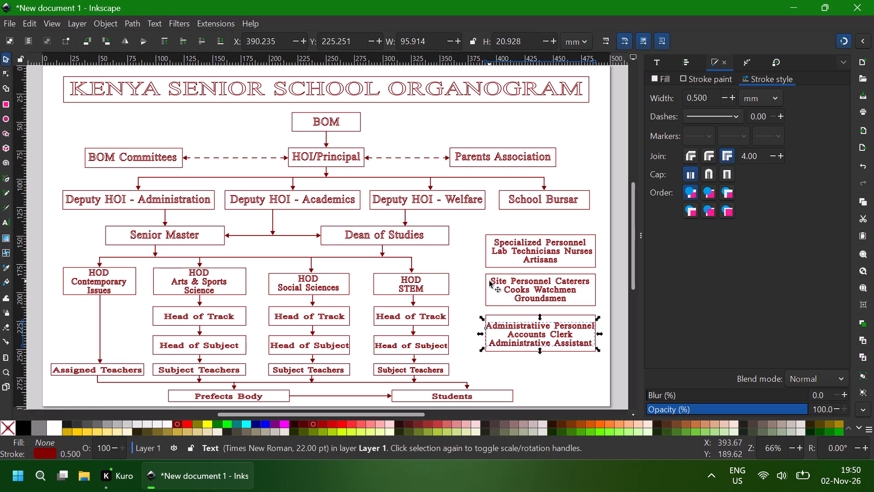
pyautogui.press('Up')
pyautogui.press('Up')
pyautogui.press('Up')
pyautogui.press('Up')
pyautogui.press('Up')
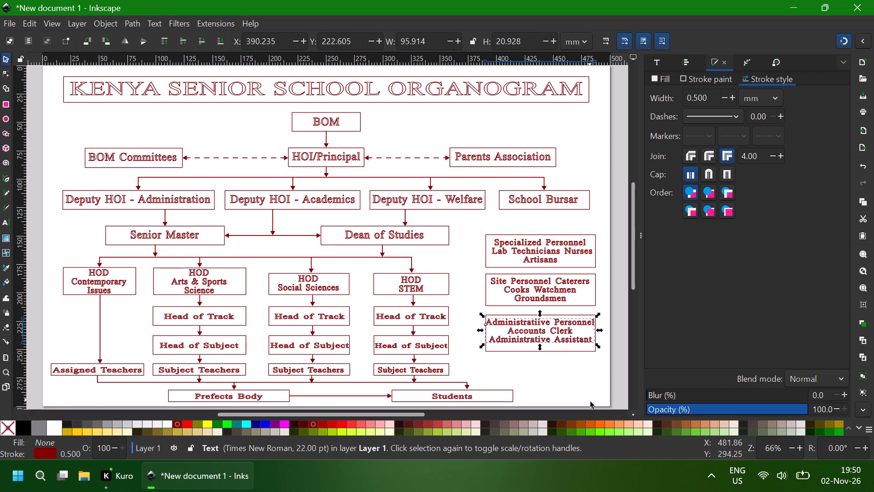
# Shorten the lowest staff box from its bottom edge to about 29.2 mm high and nudge it up to a Y of about 218.7 mm.
pyautogui.click(544, 371)
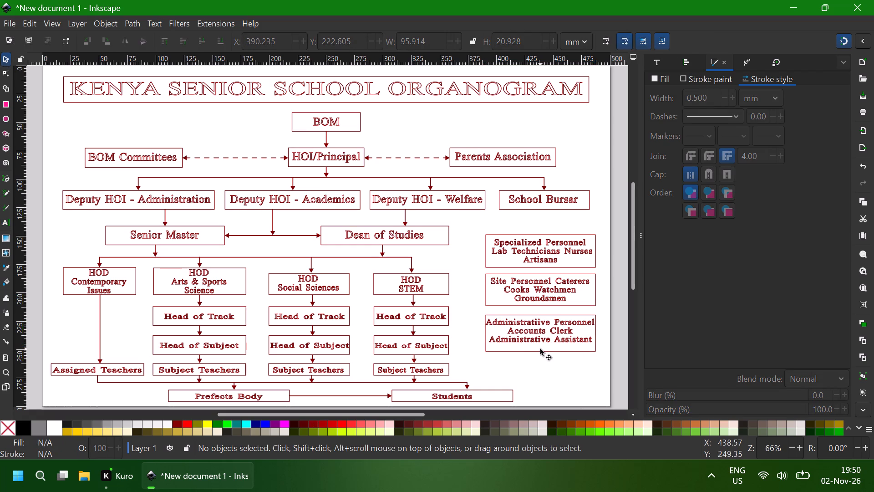
pyautogui.click(540, 349)
pyautogui.click(542, 359)
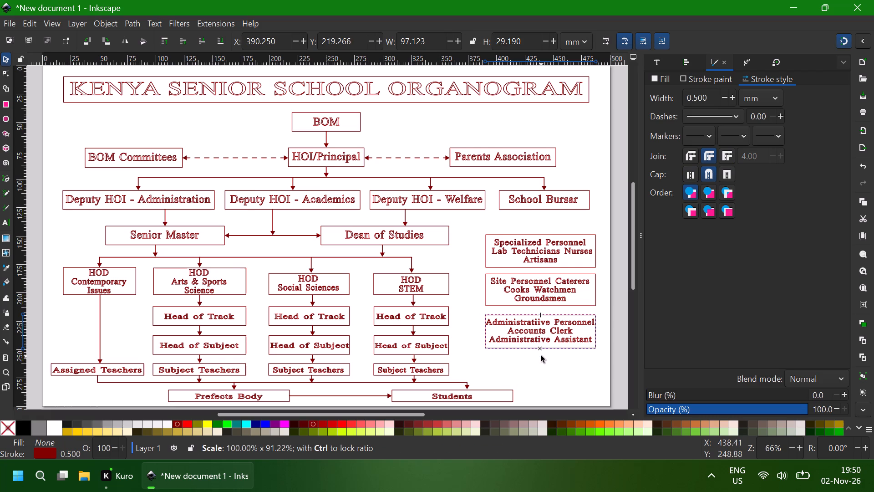
pyautogui.press('Up')
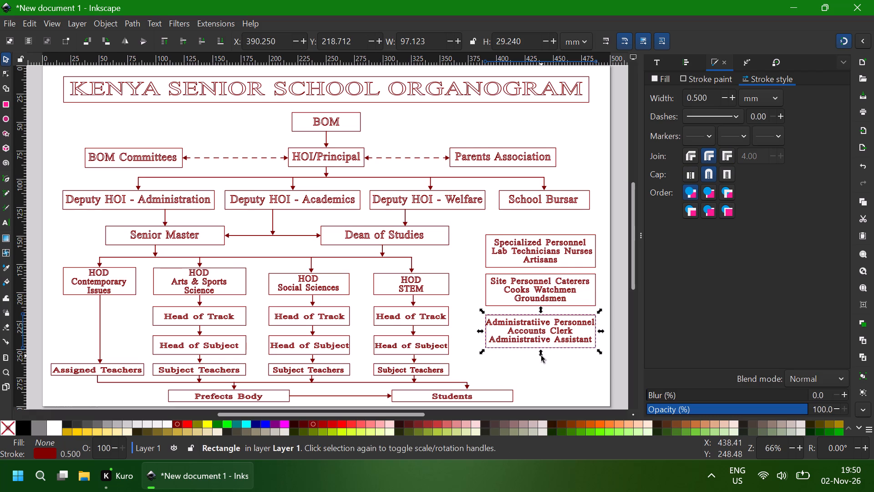
pyautogui.click(512, 367)
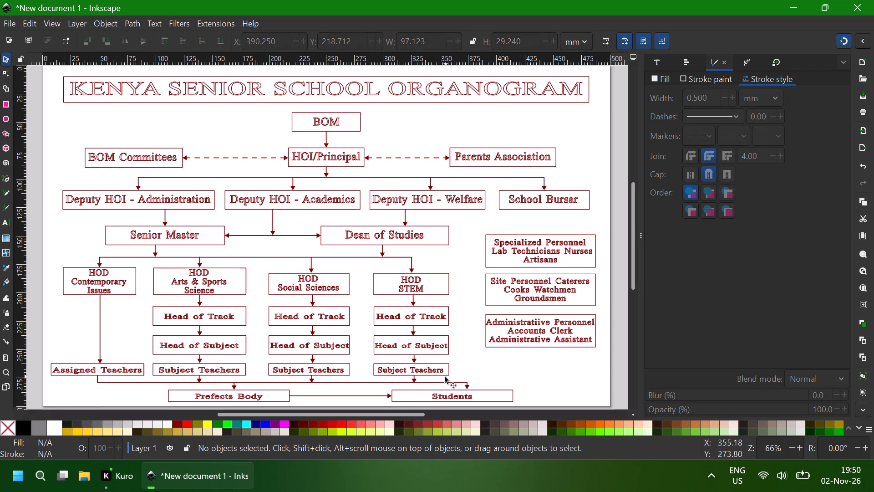
# Duplicate the STEM column's Subject Teachers box with its text and place the copy beside it at an X of about 363.1 mm.
pyautogui.click(433, 373)
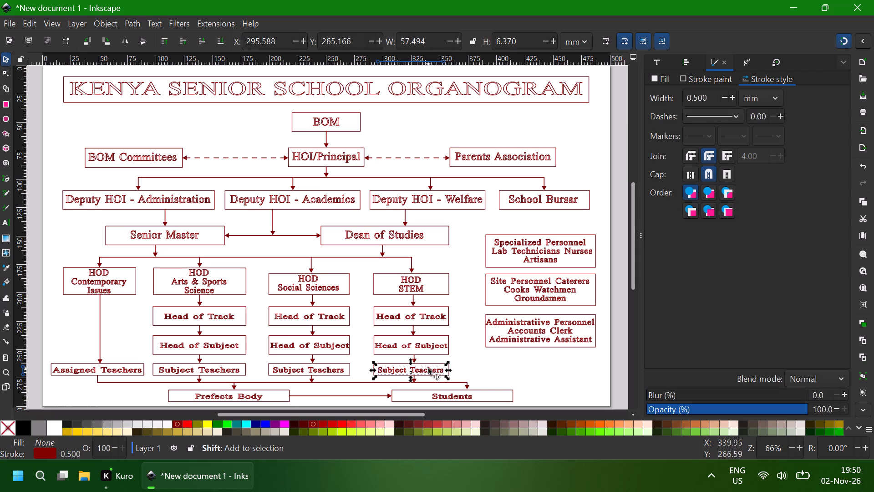
pyautogui.keyDown('shift'); pyautogui.click(428, 364); pyautogui.keyUp('shift')
pyautogui.hotkey('ctrl', 'd')
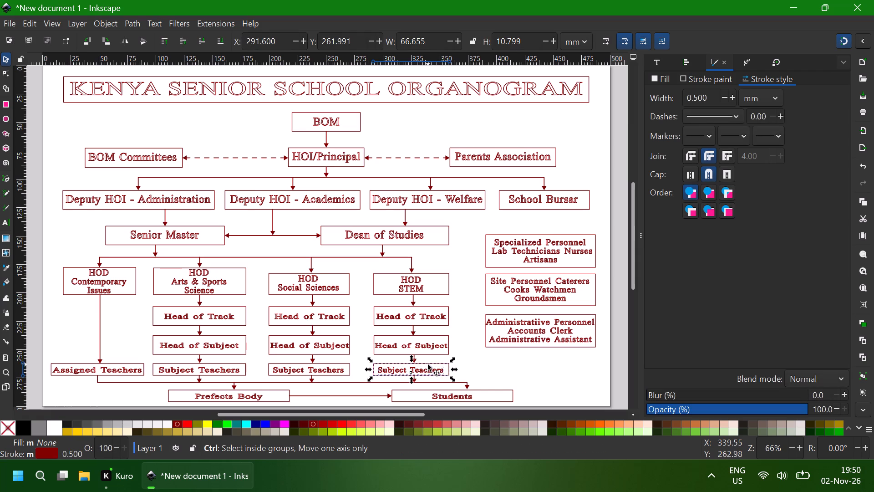
pyautogui.keyDown('ctrl'); pyautogui.moveTo(426, 369); pyautogui.dragTo(524, 372); pyautogui.keyUp('ctrl')
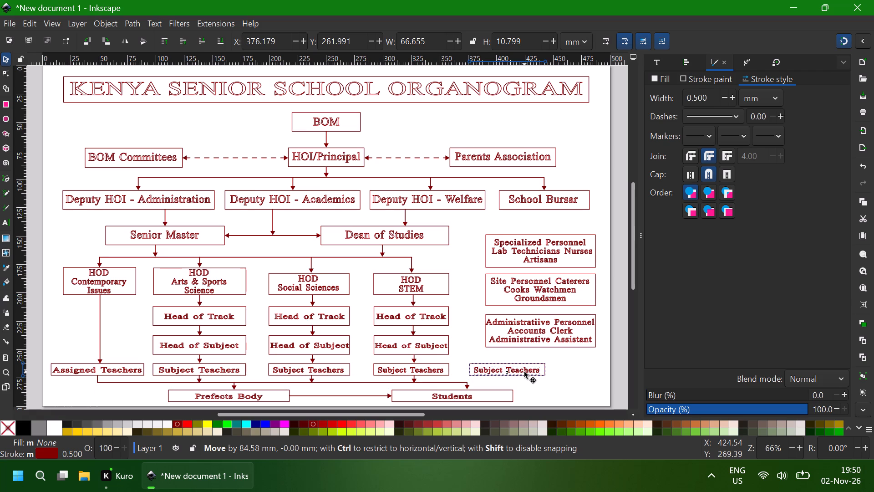
pyautogui.keyDown('ctrl'); pyautogui.moveTo(524, 372); pyautogui.dragTo(514, 372); pyautogui.keyUp('ctrl')
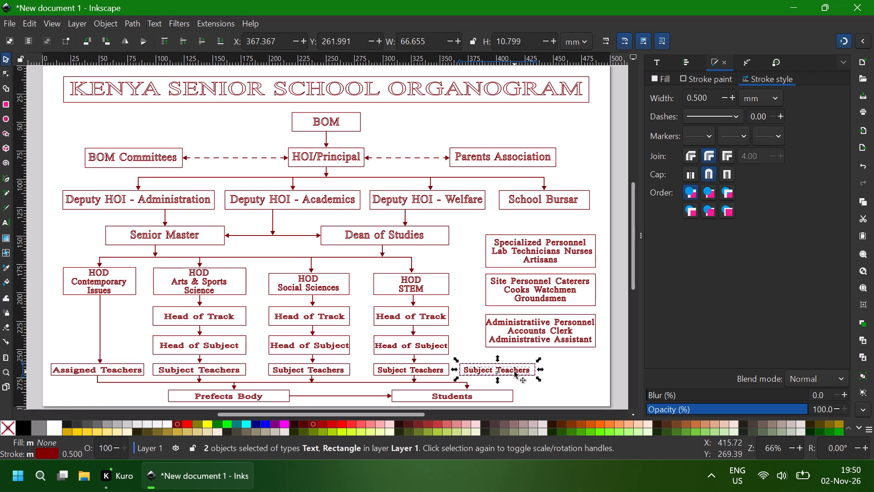
pyautogui.press('Left')
pyautogui.press('Left')
pyautogui.press('Left')
pyautogui.press('Left')
pyautogui.press('Left')
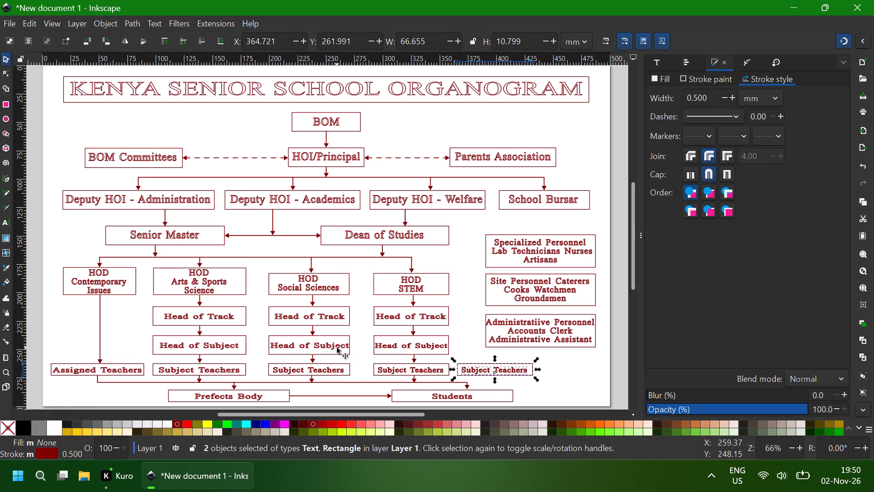
pyautogui.press('Left')
pyautogui.press('Left')
pyautogui.press('Left')
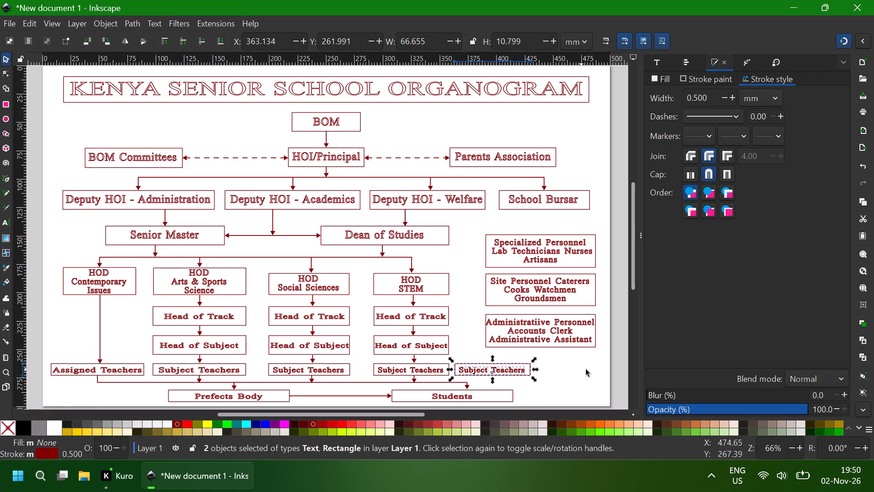
# Replace the text in the duplicated Subject Teachers box beside the STEM column with "ICT Technician".
pyautogui.click(587, 369)
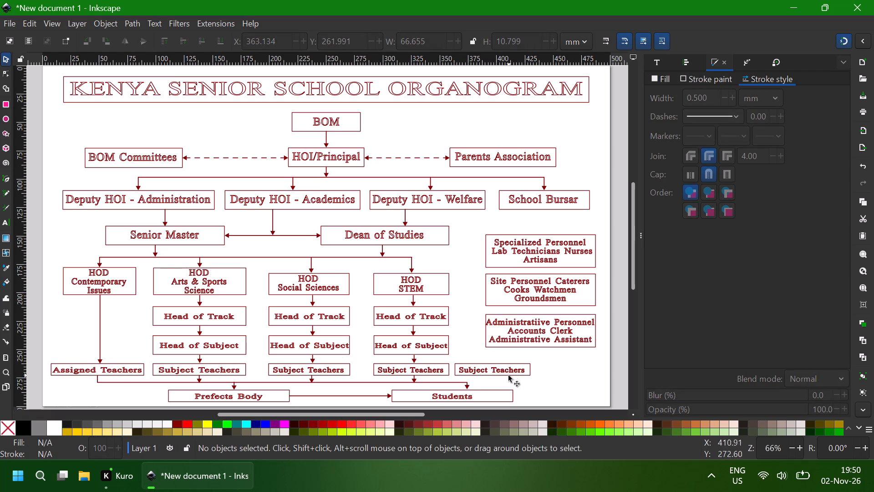
pyautogui.doubleClick(484, 369)
pyautogui.hotkey('ctrl', 'a')
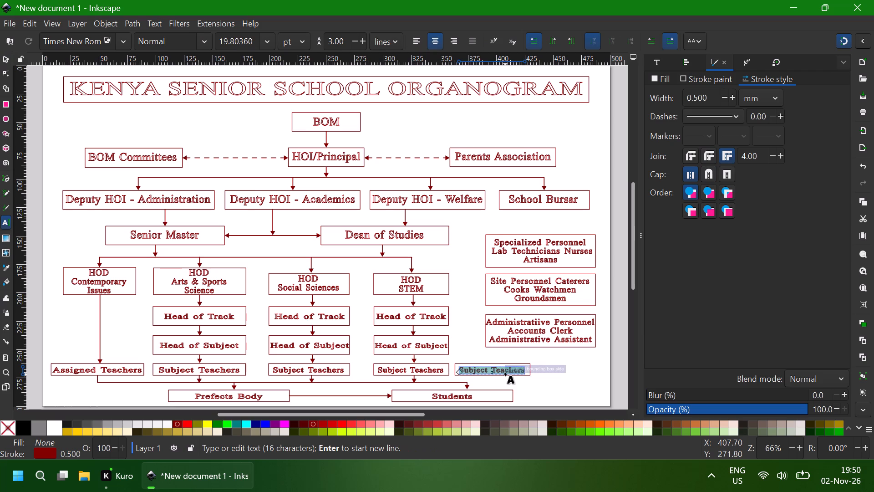
pyautogui.write('ICT')
pyautogui.press('space')
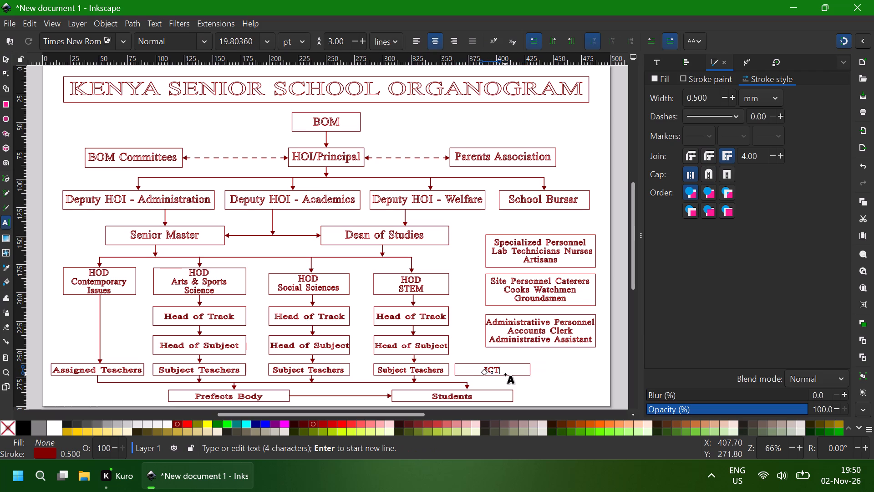
pyautogui.write('Te')
pyautogui.write('chnician')
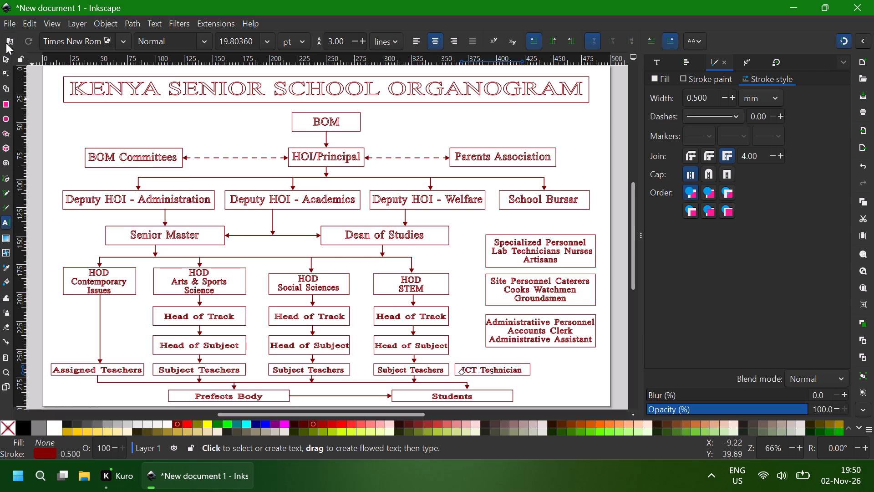
pyautogui.click(3, 57)
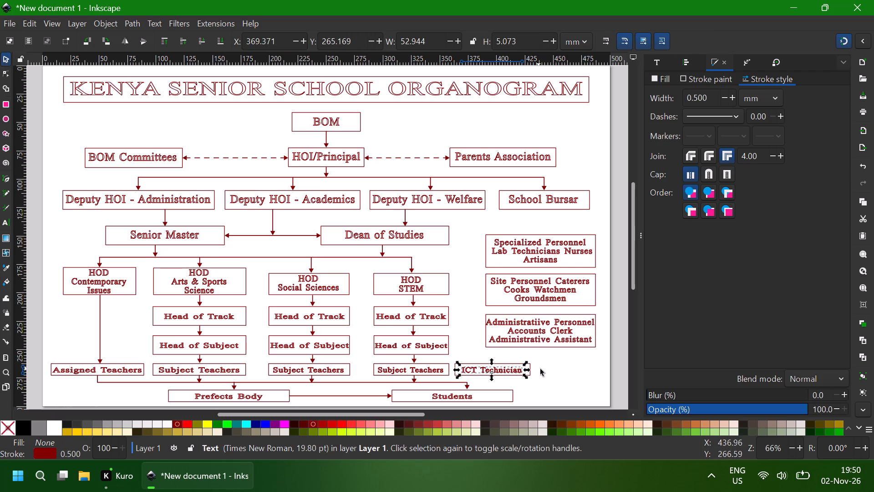
pyautogui.click(540, 369)
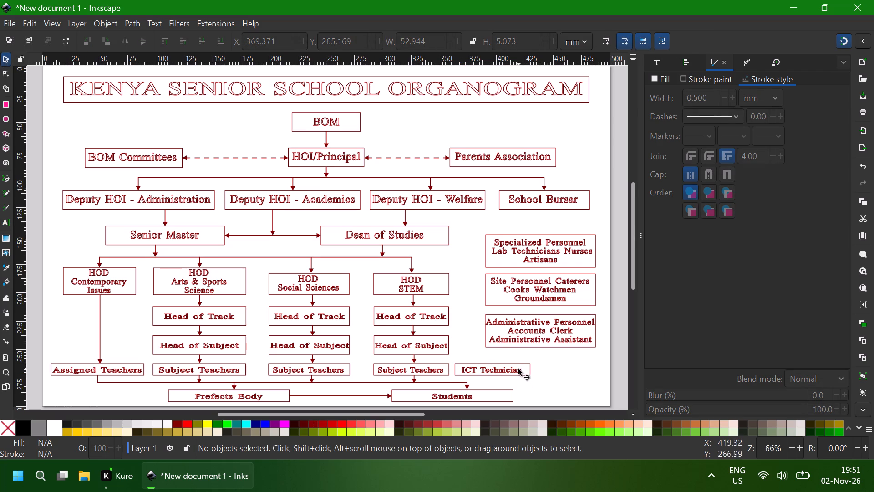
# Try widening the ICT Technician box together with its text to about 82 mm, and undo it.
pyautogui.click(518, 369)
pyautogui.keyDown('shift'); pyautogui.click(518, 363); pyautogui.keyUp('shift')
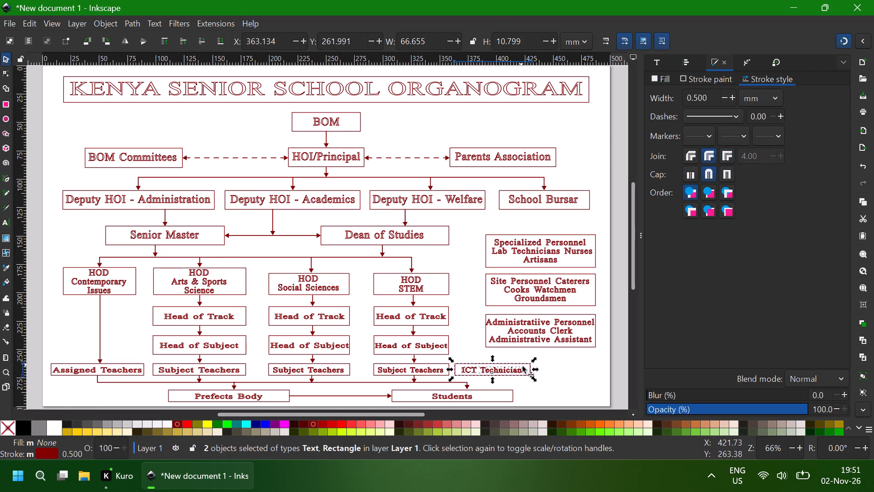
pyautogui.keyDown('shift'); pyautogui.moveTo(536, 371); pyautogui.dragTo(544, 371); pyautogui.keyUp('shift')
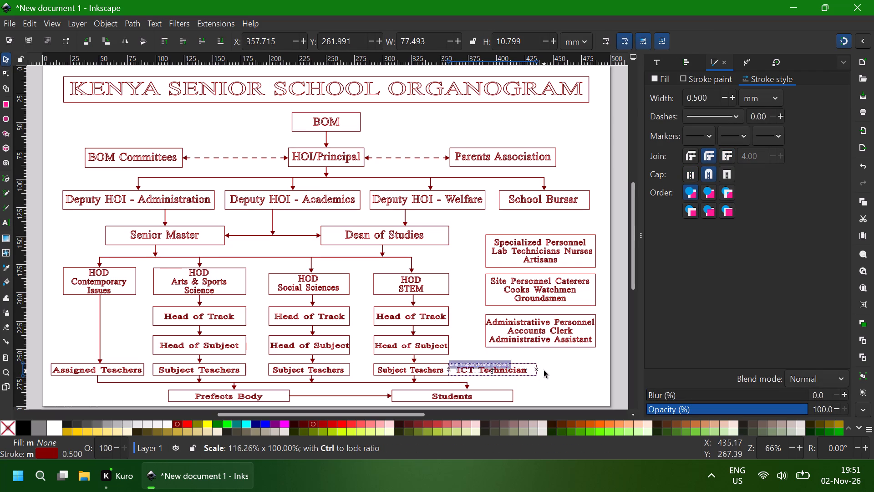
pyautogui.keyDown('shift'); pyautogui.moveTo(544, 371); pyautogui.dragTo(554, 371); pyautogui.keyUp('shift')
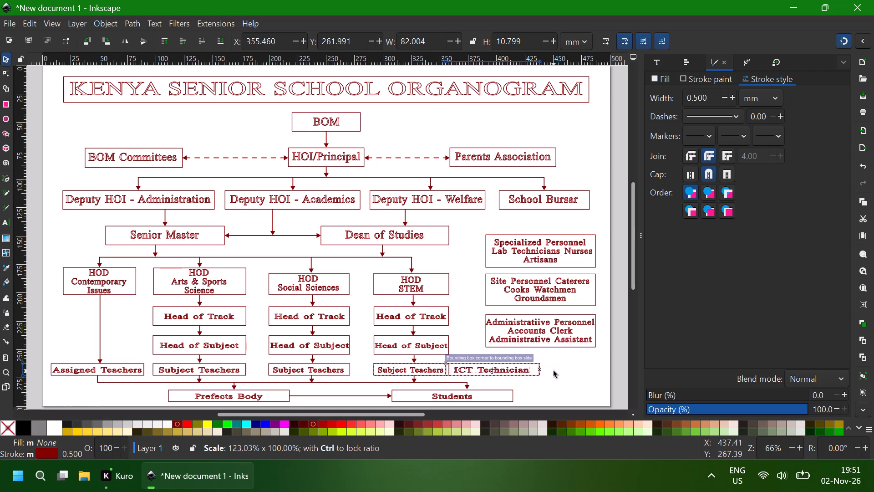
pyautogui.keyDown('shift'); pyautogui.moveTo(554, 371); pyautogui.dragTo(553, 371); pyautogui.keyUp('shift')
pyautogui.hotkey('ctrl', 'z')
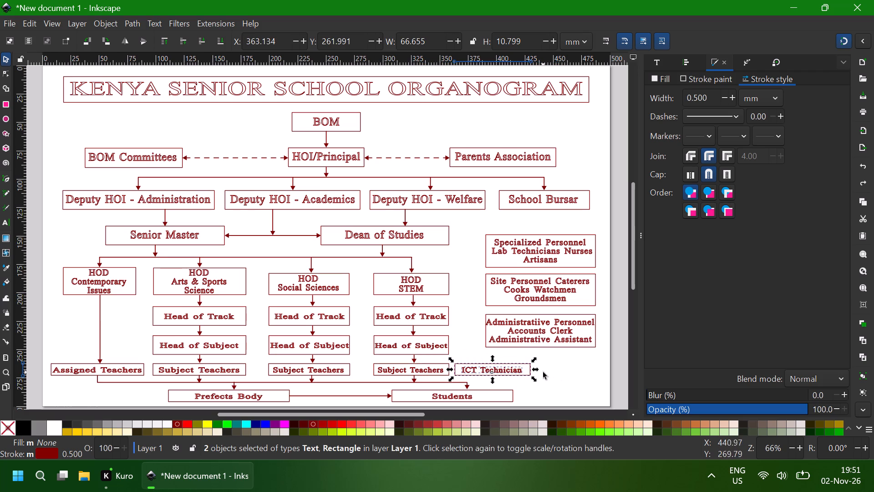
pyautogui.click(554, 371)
# Widen only the ICT Technician rectangle to about 78.7 mm and nudge it sideways to an X of about 364 mm.
pyautogui.click(528, 371)
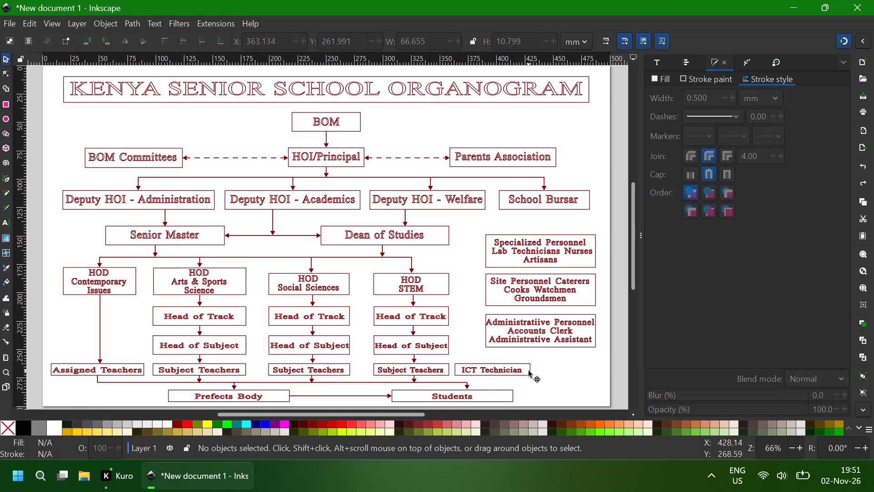
pyautogui.keyDown('shift'); pyautogui.moveTo(535, 369); pyautogui.dragTo(541, 369); pyautogui.keyUp('shift')
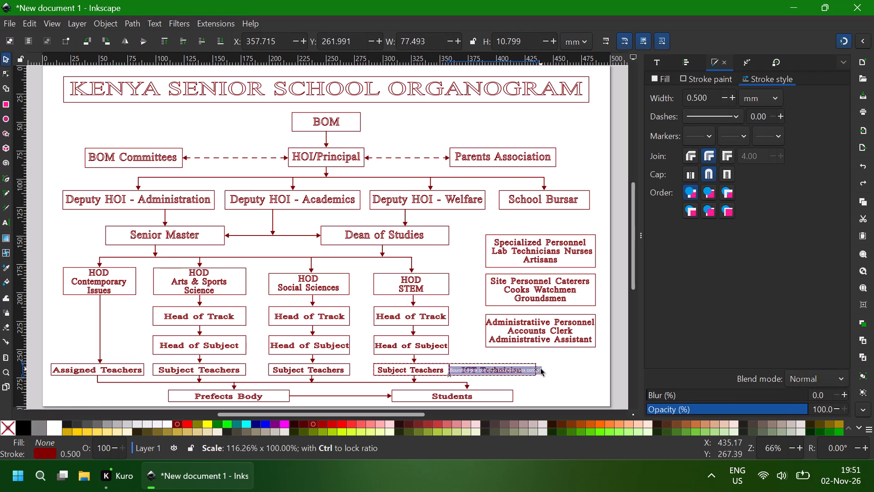
pyautogui.keyDown('shift'); pyautogui.moveTo(541, 369); pyautogui.dragTo(551, 370); pyautogui.keyUp('shift')
pyautogui.press('Right')
pyautogui.press('Right')
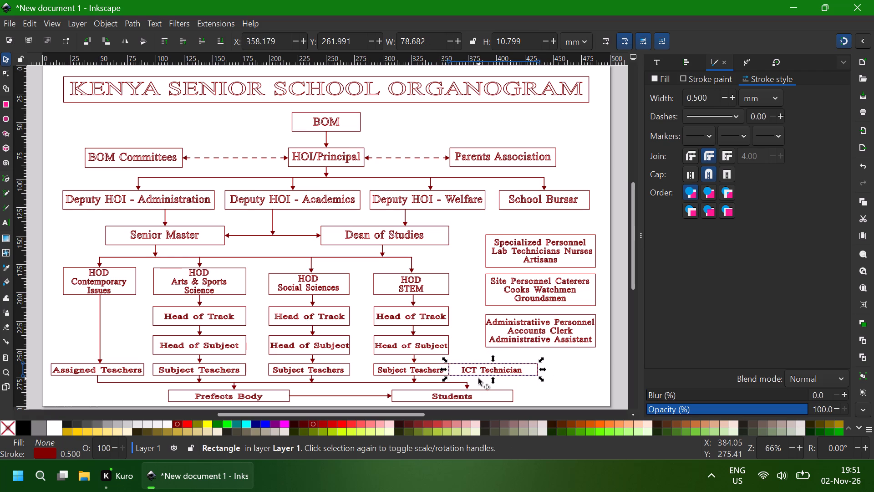
pyautogui.press('Right')
pyautogui.press('Right')
pyautogui.press('Right')
pyautogui.press('Right')
pyautogui.press('Right')
pyautogui.press('Right')
pyautogui.press('Right')
pyautogui.press('Right')
pyautogui.press('Right')
pyautogui.press('Right')
pyautogui.press('Right')
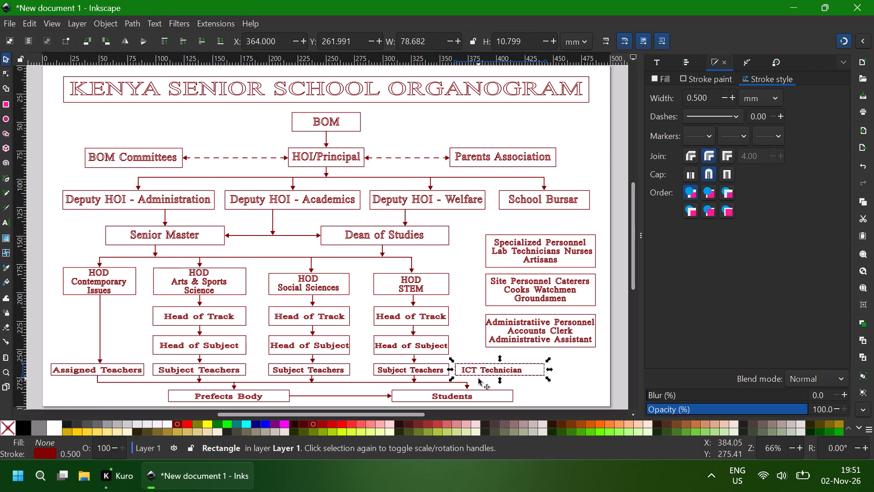
# Nudge the "ICT Technician" text sideways to an X of about 376.3 mm so it is centred in its box.
pyautogui.click(502, 374)
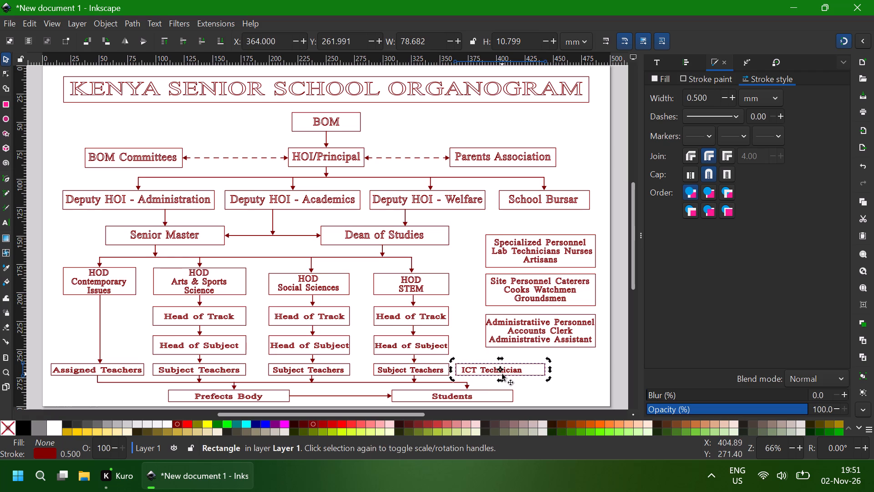
pyautogui.click(494, 370)
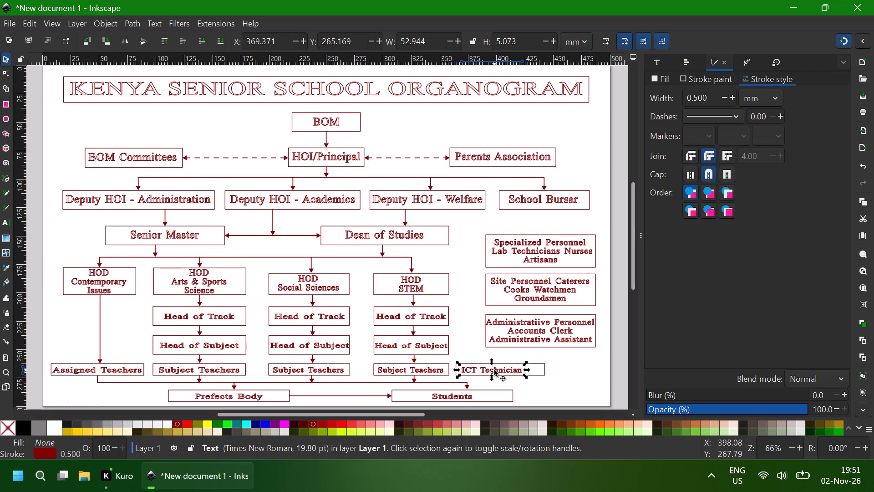
pyautogui.press('Right')
pyautogui.press('Right')
pyautogui.press('Right')
pyautogui.press('Right')
pyautogui.press('Right')
pyautogui.press('Right')
pyautogui.press('Right')
pyautogui.press('Right')
pyautogui.press('Right')
pyautogui.press('Right')
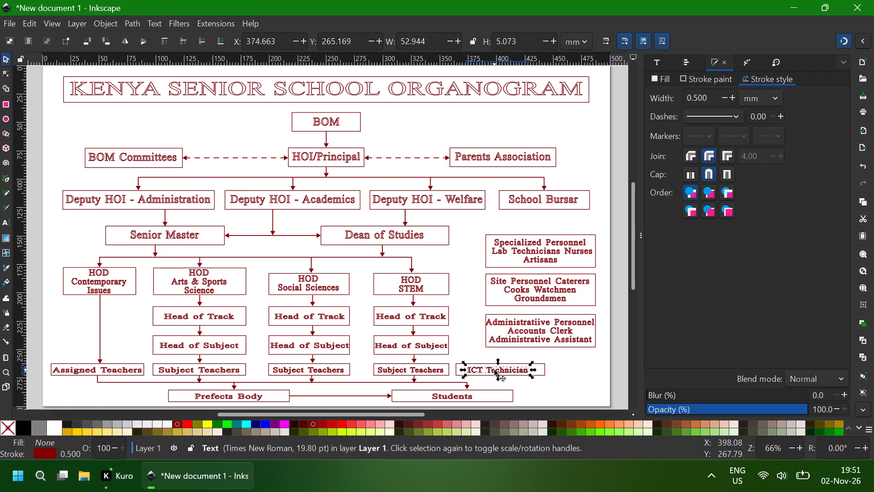
pyautogui.click(582, 370)
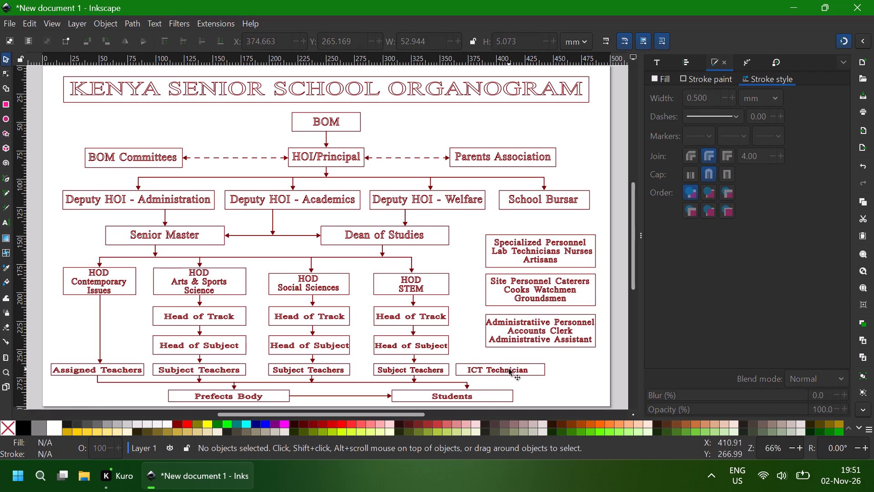
pyautogui.click(509, 369)
pyautogui.press('Right')
pyautogui.press('Right')
pyautogui.press('Right')
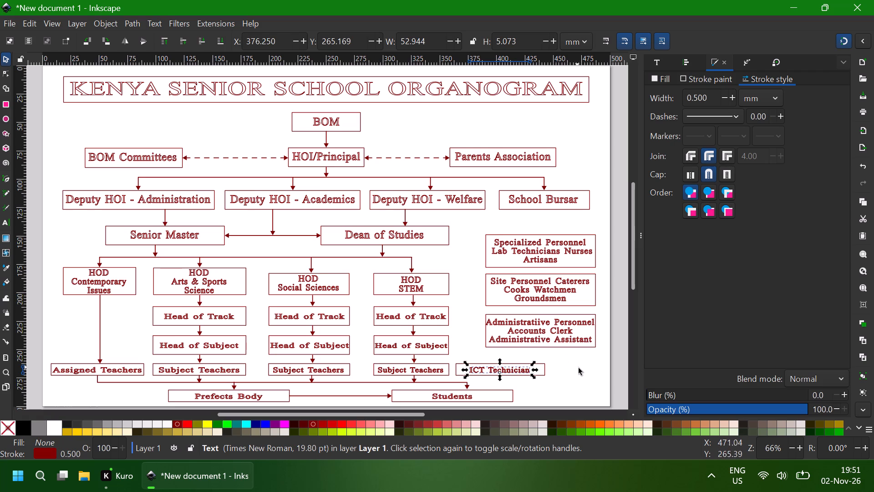
pyautogui.click(579, 368)
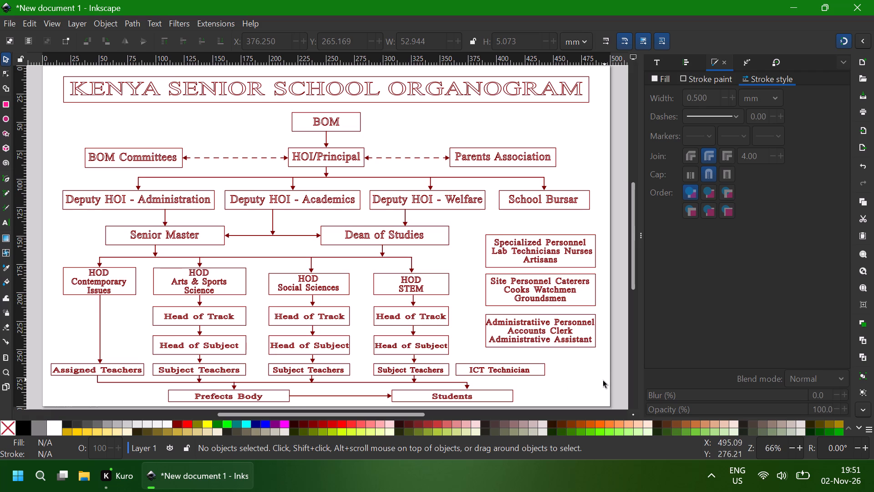
# Draw an elbow connector from the HOD STEM box's right edge, about 9 mm across and 70 mm down to the ICT Technician box.
pyautogui.scroll(-1, 483, 347)
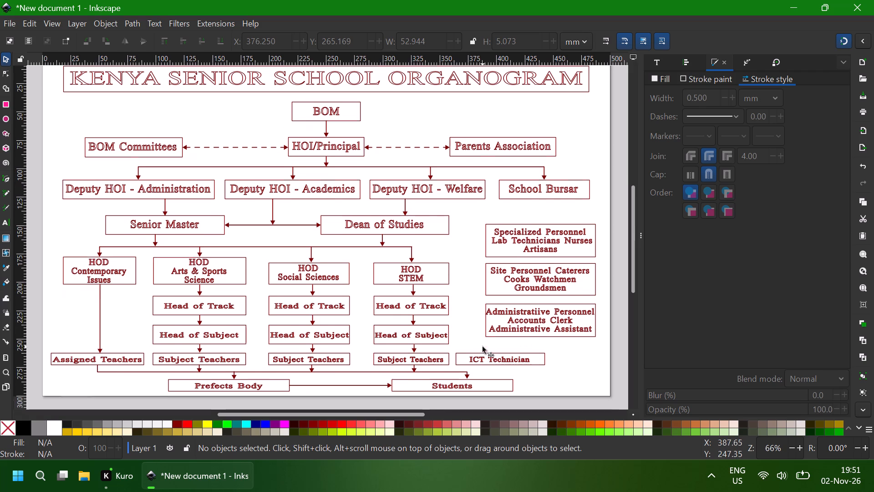
pyautogui.scroll(-1, 483, 347)
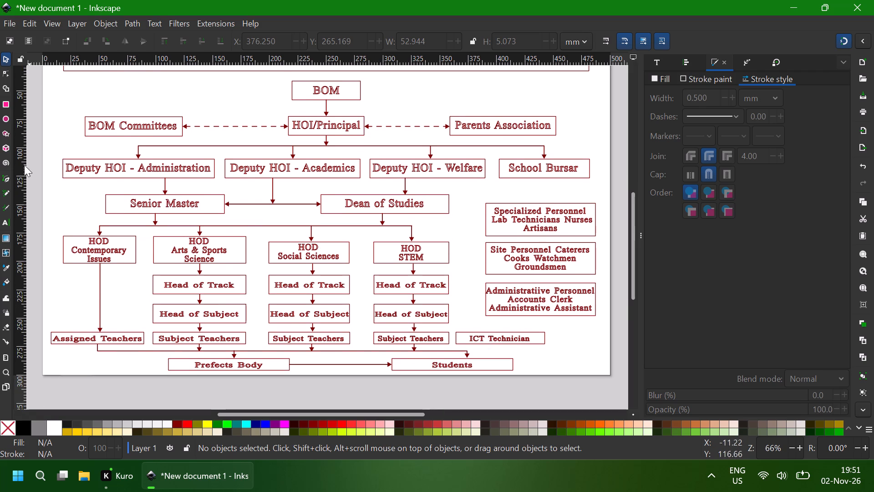
pyautogui.click(5, 175)
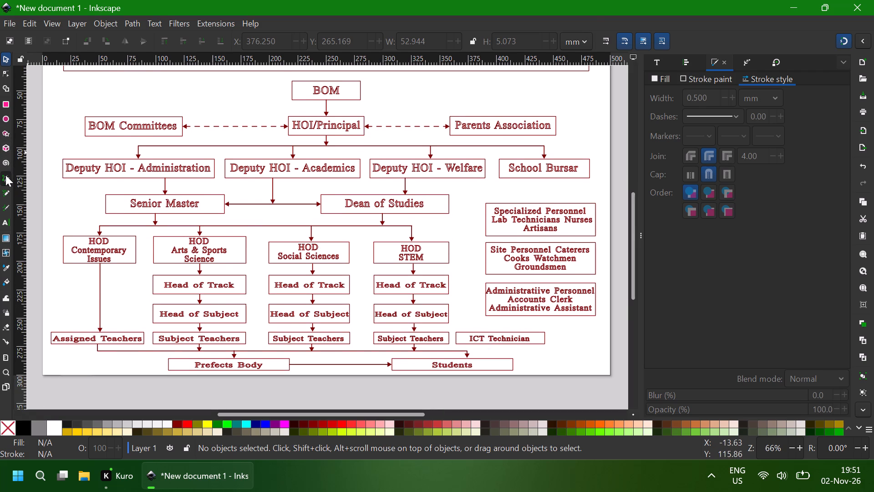
pyautogui.keyDown('ctrl'); pyautogui.click(448, 252); pyautogui.keyUp('ctrl')
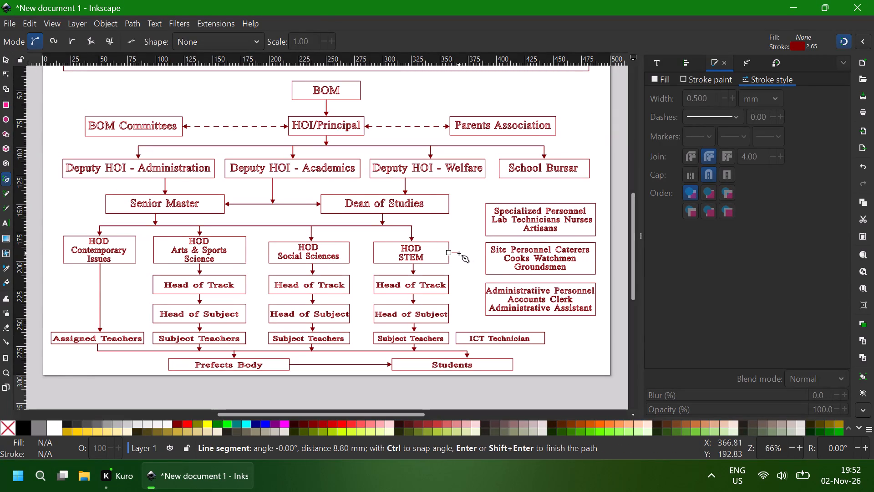
pyautogui.keyDown('ctrl'); pyautogui.click(459, 253); pyautogui.keyUp('ctrl')
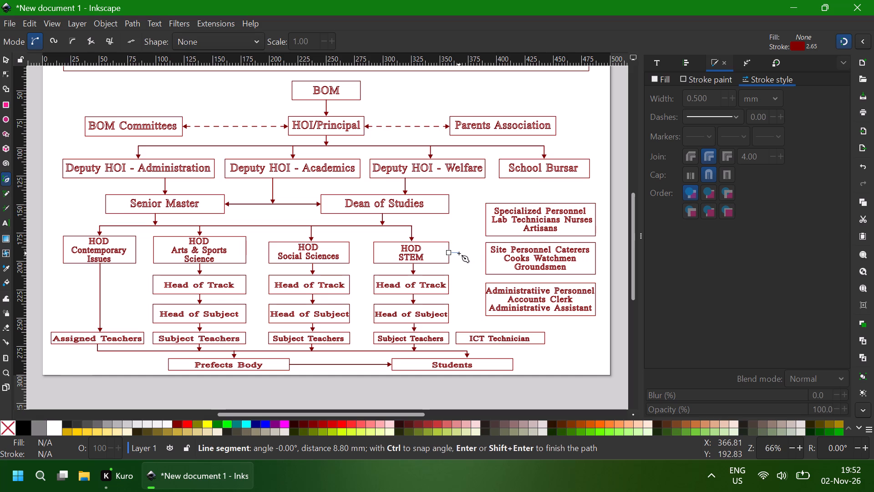
pyautogui.keyDown('ctrl'); pyautogui.click(459, 332); pyautogui.keyUp('ctrl')
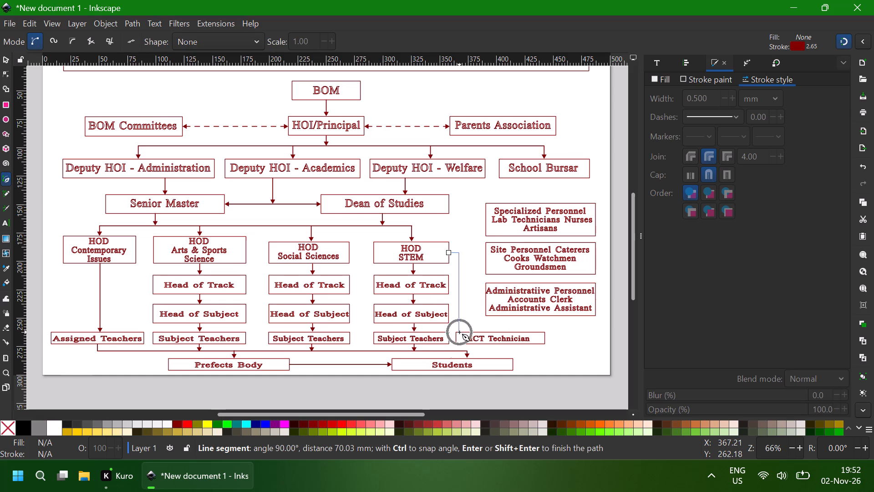
pyautogui.press('Return')
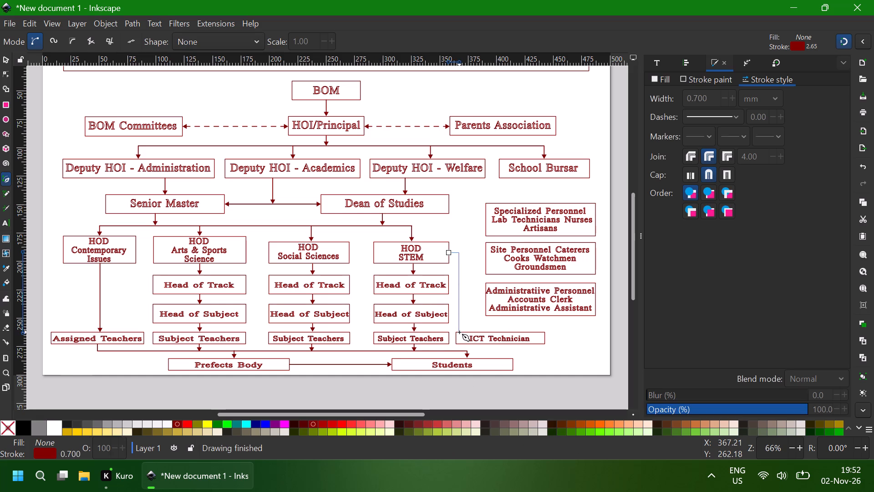
# Add a Triangle arrow end marker to the connector between HOD STEM and ICT Technician.
pyautogui.click(780, 135)
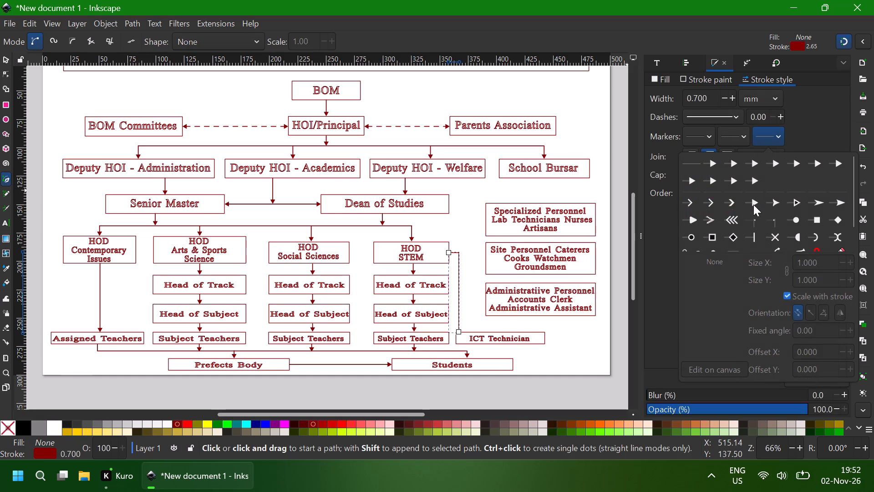
pyautogui.click(753, 205)
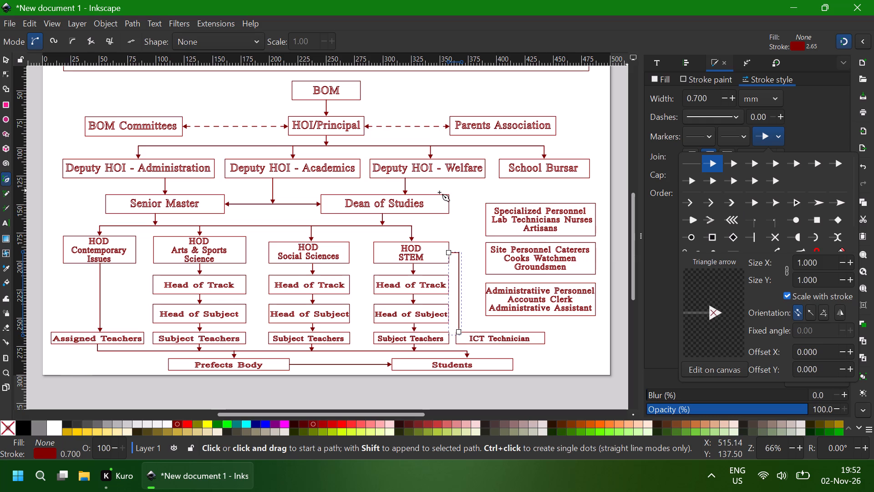
pyautogui.click(749, 200)
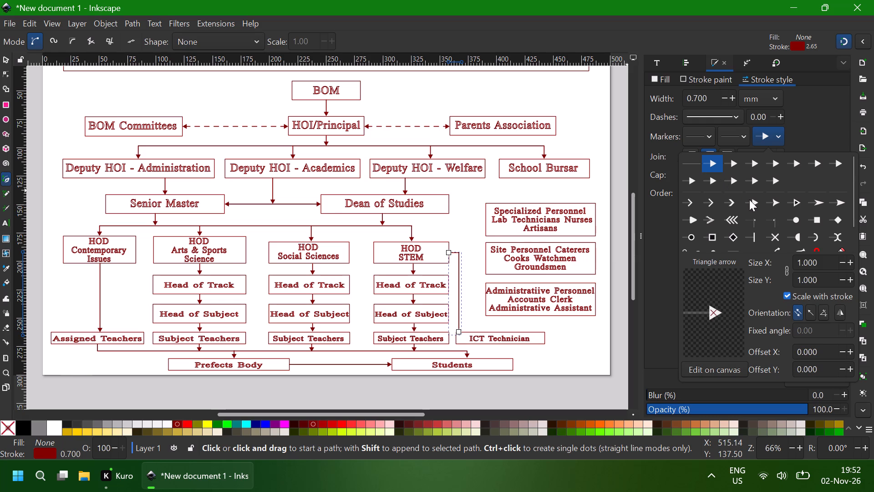
pyautogui.click(752, 200)
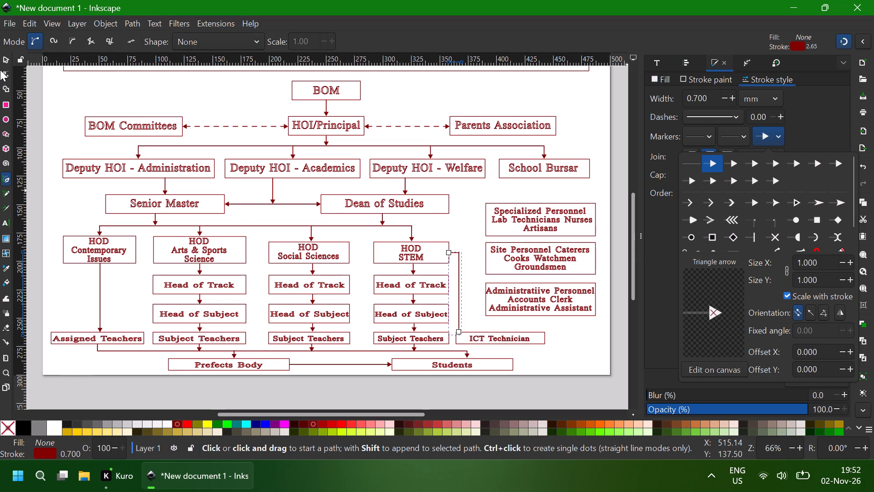
pyautogui.click(5, 63)
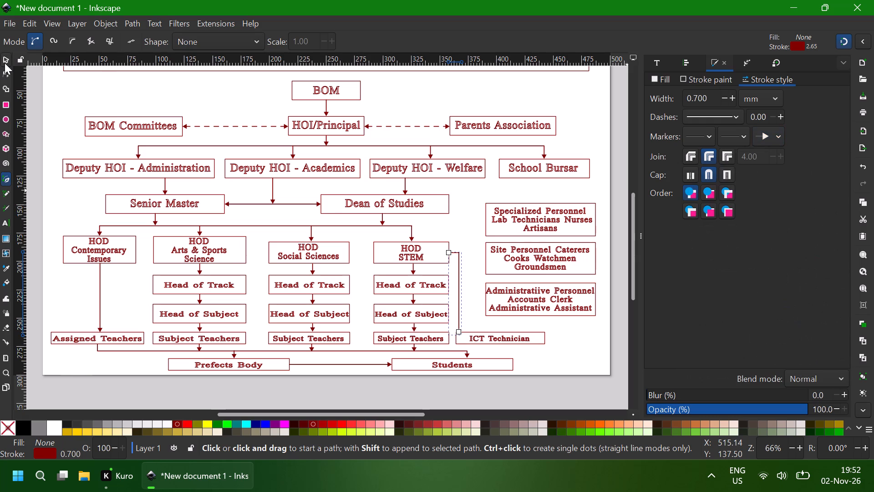
pyautogui.click(5, 63)
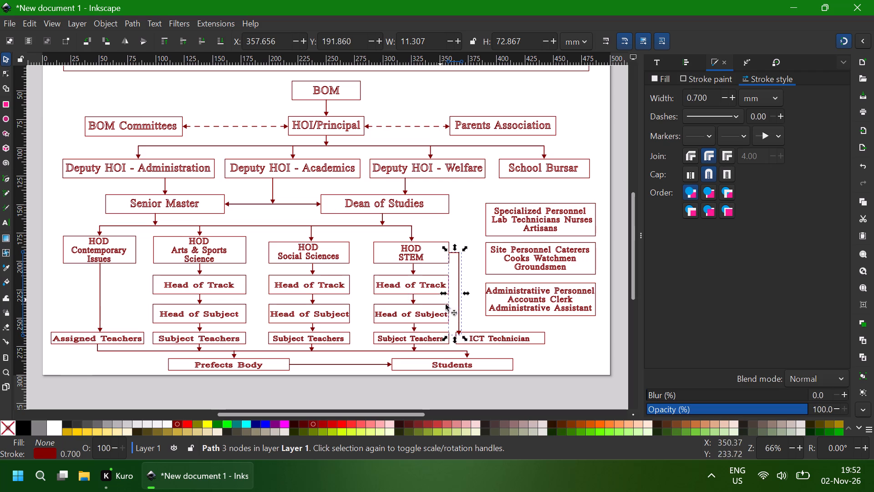
pyautogui.click(545, 374)
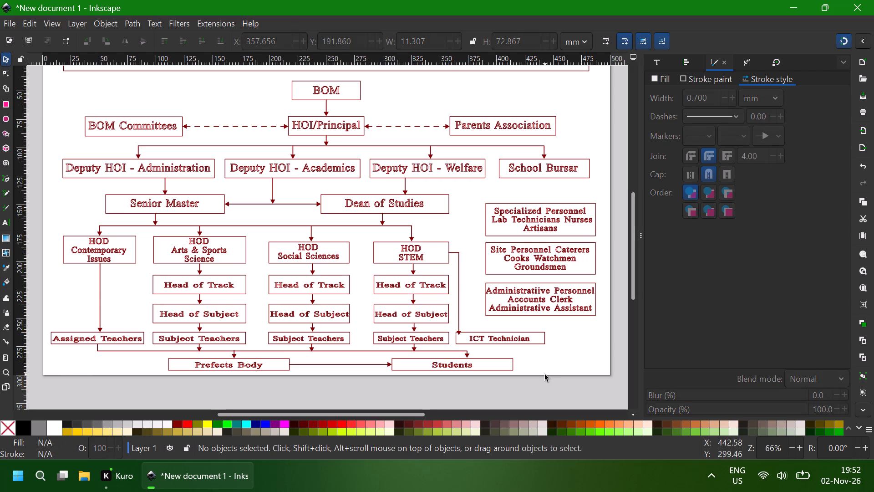
# Shorten the connector between HOD STEM and ICT Technician to about 70.1 mm high so its arrowhead ends at the ICT Technician box's top edge.
pyautogui.click(460, 318)
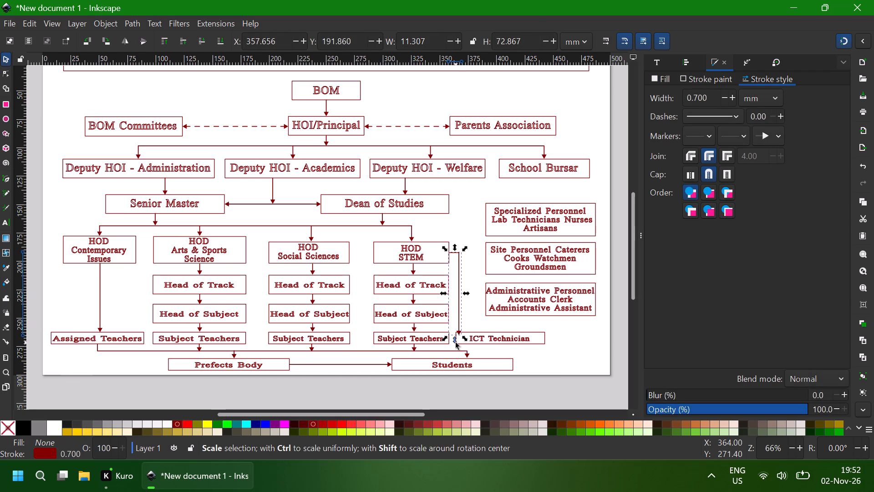
pyautogui.keyDown('shift'); pyautogui.click(456, 343); pyautogui.keyUp('shift')
pyautogui.keyDown('ctrl'); pyautogui.moveTo(456, 343); pyautogui.dragTo(456, 342); pyautogui.keyUp('ctrl')
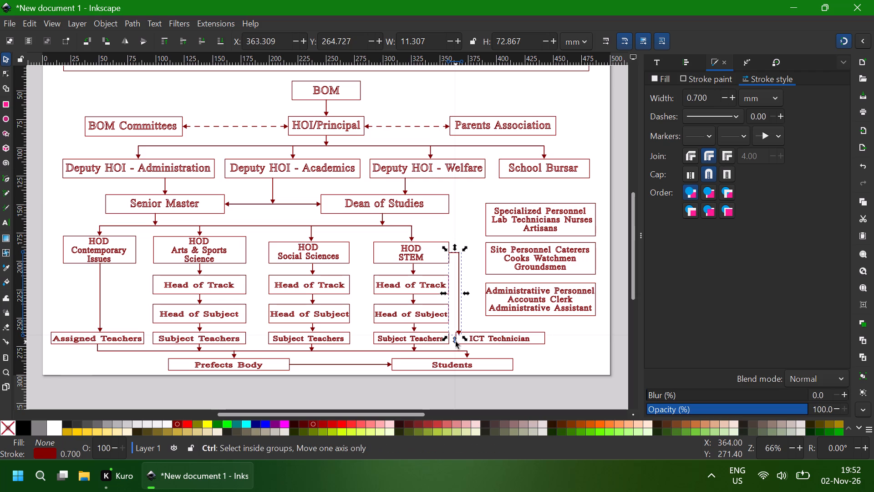
pyautogui.keyDown('ctrl'); pyautogui.moveTo(456, 342); pyautogui.dragTo(456, 338); pyautogui.keyUp('ctrl')
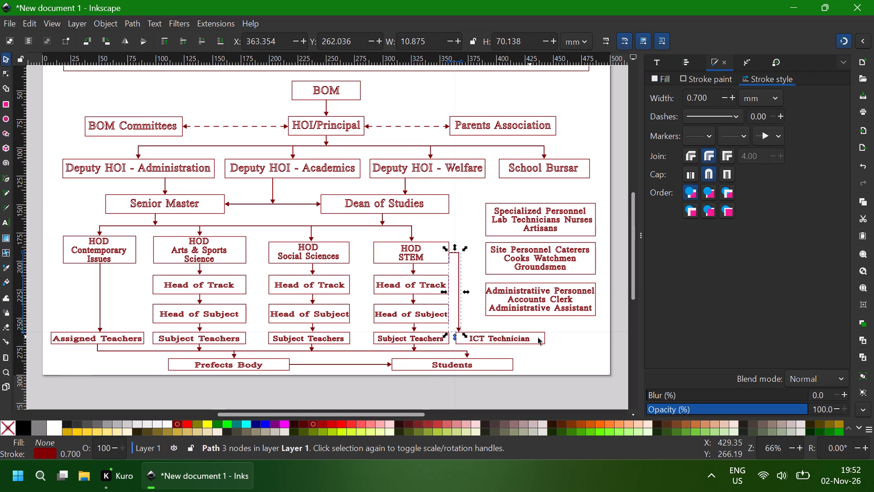
pyautogui.click(576, 347)
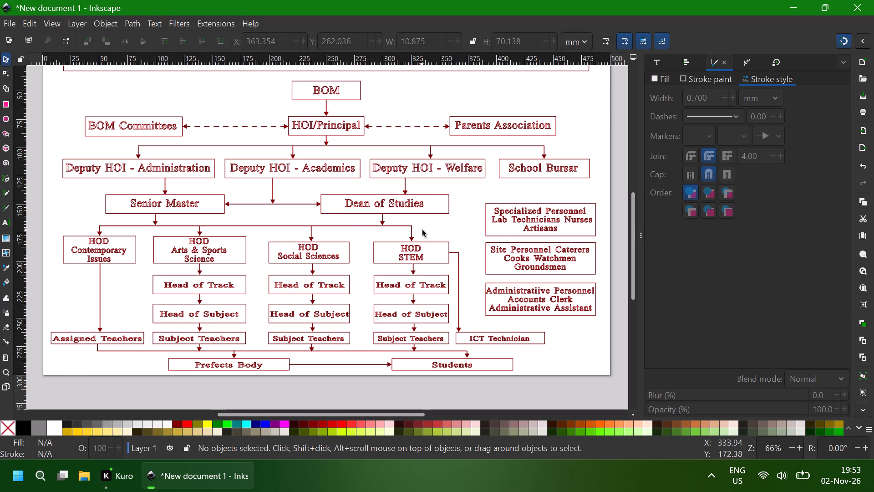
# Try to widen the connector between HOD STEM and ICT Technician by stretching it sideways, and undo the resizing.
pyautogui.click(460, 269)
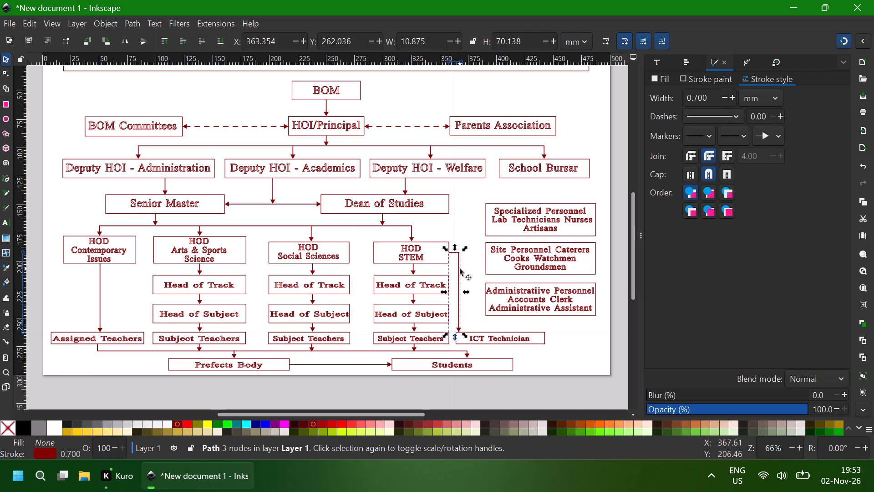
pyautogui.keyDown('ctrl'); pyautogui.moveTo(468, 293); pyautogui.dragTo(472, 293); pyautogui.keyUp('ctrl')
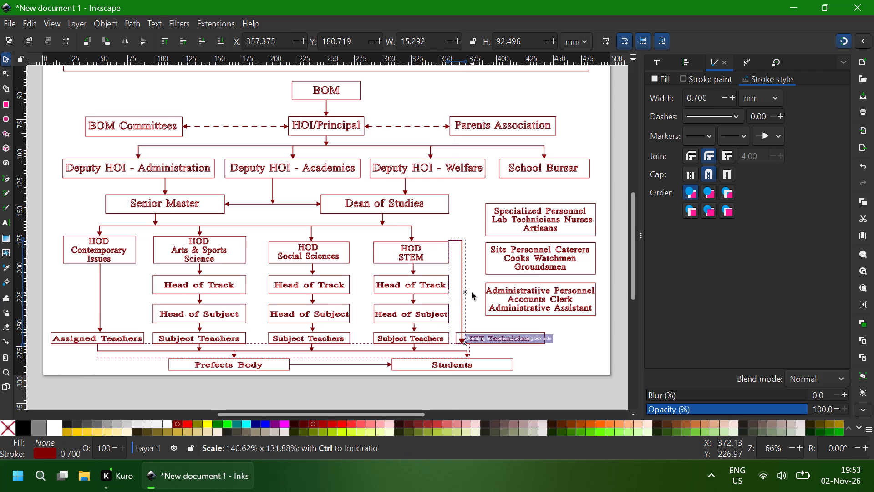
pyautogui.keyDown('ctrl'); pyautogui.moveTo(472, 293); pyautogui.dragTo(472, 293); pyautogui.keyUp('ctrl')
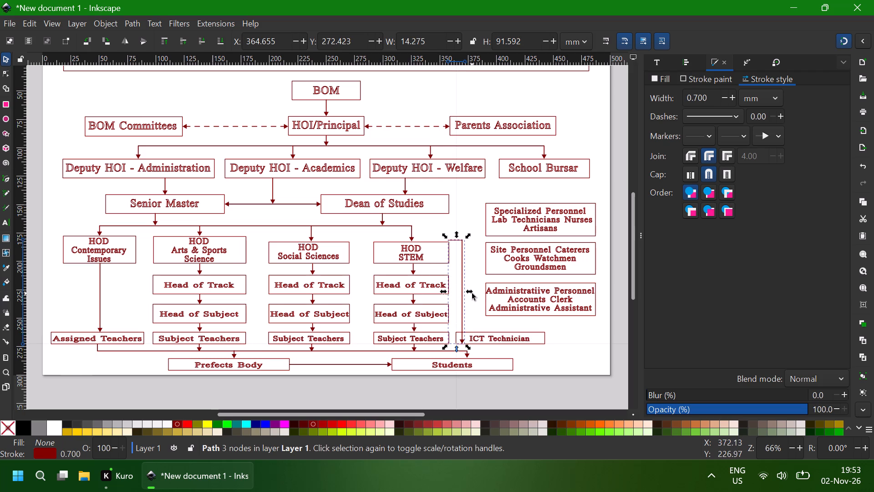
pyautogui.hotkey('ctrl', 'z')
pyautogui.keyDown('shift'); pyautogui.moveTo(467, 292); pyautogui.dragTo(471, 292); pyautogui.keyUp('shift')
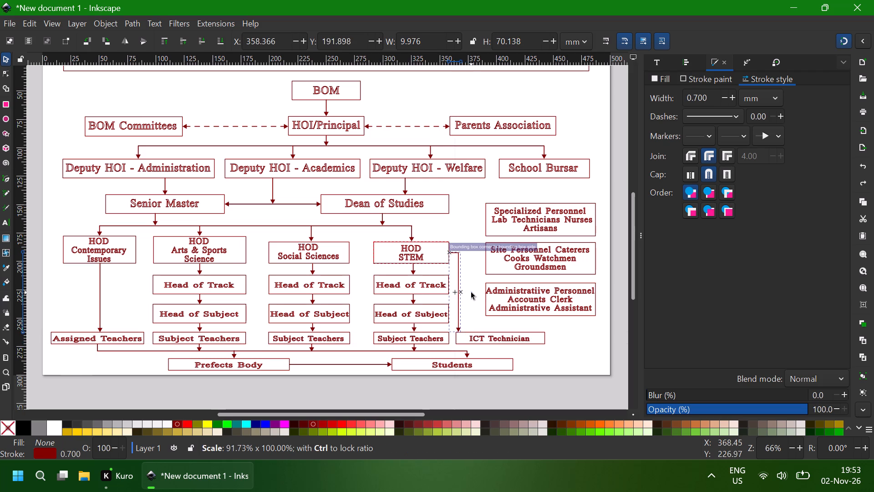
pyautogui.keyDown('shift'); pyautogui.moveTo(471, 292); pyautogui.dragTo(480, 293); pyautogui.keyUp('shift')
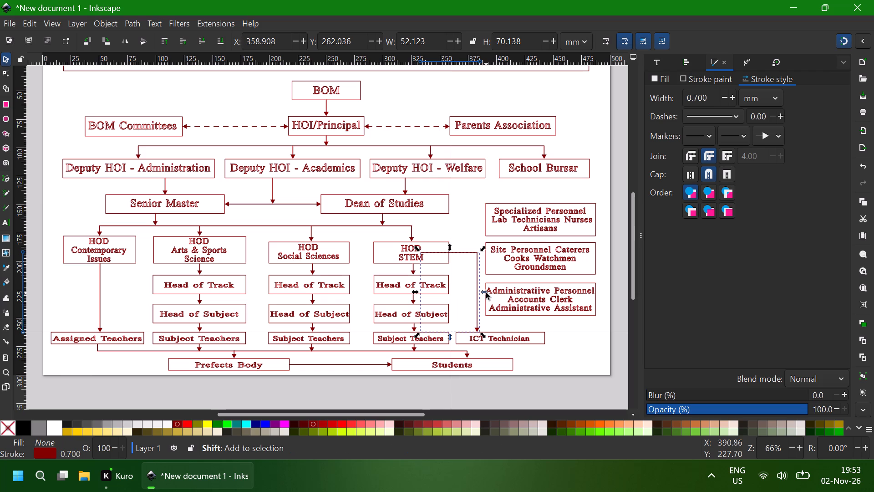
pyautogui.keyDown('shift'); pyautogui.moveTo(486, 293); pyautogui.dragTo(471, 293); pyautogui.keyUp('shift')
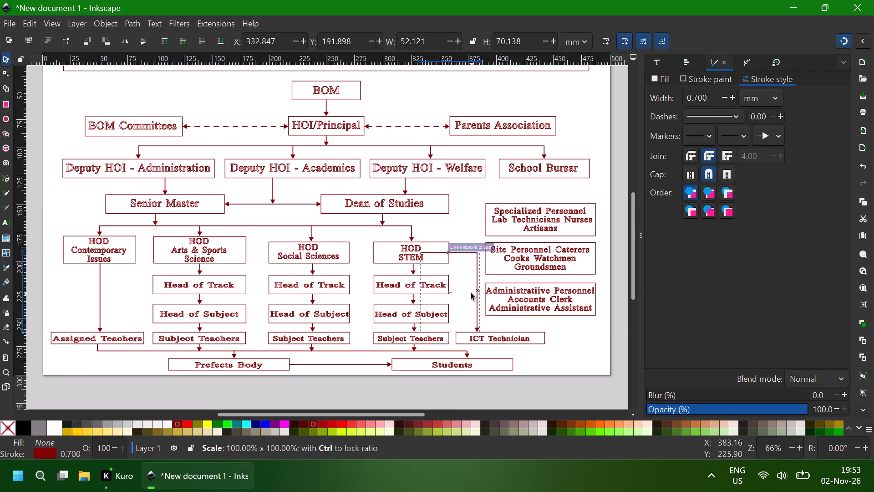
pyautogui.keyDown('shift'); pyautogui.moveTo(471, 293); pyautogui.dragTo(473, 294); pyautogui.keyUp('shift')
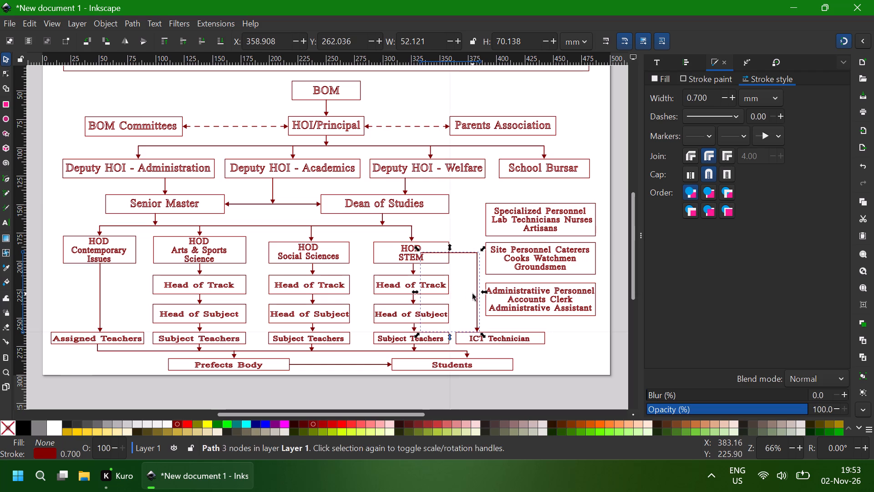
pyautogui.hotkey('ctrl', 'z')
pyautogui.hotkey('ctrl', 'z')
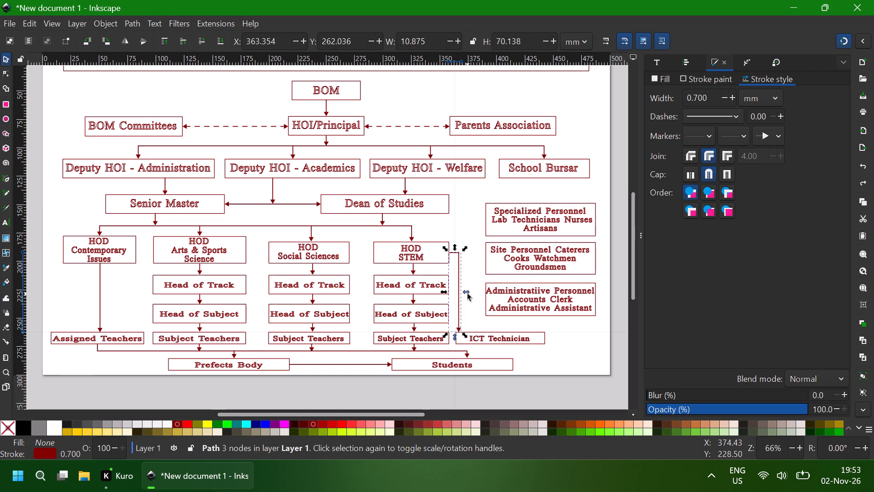
# Nudge the connector between HOD STEM and ICT Technician sideways to an X of about 366 mm.
pyautogui.press('Right')
pyautogui.press('Right')
pyautogui.press('Right')
pyautogui.press('Right')
pyautogui.press('Right')
pyautogui.press('Right')
pyautogui.press('Right')
pyautogui.press('Right')
pyautogui.press('Right')
pyautogui.press('Right')
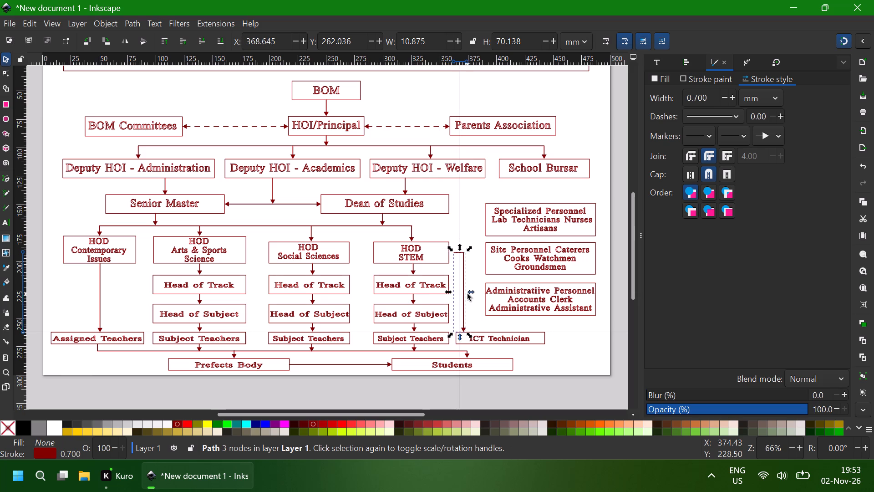
pyautogui.press('Left')
pyautogui.press('Left')
pyautogui.press('Left')
pyautogui.press('Left')
pyautogui.press('Left')
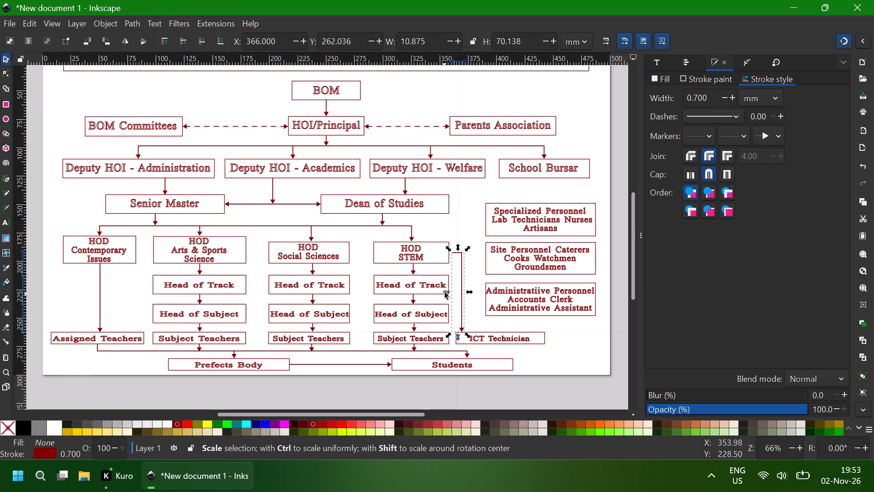
# Stretch the connector's upper end back to the HOD STEM box's right edge, making it about 13.8 mm wide.
pyautogui.moveTo(446, 292); pyautogui.dragTo(442, 292)
pyautogui.click(535, 319)
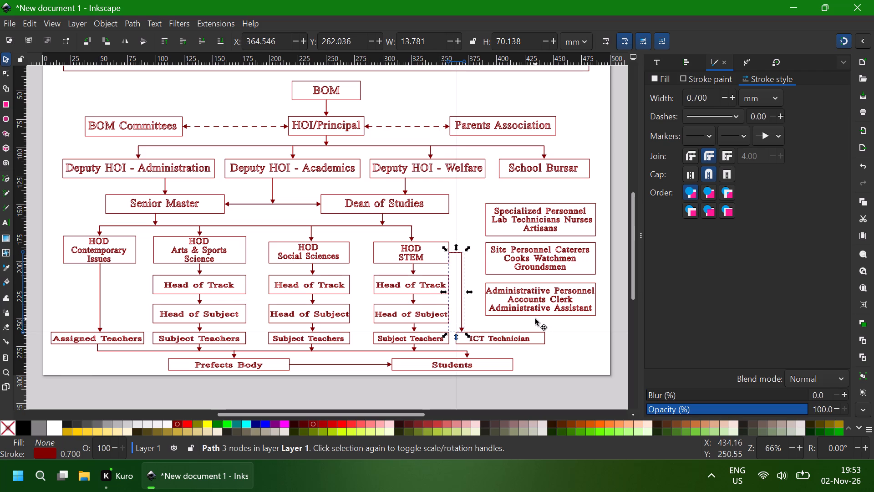
pyautogui.click(573, 351)
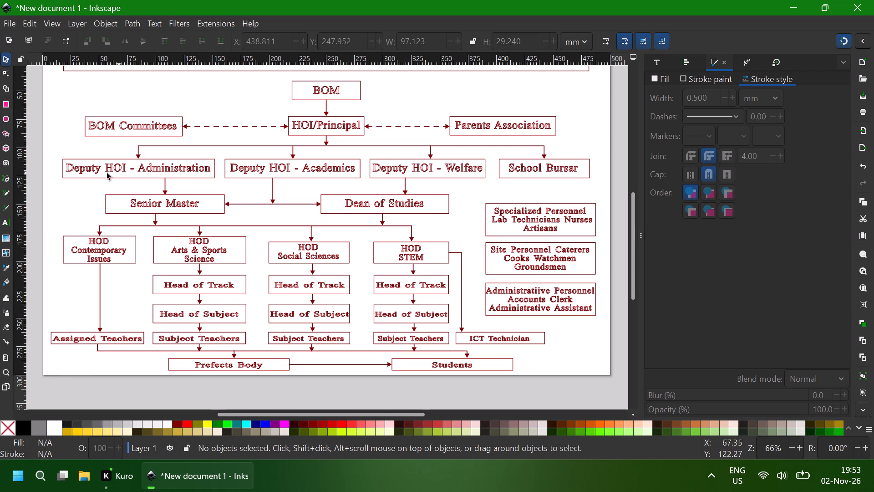
# Draw an elbow line from the School Bursar box's bottom edge, about 12 mm down and 62.5 mm across to the left.
pyautogui.click(8, 179)
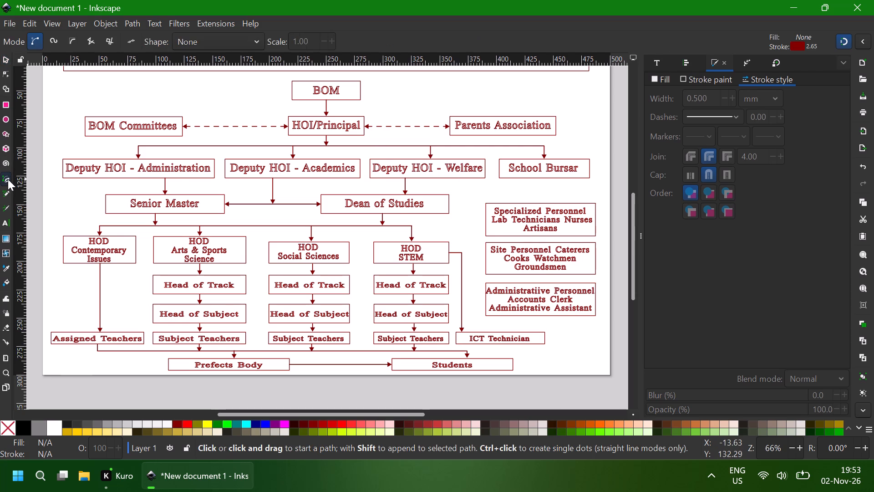
pyautogui.keyDown('ctrl'); pyautogui.click(544, 178); pyautogui.keyUp('ctrl')
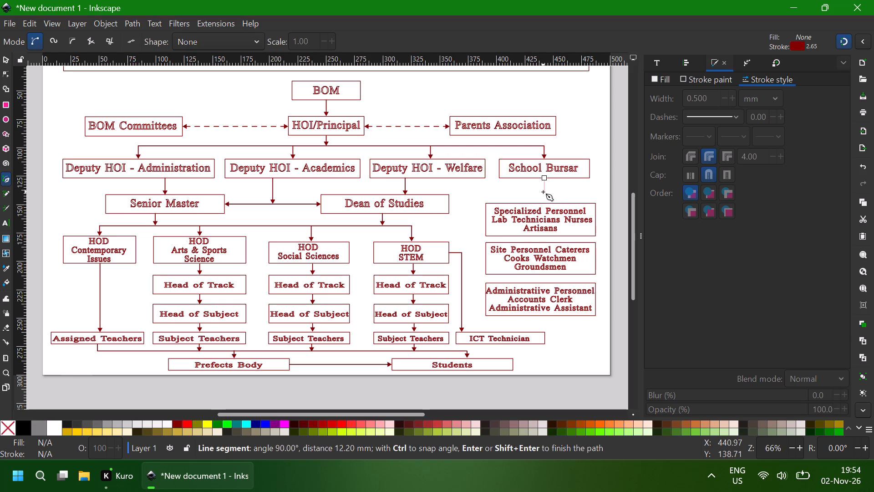
pyautogui.keyDown('ctrl'); pyautogui.click(543, 192); pyautogui.keyUp('ctrl')
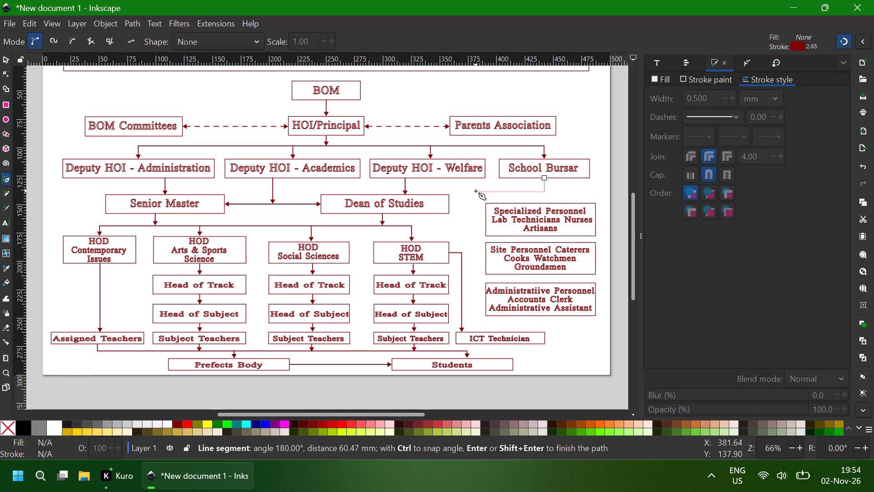
pyautogui.keyDown('ctrl'); pyautogui.click(473, 191); pyautogui.keyUp('ctrl')
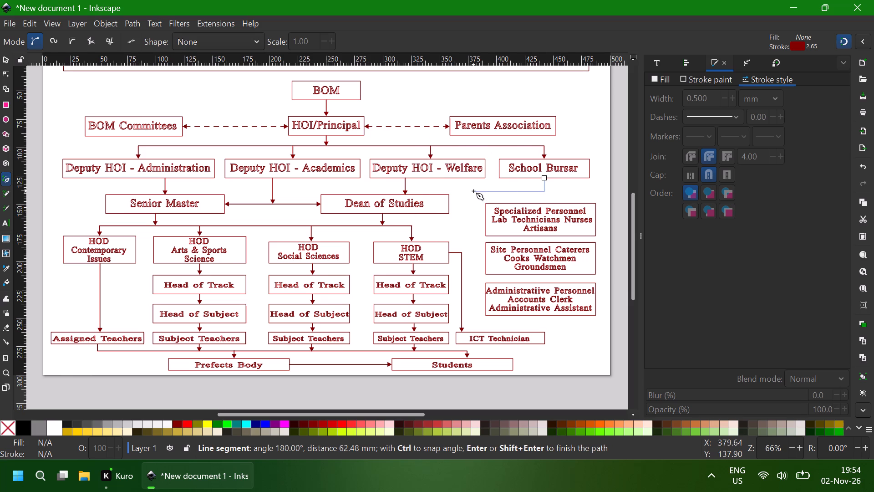
pyautogui.press('Return')
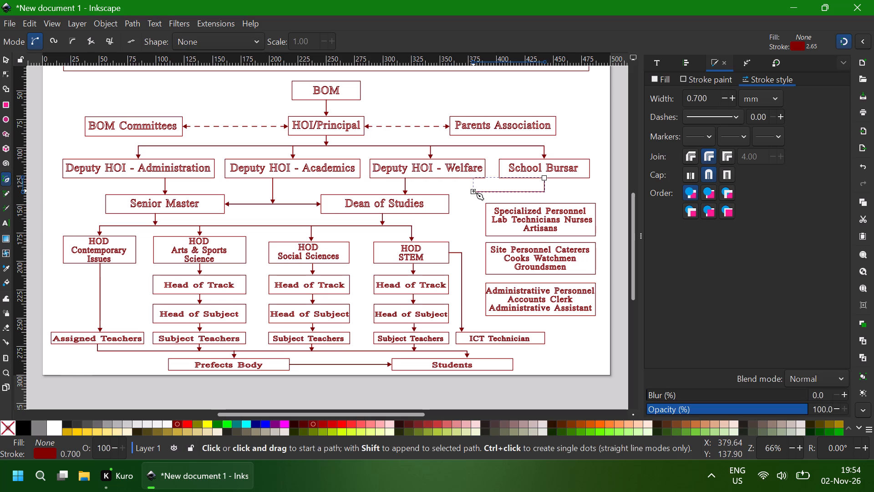
pyautogui.click(4, 62)
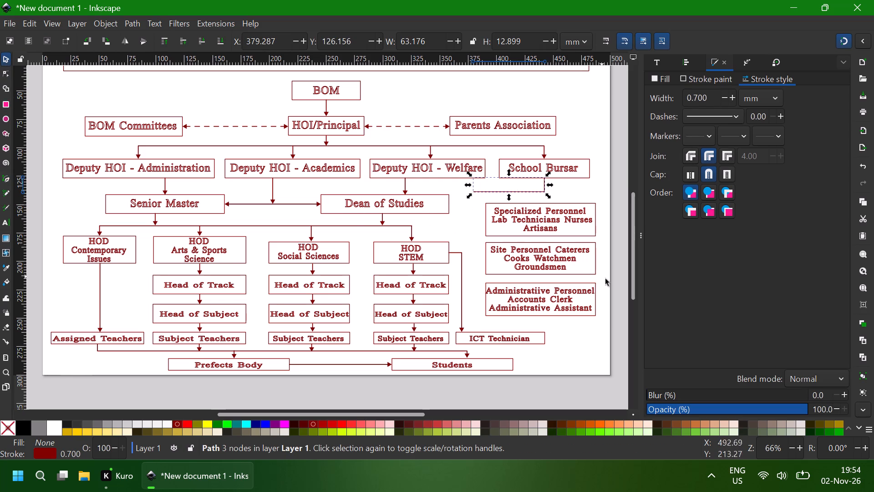
pyautogui.click(615, 289)
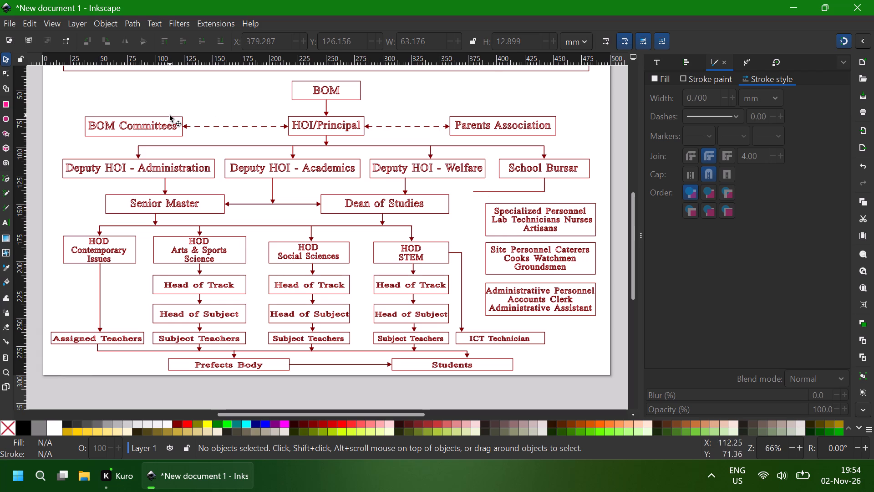
# Draw a vertical line about 123.5 mm long from the School Bursar elbow's free end down to the ICT Technician box.
pyautogui.click(5, 175)
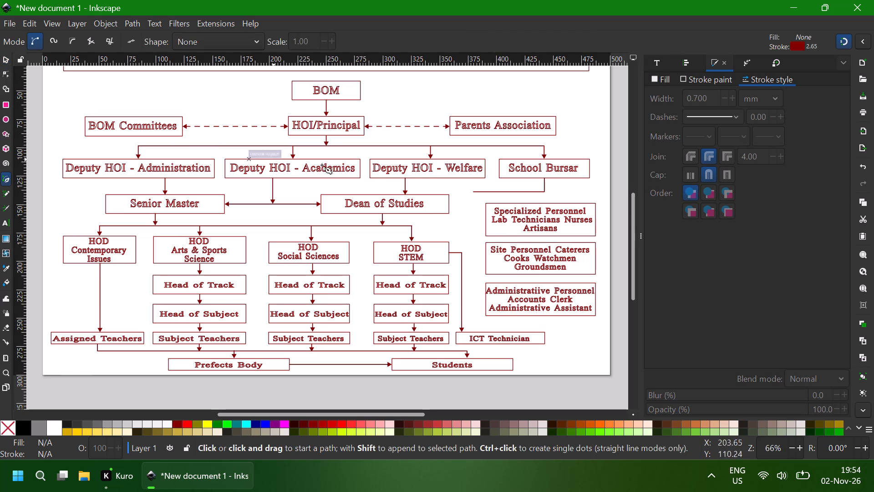
pyautogui.keyDown('ctrl'); pyautogui.click(473, 192); pyautogui.keyUp('ctrl')
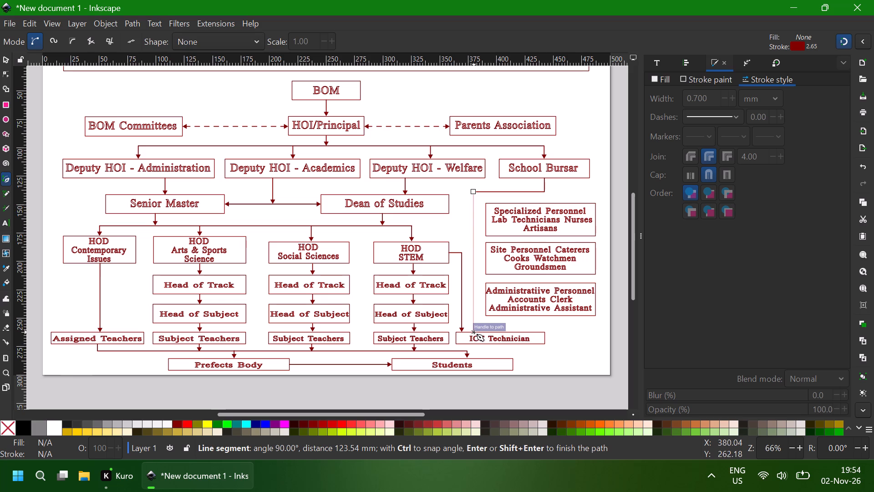
pyautogui.keyDown('ctrl'); pyautogui.click(474, 332); pyautogui.keyUp('ctrl')
pyautogui.press('Return')
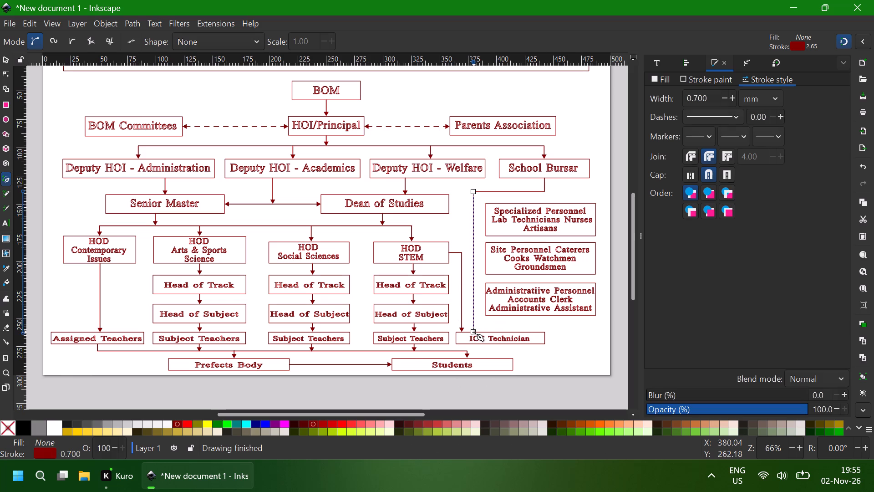
# Give the vertical line above the ICT Technician box a dashed stroke with the 8 4 pattern.
pyautogui.click(741, 118)
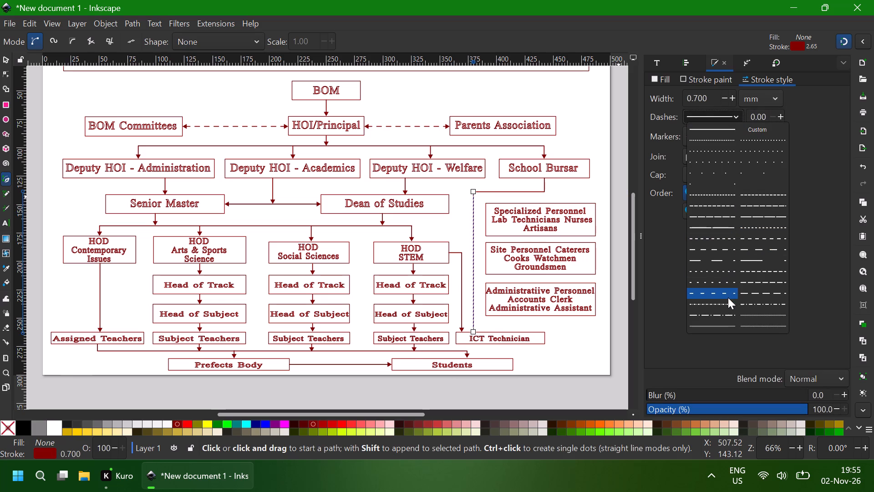
pyautogui.click(763, 290)
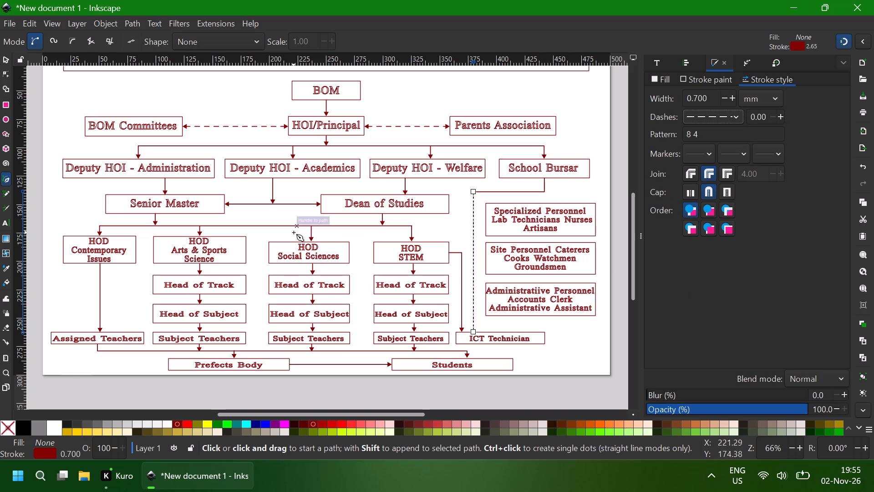
pyautogui.click(7, 58)
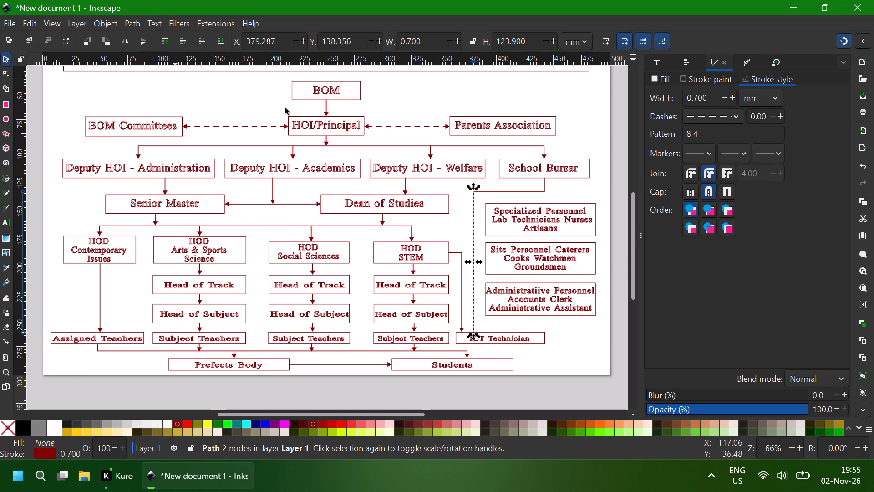
pyautogui.click(567, 336)
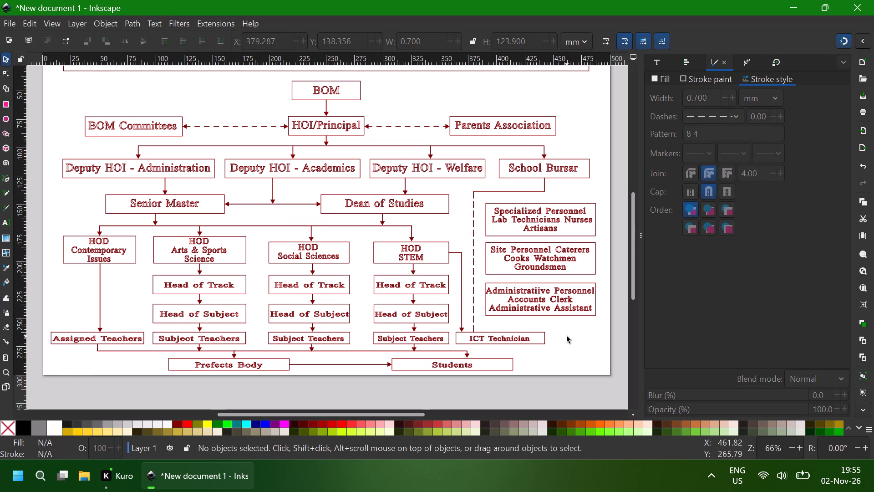
# Add a Triangle arrow end marker to the dashed vertical line leading to ICT Technician.
pyautogui.click(474, 291)
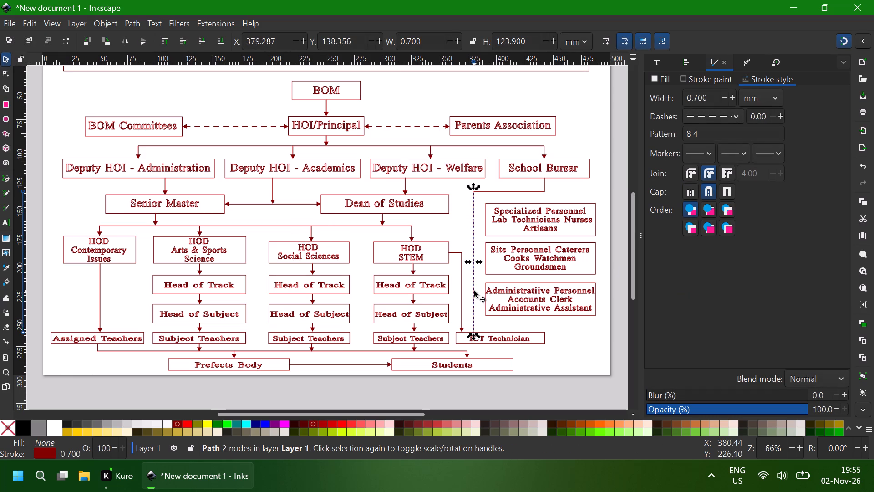
pyautogui.click(777, 153)
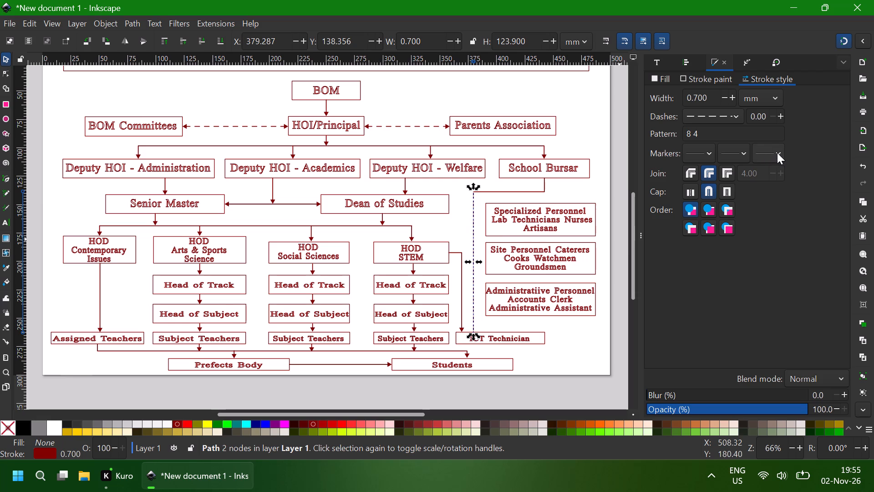
pyautogui.click(756, 220)
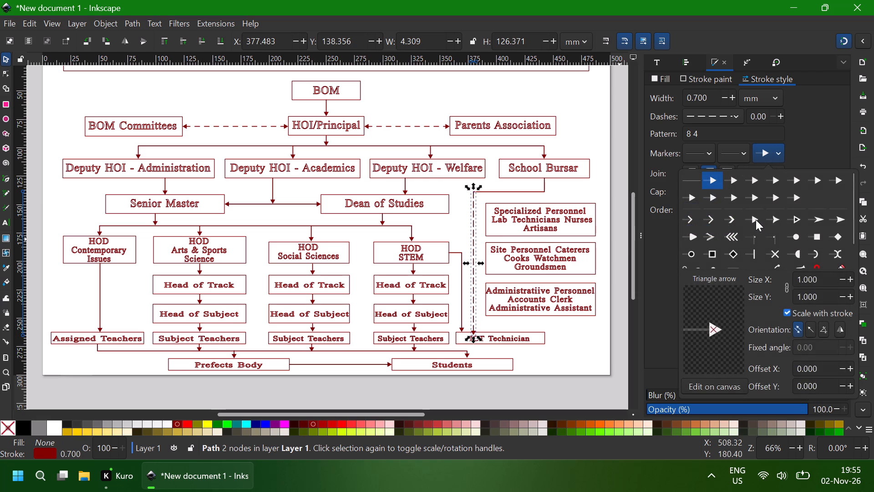
# Shorten the dashed arrow to about 123.7 mm high so its arrowhead ends at the ICT Technician box's top edge.
pyautogui.keyDown('ctrl'); pyautogui.moveTo(474, 341); pyautogui.dragTo(473, 331); pyautogui.keyUp('ctrl')
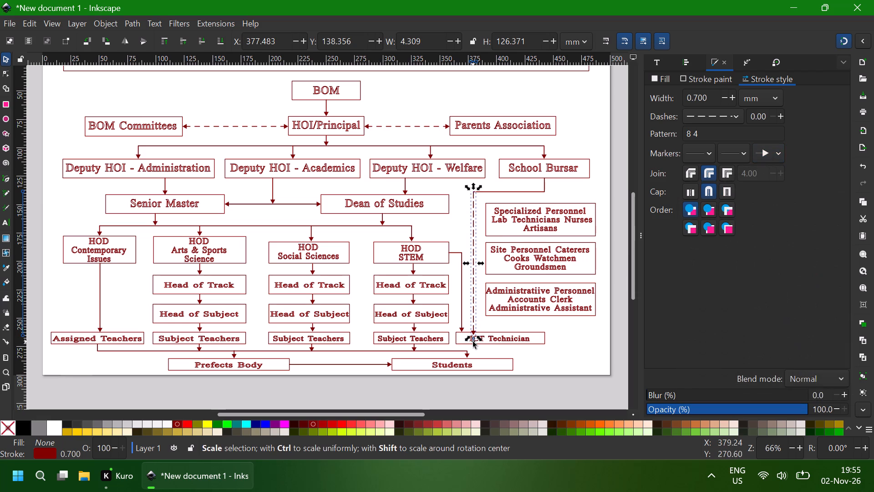
pyautogui.keyDown('ctrl'); pyautogui.moveTo(473, 342); pyautogui.dragTo(473, 338); pyautogui.keyUp('ctrl')
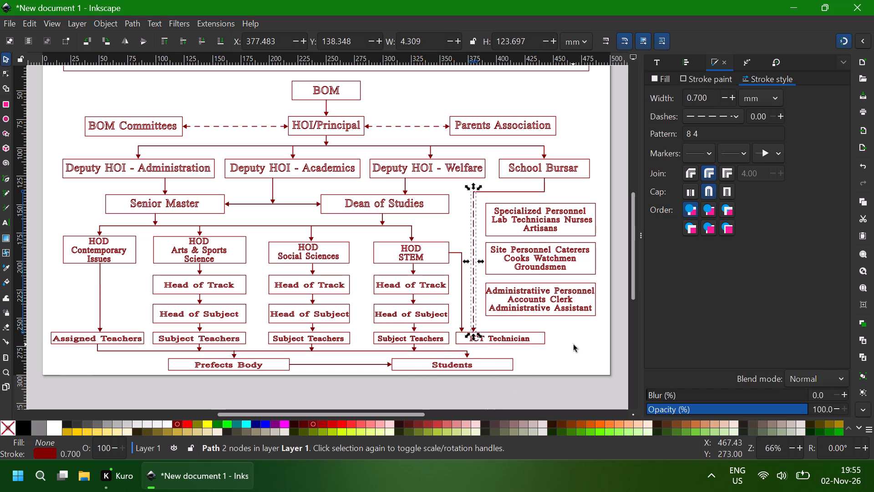
# Draw a horizontal line about 10.9 mm long from the dashed vertical arrow to the Specialized Personnel box's near edge.
pyautogui.click(574, 345)
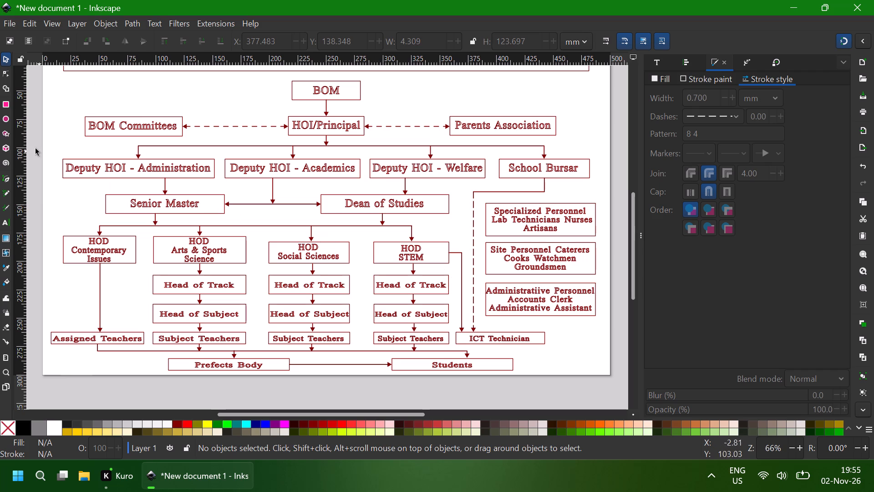
pyautogui.click(7, 175)
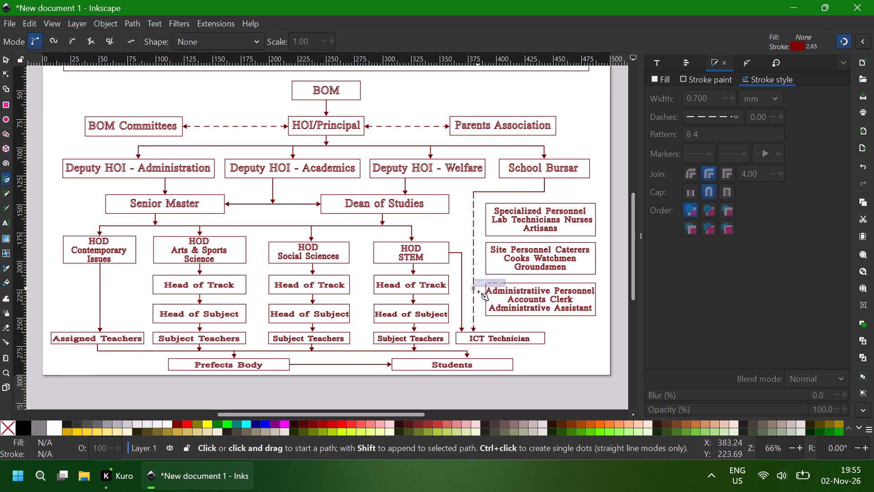
pyautogui.keyDown('ctrl'); pyautogui.click(473, 214); pyautogui.keyUp('ctrl')
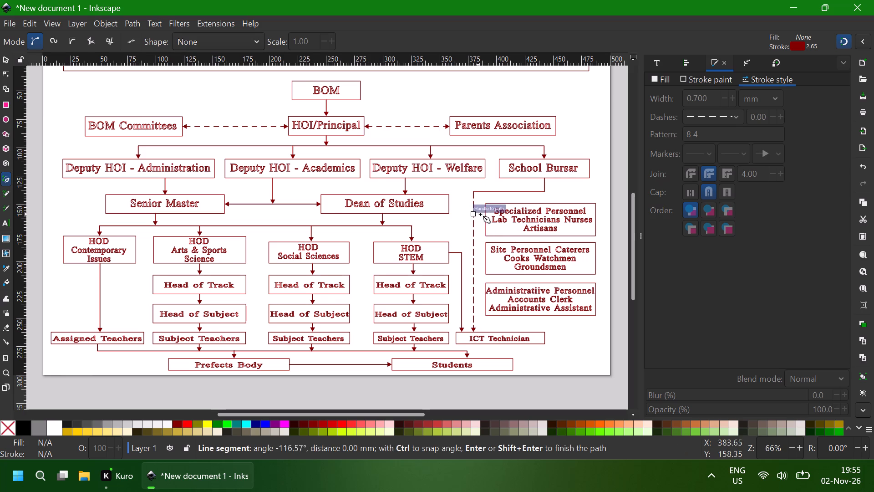
pyautogui.keyDown('ctrl'); pyautogui.click(486, 214); pyautogui.keyUp('ctrl')
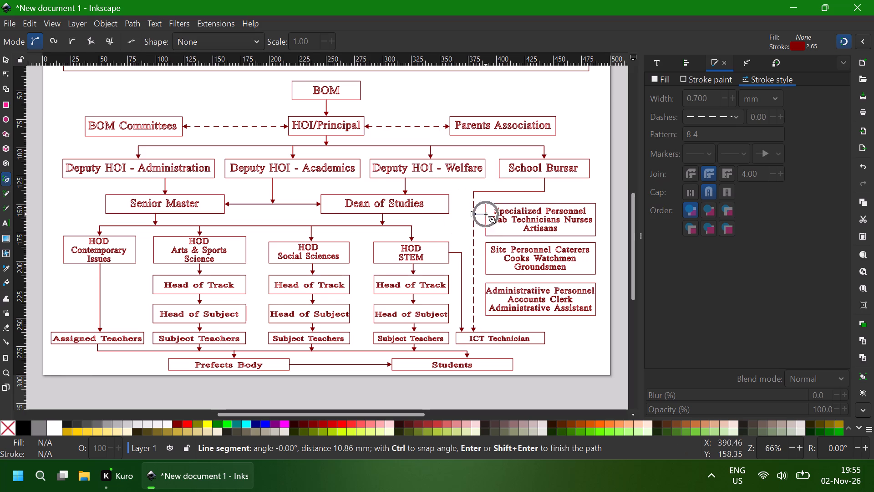
pyautogui.press('Return')
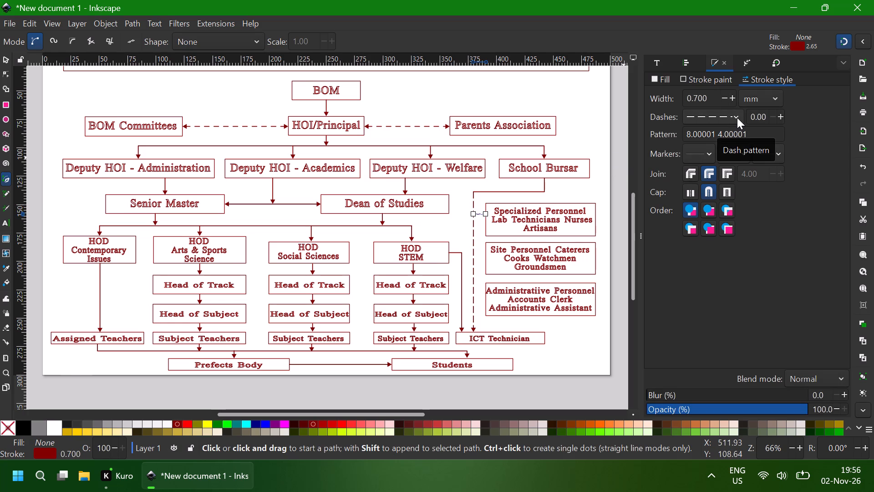
# Give the short line to the Specialized Personnel box a solid stroke and a Triangle arrow end marker.
pyautogui.click(737, 118)
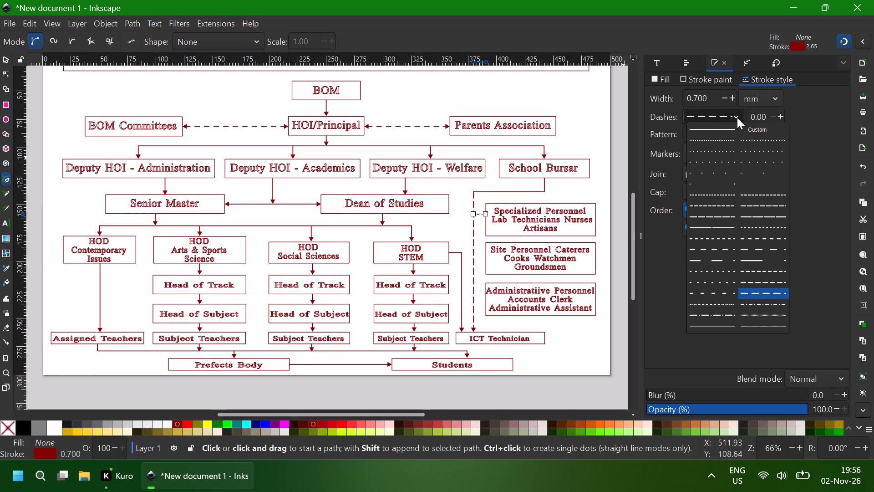
pyautogui.click(730, 128)
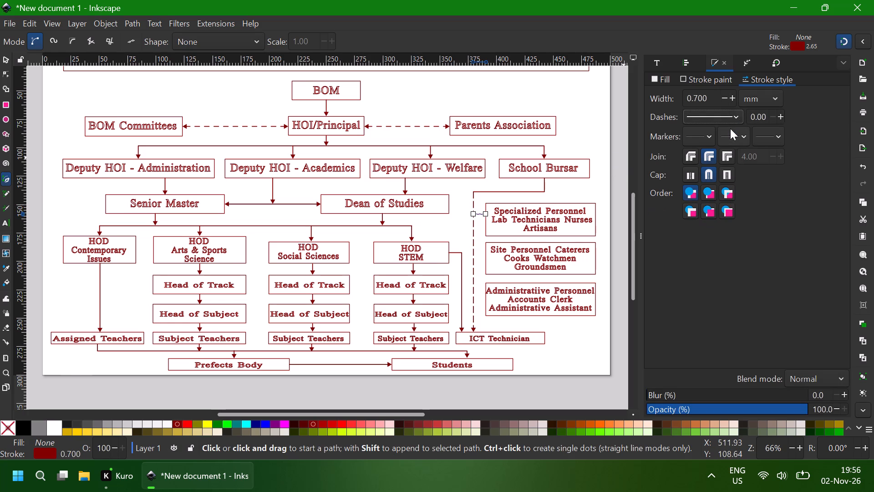
pyautogui.click(778, 137)
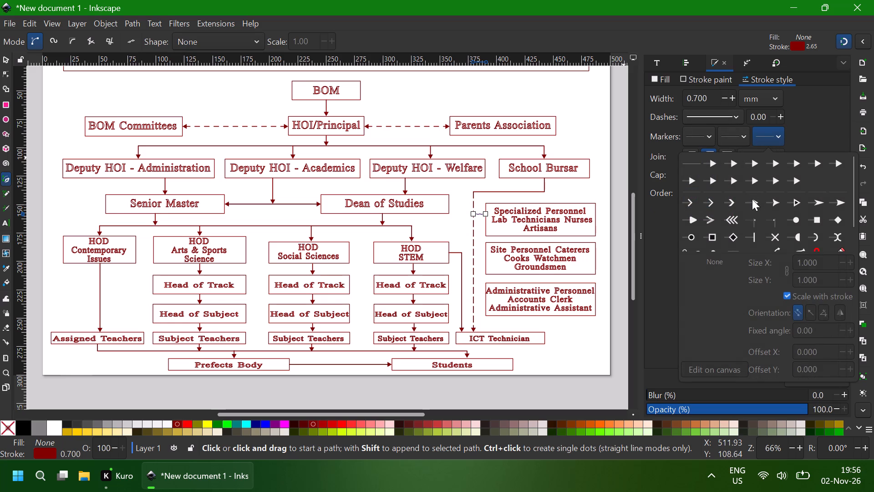
pyautogui.click(752, 199)
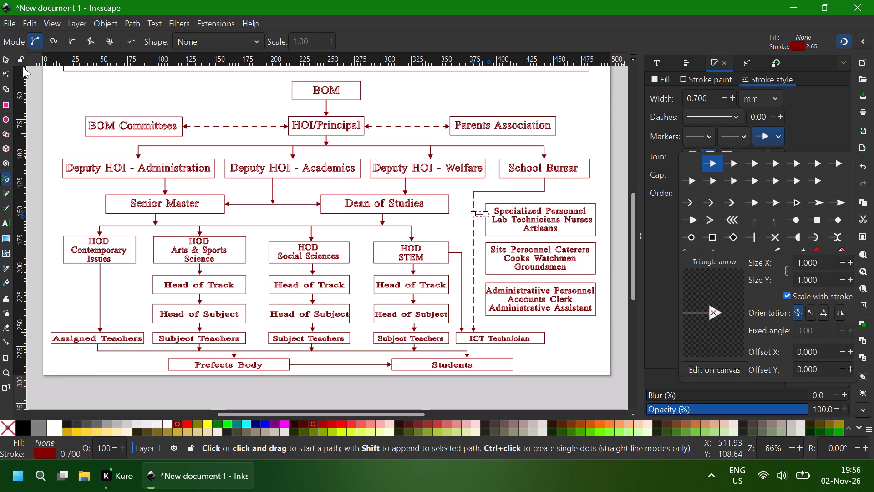
pyautogui.click(5, 59)
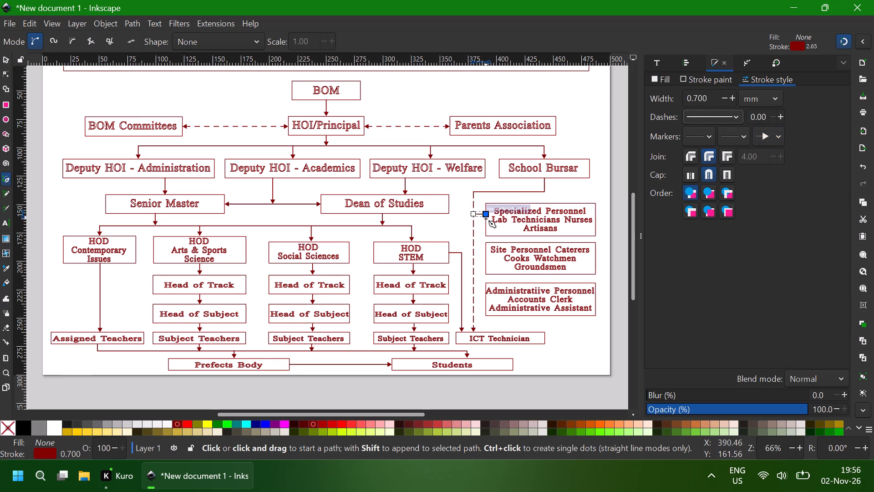
# Shorten the Specialized Personnel arrow to about 11.5 mm wide so its arrowhead ends at the box edge.
pyautogui.click(5, 58)
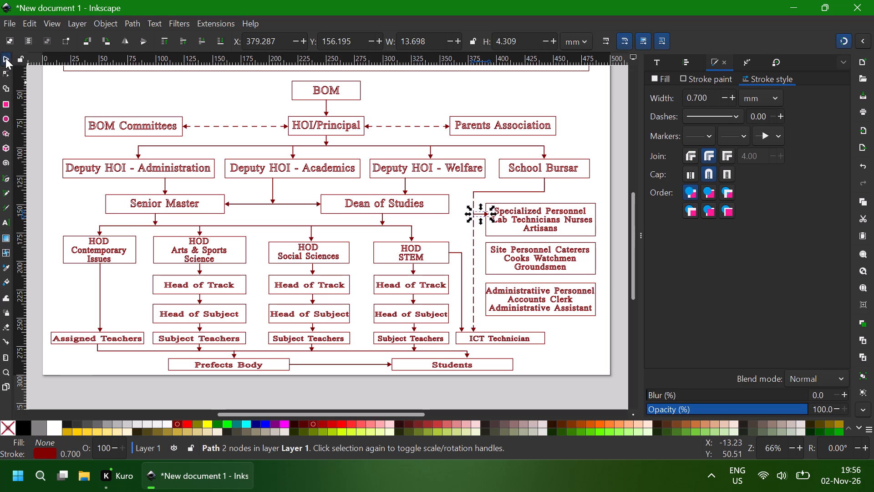
pyautogui.keyDown('ctrl'); pyautogui.click(494, 215); pyautogui.keyUp('ctrl')
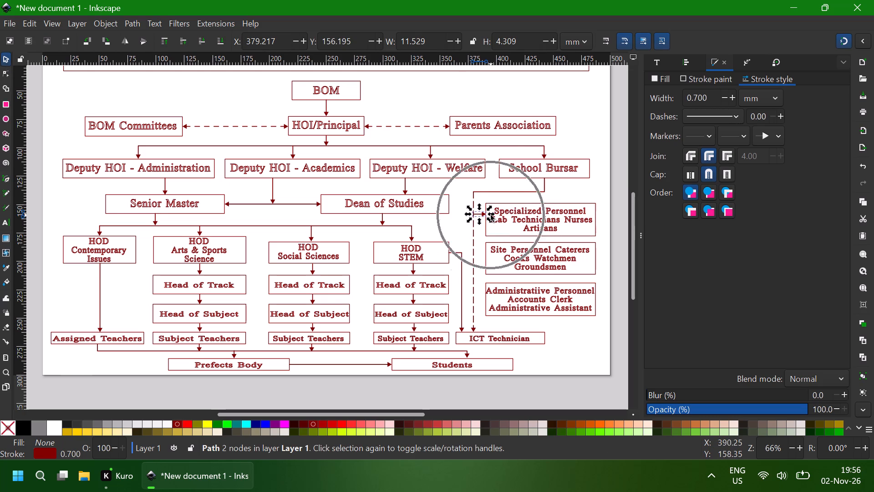
pyautogui.click(559, 196)
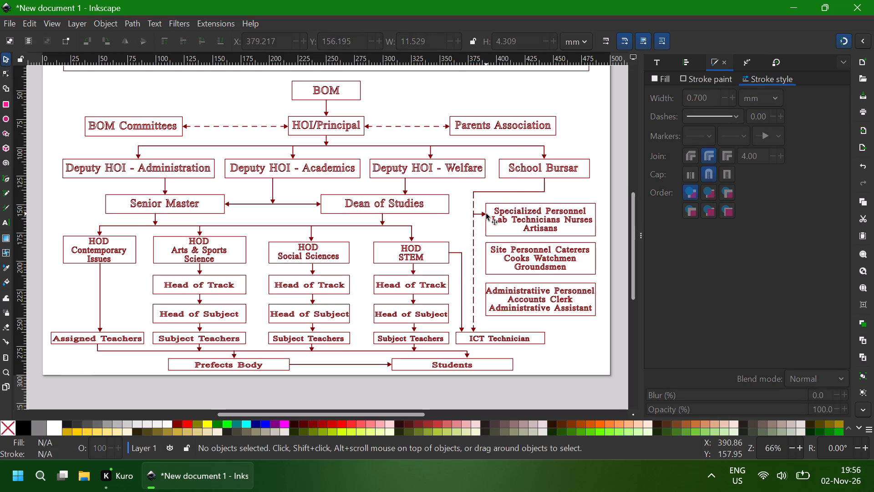
# Duplicate the Specialized Personnel arrow and move the copy straight down to the Site Personnel box, at Y about 198.3 mm.
pyautogui.click(484, 215)
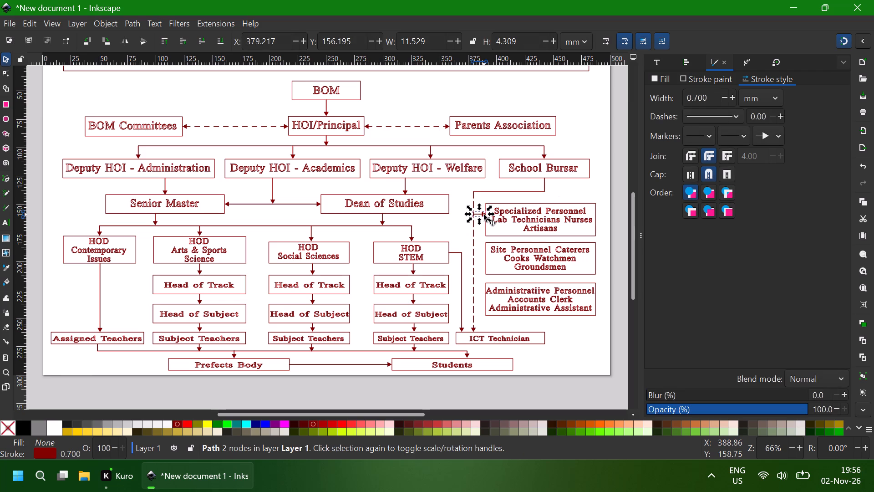
pyautogui.hotkey('ctrl', 'd')
pyautogui.keyDown('ctrl'); pyautogui.moveTo(480, 216); pyautogui.dragTo(482, 254); pyautogui.keyUp('ctrl')
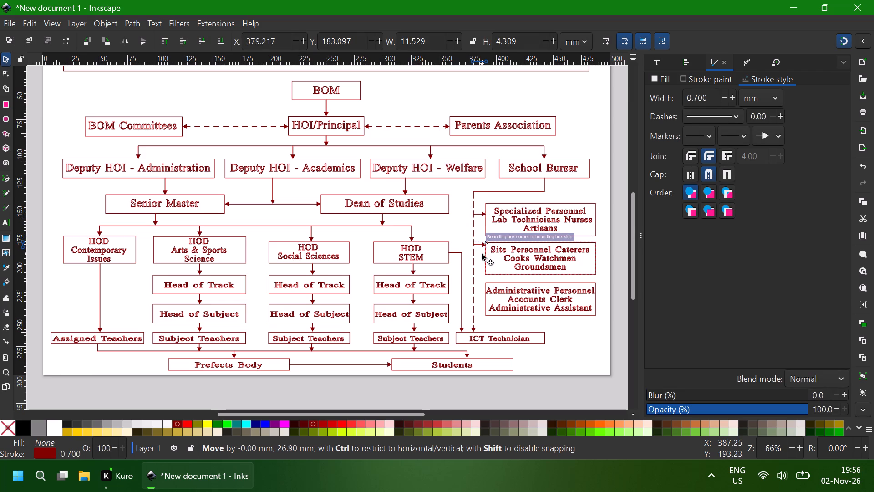
pyautogui.keyDown('ctrl'); pyautogui.moveTo(482, 254); pyautogui.dragTo(481, 266); pyautogui.keyUp('ctrl')
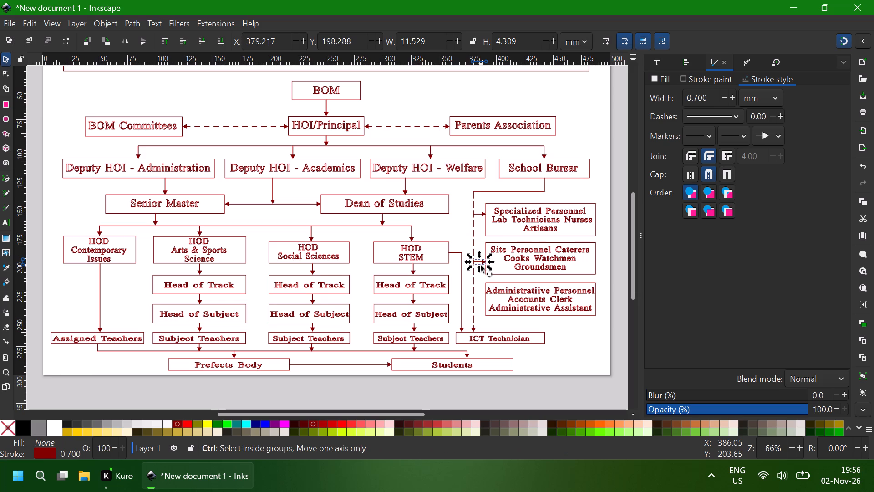
# Duplicate the Site Personnel arrow and move the copy straight down to the Administrative Personnel box, at Y about 231.2 mm.
pyautogui.hotkey('ctrl', 'd')
pyautogui.keyDown('ctrl'); pyautogui.moveTo(479, 263); pyautogui.dragTo(479, 303); pyautogui.keyUp('ctrl')
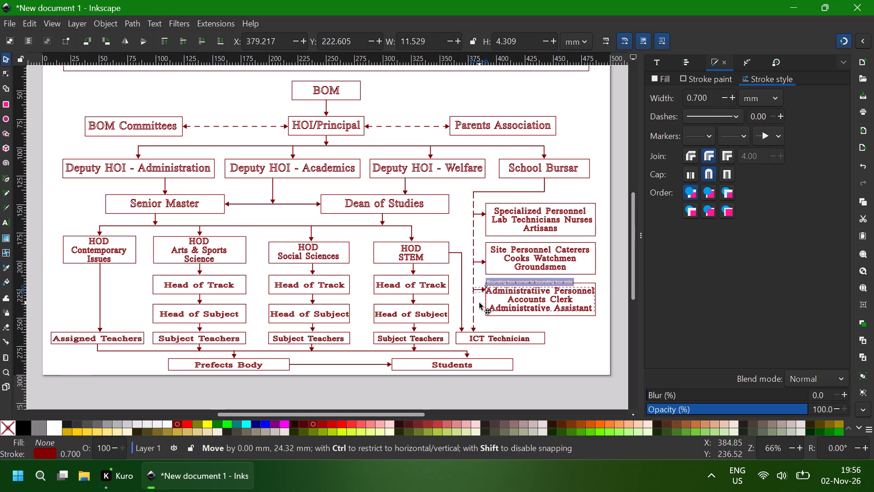
pyautogui.keyDown('ctrl'); pyautogui.moveTo(479, 303); pyautogui.dragTo(477, 308); pyautogui.keyUp('ctrl')
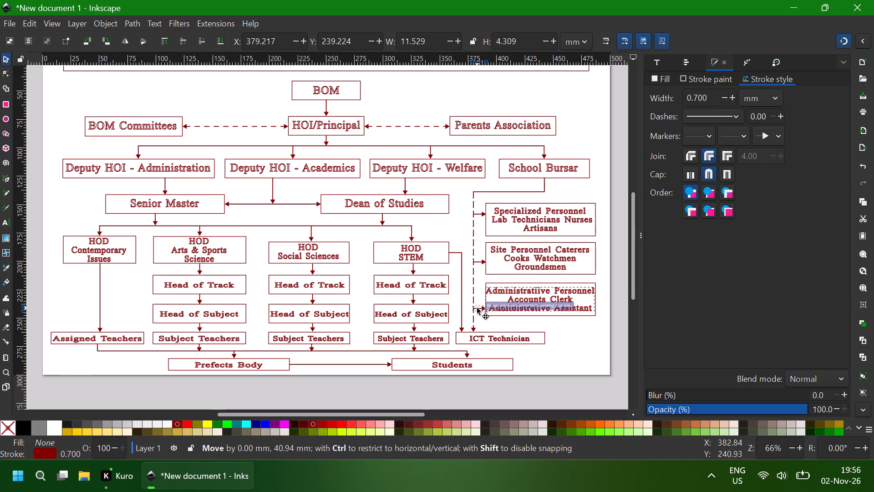
pyautogui.keyDown('ctrl'); pyautogui.moveTo(477, 308); pyautogui.dragTo(477, 307); pyautogui.keyUp('ctrl')
pyautogui.click(580, 333)
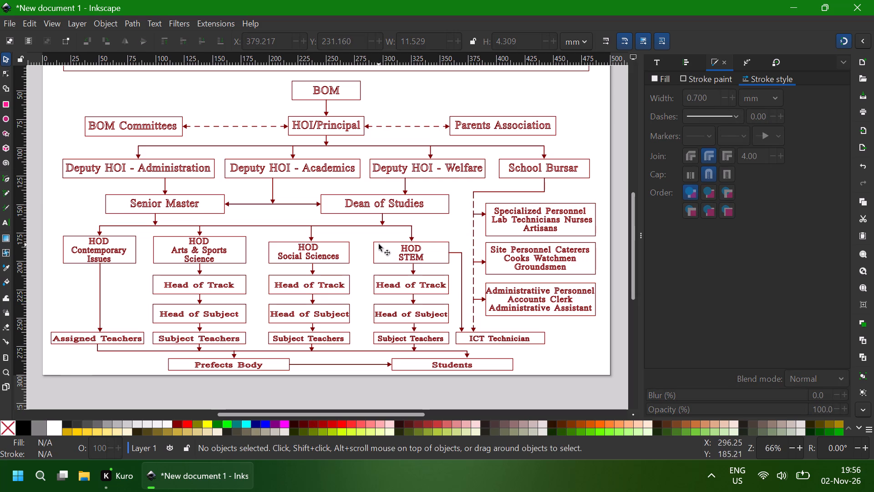
# Duplicate the double-headed arrow between Senior Master and Dean of Studies and move the copy straight down to Y about 199.4 mm.
pyautogui.click(301, 204)
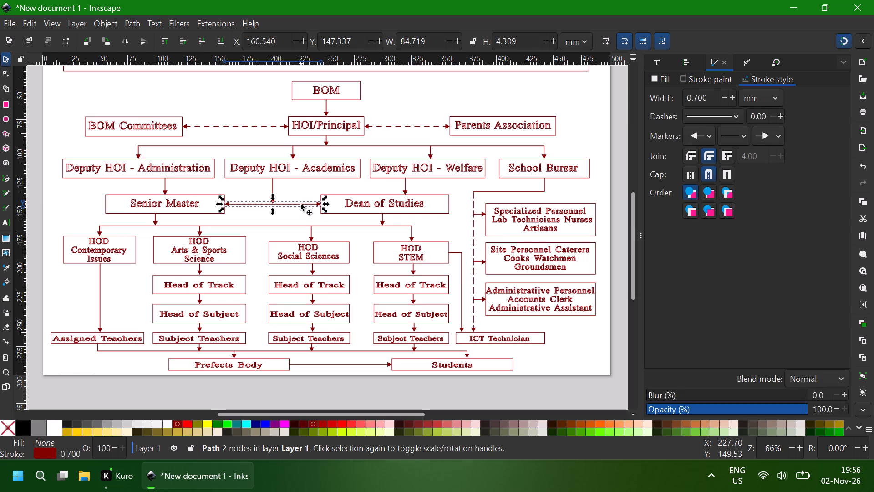
pyautogui.hotkey('ctrl', 'd')
pyautogui.keyDown('ctrl'); pyautogui.moveTo(290, 204); pyautogui.dragTo(252, 241); pyautogui.keyUp('ctrl')
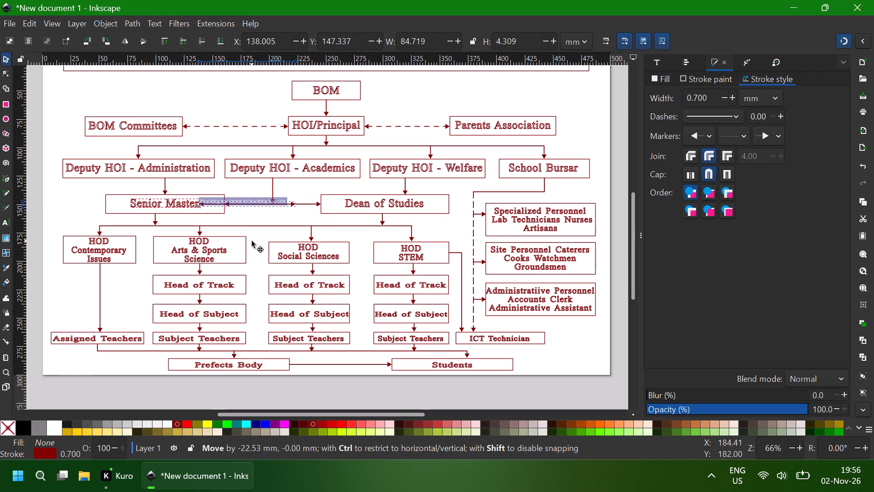
pyautogui.keyDown('ctrl'); pyautogui.moveTo(252, 241); pyautogui.dragTo(182, 288); pyautogui.keyUp('ctrl')
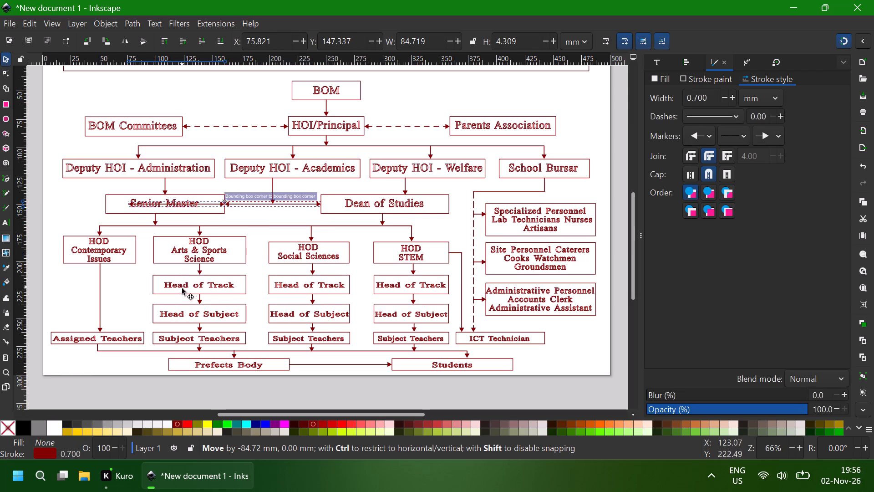
pyautogui.keyDown('ctrl'); pyautogui.moveTo(182, 288); pyautogui.dragTo(249, 276); pyautogui.keyUp('ctrl')
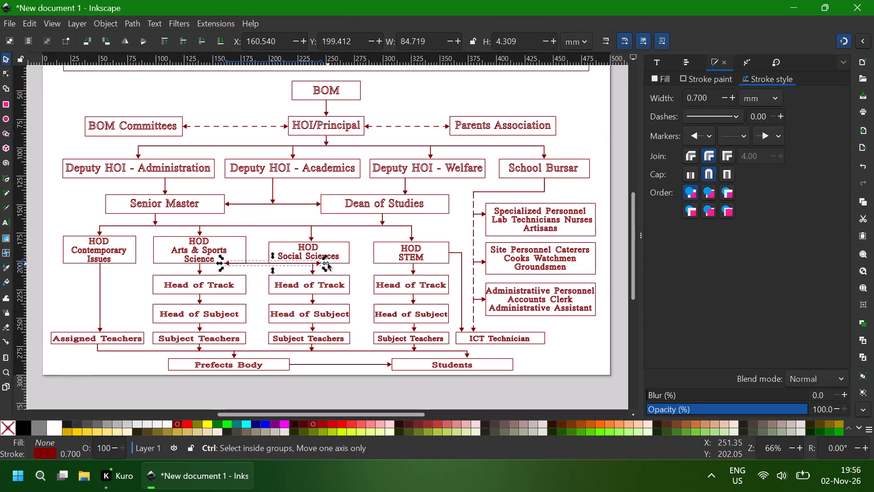
# Fit the copied double-headed arrow between HOD Arts & Sports Science and HOD Social Sciences, about 20.4 mm wide at Y about 190.1 mm.
pyautogui.keyDown('ctrl'); pyautogui.moveTo(328, 264); pyautogui.dragTo(276, 269); pyautogui.keyUp('ctrl')
pyautogui.moveTo(258, 262); pyautogui.dragTo(258, 253)
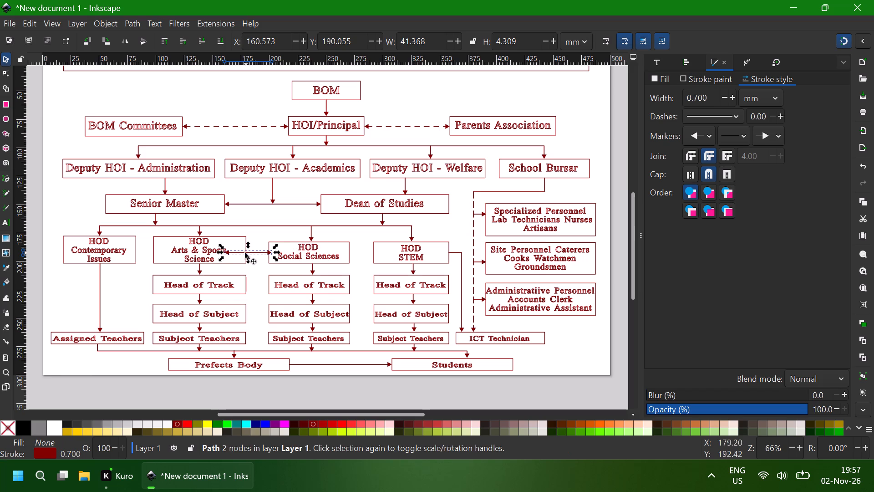
pyautogui.keyDown('ctrl'); pyautogui.moveTo(222, 252); pyautogui.dragTo(238, 249); pyautogui.keyUp('ctrl')
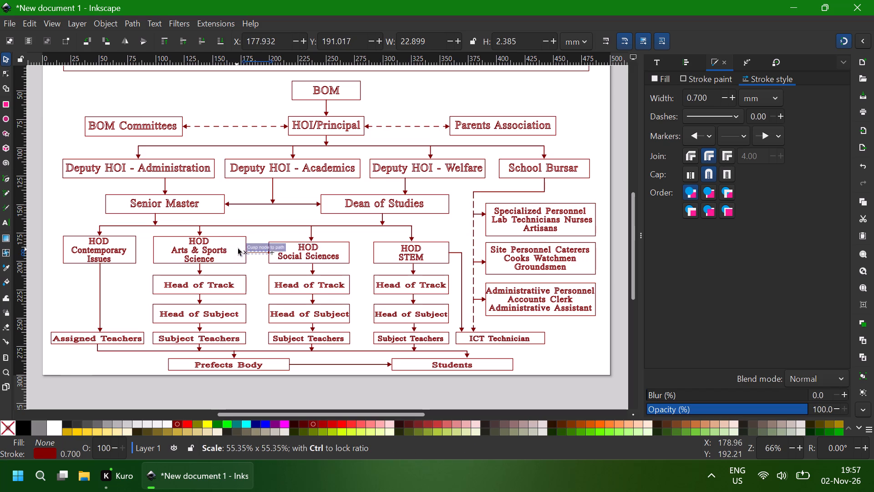
pyautogui.keyDown('ctrl'); pyautogui.moveTo(238, 249); pyautogui.dragTo(247, 249); pyautogui.keyUp('ctrl')
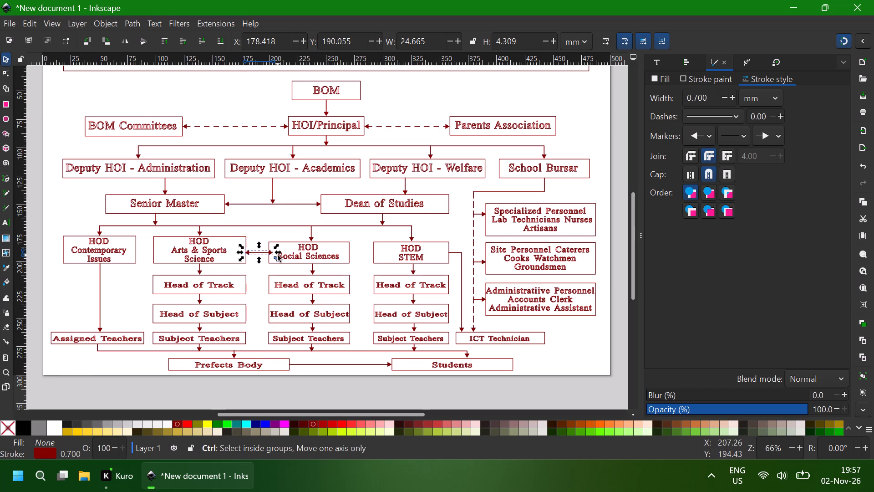
pyautogui.keyDown('ctrl'); pyautogui.moveTo(279, 253); pyautogui.dragTo(274, 254); pyautogui.keyUp('ctrl')
pyautogui.click(264, 265)
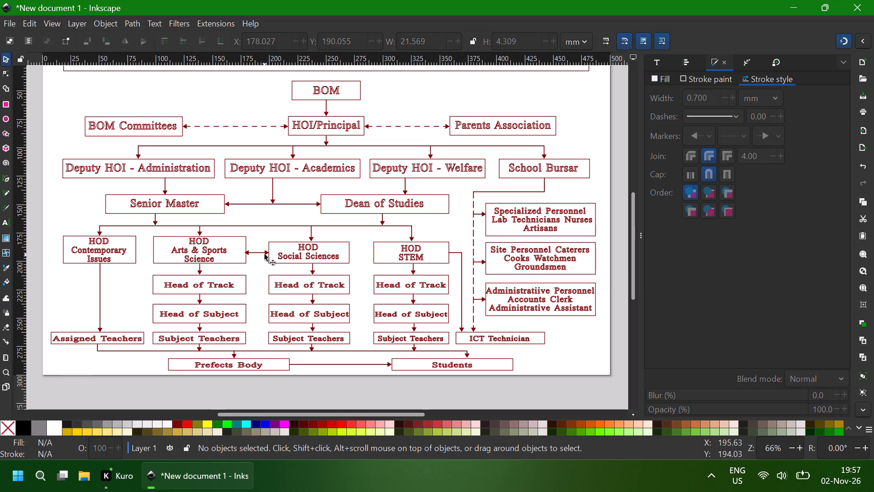
pyautogui.click(255, 253)
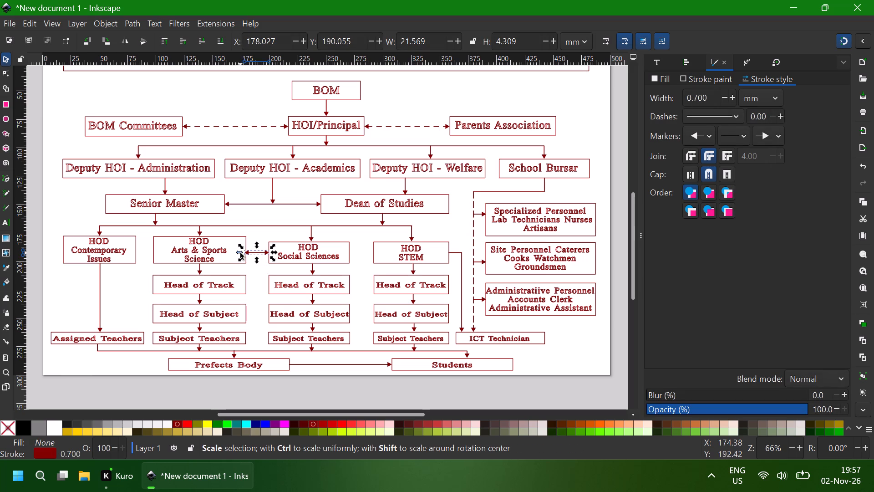
pyautogui.keyDown('ctrl'); pyautogui.click(240, 253); pyautogui.keyUp('ctrl')
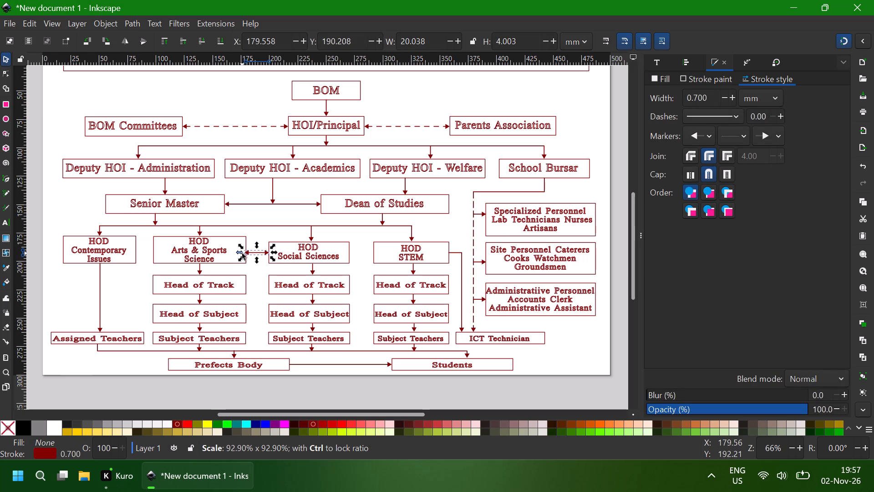
pyautogui.click(262, 271)
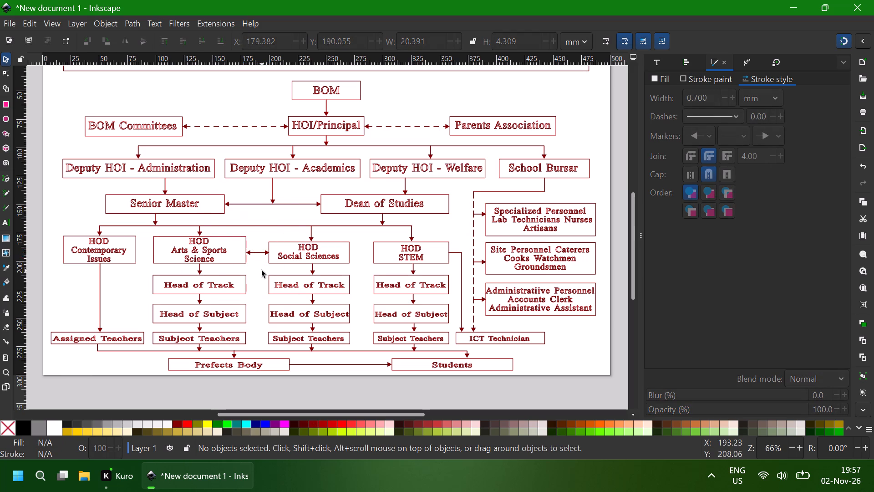
# Give the double-headed arrow between HOD Arts & Sports Science and HOD Social Sciences a dashed stroke with the 8 8 pattern.
pyautogui.click(265, 251)
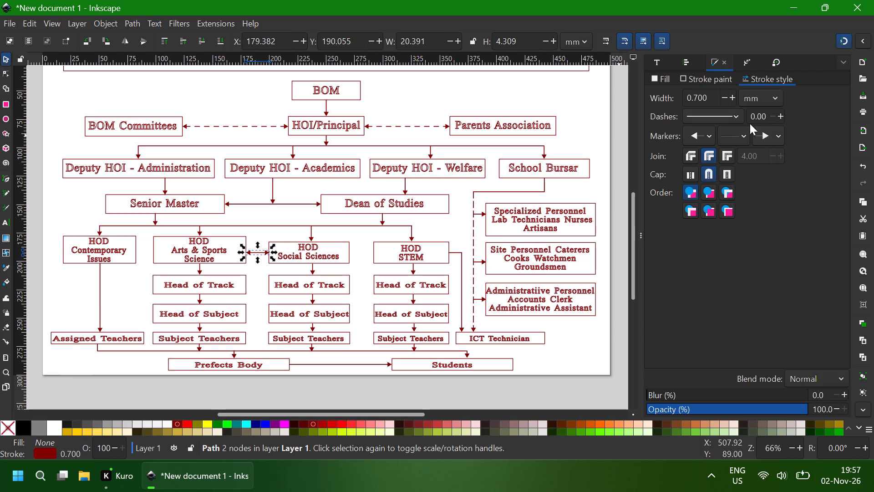
pyautogui.click(739, 118)
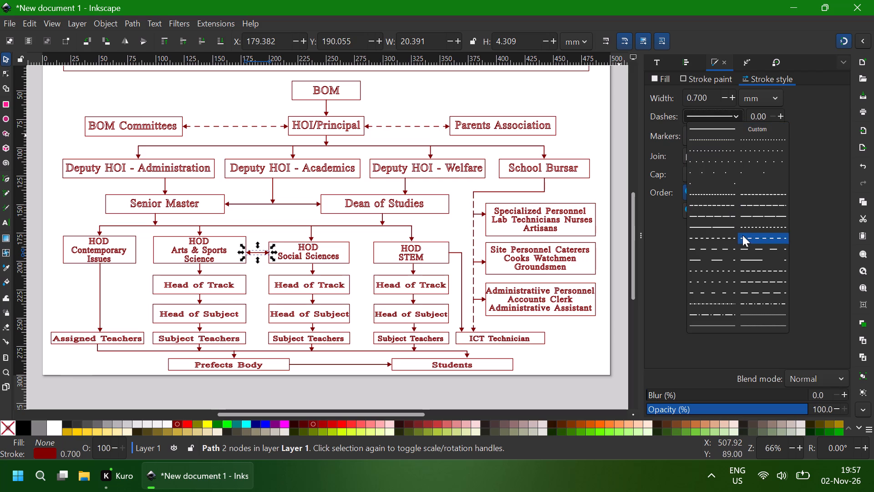
pyautogui.click(761, 249)
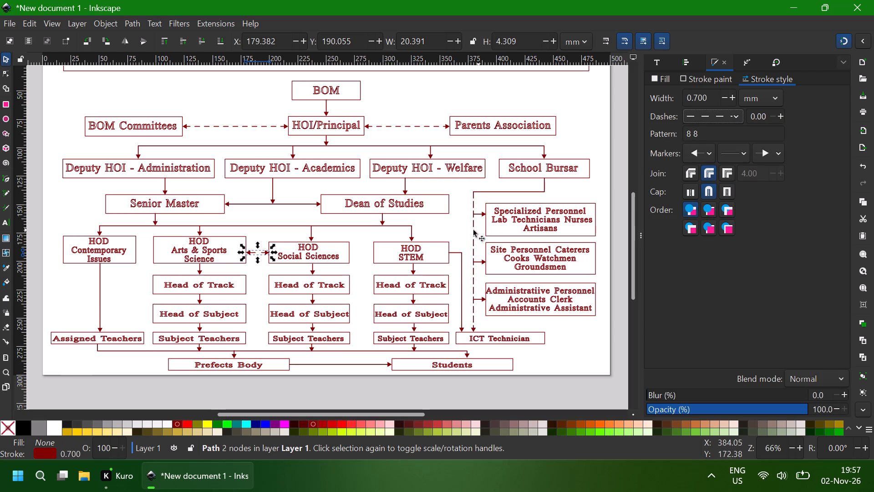
pyautogui.click(453, 229)
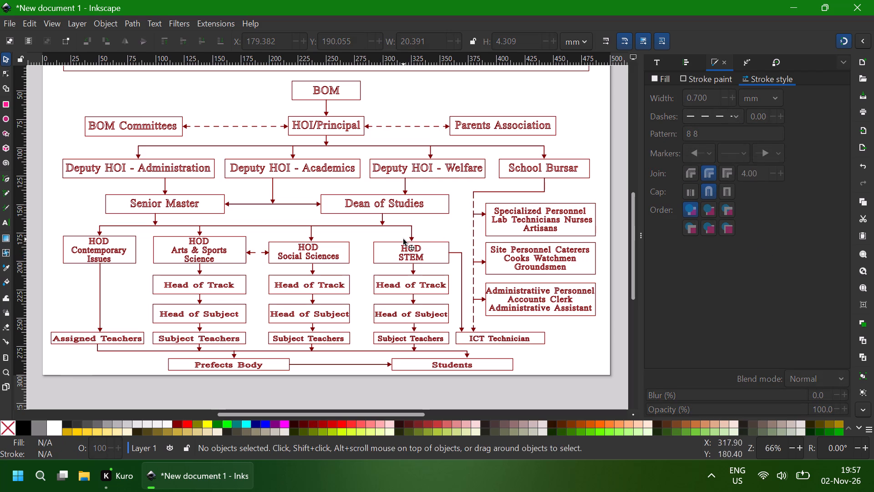
# Change the dash pattern of the double-headed arrow between HOD Arts & Sports Science and HOD Social Sciences to 2 2.
pyautogui.click(261, 253)
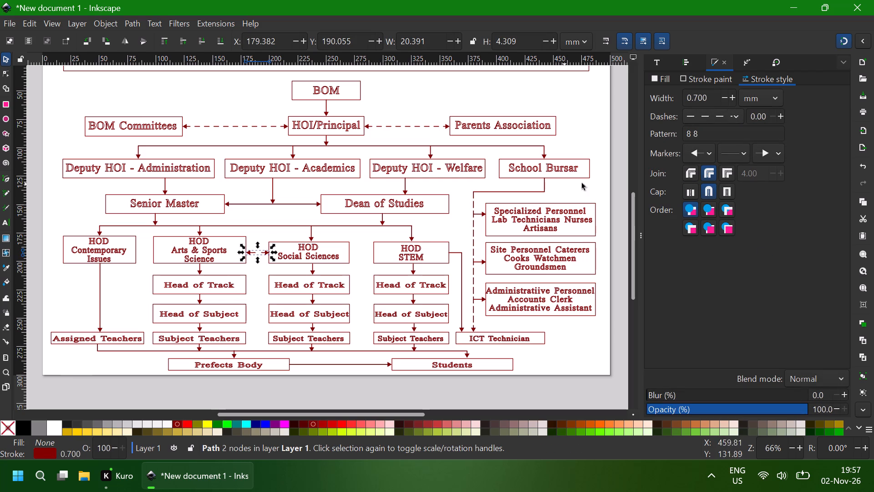
pyautogui.click(735, 115)
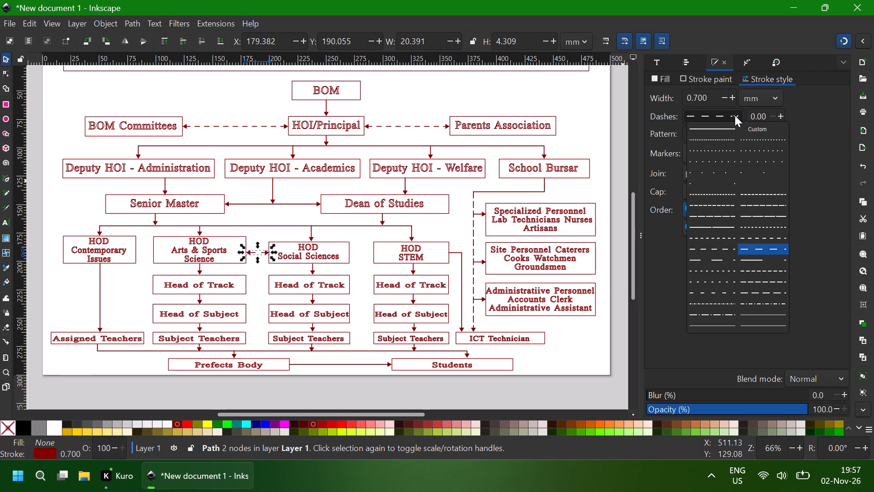
pyautogui.click(711, 261)
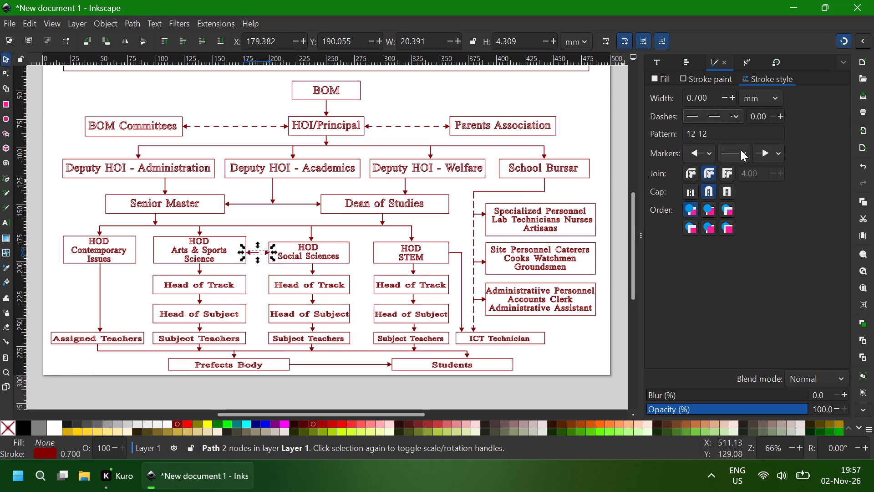
pyautogui.click(736, 123)
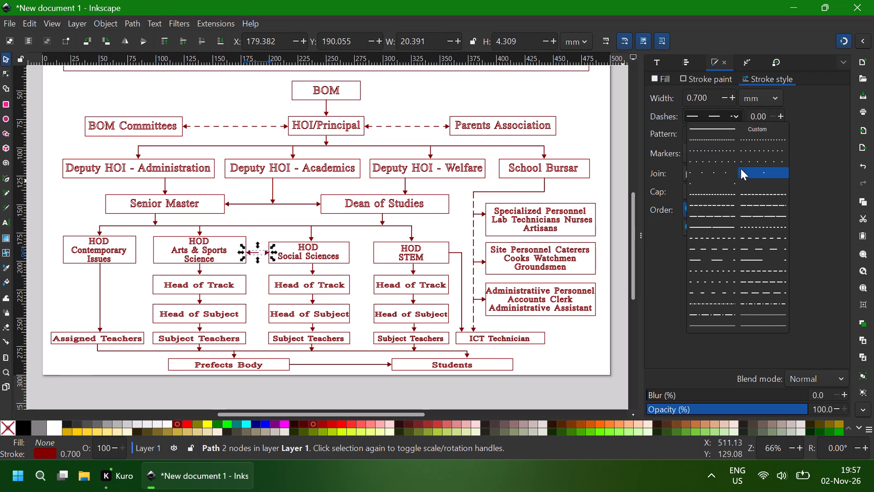
pyautogui.click(757, 223)
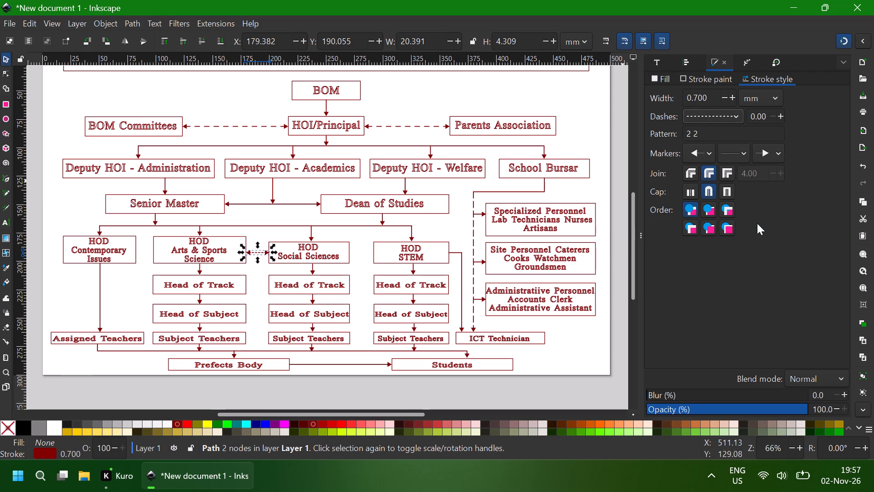
pyautogui.click(278, 234)
# Duplicate the dashed double-headed arrow and move the copy straight across between HOD Social Sciences and HOD STEM, at X about 271.2 mm.
pyautogui.click(264, 254)
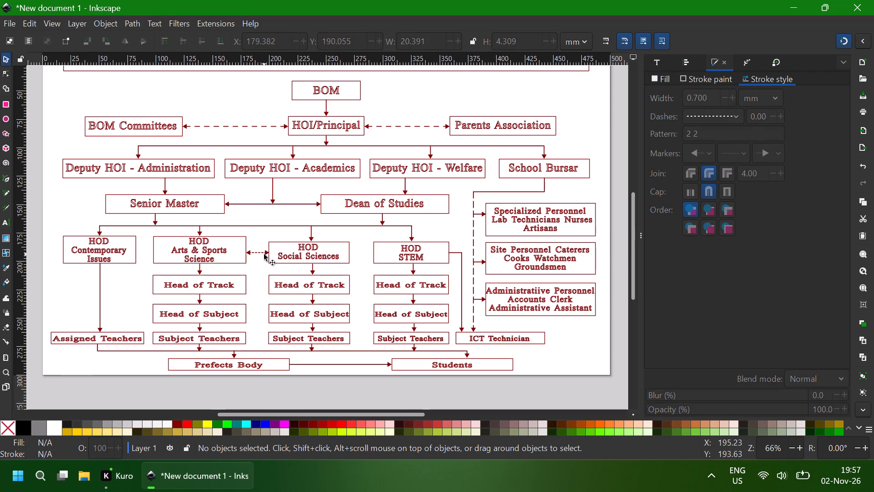
pyautogui.hotkey('ctrl', 'd')
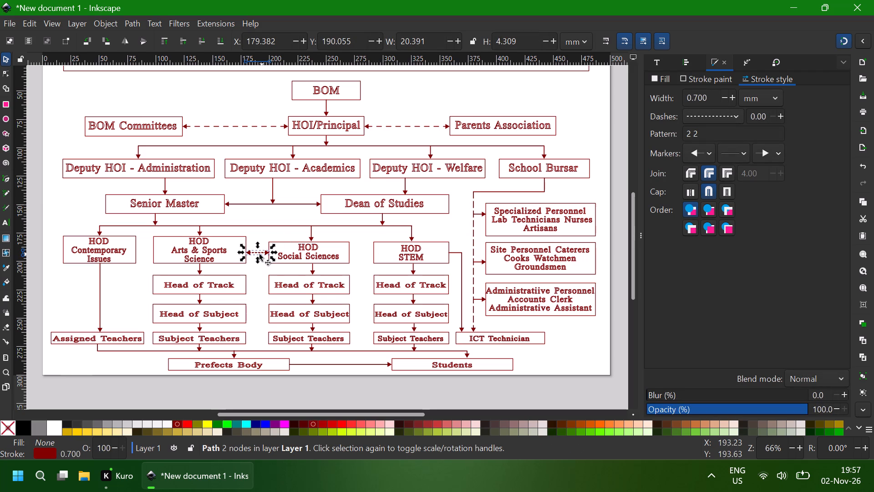
pyautogui.keyDown('ctrl'); pyautogui.moveTo(257, 254); pyautogui.dragTo(366, 253); pyautogui.keyUp('ctrl')
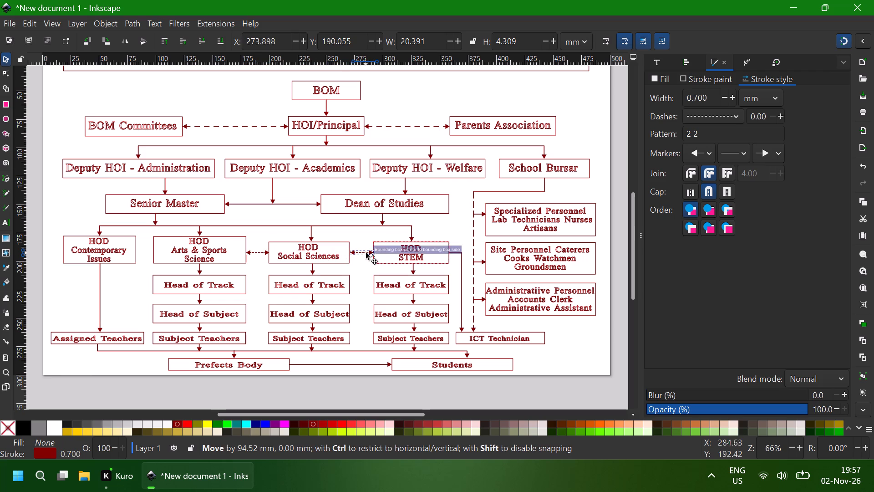
pyautogui.keyDown('ctrl'); pyautogui.moveTo(366, 253); pyautogui.dragTo(363, 253); pyautogui.keyUp('ctrl')
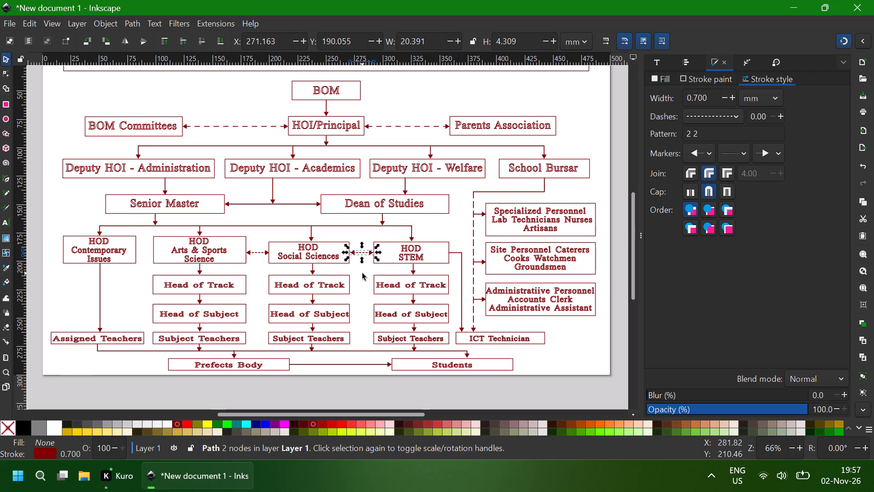
pyautogui.click(362, 273)
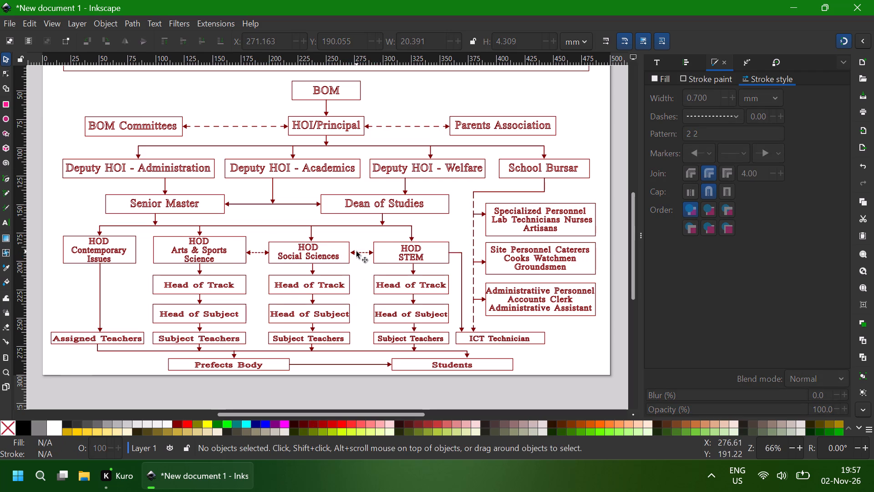
# Stretch the dashed arrow between HOD Social Sciences and HOD STEM to about 21.6 mm wide so it spans the gap.
pyautogui.click(356, 251)
pyautogui.keyDown('ctrl'); pyautogui.moveTo(343, 251); pyautogui.dragTo(343, 251); pyautogui.keyUp('ctrl')
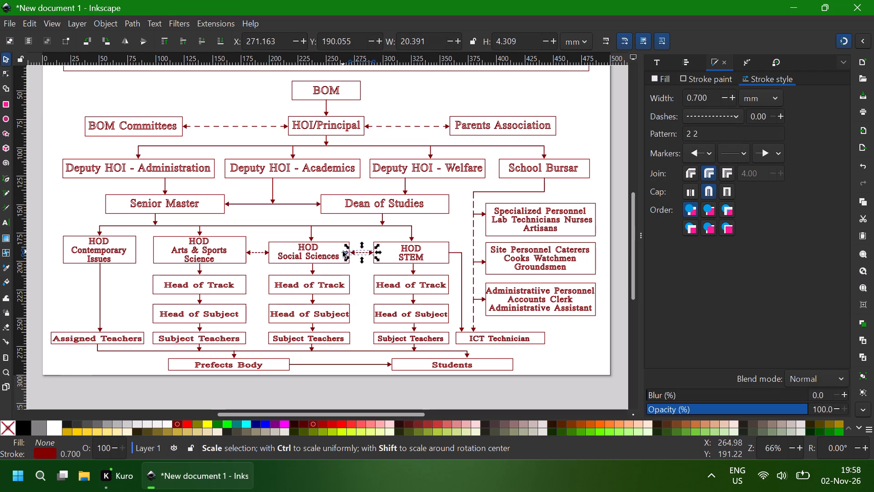
pyautogui.keyDown('ctrl'); pyautogui.moveTo(343, 251); pyautogui.dragTo(339, 251); pyautogui.keyUp('ctrl')
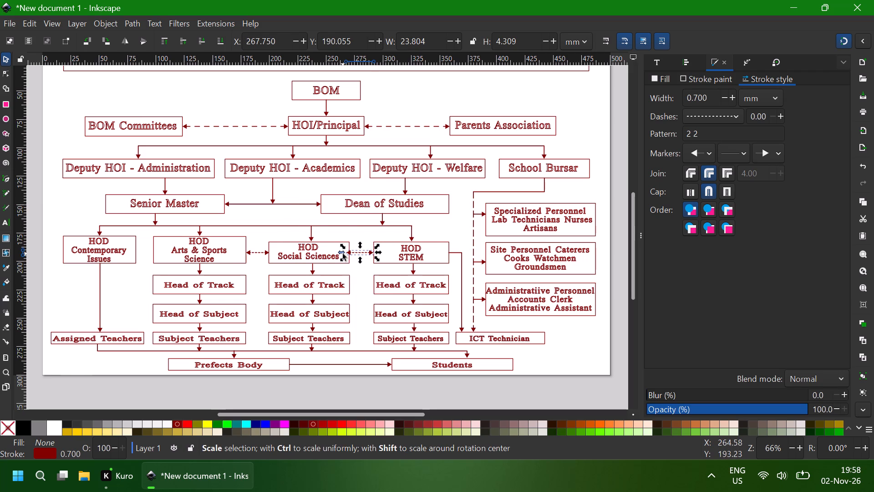
pyautogui.keyDown('ctrl'); pyautogui.moveTo(343, 254); pyautogui.dragTo(349, 254); pyautogui.keyUp('ctrl')
pyautogui.click(362, 274)
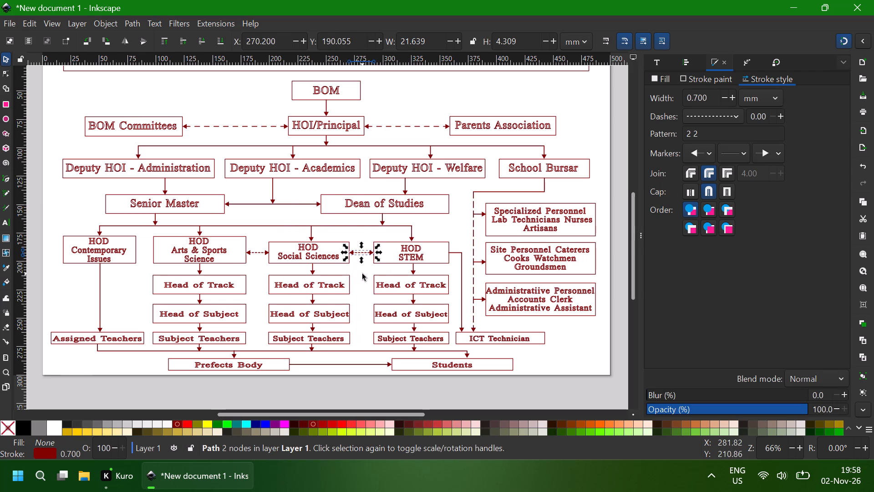
# Duplicate the Arts & Sports Science–Social Sciences dashed arrow and move the copy straight across beside HOD Contemporary Issues, at X about 82.6 mm.
pyautogui.click(256, 250)
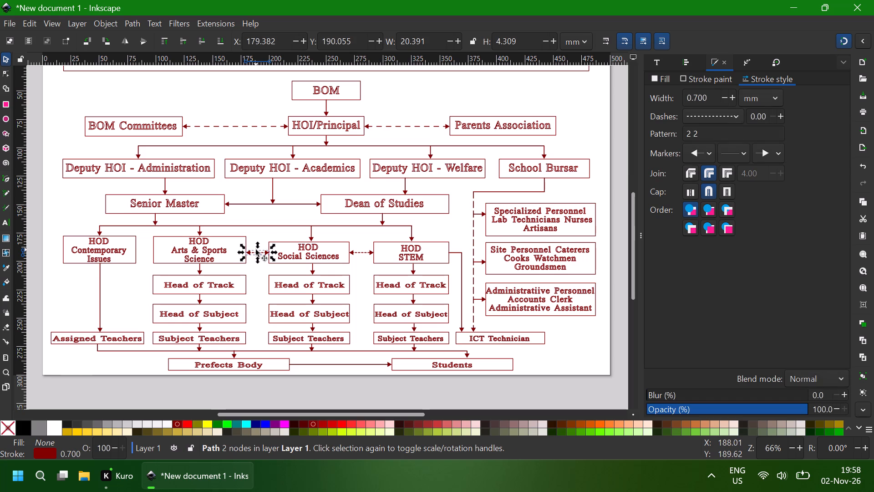
pyautogui.hotkey('ctrl', 'd')
pyautogui.keyDown('ctrl'); pyautogui.moveTo(256, 253); pyautogui.dragTo(236, 254); pyautogui.keyUp('ctrl')
pyautogui.keyDown('ctrl'); pyautogui.moveTo(236, 254); pyautogui.dragTo(135, 251); pyautogui.keyUp('ctrl')
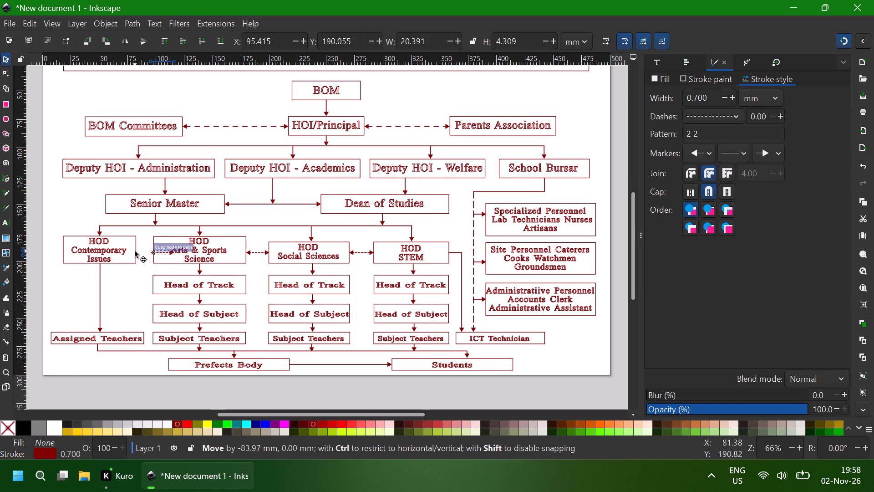
pyautogui.keyDown('ctrl'); pyautogui.moveTo(135, 251); pyautogui.dragTo(133, 250); pyautogui.keyUp('ctrl')
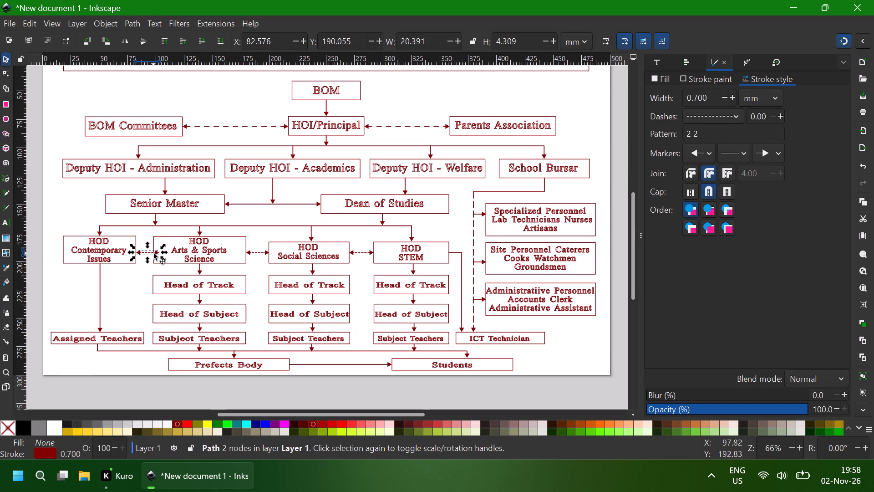
pyautogui.click(142, 266)
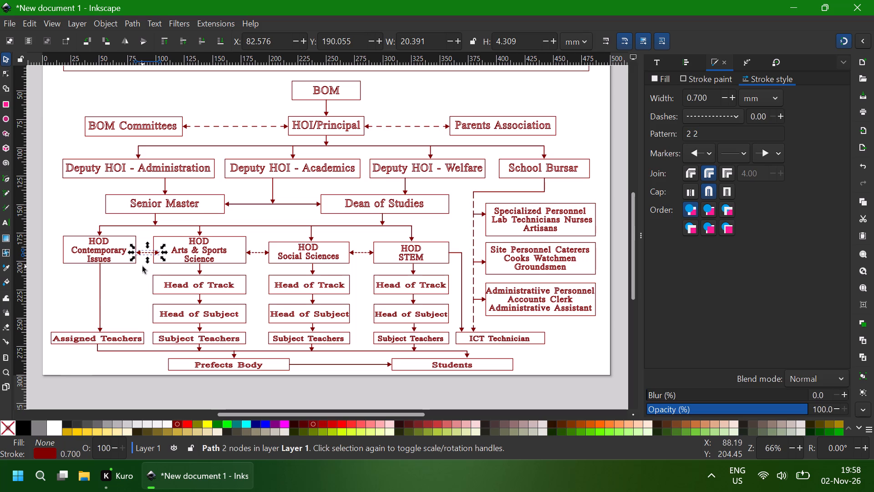
# Narrow the dashed arrow between HOD Contemporary Issues and HOD Arts & Sports Science to about 16.4 mm wide, fitting the gap.
pyautogui.click(149, 251)
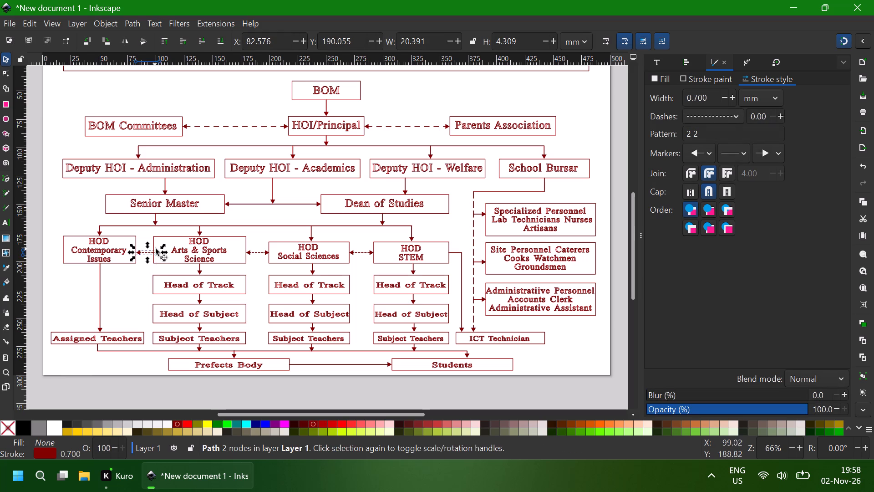
pyautogui.keyDown('ctrl'); pyautogui.moveTo(166, 252); pyautogui.dragTo(164, 252); pyautogui.keyUp('ctrl')
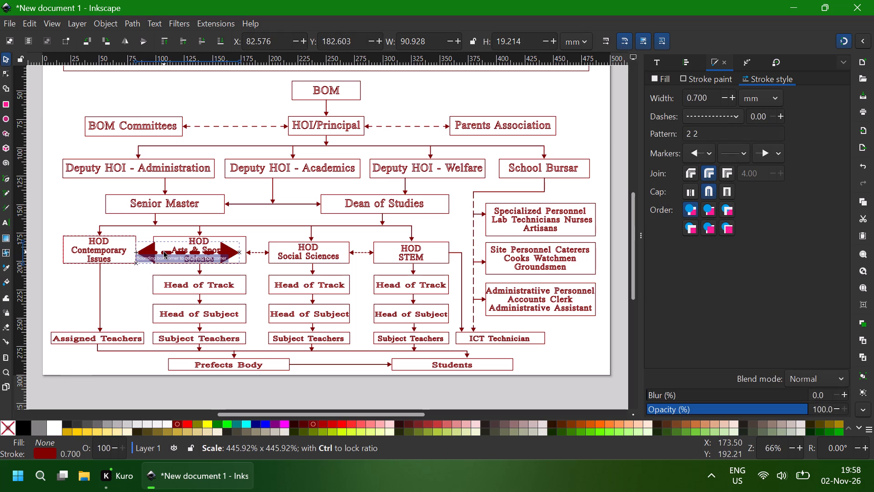
pyautogui.keyDown('ctrl'); pyautogui.moveTo(164, 252); pyautogui.dragTo(153, 252); pyautogui.keyUp('ctrl')
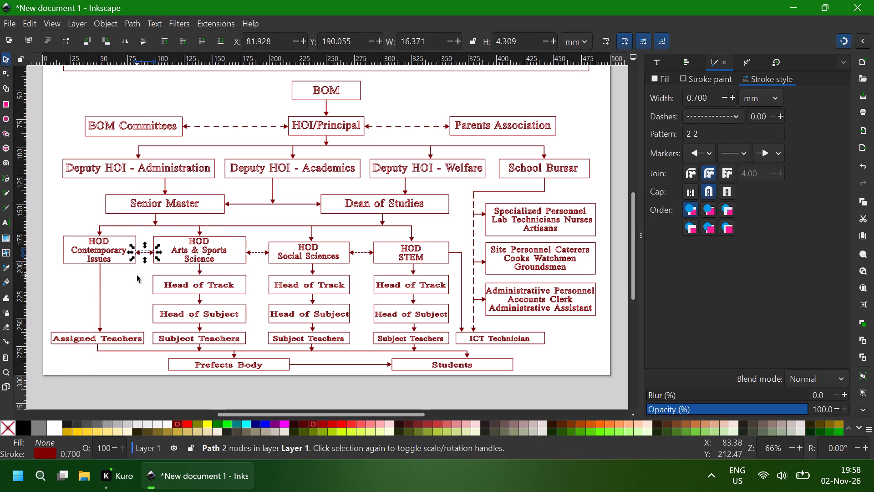
pyautogui.click(137, 276)
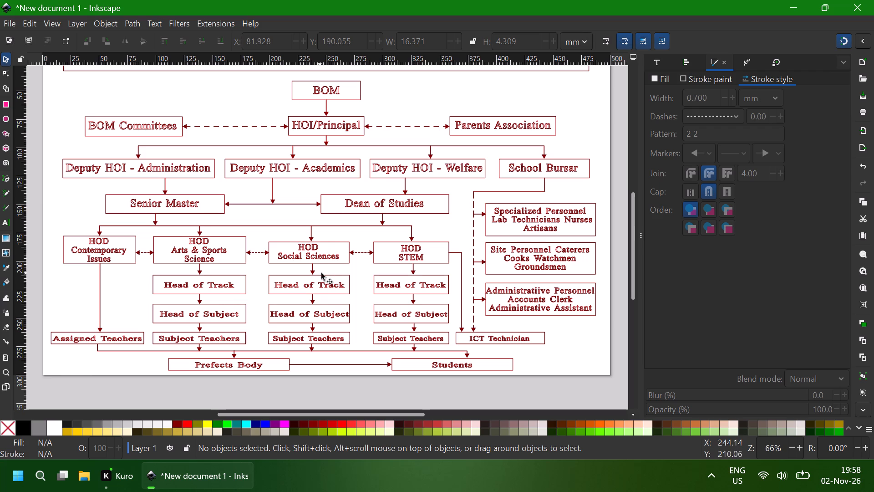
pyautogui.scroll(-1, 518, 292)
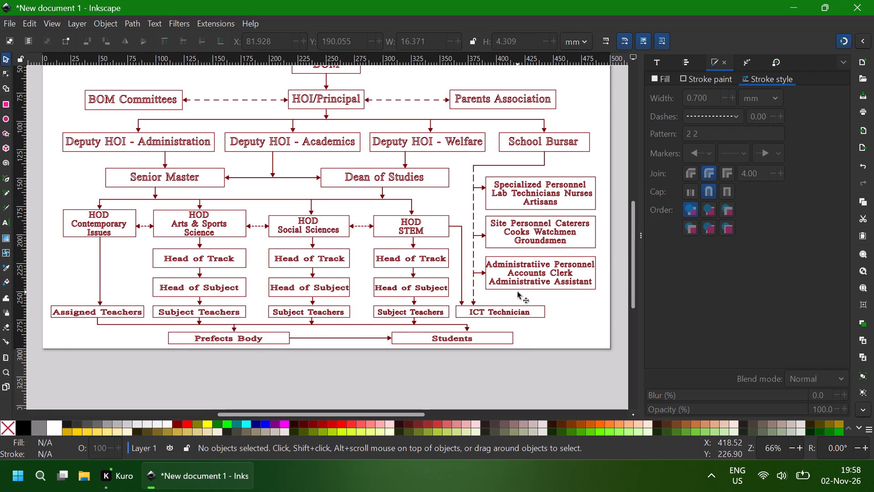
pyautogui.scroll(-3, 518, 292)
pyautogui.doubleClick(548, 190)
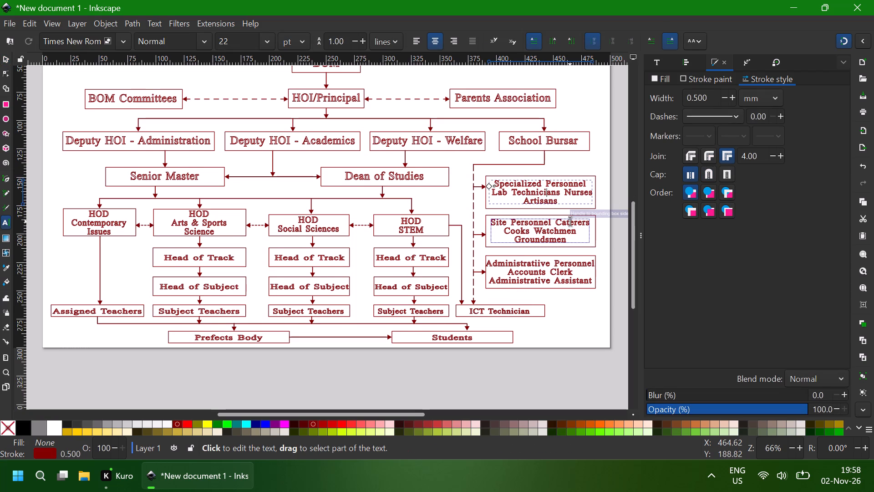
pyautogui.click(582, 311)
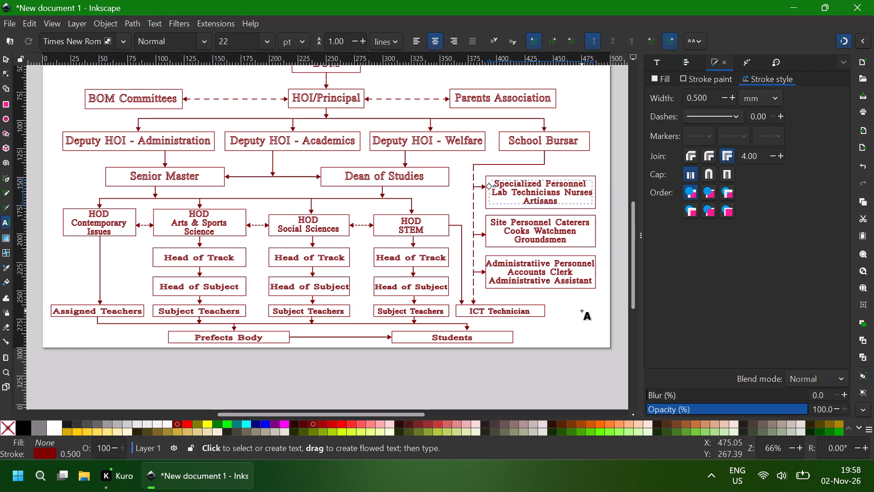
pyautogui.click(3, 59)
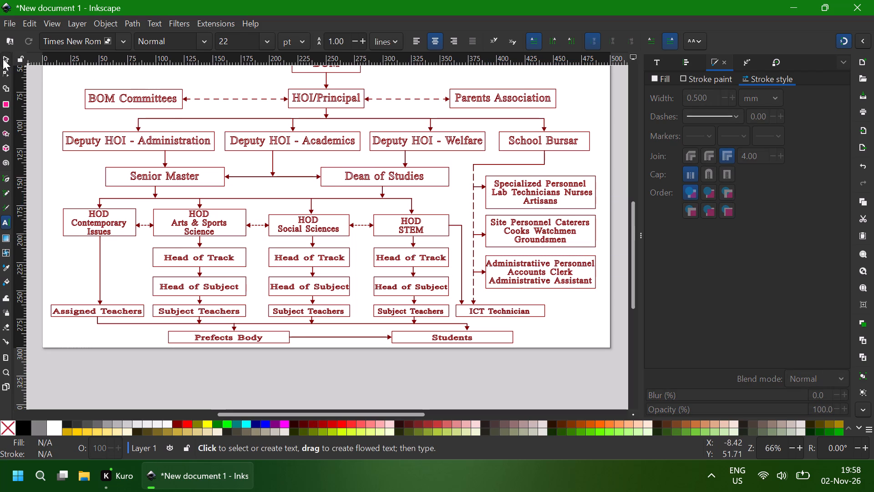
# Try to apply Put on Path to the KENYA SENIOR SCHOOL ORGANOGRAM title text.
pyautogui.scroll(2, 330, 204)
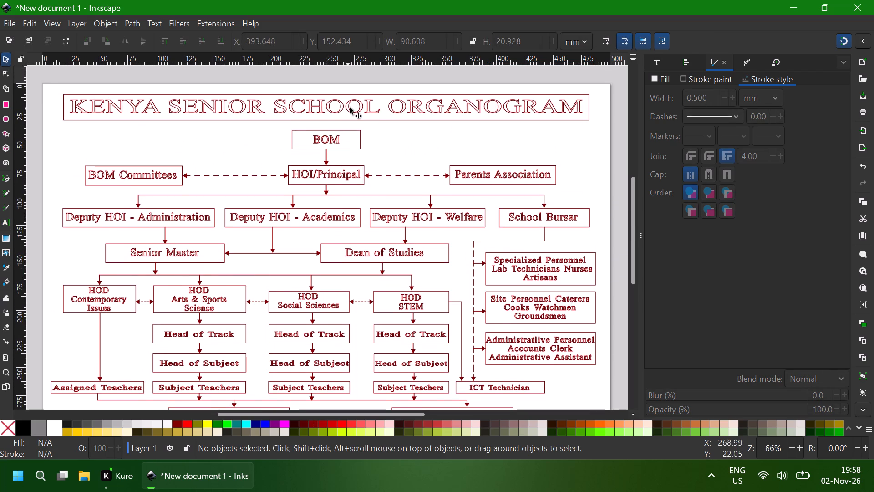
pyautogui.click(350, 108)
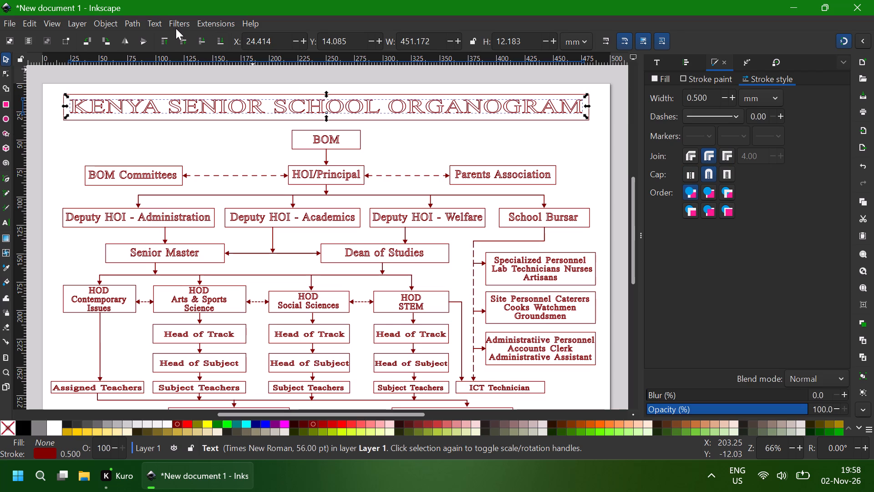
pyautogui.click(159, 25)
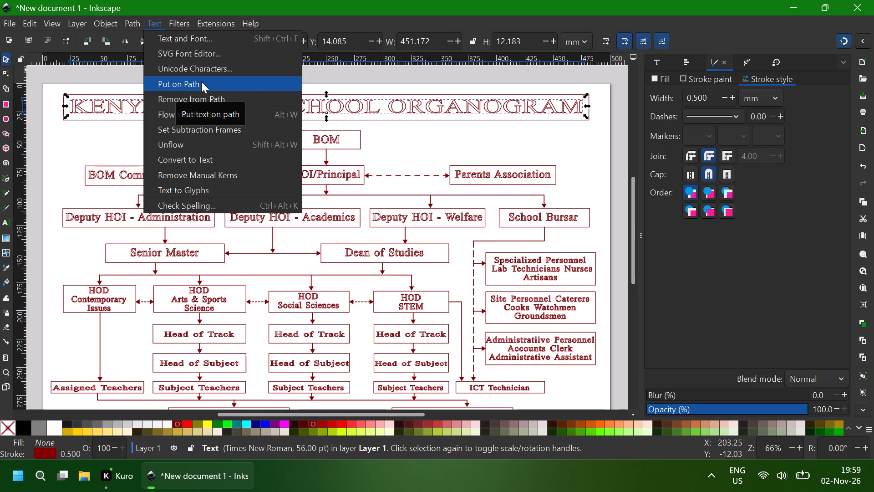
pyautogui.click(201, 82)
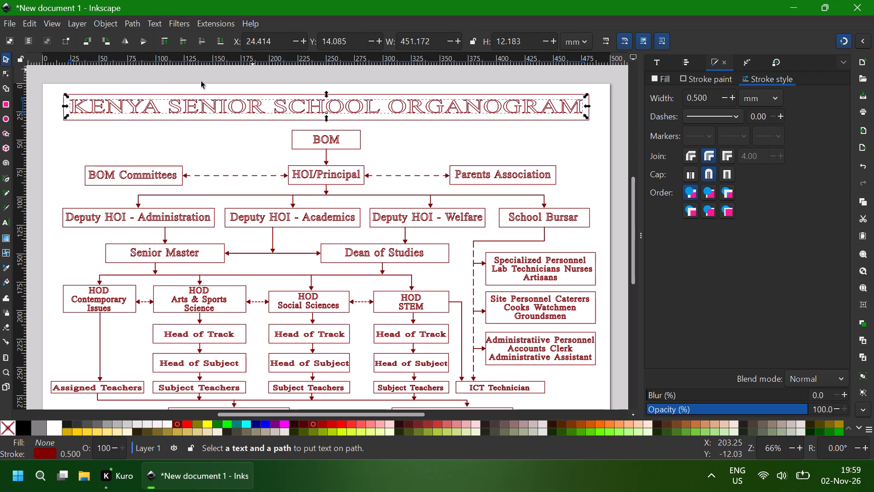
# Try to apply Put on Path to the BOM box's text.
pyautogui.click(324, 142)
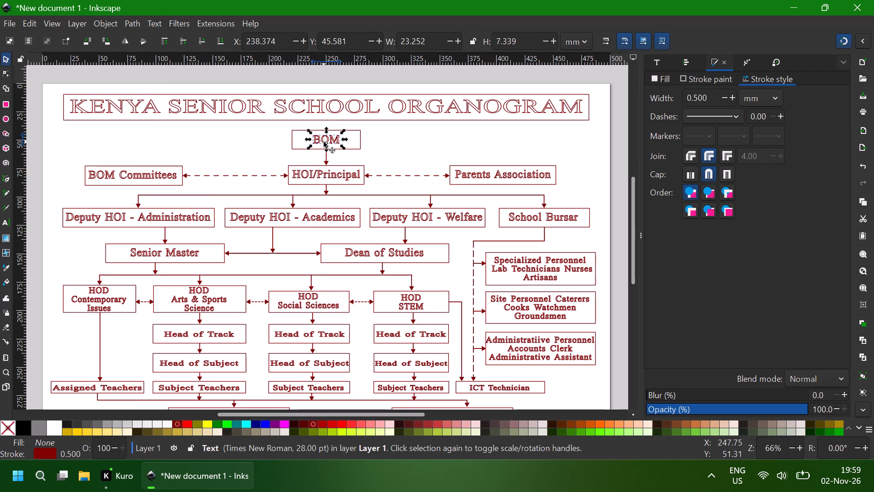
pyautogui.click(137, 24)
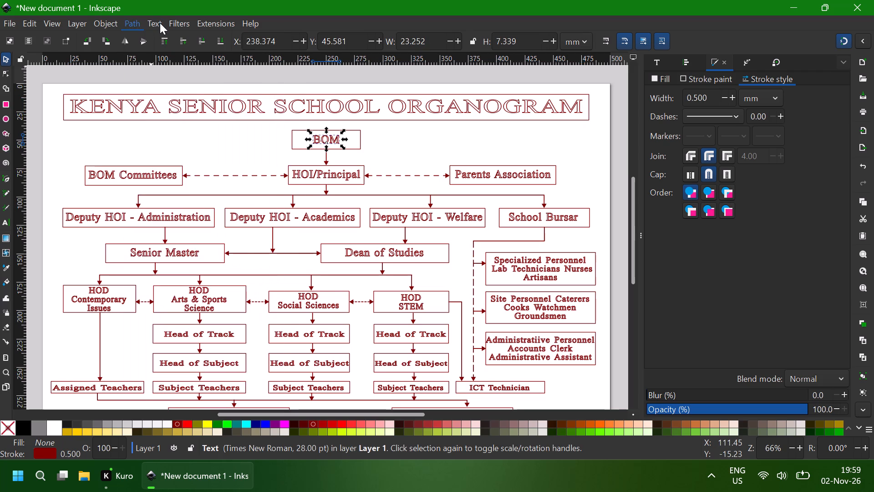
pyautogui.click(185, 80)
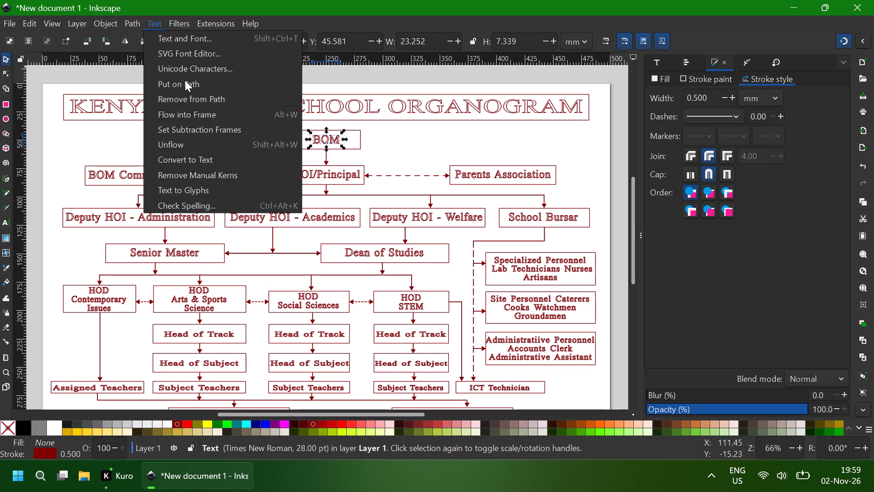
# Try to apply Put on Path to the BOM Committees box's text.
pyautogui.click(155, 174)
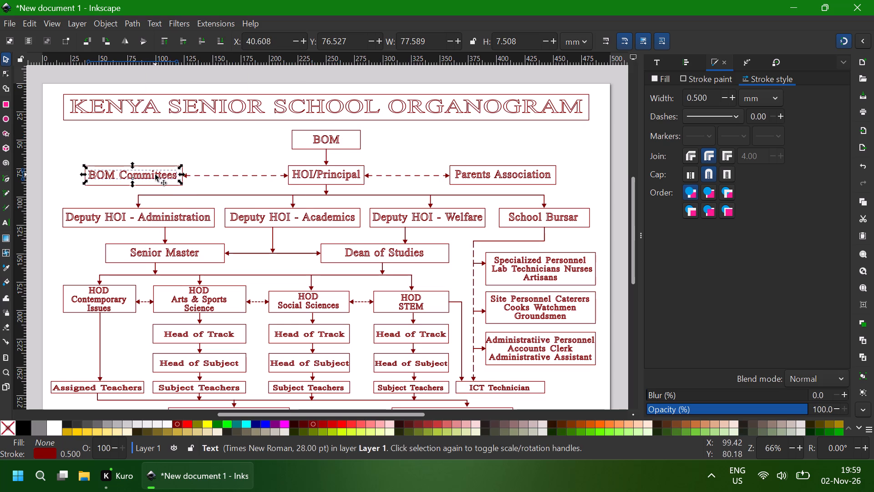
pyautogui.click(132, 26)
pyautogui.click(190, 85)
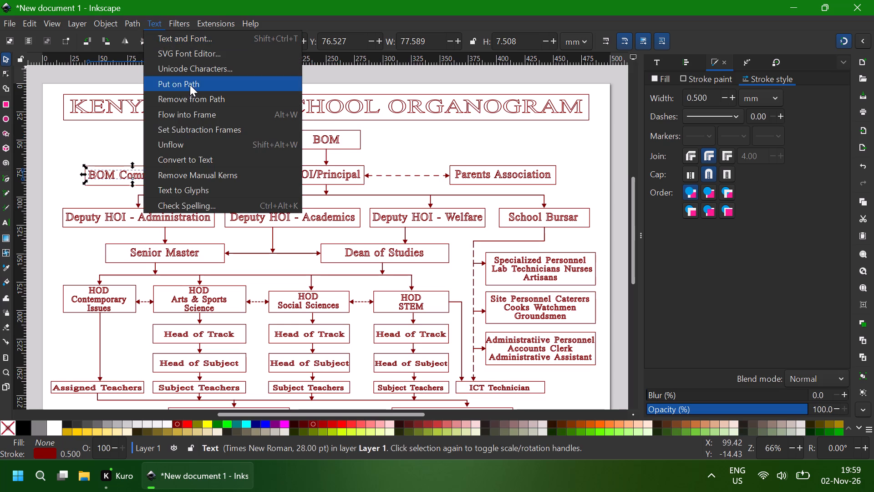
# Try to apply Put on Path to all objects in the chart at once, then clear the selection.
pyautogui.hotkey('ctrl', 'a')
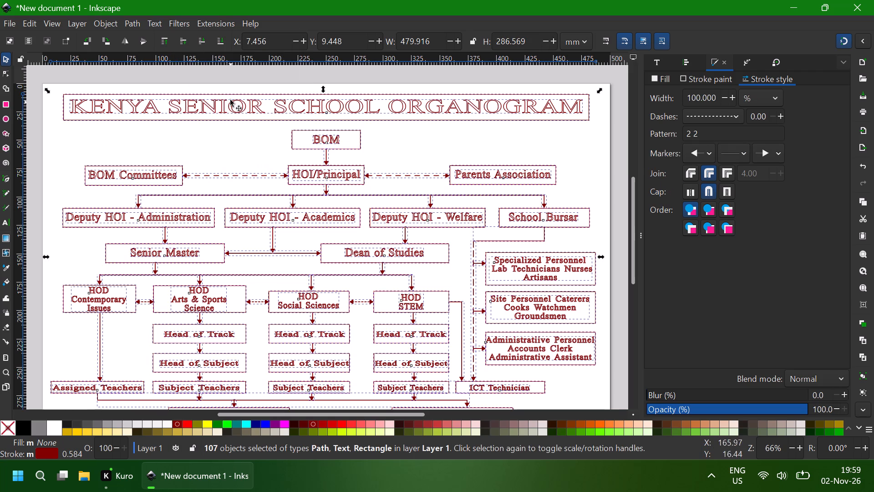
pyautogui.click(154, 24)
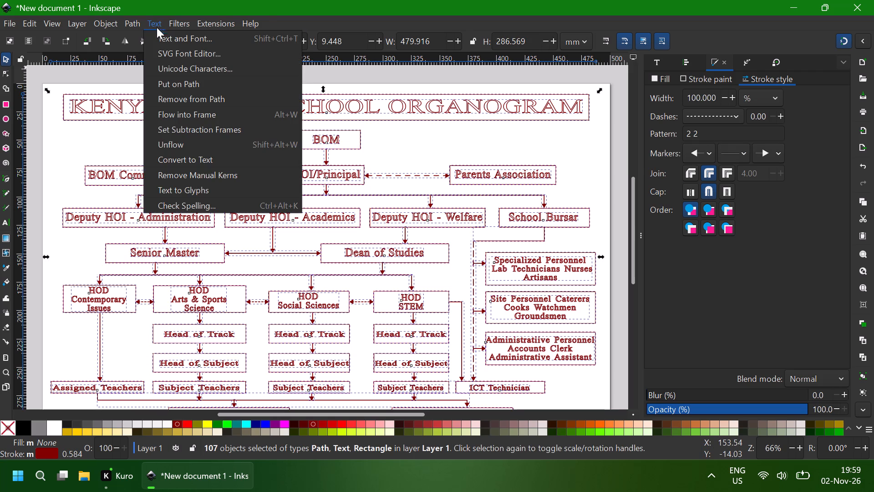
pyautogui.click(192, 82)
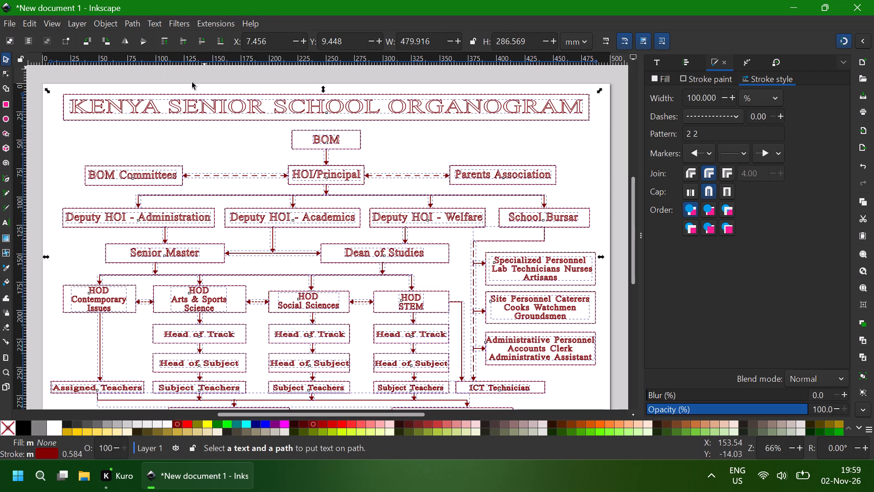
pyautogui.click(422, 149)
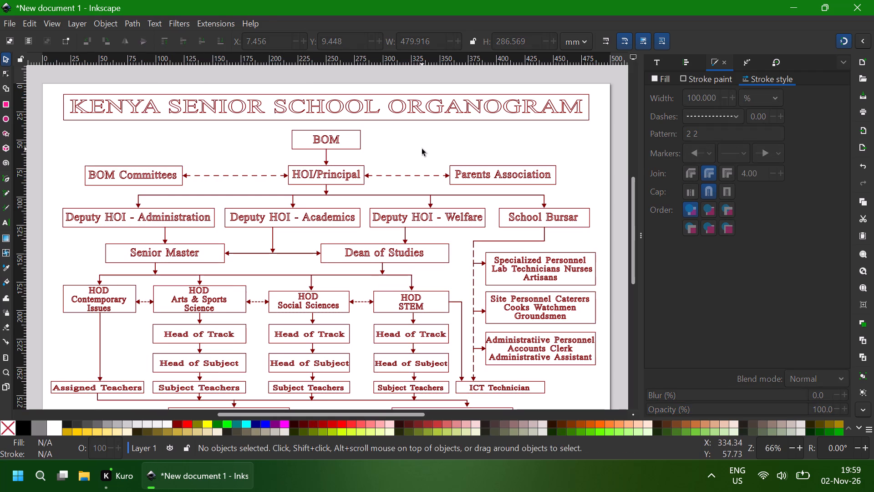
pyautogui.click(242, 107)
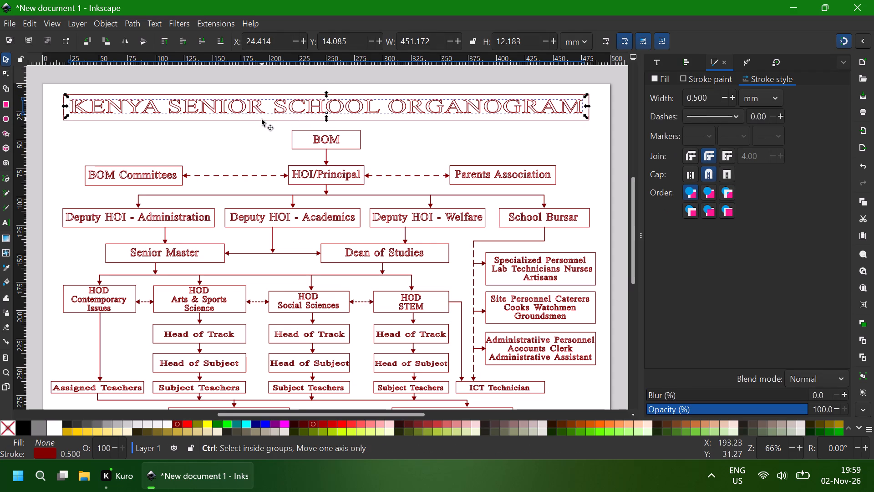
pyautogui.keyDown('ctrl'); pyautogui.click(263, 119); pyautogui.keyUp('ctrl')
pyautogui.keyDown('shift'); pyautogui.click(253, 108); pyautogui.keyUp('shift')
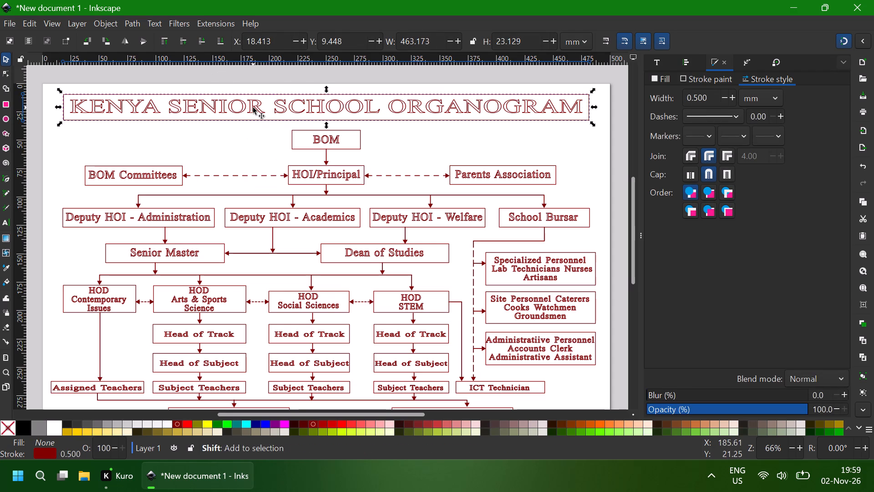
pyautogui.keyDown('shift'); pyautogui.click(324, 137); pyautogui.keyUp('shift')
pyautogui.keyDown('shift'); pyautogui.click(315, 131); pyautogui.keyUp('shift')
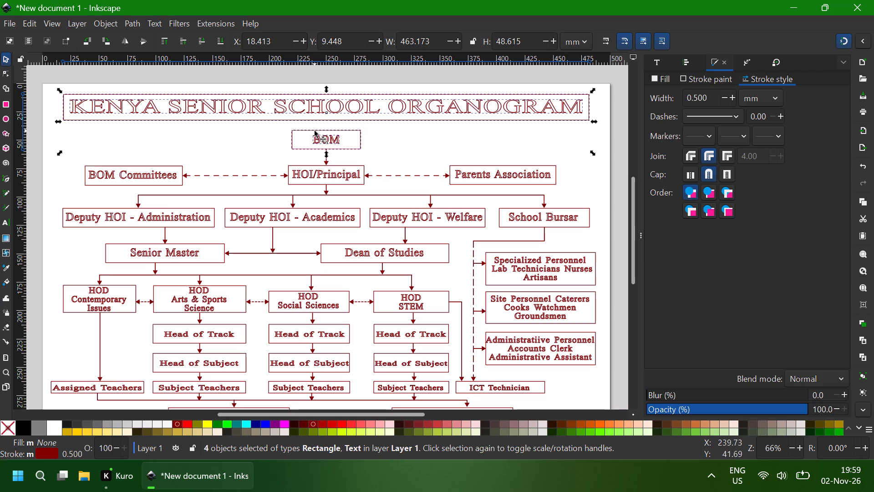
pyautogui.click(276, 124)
# Convert the rectangle framing the KENYA SENIOR SCHOOL ORGANOGRAM title to a path with Object to Path.
pyautogui.click(274, 121)
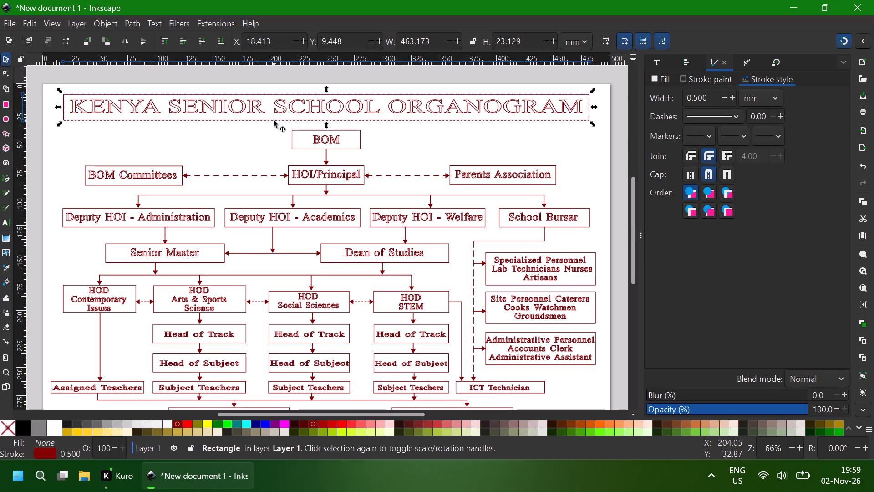
pyautogui.click(130, 26)
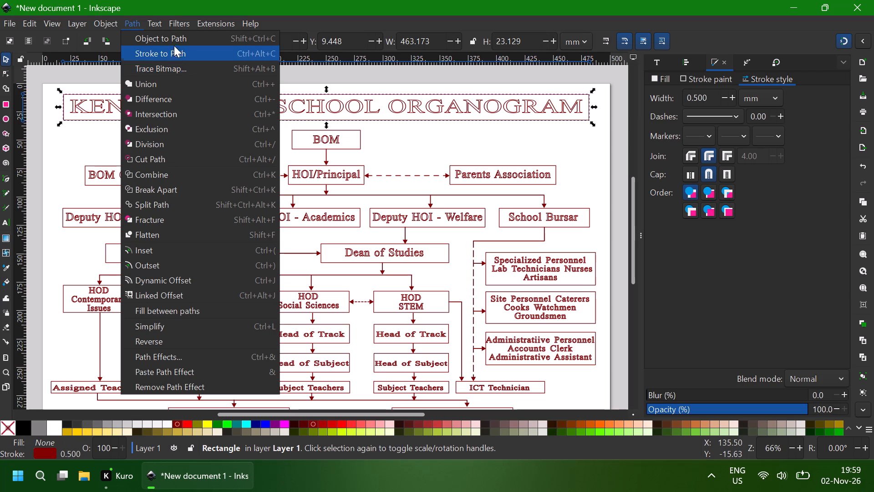
pyautogui.click(177, 41)
pyautogui.click(406, 139)
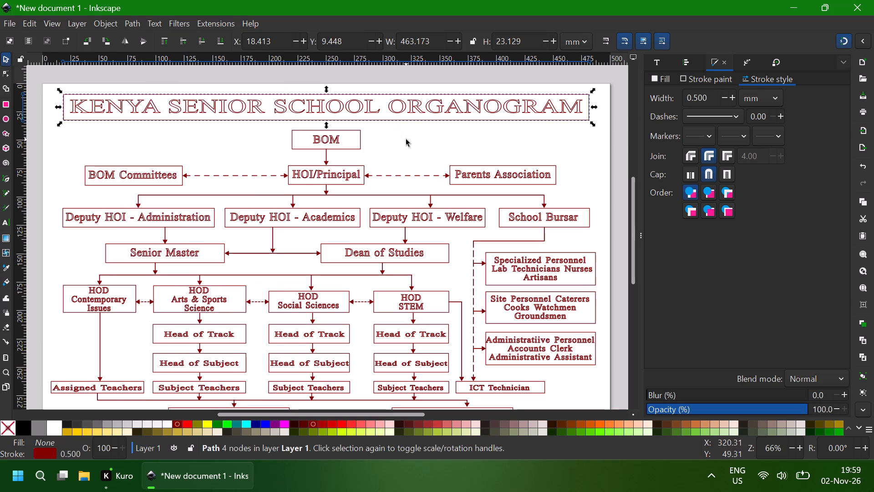
pyautogui.click(379, 111)
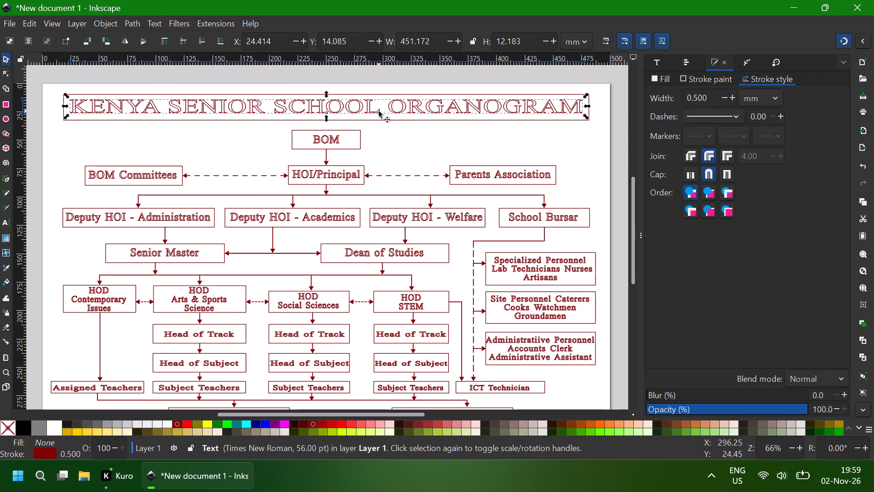
# Select together the BOM, BOM Committees and HOI/Principal frames, the BOM–HOI arrow, and the horizontal connector with its four arrows to the deputies and bursar.
pyautogui.click(357, 132)
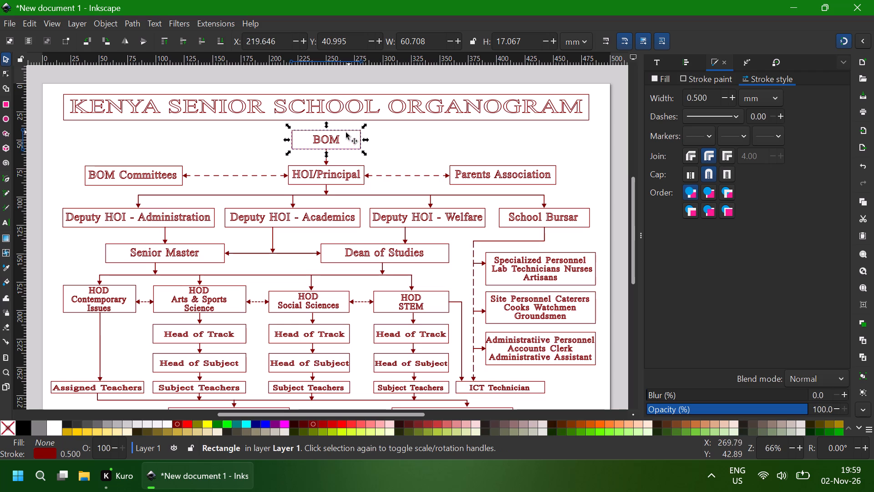
pyautogui.keyDown('shift'); pyautogui.click(177, 167); pyautogui.keyUp('shift')
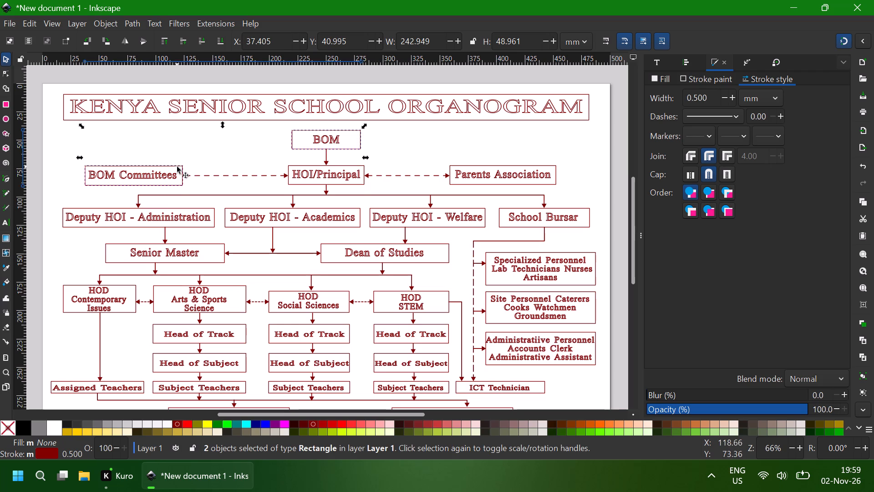
pyautogui.keyDown('shift'); pyautogui.click(316, 184); pyautogui.keyUp('shift')
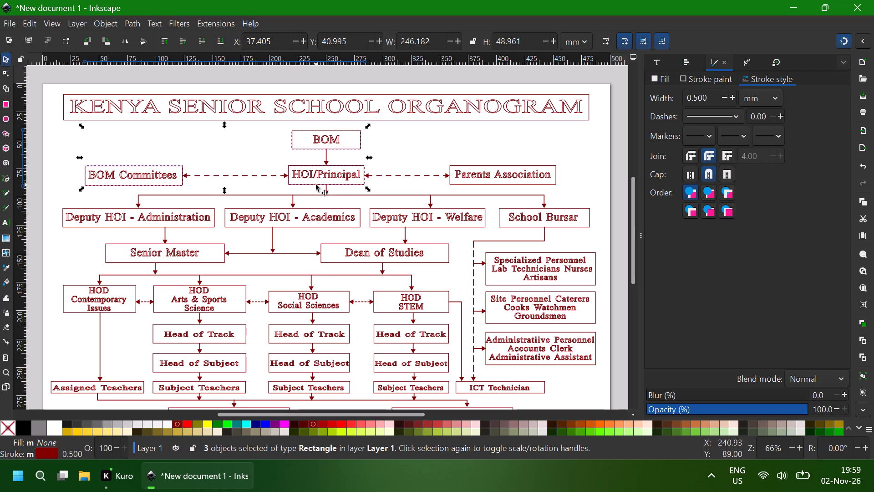
pyautogui.keyDown('shift'); pyautogui.click(354, 196); pyautogui.keyUp('shift')
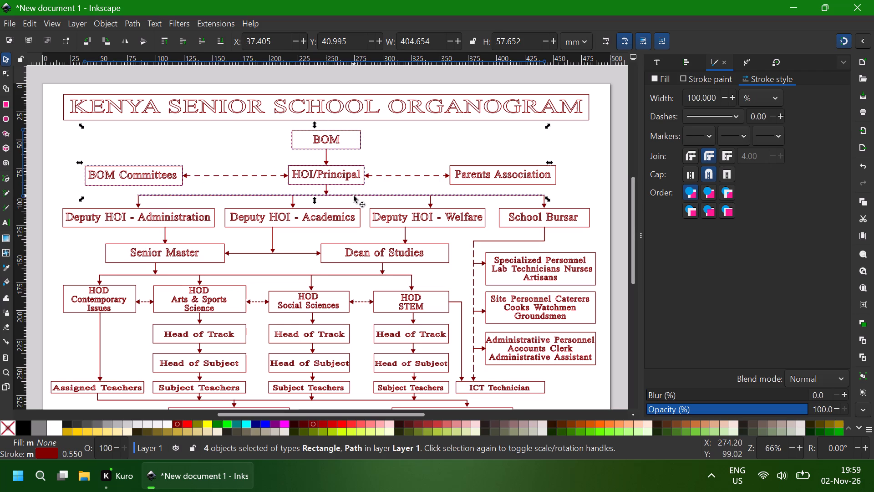
pyautogui.keyDown('shift'); pyautogui.click(327, 160); pyautogui.keyUp('shift')
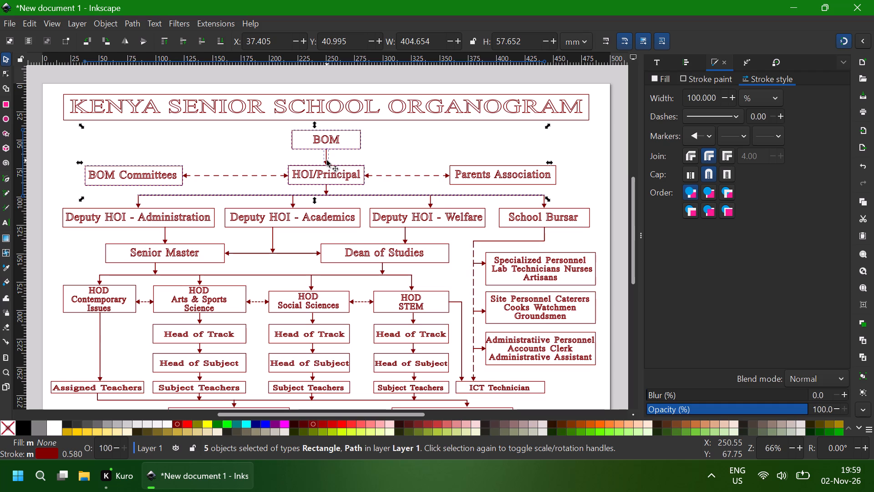
pyautogui.keyDown('shift'); pyautogui.click(293, 203); pyautogui.keyUp('shift')
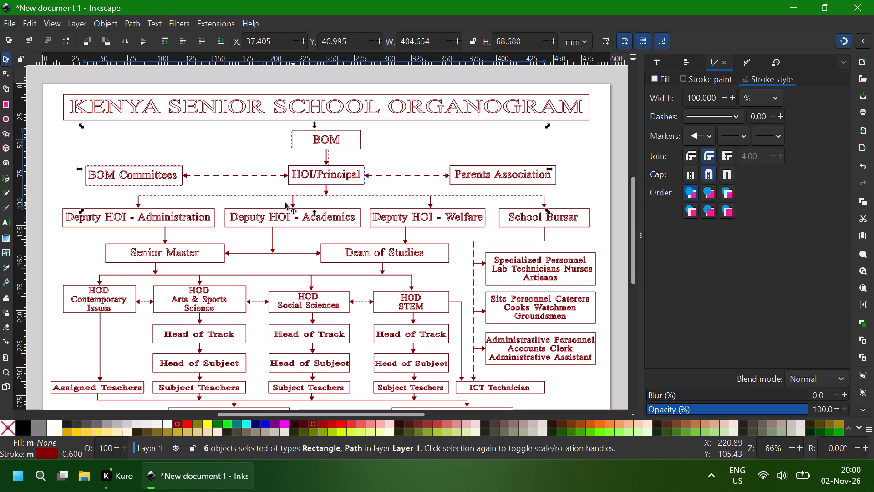
pyautogui.keyDown('shift'); pyautogui.click(137, 204); pyautogui.keyUp('shift')
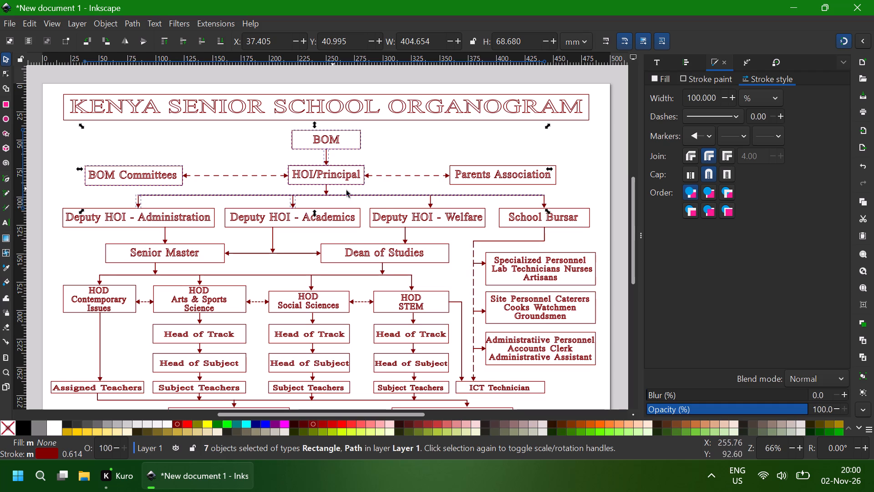
pyautogui.keyDown('shift'); pyautogui.click(430, 202); pyautogui.keyUp('shift')
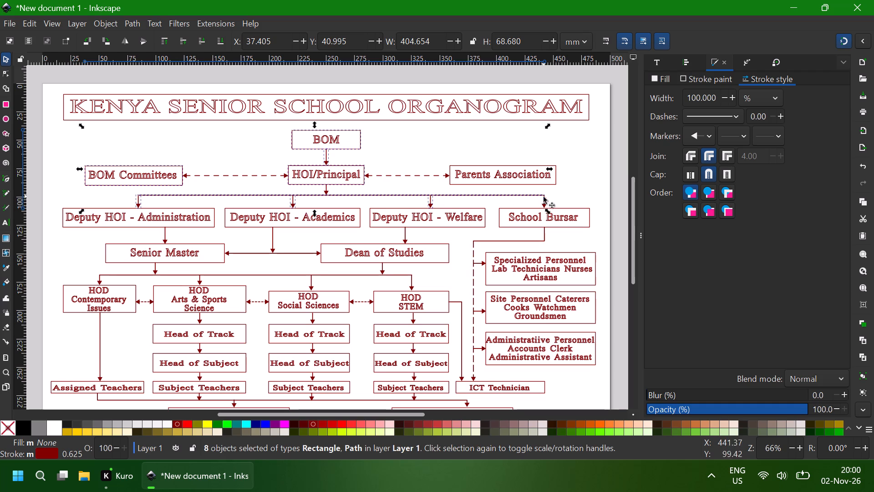
pyautogui.keyDown('shift'); pyautogui.click(546, 204); pyautogui.keyUp('shift')
# Add the School Bursar and three Deputy HOI frames to the selection, along with the bursar's elbow line and the arrows beneath the deputies.
pyautogui.keyDown('shift'); pyautogui.click(565, 208); pyautogui.keyUp('shift')
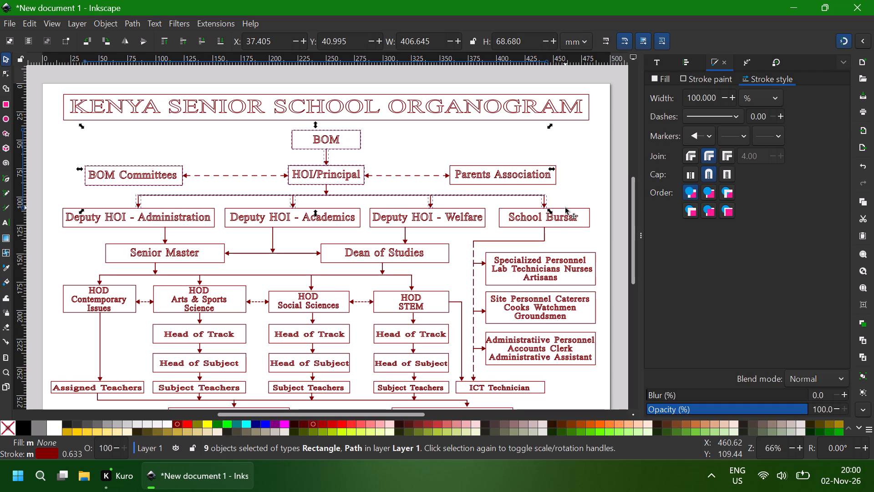
pyautogui.keyDown('shift'); pyautogui.click(534, 241); pyautogui.keyUp('shift')
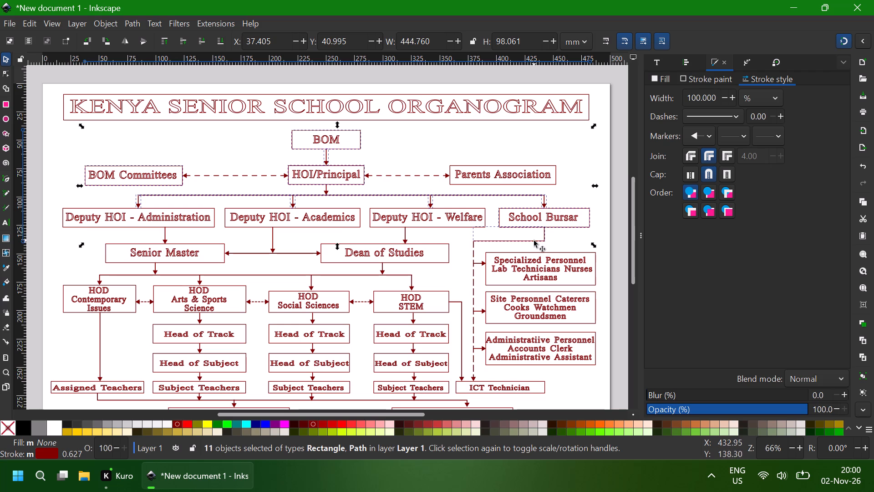
pyautogui.keyDown('shift'); pyautogui.click(403, 236); pyautogui.keyUp('shift')
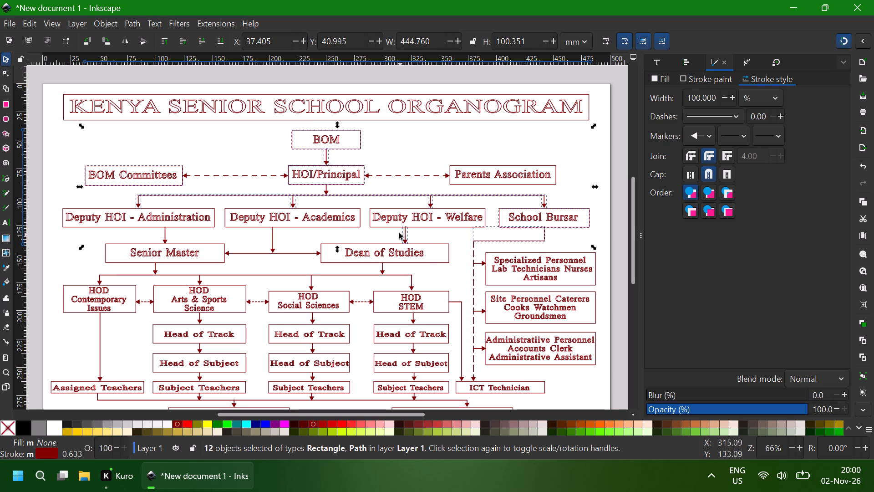
pyautogui.keyDown('shift'); pyautogui.click(394, 228); pyautogui.keyUp('shift')
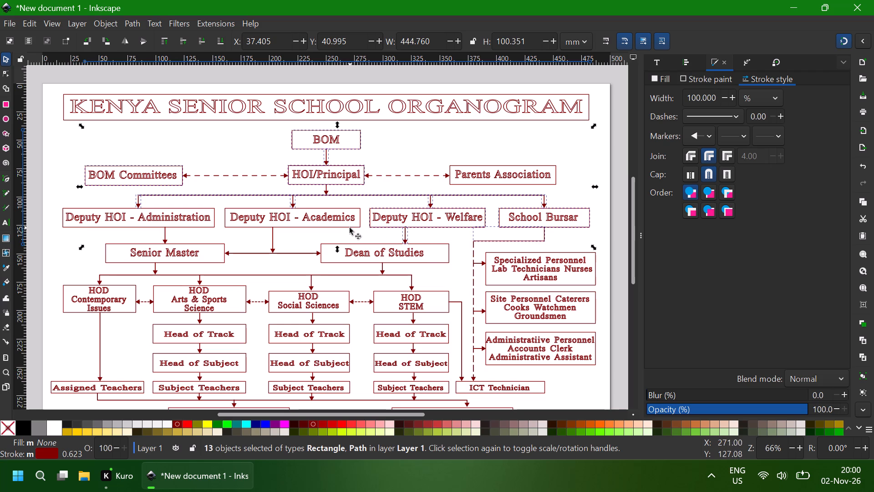
pyautogui.keyDown('shift'); pyautogui.click(350, 228); pyautogui.keyUp('shift')
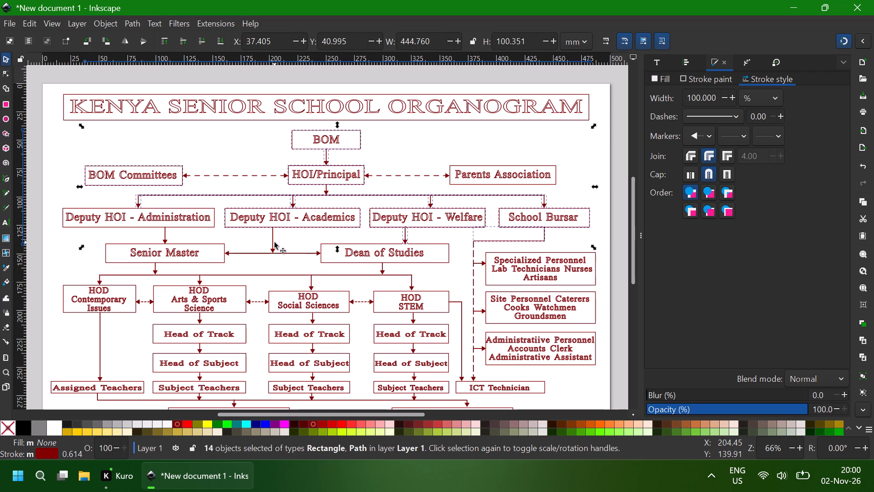
pyautogui.keyDown('shift'); pyautogui.click(274, 242); pyautogui.keyUp('shift')
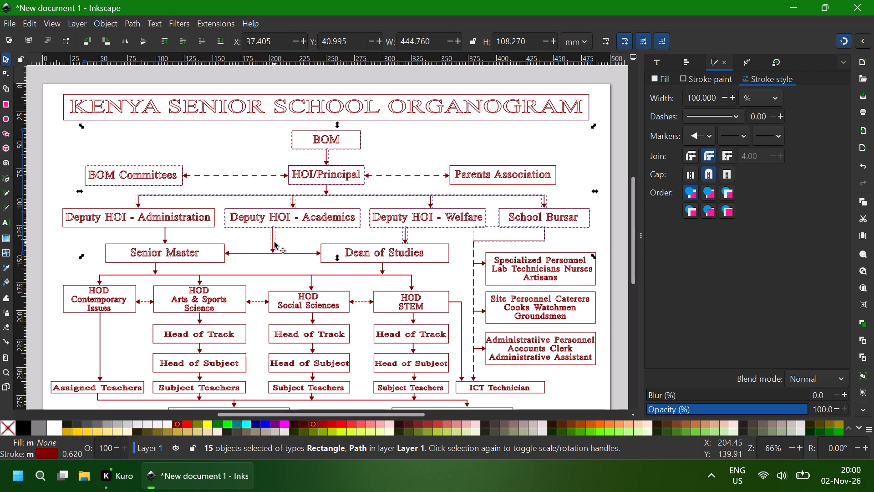
pyautogui.keyDown('shift'); pyautogui.click(166, 233); pyautogui.keyUp('shift')
pyautogui.keyDown('shift'); pyautogui.click(154, 227); pyautogui.keyUp('shift')
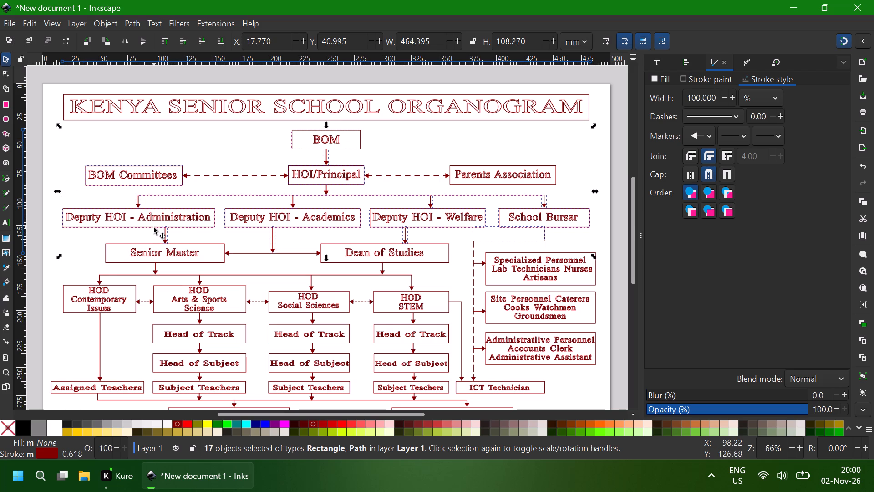
# Add the Senior Master and Dean of Studies frames, the double-headed arrow between them, and the arrows beneath both to the selection.
pyautogui.keyDown('shift'); pyautogui.click(241, 253); pyautogui.keyUp('shift')
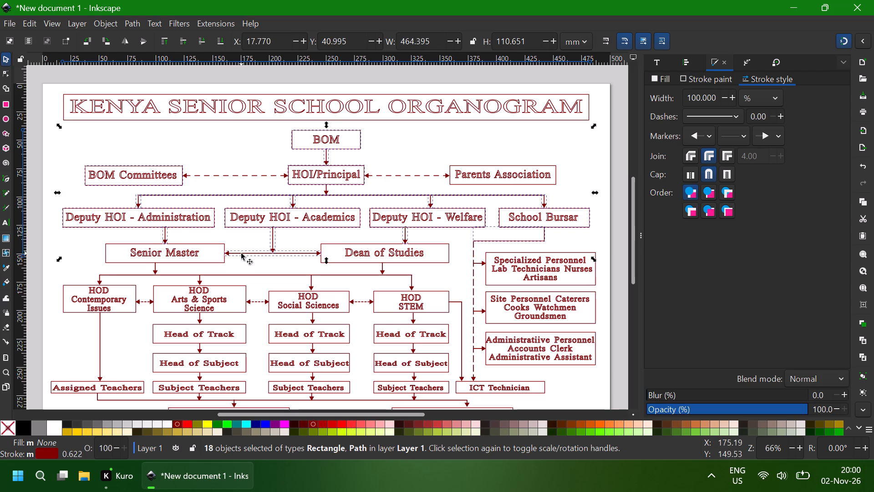
pyautogui.keyDown('shift'); pyautogui.click(224, 259); pyautogui.keyUp('shift')
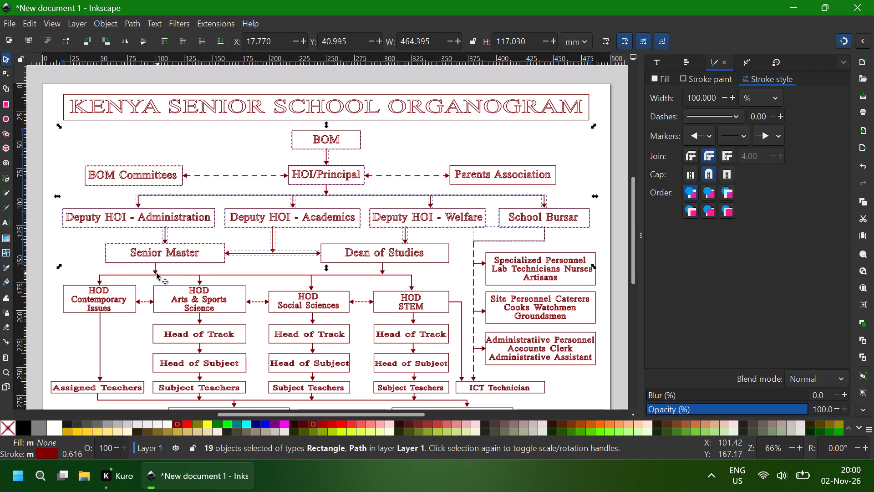
pyautogui.keyDown('shift'); pyautogui.click(155, 271); pyautogui.keyUp('shift')
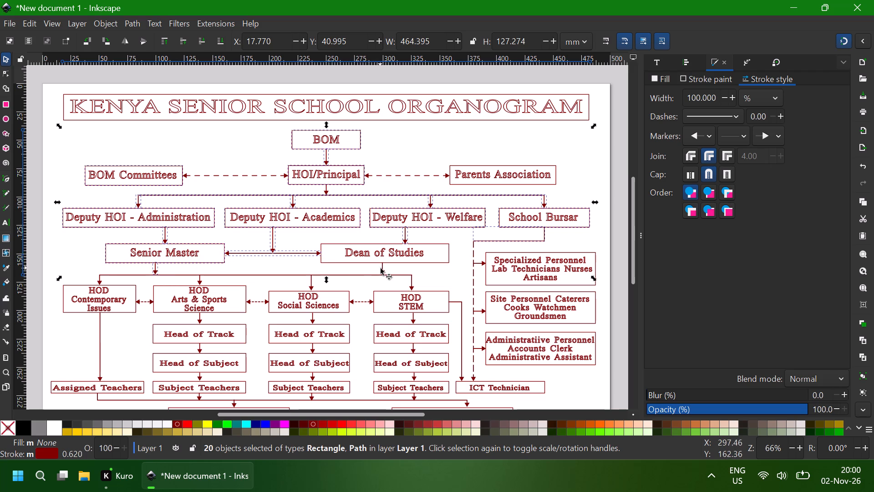
pyautogui.keyDown('shift'); pyautogui.click(381, 269); pyautogui.keyUp('shift')
pyautogui.keyDown('shift'); pyautogui.click(414, 262); pyautogui.keyUp('shift')
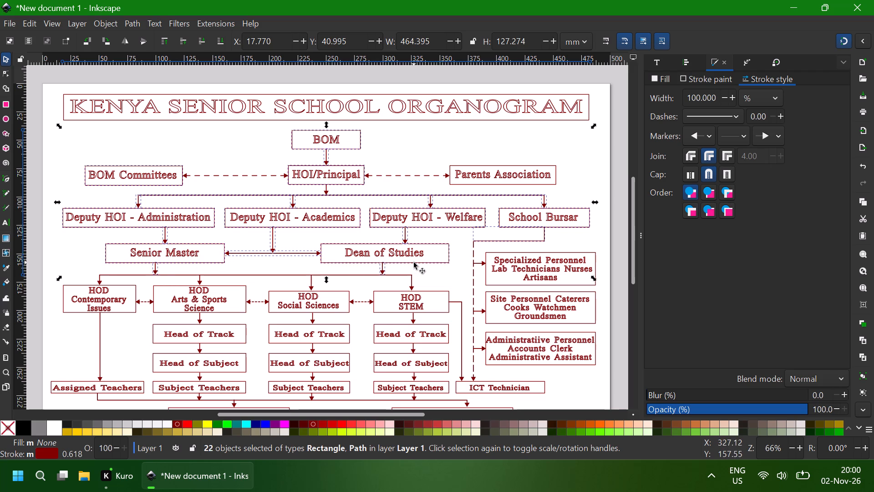
# Add the dashed line to ICT Technician with its three side arrows, the HOD STEM elbow line, three personnel frames and ICT Technician frame to the selection.
pyautogui.keyDown('shift'); pyautogui.click(475, 257); pyautogui.keyUp('shift')
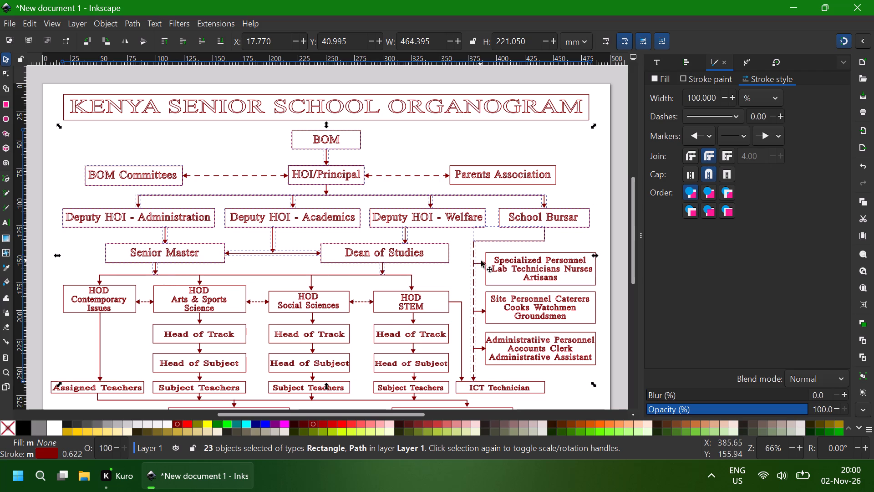
pyautogui.keyDown('shift'); pyautogui.click(483, 264); pyautogui.keyUp('shift')
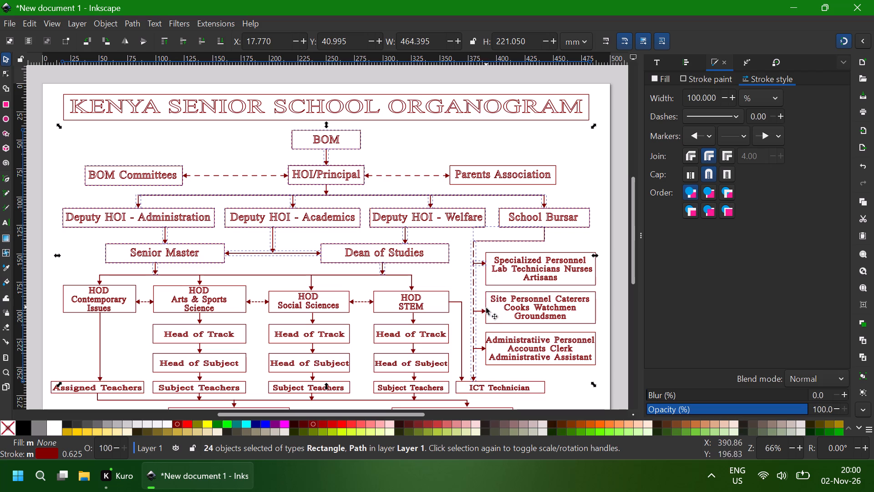
pyautogui.keyDown('shift'); pyautogui.click(483, 317); pyautogui.keyUp('shift')
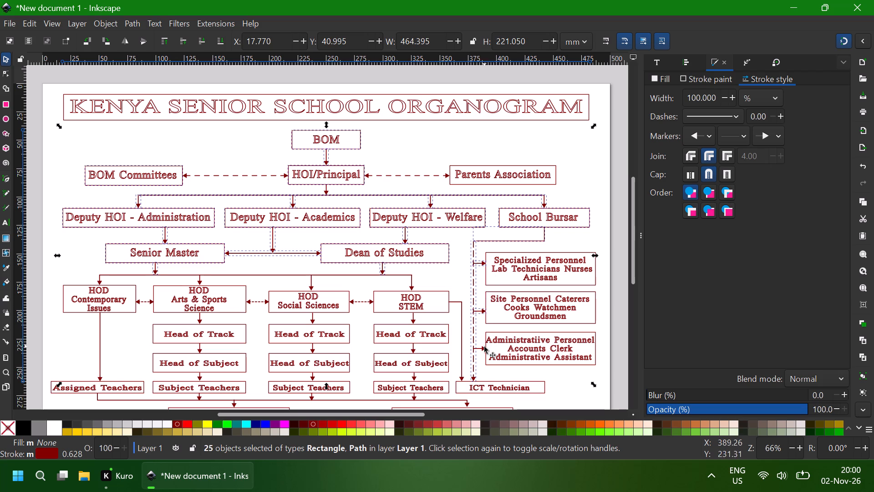
pyautogui.keyDown('shift'); pyautogui.click(483, 349); pyautogui.keyUp('shift')
pyautogui.keyDown('shift'); pyautogui.click(462, 350); pyautogui.keyUp('shift')
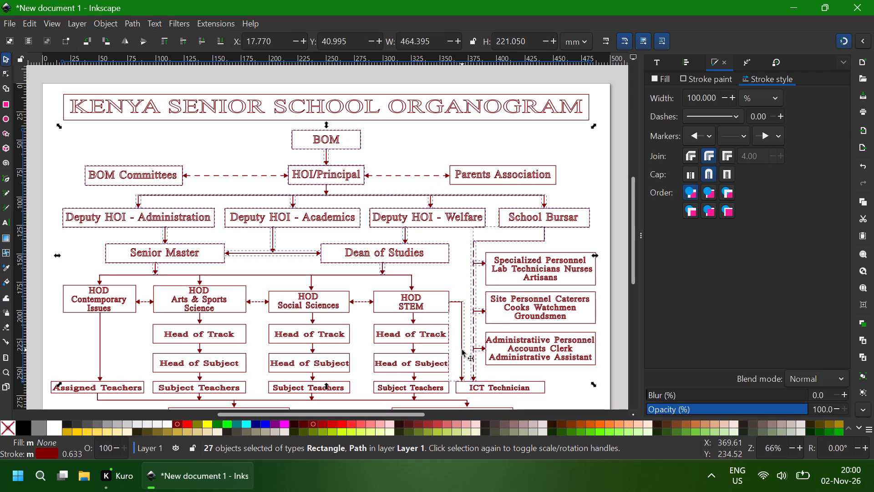
pyautogui.keyDown('shift'); pyautogui.click(519, 324); pyautogui.keyUp('shift')
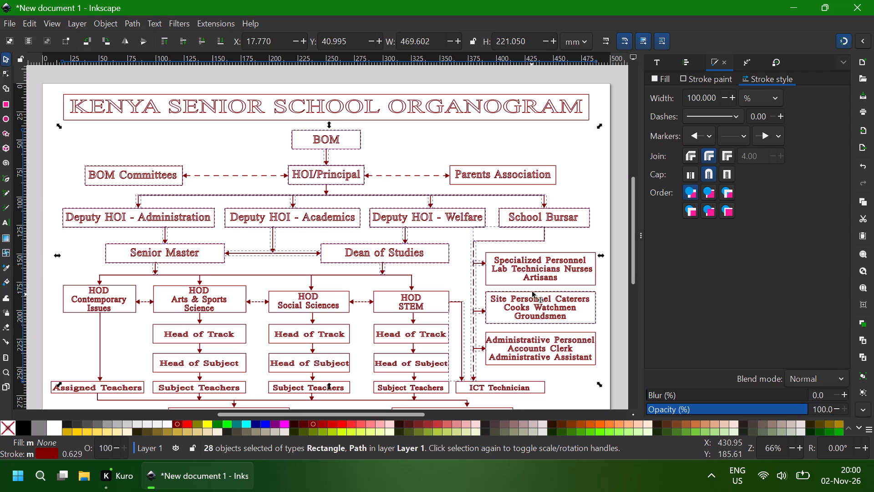
pyautogui.keyDown('shift'); pyautogui.click(543, 285); pyautogui.keyUp('shift')
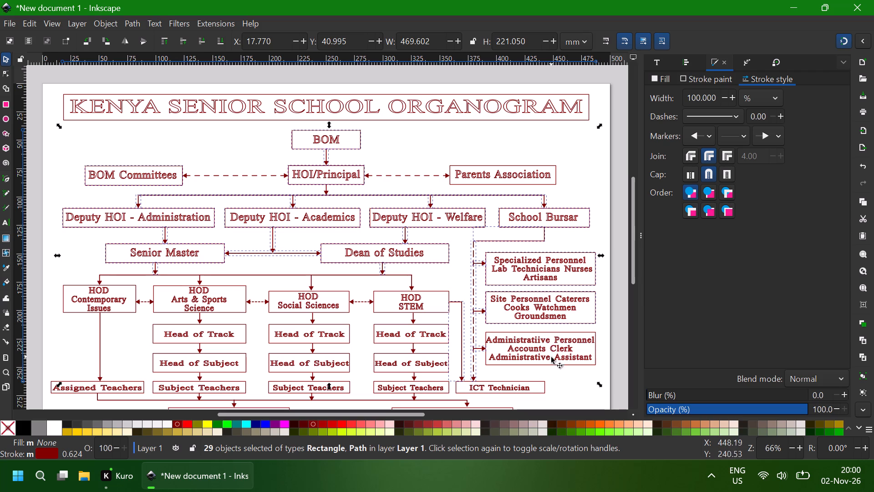
pyautogui.keyDown('shift'); pyautogui.click(554, 365); pyautogui.keyUp('shift')
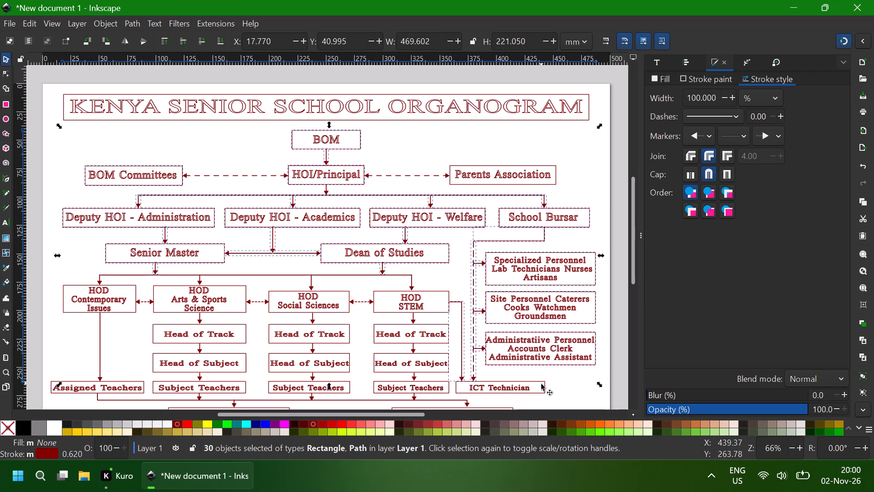
pyautogui.keyDown('shift'); pyautogui.click(541, 384); pyautogui.keyUp('shift')
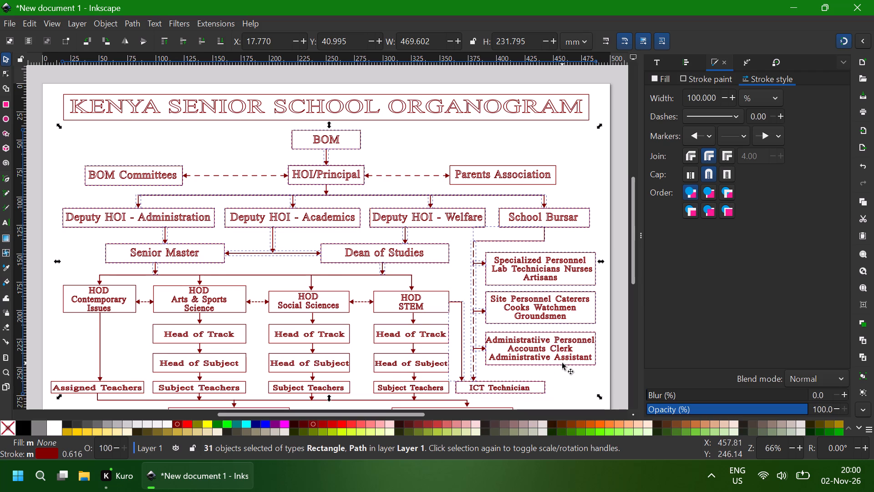
# Add the Students frame and the long connector leading down to it to the selection.
pyautogui.scroll(-1, 562, 363)
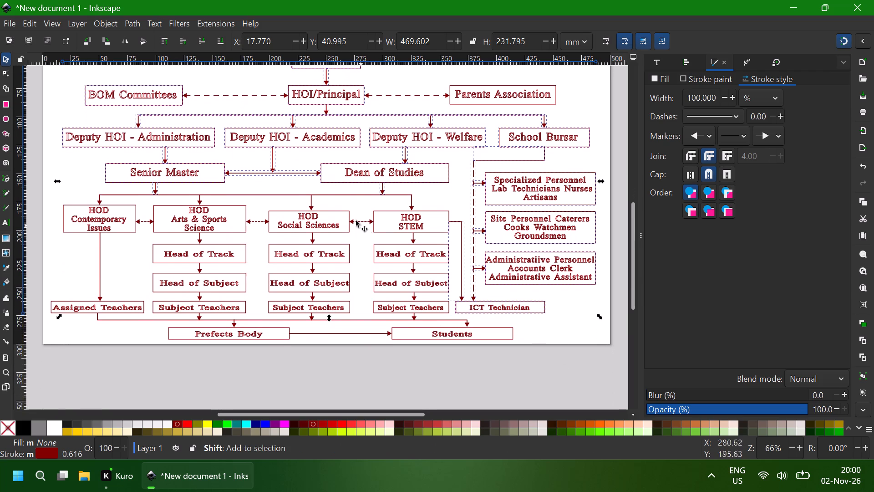
pyautogui.keyDown('shift'); pyautogui.click(477, 328); pyautogui.keyUp('shift')
pyautogui.keyDown('shift'); pyautogui.click(462, 320); pyautogui.keyUp('shift')
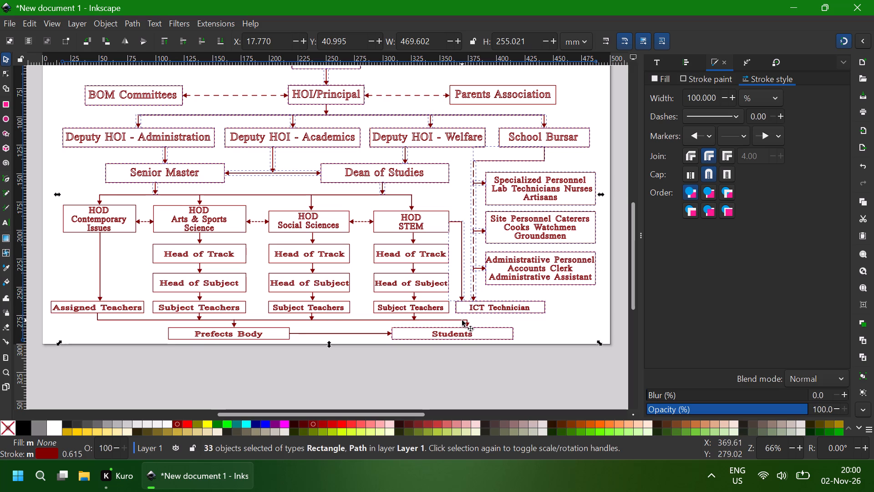
# Add the HOD STEM column to the selection: its HOD, Head of Track, Head of Subject and Subject Teachers frames and the arrows beneath them.
pyautogui.keyDown('shift'); pyautogui.click(415, 316); pyautogui.keyUp('shift')
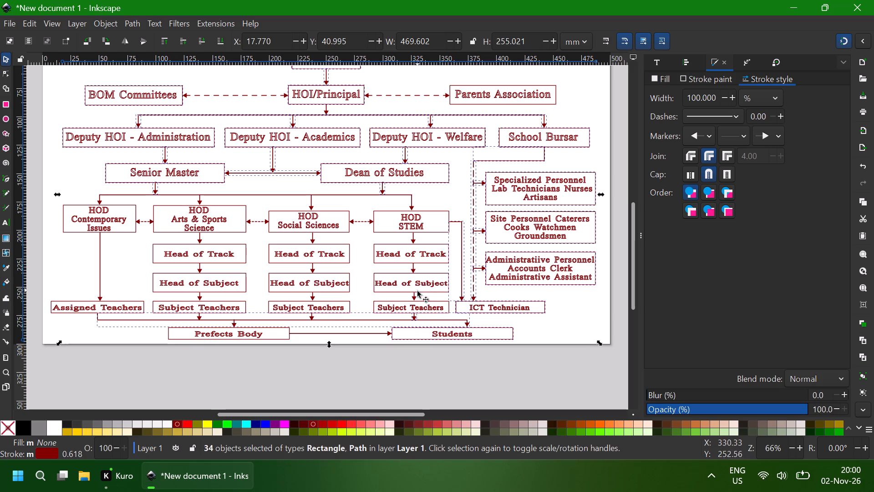
pyautogui.keyDown('shift'); pyautogui.click(415, 296); pyautogui.keyUp('shift')
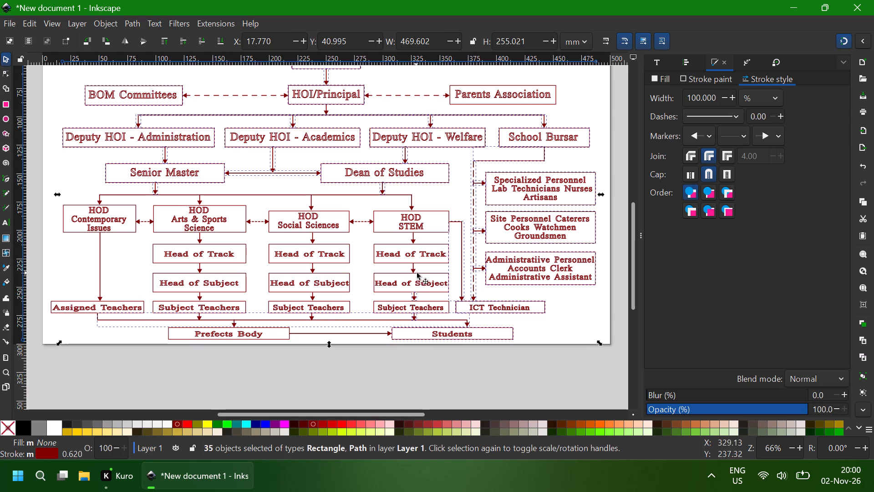
pyautogui.keyDown('shift'); pyautogui.click(419, 272); pyautogui.keyUp('shift')
pyautogui.keyDown('shift'); pyautogui.click(407, 301); pyautogui.keyUp('shift')
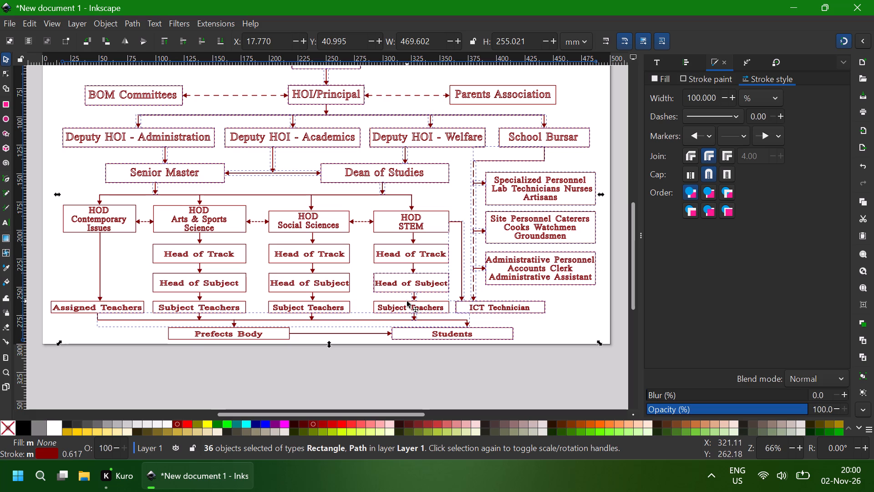
pyautogui.keyDown('shift'); pyautogui.click(422, 263); pyautogui.keyUp('shift')
pyautogui.keyDown('shift'); pyautogui.click(413, 269); pyautogui.keyUp('shift')
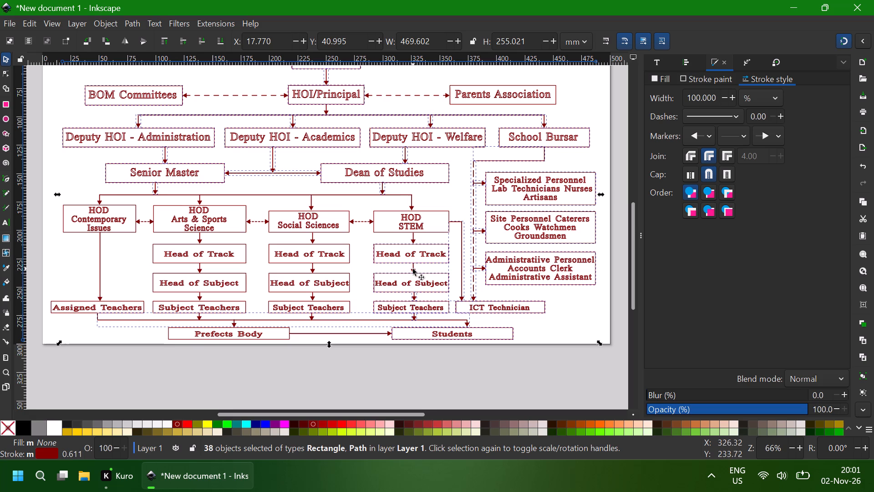
pyautogui.keyDown('shift'); pyautogui.click(411, 241); pyautogui.keyUp('shift')
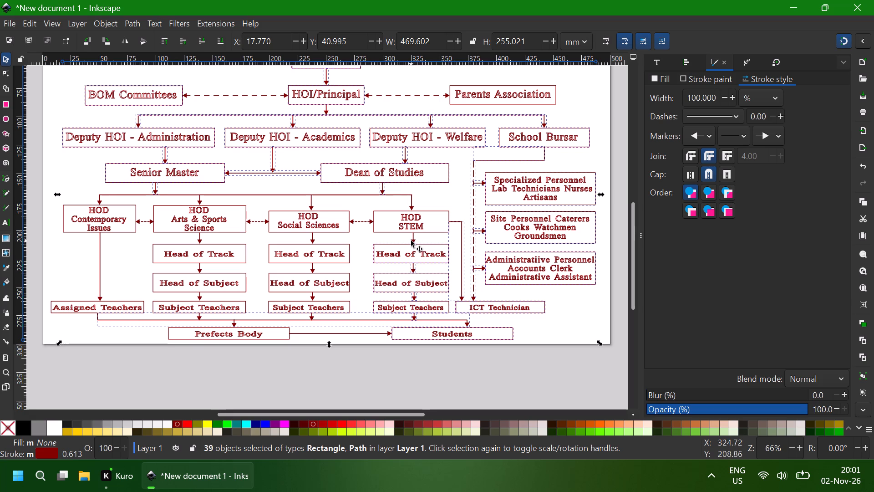
pyautogui.keyDown('shift'); pyautogui.click(427, 233); pyautogui.keyUp('shift')
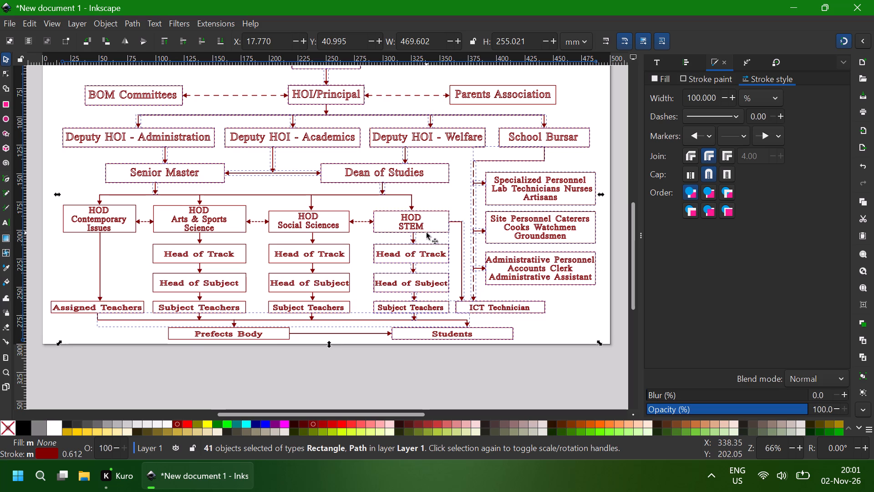
# Add the Social Sciences column's four frames, the dashed arrow to HOD STEM, and the arrow beneath Subject Teachers, keeping the long bottom connector selected.
pyautogui.keyDown('shift'); pyautogui.click(369, 222); pyautogui.keyUp('shift')
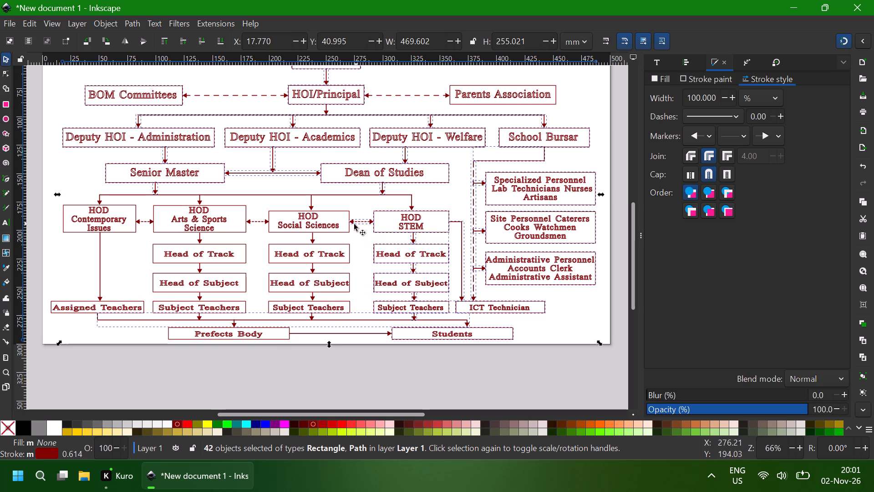
pyautogui.keyDown('shift'); pyautogui.click(350, 229); pyautogui.keyUp('shift')
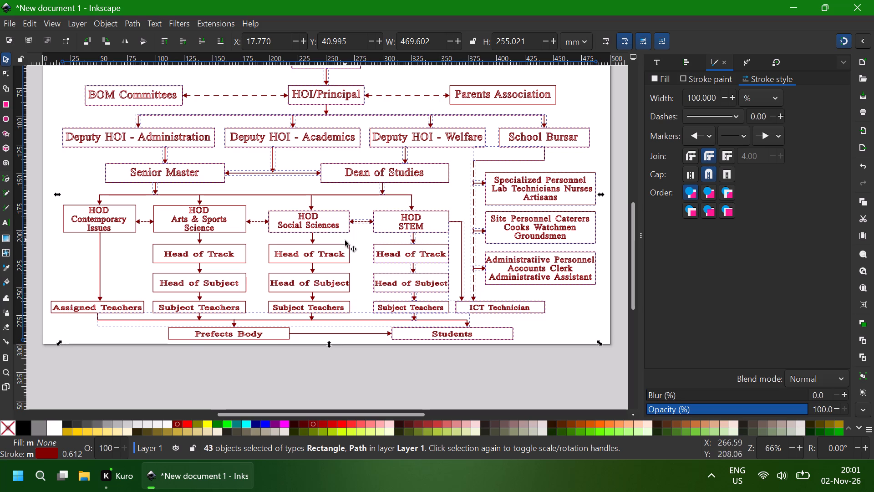
pyautogui.keyDown('shift'); pyautogui.click(346, 246); pyautogui.keyUp('shift')
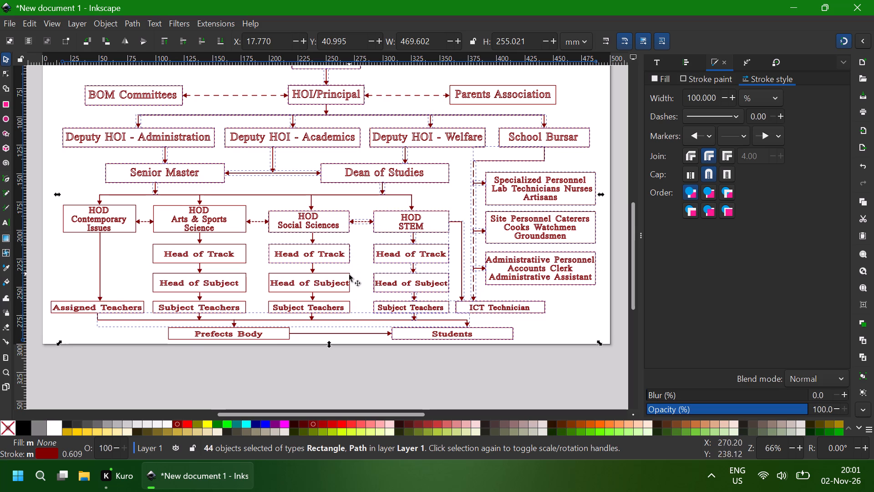
pyautogui.keyDown('shift'); pyautogui.click(349, 275); pyautogui.keyUp('shift')
pyautogui.keyDown('shift'); pyautogui.click(348, 303); pyautogui.keyUp('shift')
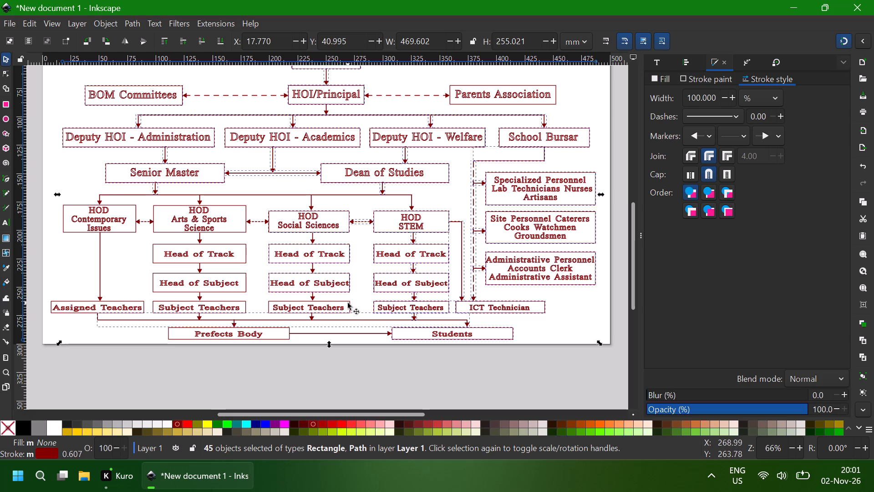
pyautogui.keyDown('shift'); pyautogui.click(313, 318); pyautogui.keyUp('shift')
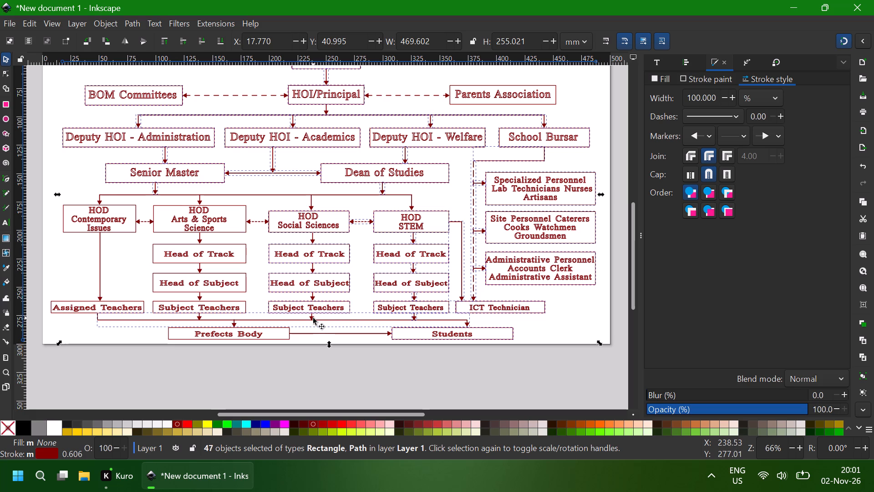
pyautogui.keyDown('shift'); pyautogui.click(329, 319); pyautogui.keyUp('shift')
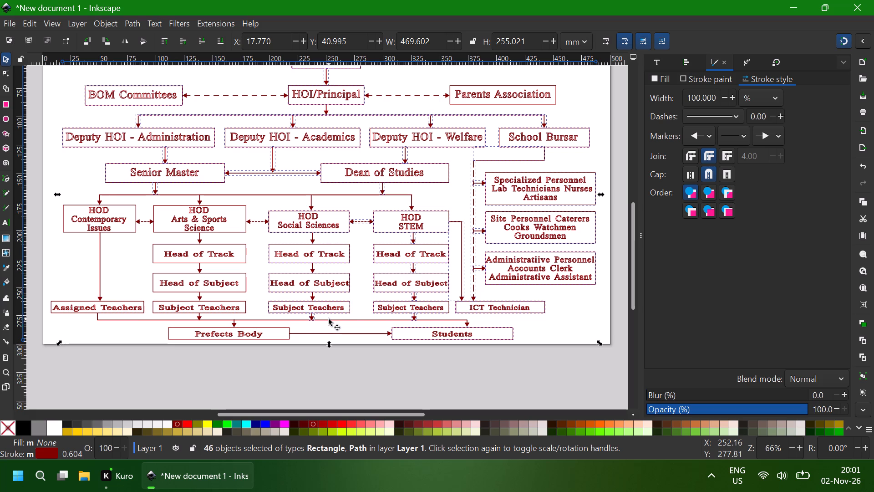
pyautogui.keyDown('shift'); pyautogui.click(329, 319); pyautogui.keyUp('shift')
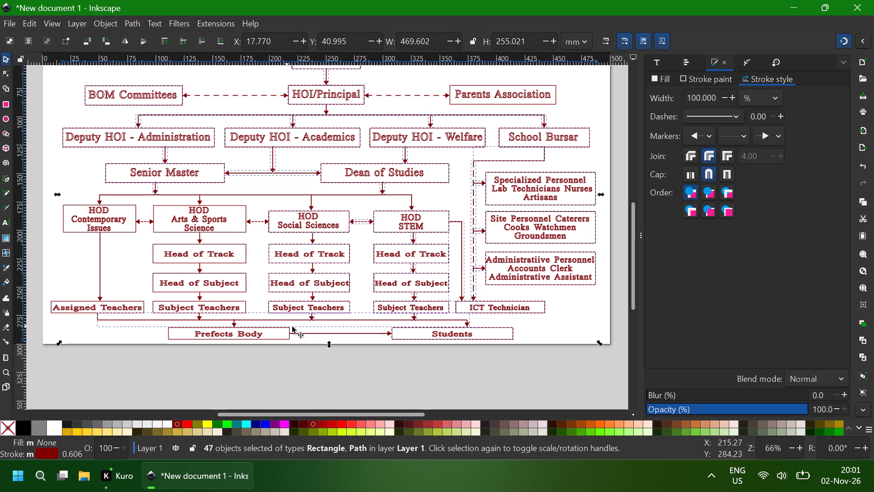
# Add the Prefects Body frame, its arrows from above and to Students, and the arrow beneath the Arts & Sports Subject Teachers to the selection.
pyautogui.keyDown('shift'); pyautogui.click(318, 333); pyautogui.keyUp('shift')
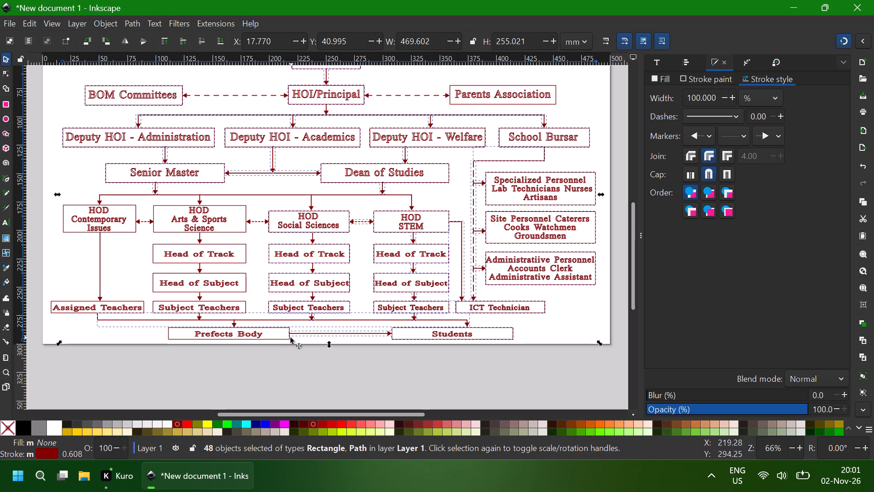
pyautogui.keyDown('shift'); pyautogui.click(286, 338); pyautogui.keyUp('shift')
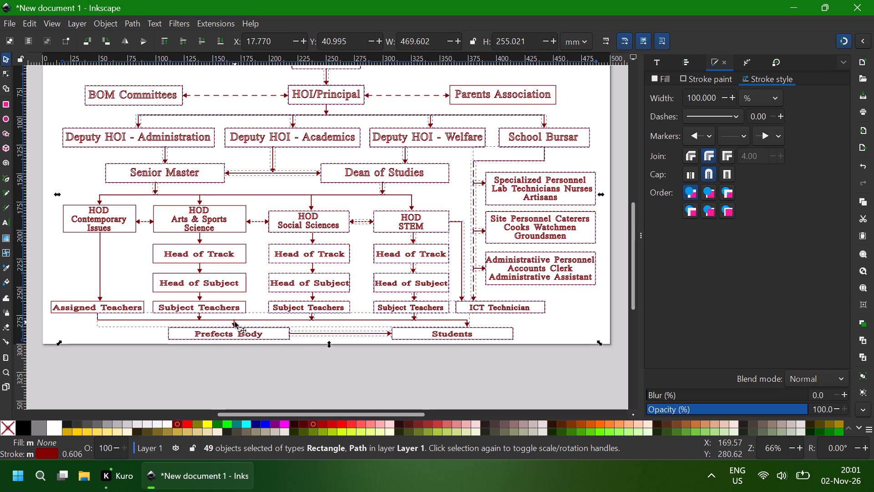
pyautogui.keyDown('shift'); pyautogui.click(235, 322); pyautogui.keyUp('shift')
pyautogui.keyDown('shift'); pyautogui.click(200, 316); pyautogui.keyUp('shift')
# Add the Assigned Teachers and HOD Contemporary Issues frames, the arrow between them, the dashed arrow to Arts & Sports, and the horizontal HOD connector to the selection.
pyautogui.keyDown('shift'); pyautogui.click(137, 302); pyautogui.keyUp('shift')
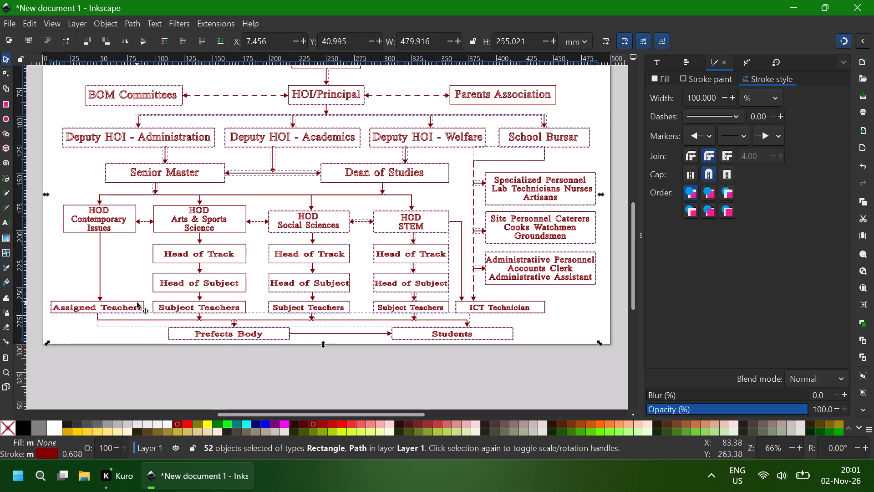
pyautogui.keyDown('shift'); pyautogui.click(101, 286); pyautogui.keyUp('shift')
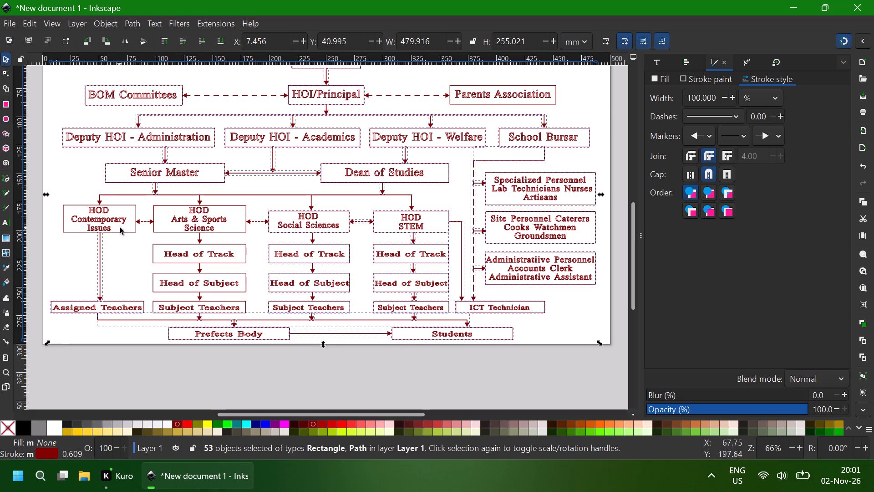
pyautogui.keyDown('shift'); pyautogui.click(127, 231); pyautogui.keyUp('shift')
pyautogui.keyDown('shift'); pyautogui.click(148, 220); pyautogui.keyUp('shift')
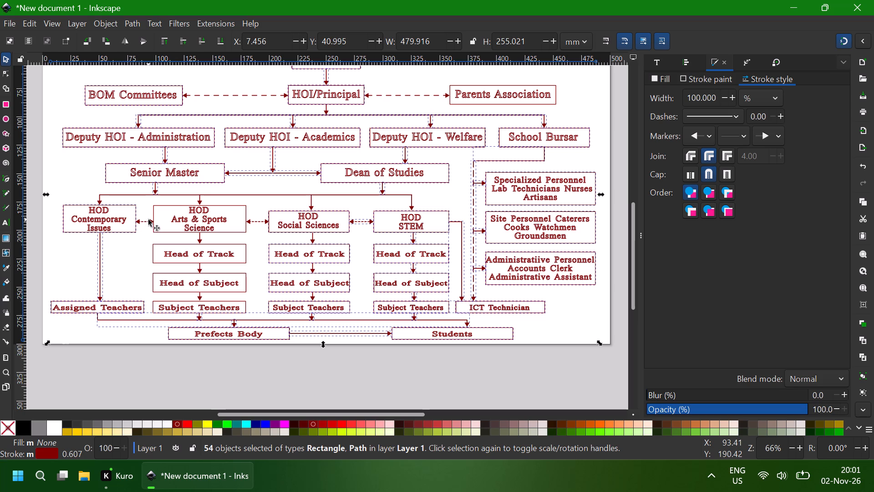
pyautogui.keyDown('shift'); pyautogui.click(133, 195); pyautogui.keyUp('shift')
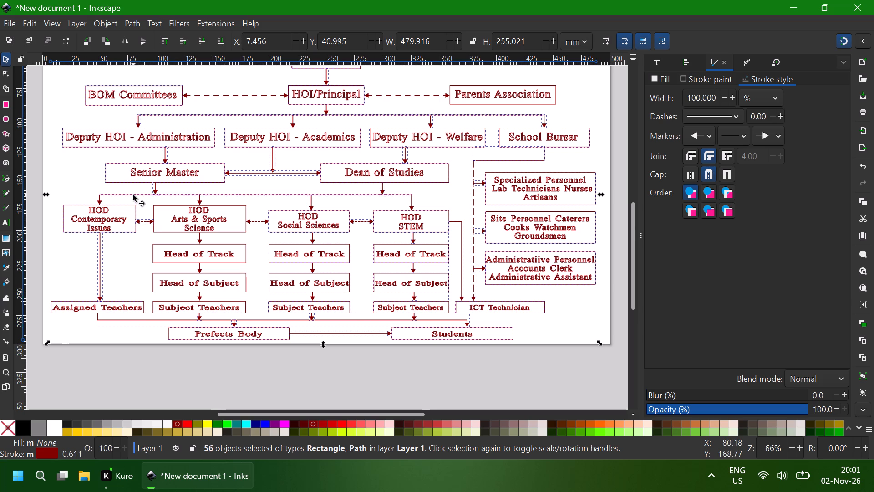
# Add the Arts & Sports Science column's four frames, the arrows above and between them, and the dashed arrow to HOD Social Sciences to the selection.
pyautogui.keyDown('shift'); pyautogui.click(199, 200); pyautogui.keyUp('shift')
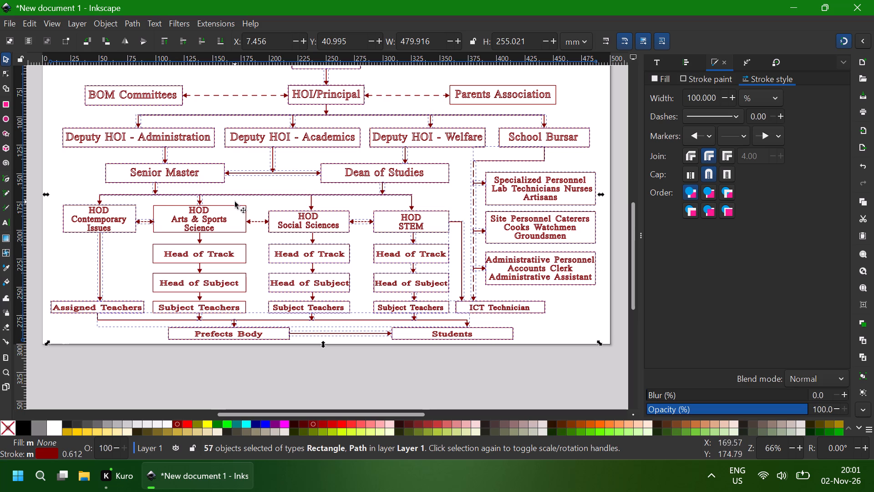
pyautogui.keyDown('shift'); pyautogui.click(240, 205); pyautogui.keyUp('shift')
pyautogui.keyDown('shift'); pyautogui.click(260, 220); pyautogui.keyUp('shift')
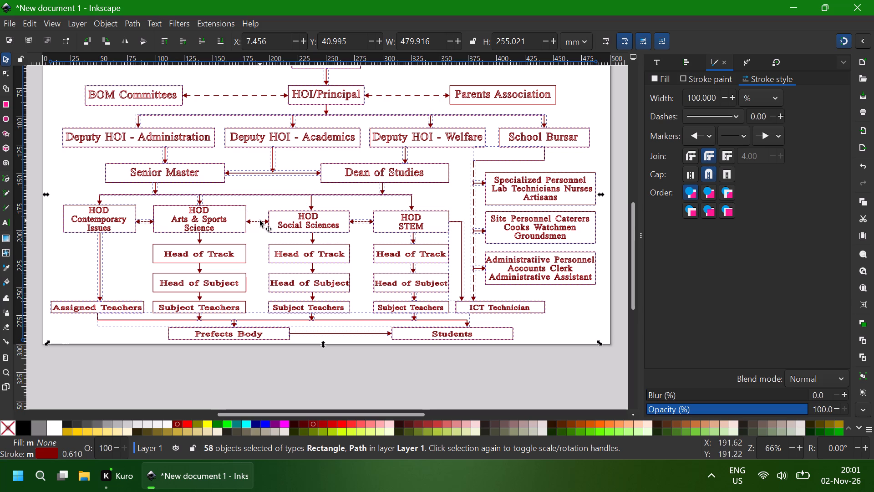
pyautogui.keyDown('shift'); pyautogui.click(227, 244); pyautogui.keyUp('shift')
pyautogui.keyDown('shift'); pyautogui.click(199, 237); pyautogui.keyUp('shift')
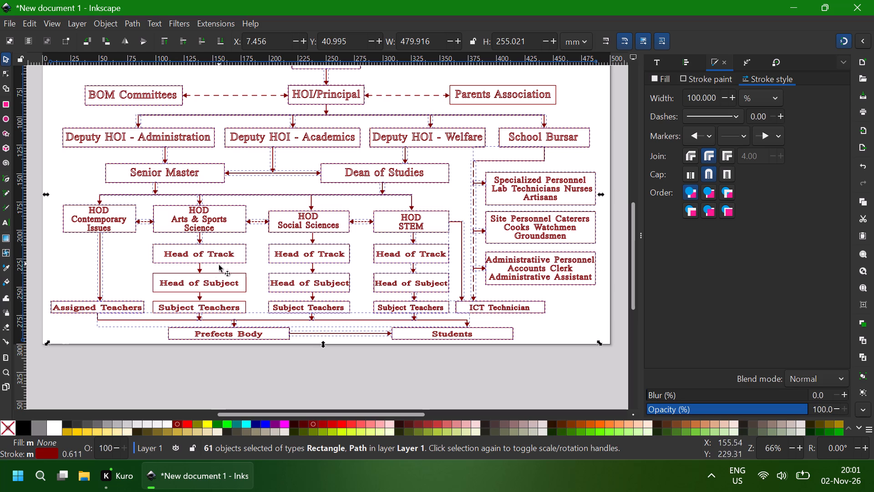
pyautogui.keyDown('shift'); pyautogui.click(200, 270); pyautogui.keyUp('shift')
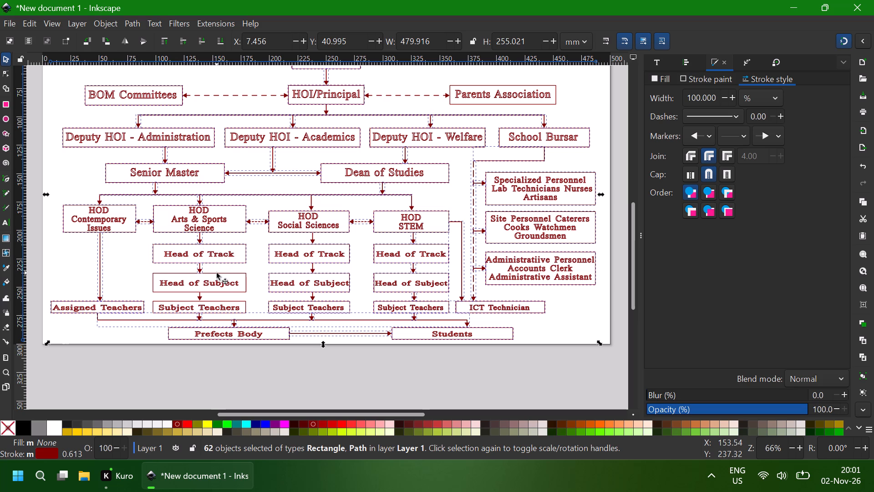
pyautogui.keyDown('shift'); pyautogui.click(217, 273); pyautogui.keyUp('shift')
pyautogui.keyDown('shift'); pyautogui.click(228, 301); pyautogui.keyUp('shift')
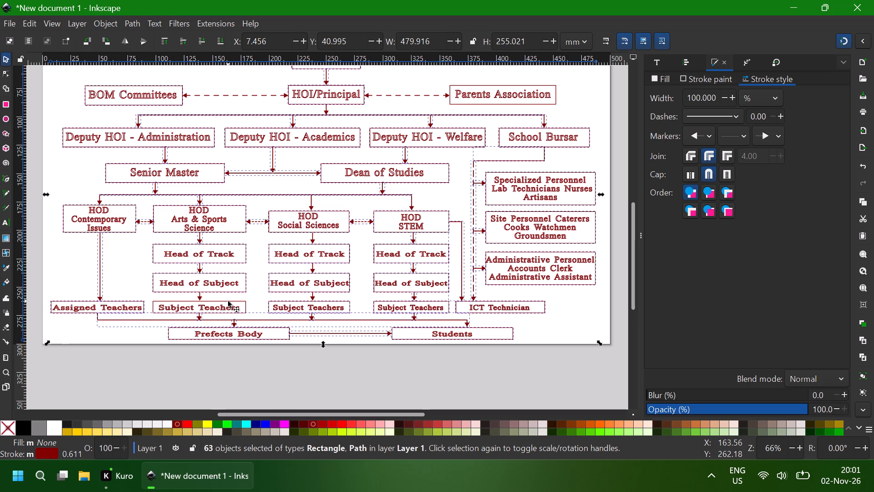
pyautogui.keyDown('shift'); pyautogui.click(199, 296); pyautogui.keyUp('shift')
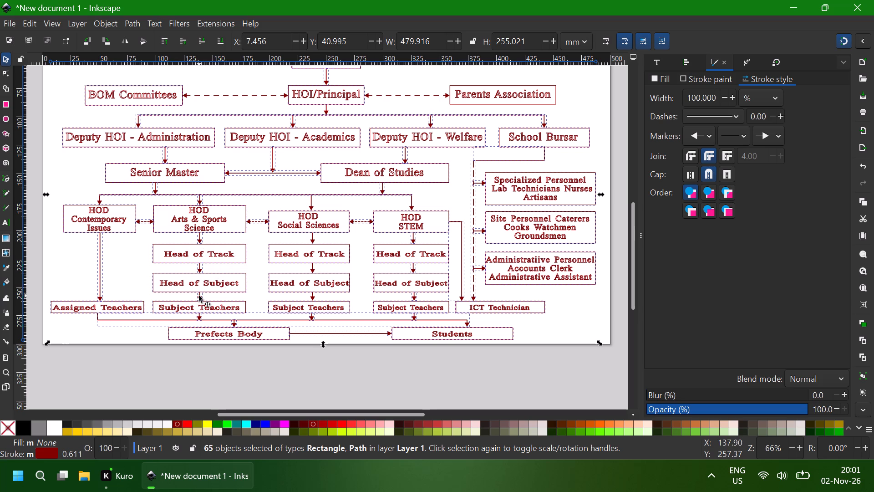
# Add the three arrows between the Social Sciences column's frames and the arrows leading down to HOD STEM and HOD Social Sciences to the selection.
pyautogui.keyDown('shift'); pyautogui.click(312, 297); pyautogui.keyUp('shift')
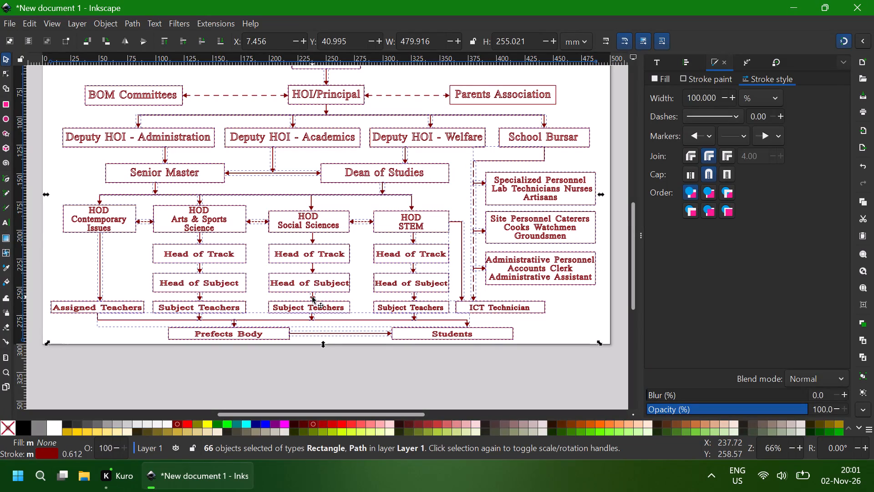
pyautogui.keyDown('shift'); pyautogui.click(312, 268); pyautogui.keyUp('shift')
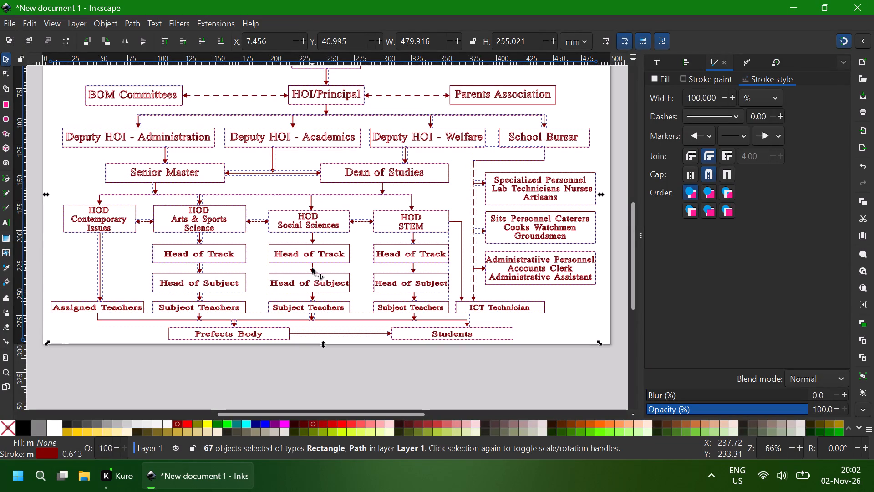
pyautogui.keyDown('shift'); pyautogui.click(315, 240); pyautogui.keyUp('shift')
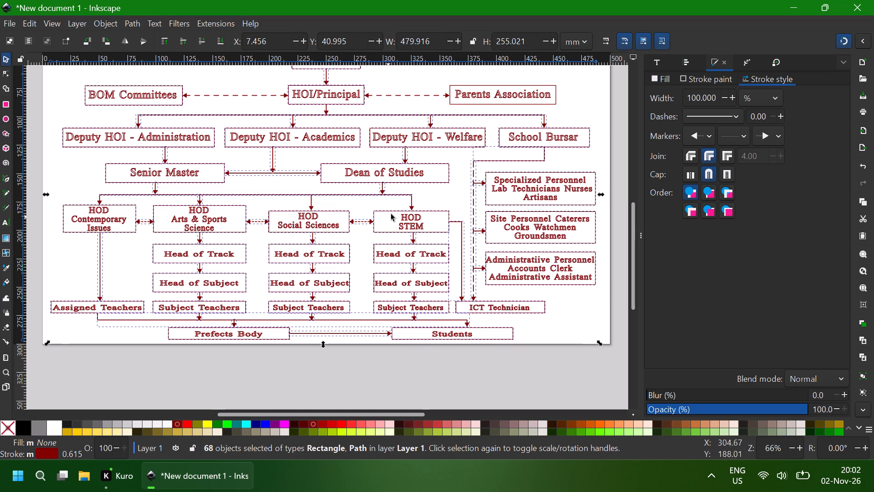
pyautogui.keyDown('shift'); pyautogui.click(414, 204); pyautogui.keyUp('shift')
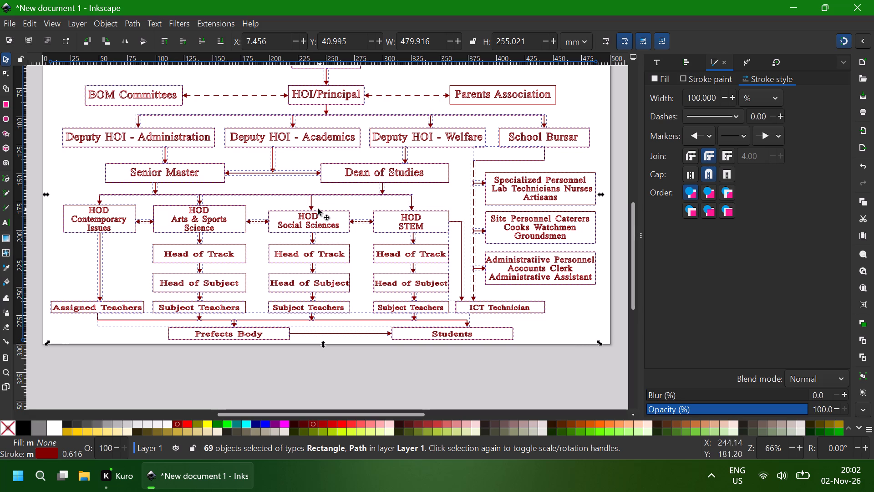
pyautogui.keyDown('shift'); pyautogui.click(312, 207); pyautogui.keyUp('shift')
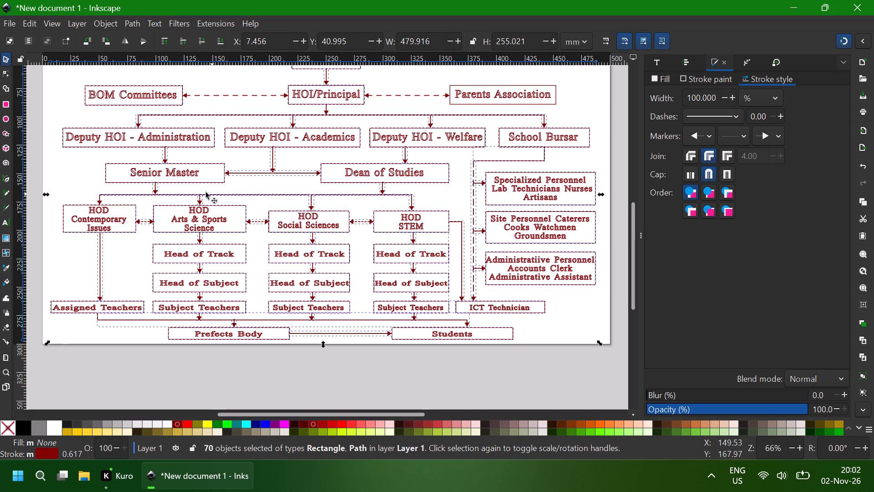
# Convert all the selected frames, arrows and connectors to paths with Object to Path.
pyautogui.click(138, 24)
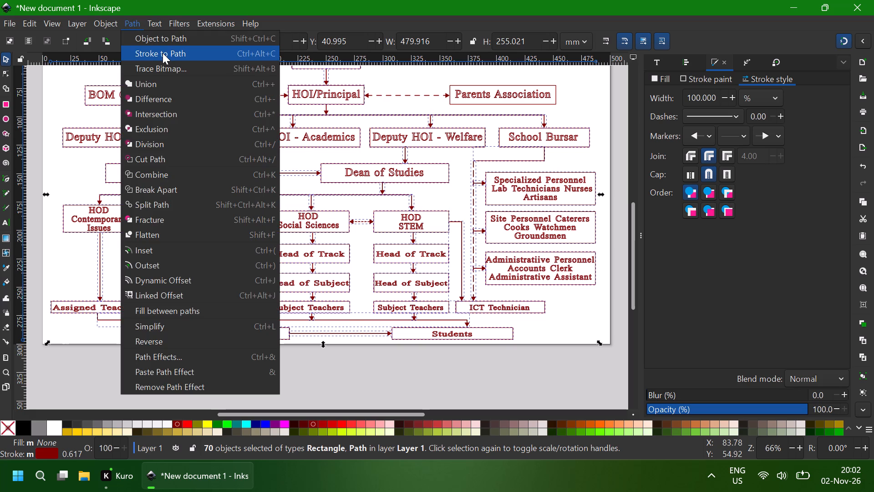
pyautogui.click(174, 42)
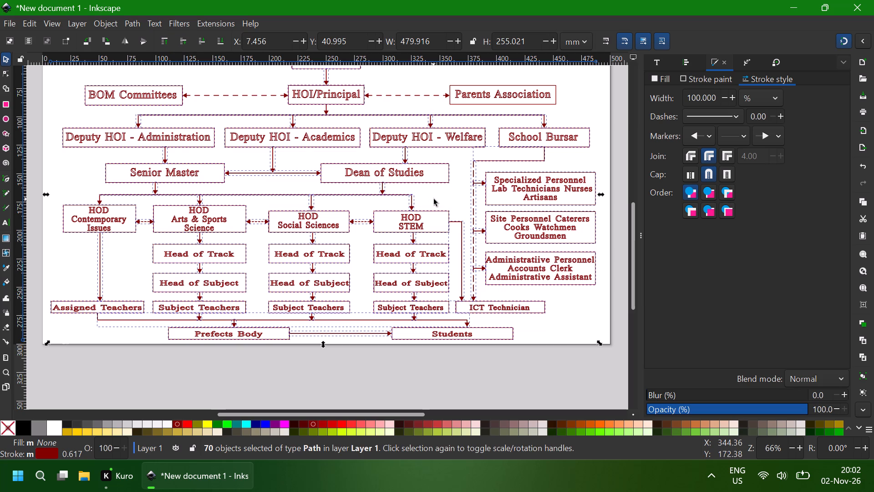
# Check the object type of the title, BOM and HOI/Principal frames individually.
pyautogui.scroll(2, 434, 199)
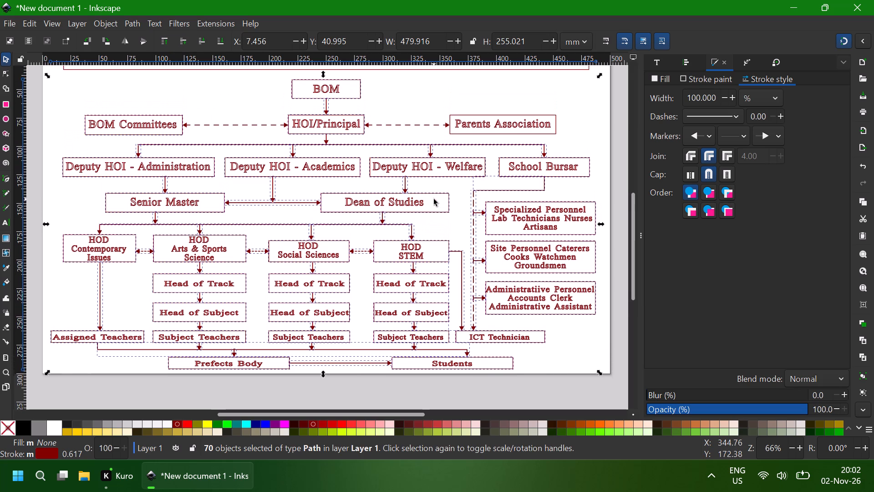
pyautogui.scroll(2, 434, 199)
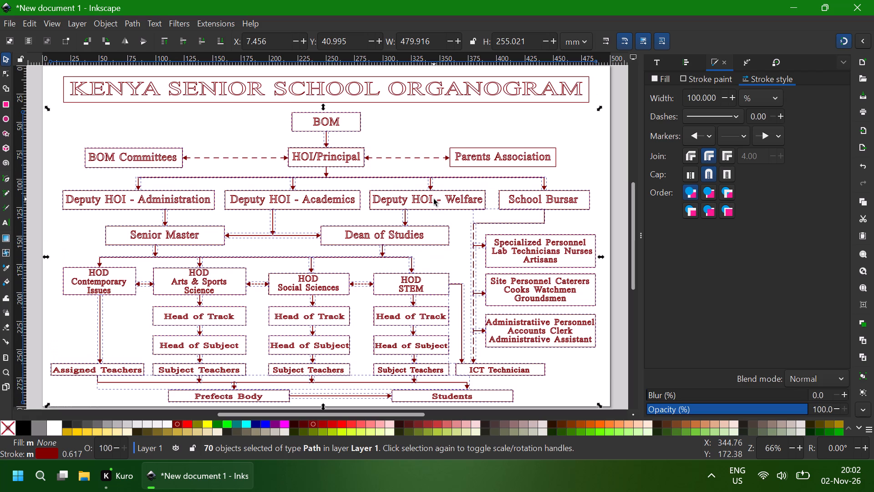
pyautogui.keyDown('ctrl'); pyautogui.click(386, 104); pyautogui.keyUp('ctrl')
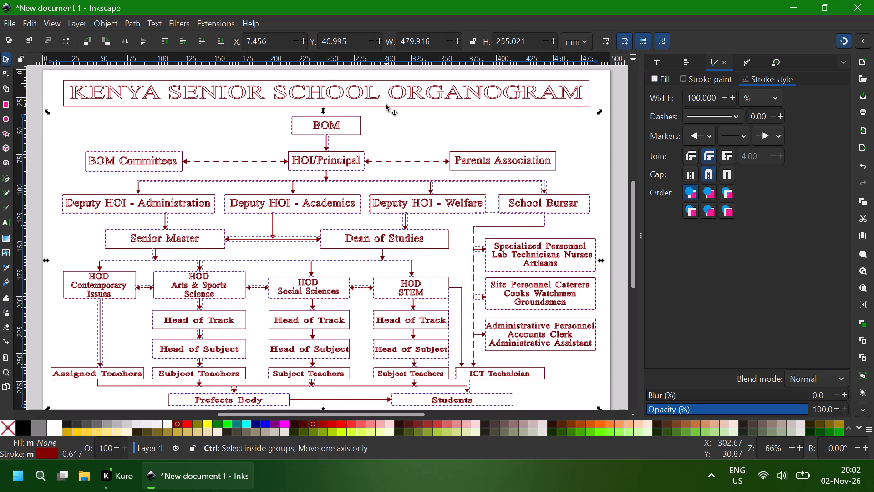
pyautogui.click(359, 129)
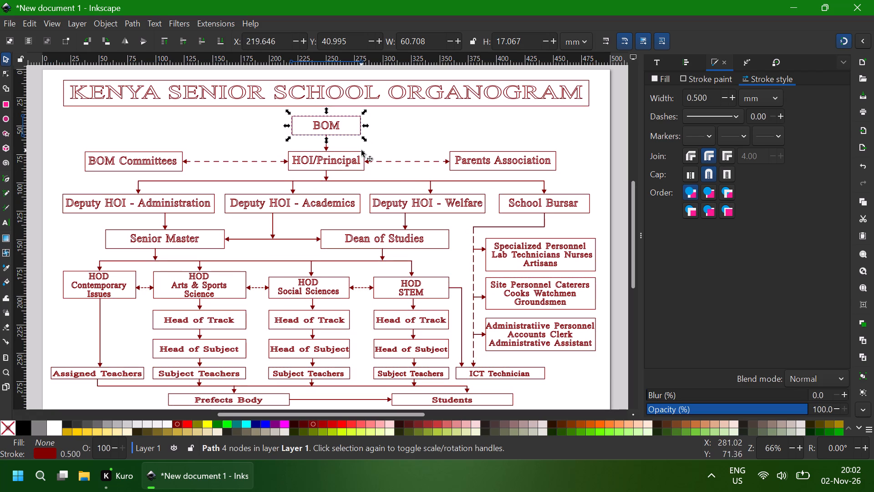
pyautogui.click(361, 152)
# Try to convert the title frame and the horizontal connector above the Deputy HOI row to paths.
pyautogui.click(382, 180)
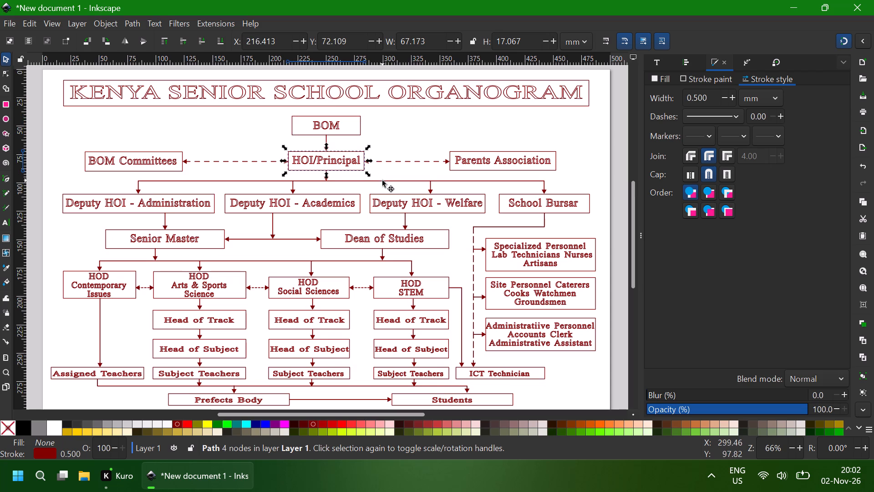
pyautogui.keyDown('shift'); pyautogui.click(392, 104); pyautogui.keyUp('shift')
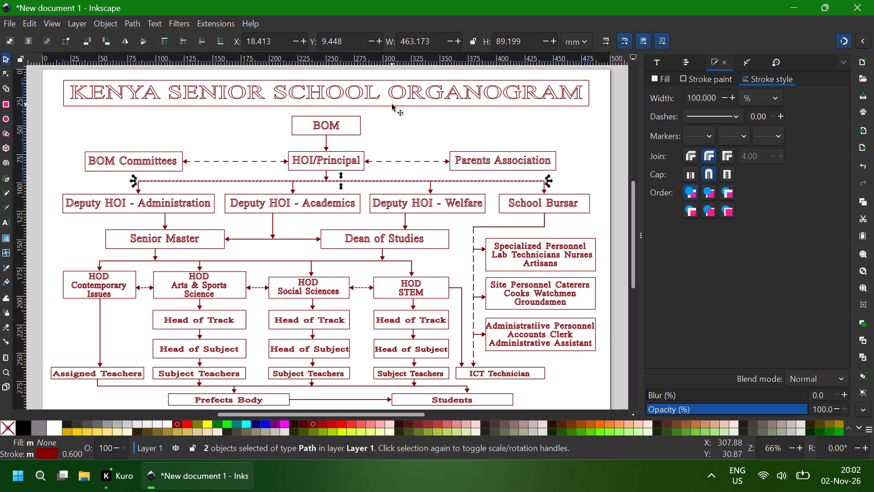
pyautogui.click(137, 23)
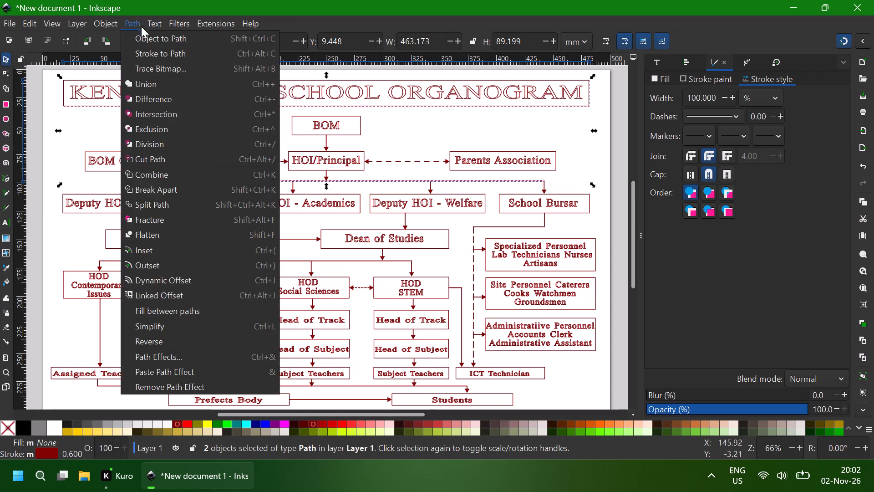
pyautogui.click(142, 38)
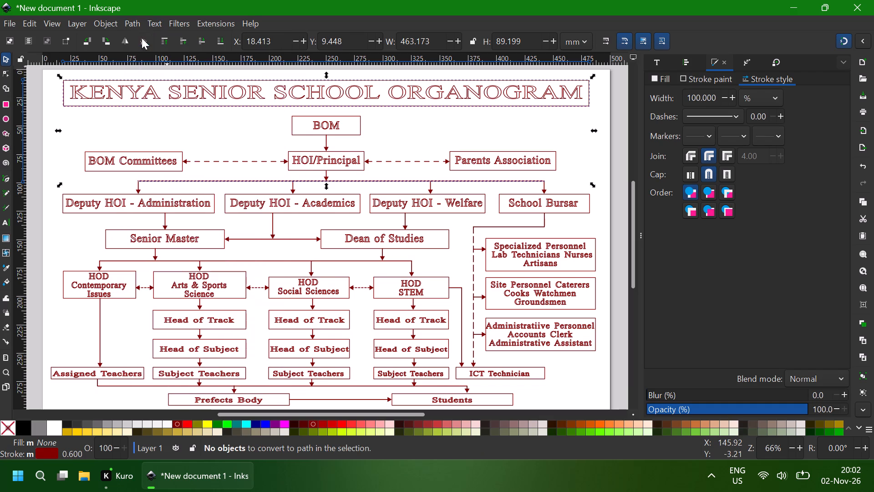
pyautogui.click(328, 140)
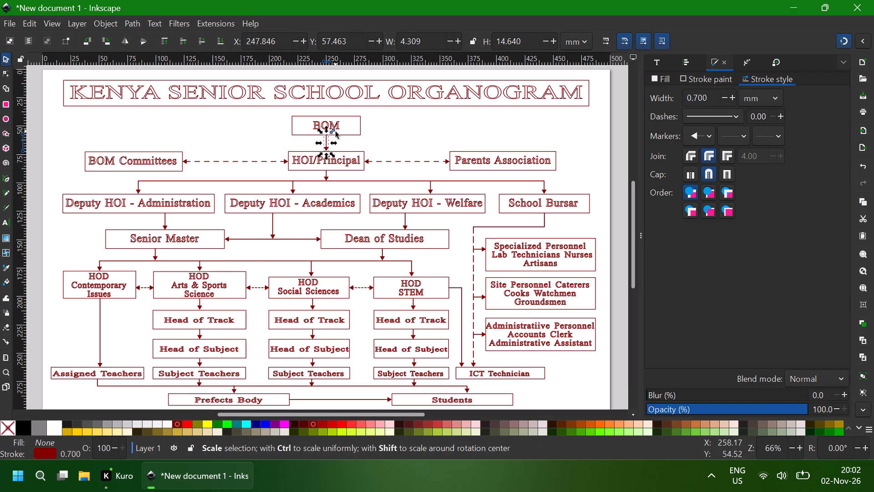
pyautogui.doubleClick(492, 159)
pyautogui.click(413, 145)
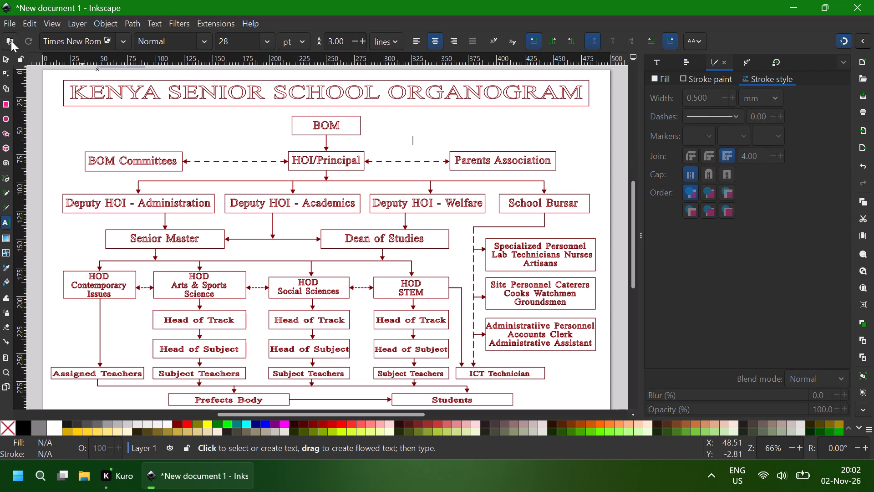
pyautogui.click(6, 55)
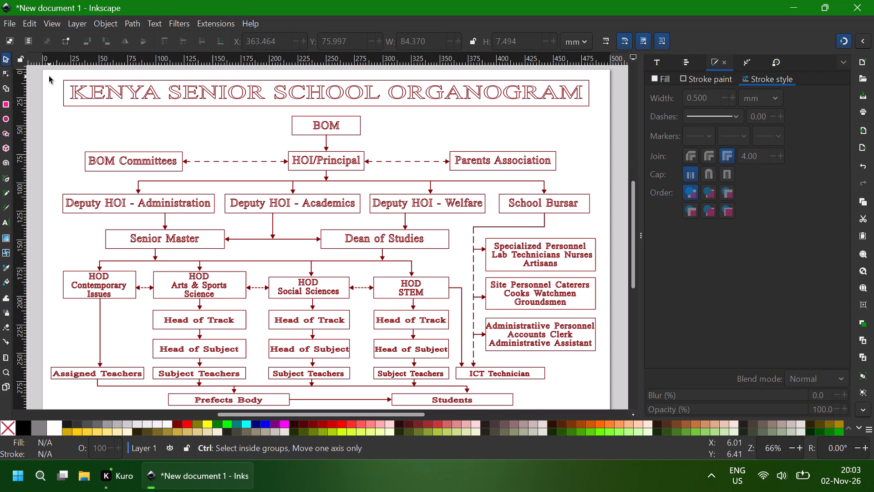
# Group all the objects of the organogram into a single group and select that group.
pyautogui.hotkey('ctrl', 'a')
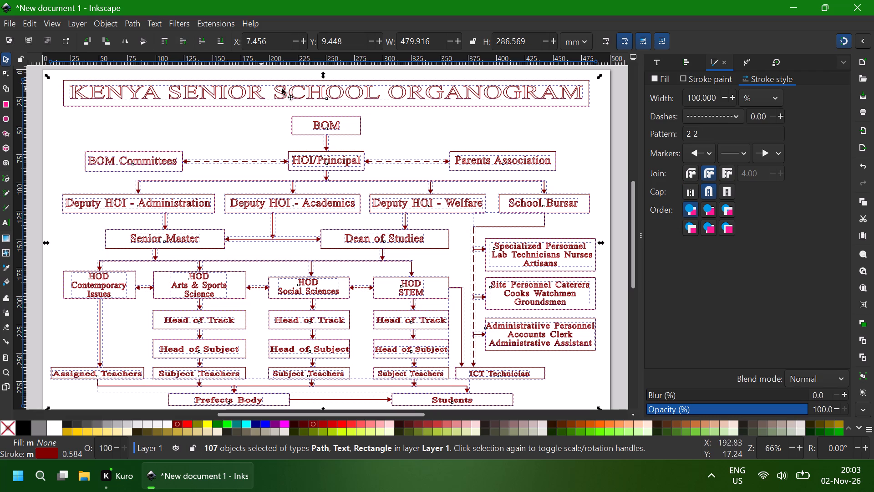
pyautogui.click(135, 25)
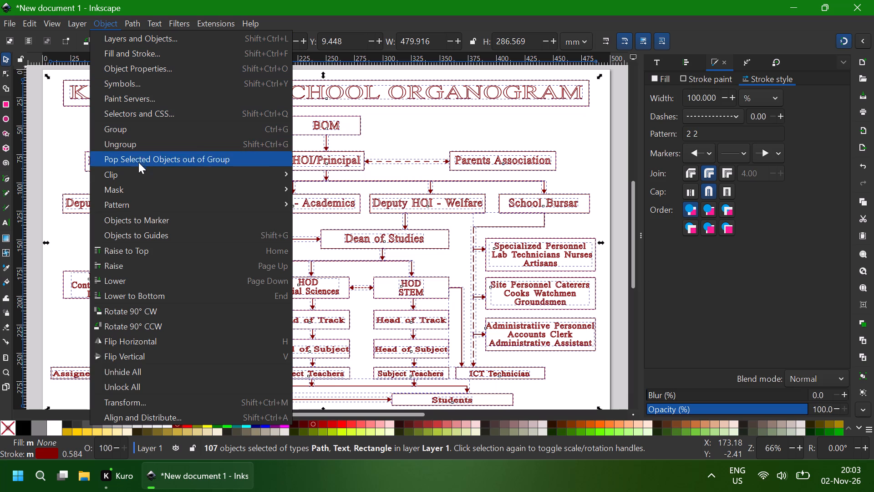
pyautogui.click(126, 132)
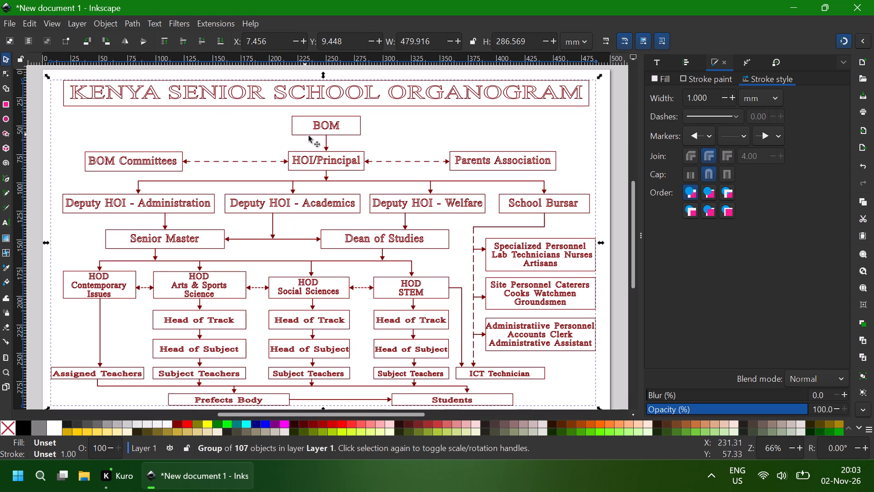
pyautogui.click(386, 129)
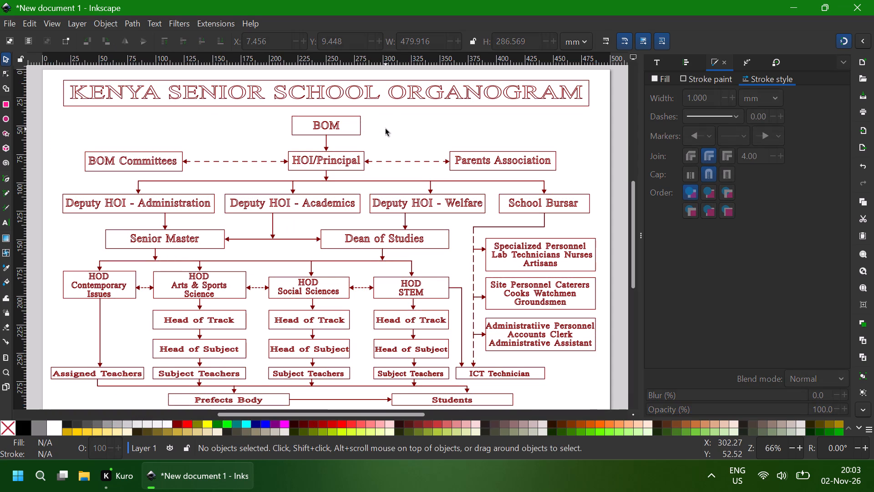
pyautogui.click(350, 131)
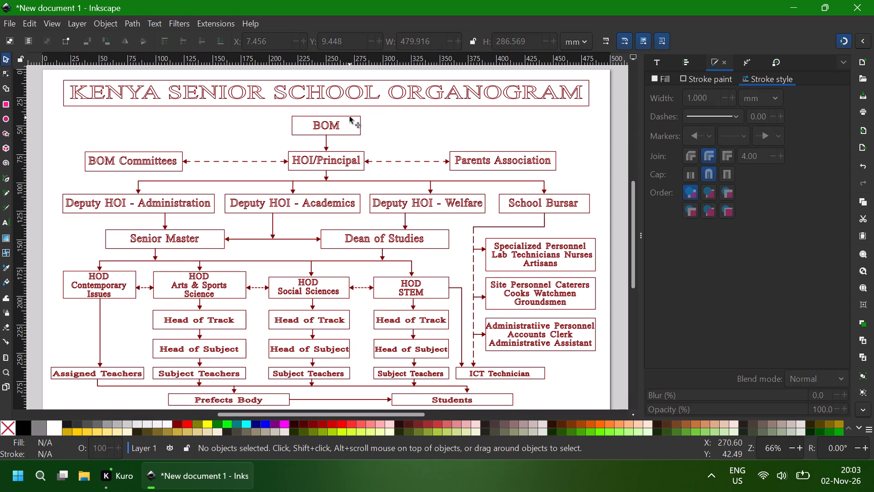
pyautogui.click(350, 117)
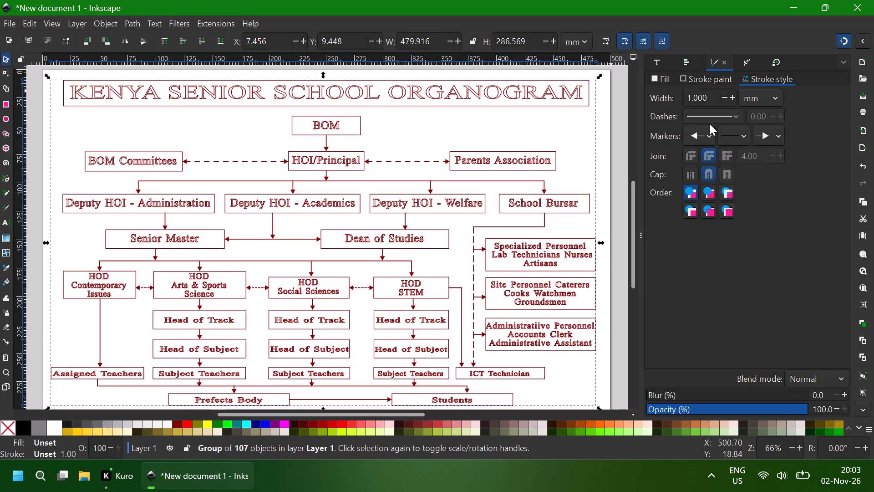
# Center the grouped organogram horizontally and vertically relative to the page.
pyautogui.click(692, 66)
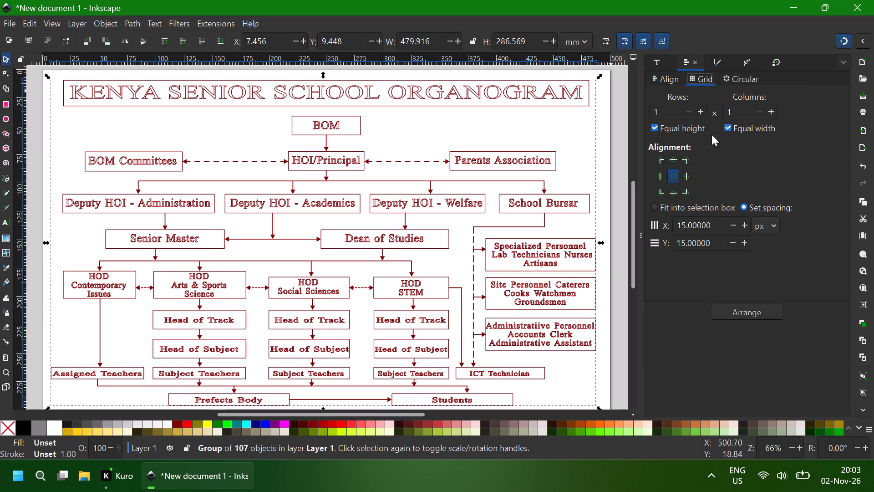
pyautogui.click(671, 78)
pyautogui.click(678, 158)
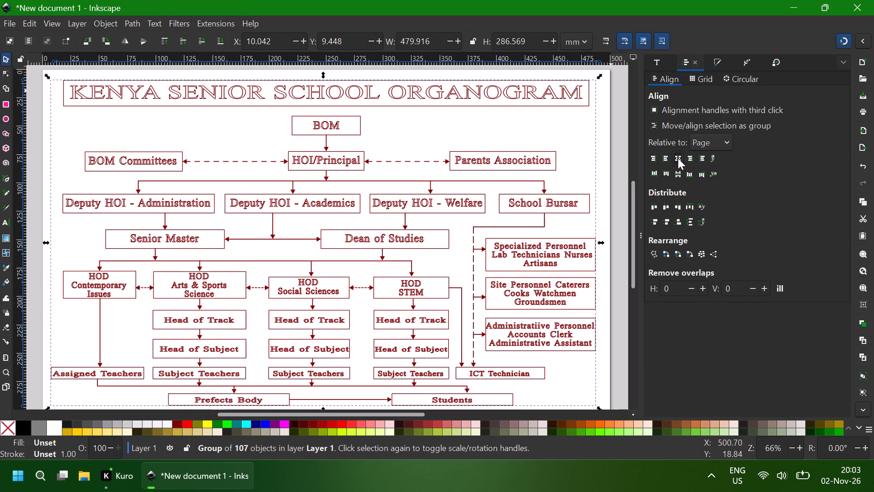
pyautogui.click(678, 174)
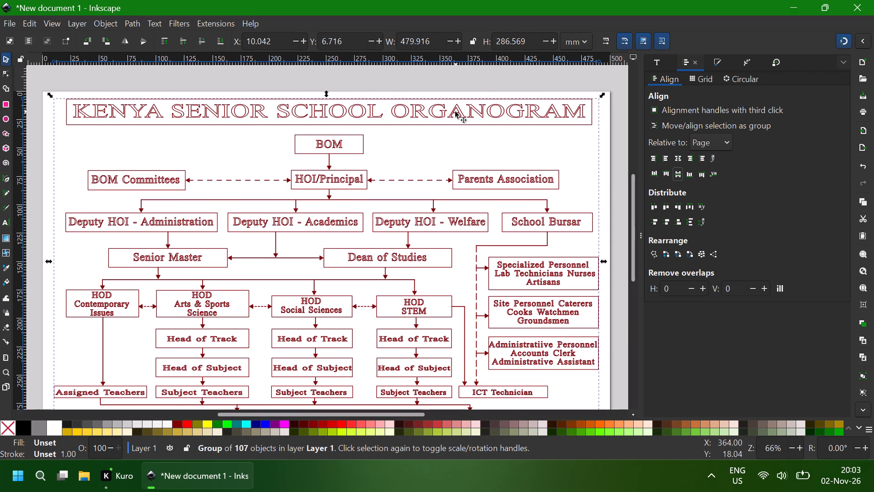
# Check the object type and font of the title text and the Dean of Studies label inside the group.
pyautogui.doubleClick(455, 112)
pyautogui.doubleClick(455, 112)
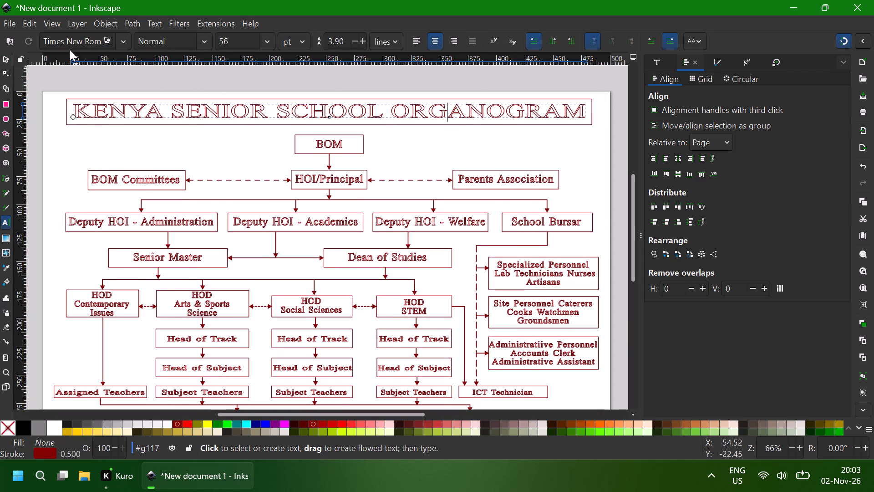
pyautogui.click(4, 56)
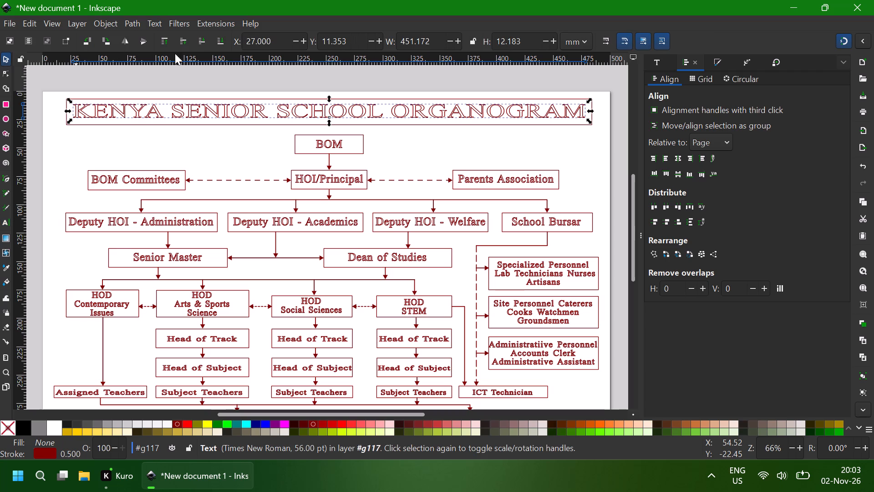
pyautogui.doubleClick(401, 259)
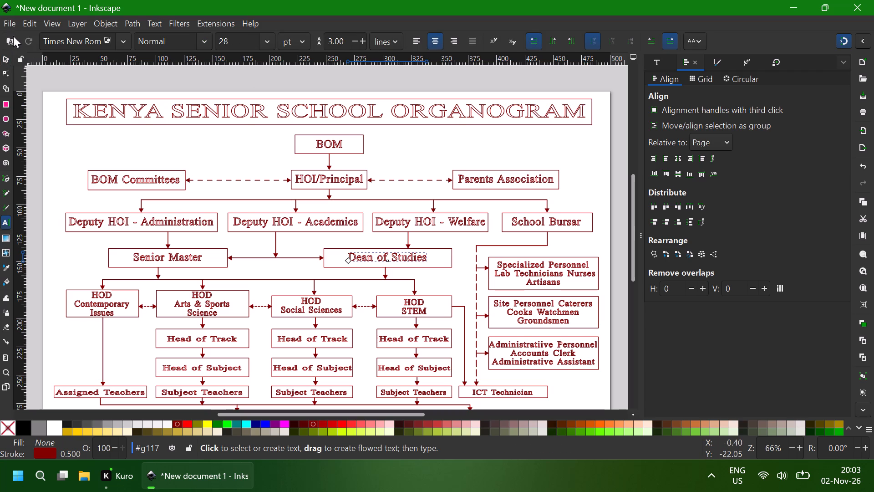
pyautogui.click(7, 56)
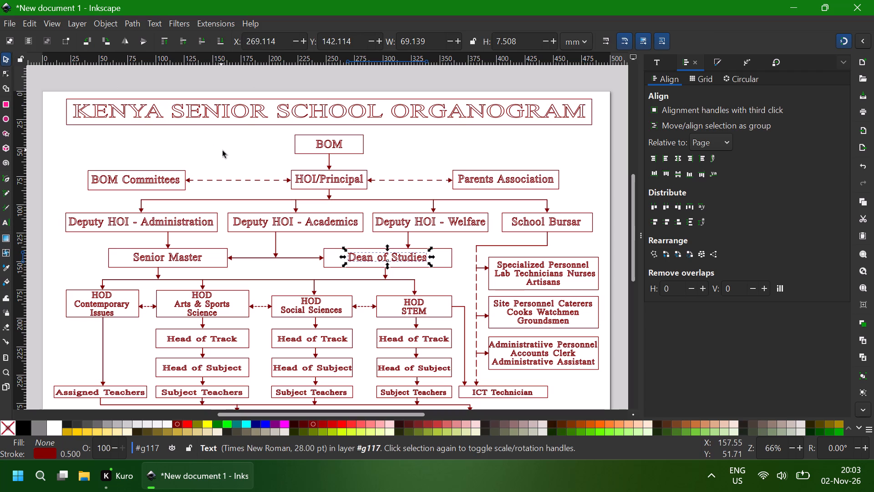
pyautogui.click(388, 156)
# Look over the whole organogram from the title to the Prefects Body and Students row and its margins on the page.
pyautogui.scroll(-1, 388, 156)
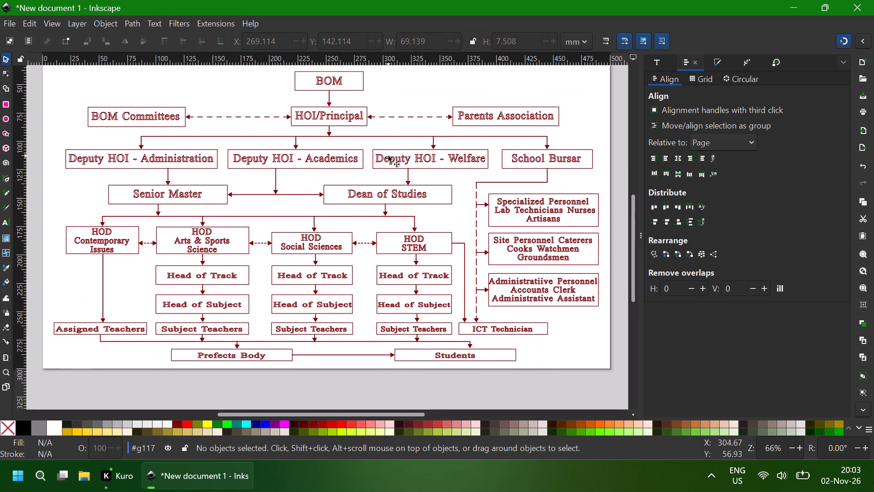
pyautogui.scroll(-2, 388, 156)
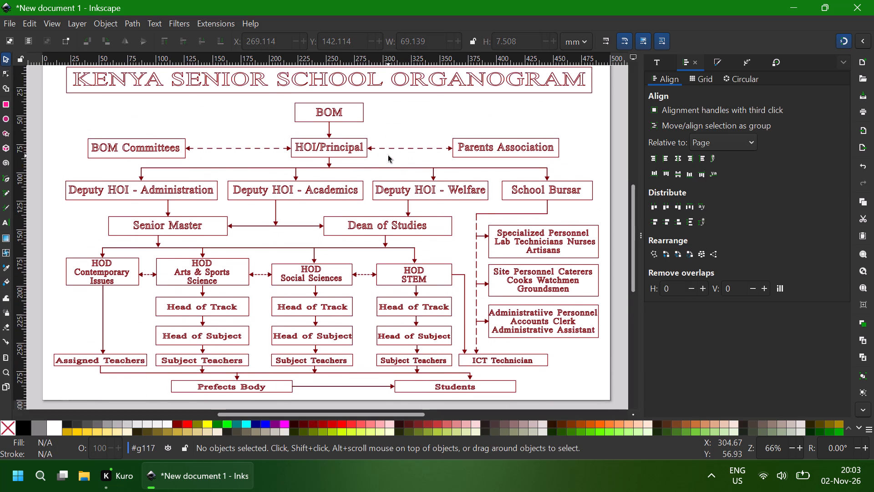
pyautogui.scroll(-3, 388, 156)
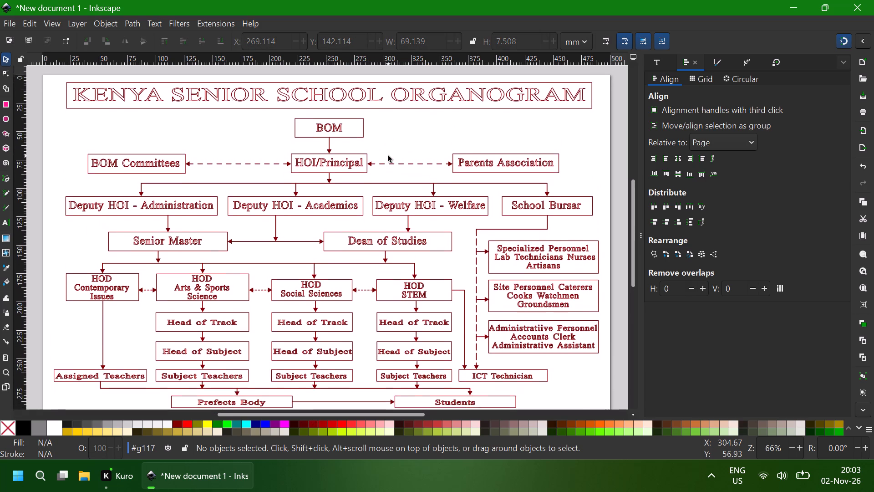
pyautogui.scroll(-3, 388, 156)
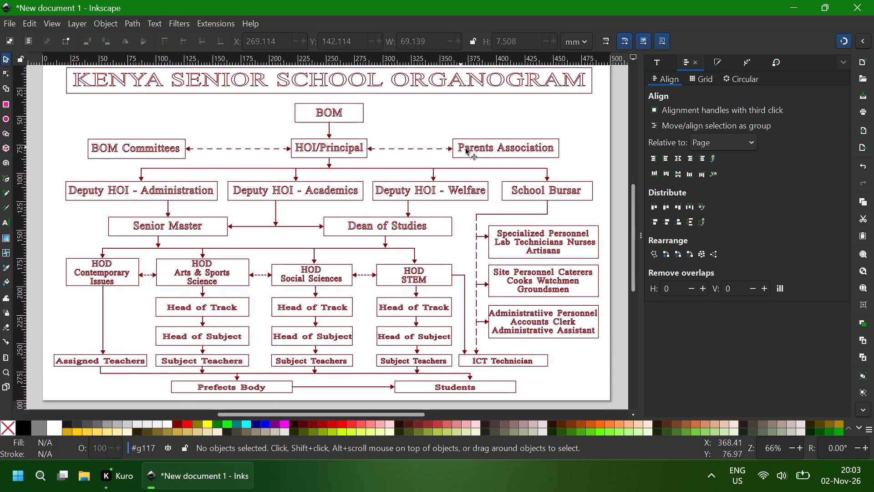
pyautogui.scroll(1, 472, 153)
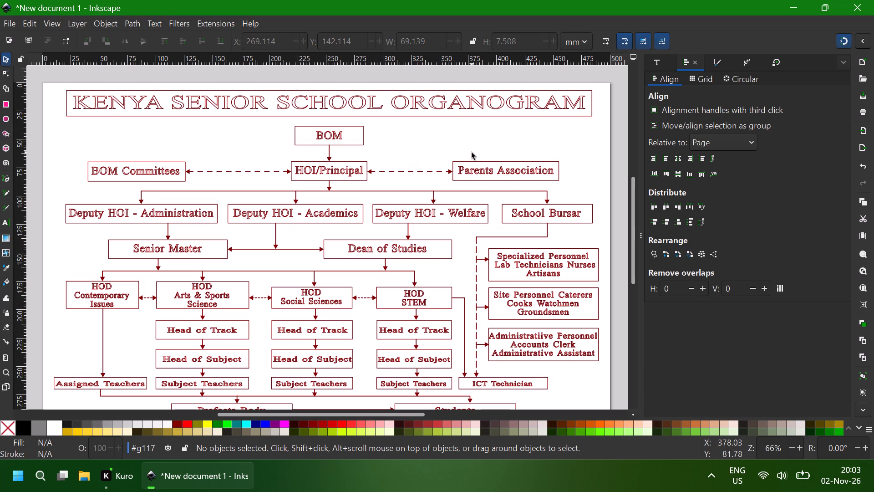
pyautogui.scroll(-1, 472, 153)
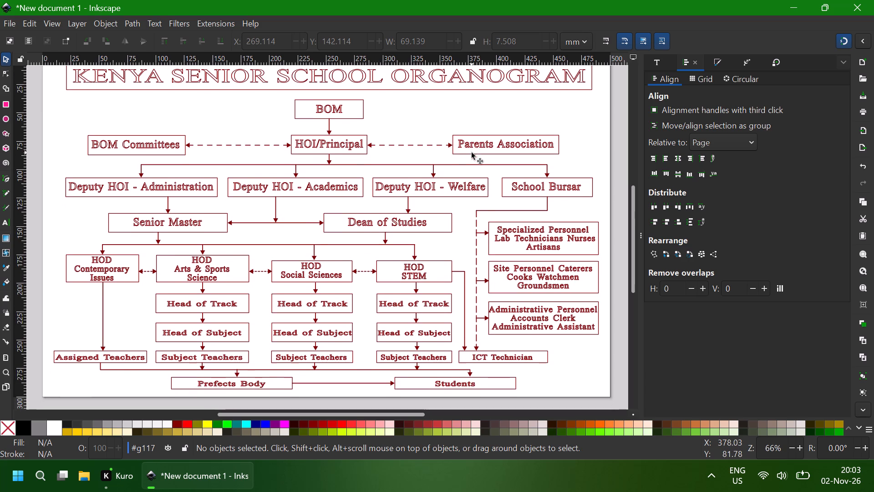
pyautogui.scroll(-2, 472, 153)
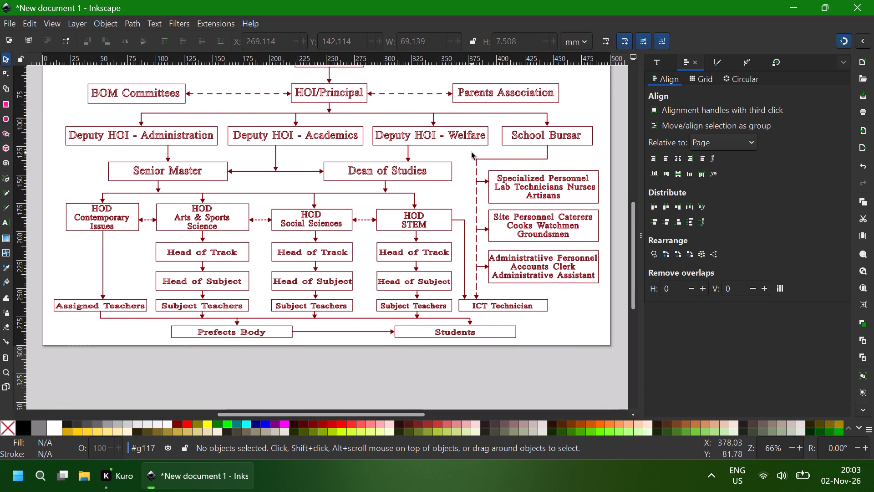
pyautogui.scroll(1, 346, 198)
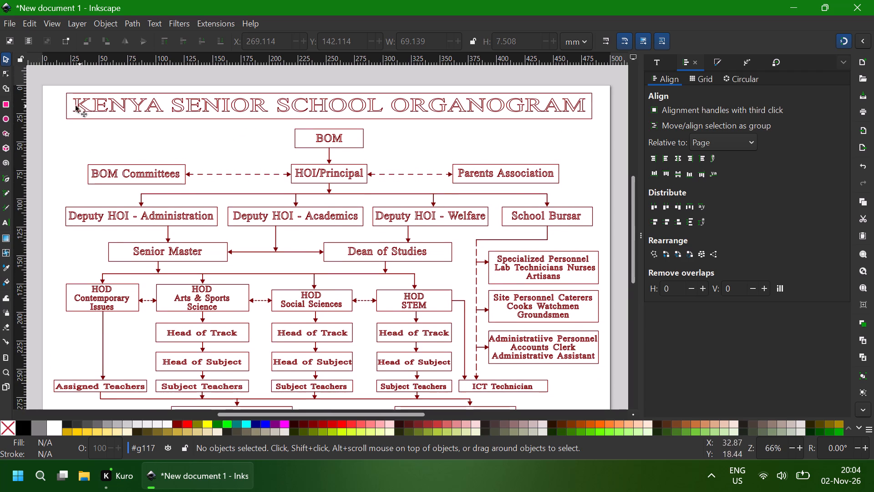
pyautogui.click(57, 100)
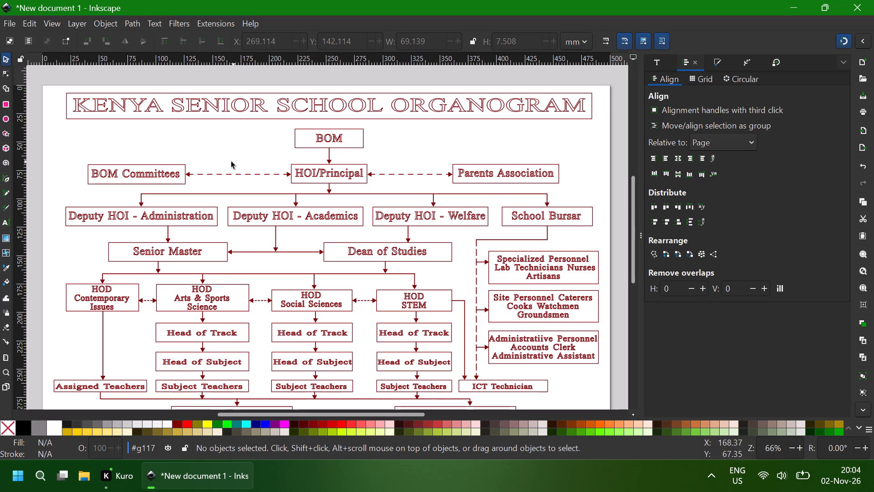
# Set the export background colour of the page to fully opaque white, RGBA ffffffff.
pyautogui.click(6, 23)
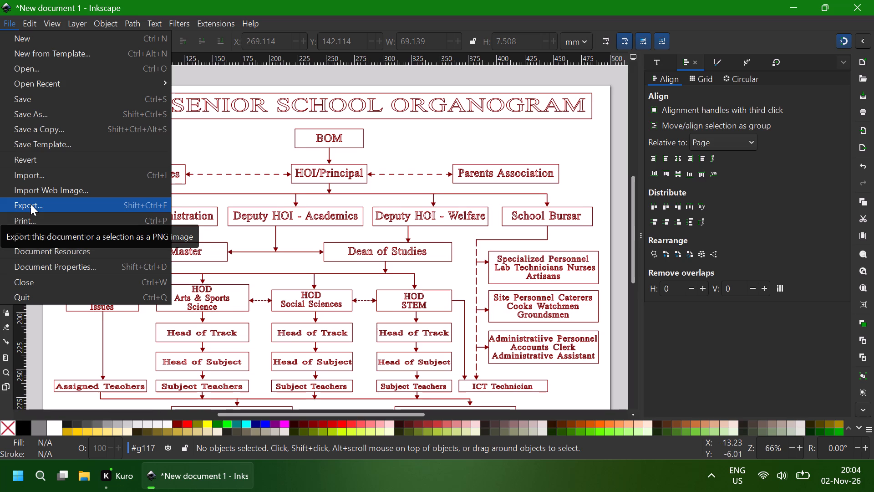
pyautogui.click(30, 204)
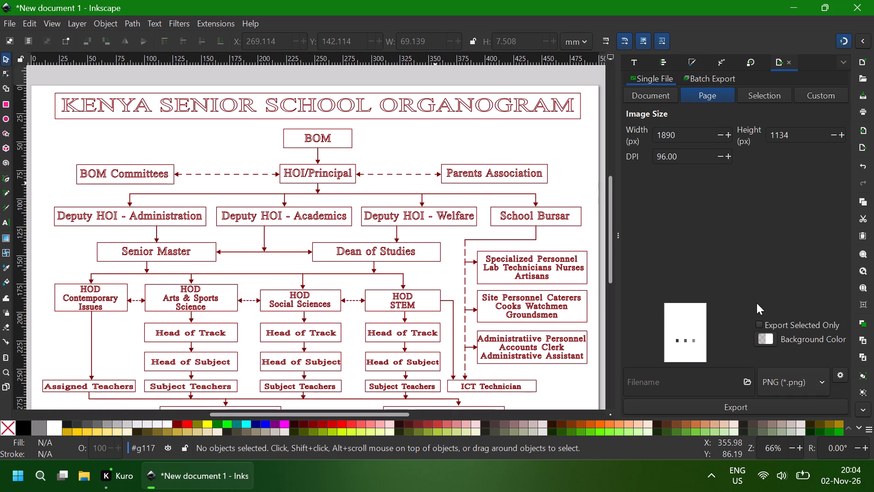
pyautogui.scroll(-1, 757, 303)
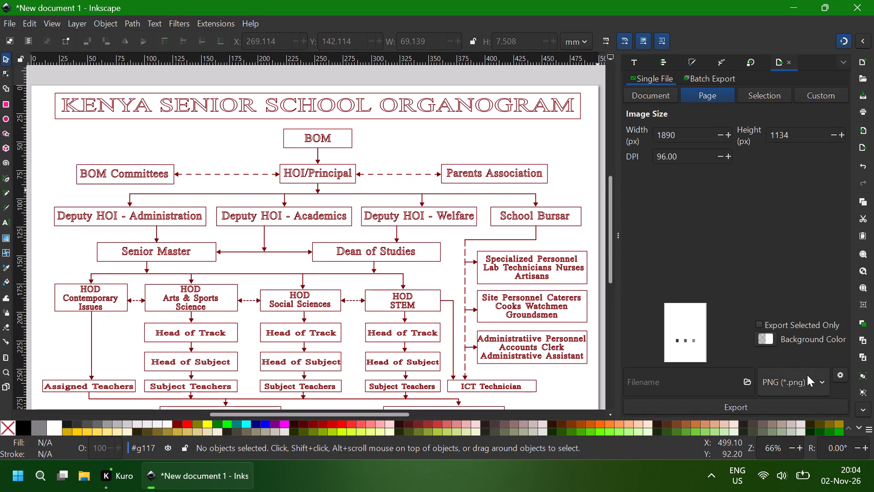
pyautogui.click(767, 340)
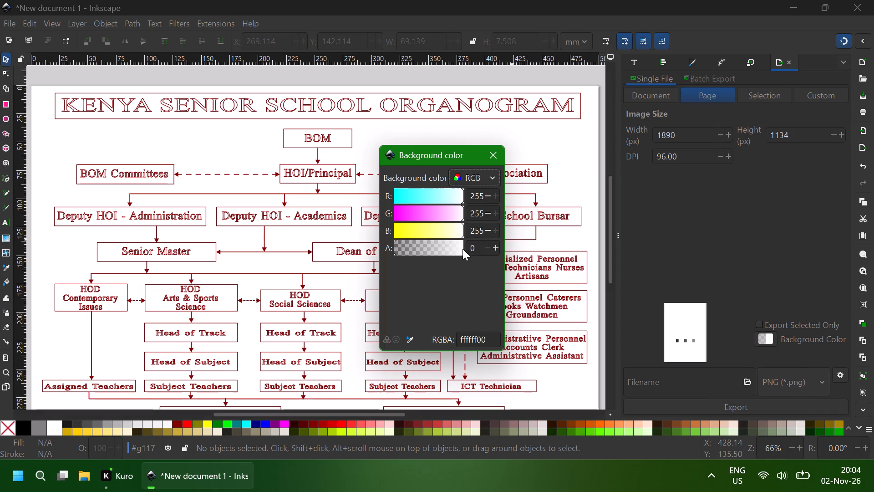
pyautogui.click(462, 249)
pyautogui.click(462, 249)
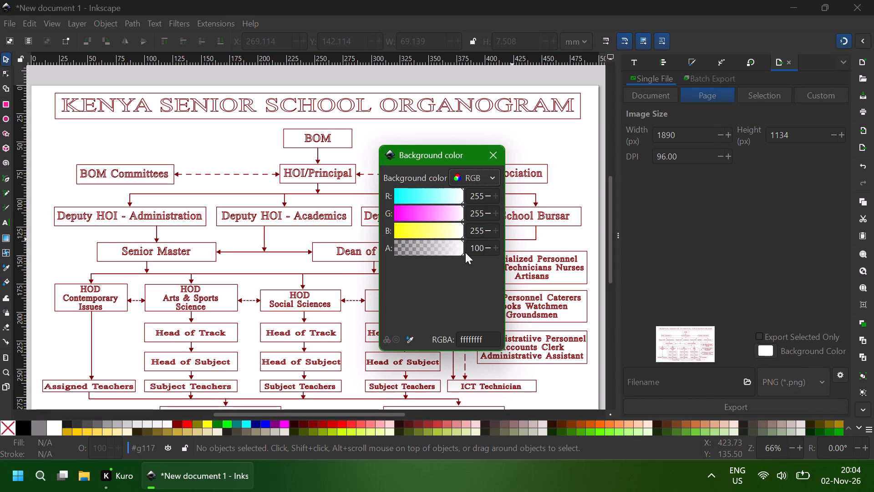
pyautogui.click(493, 155)
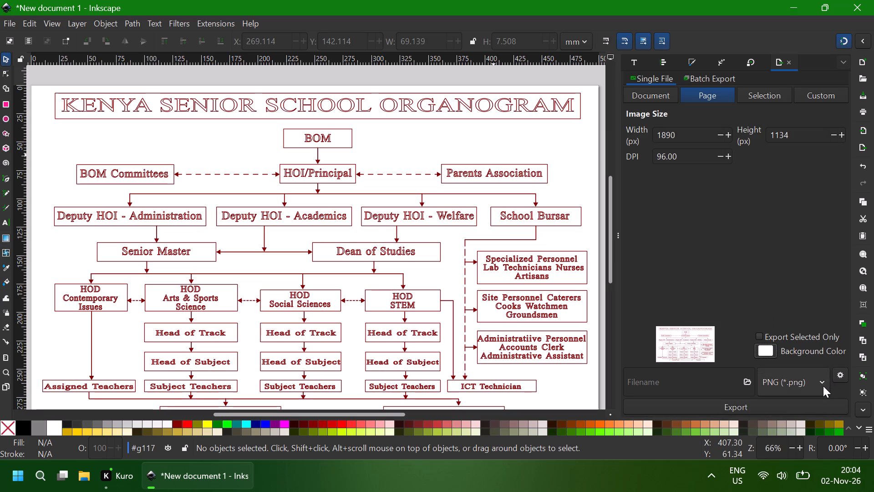
# Export the page as an Inkscape SVG named "Kenya Senior School Organogram" into the folder D:\PDFs\Projects\Kuro.
pyautogui.click(822, 386)
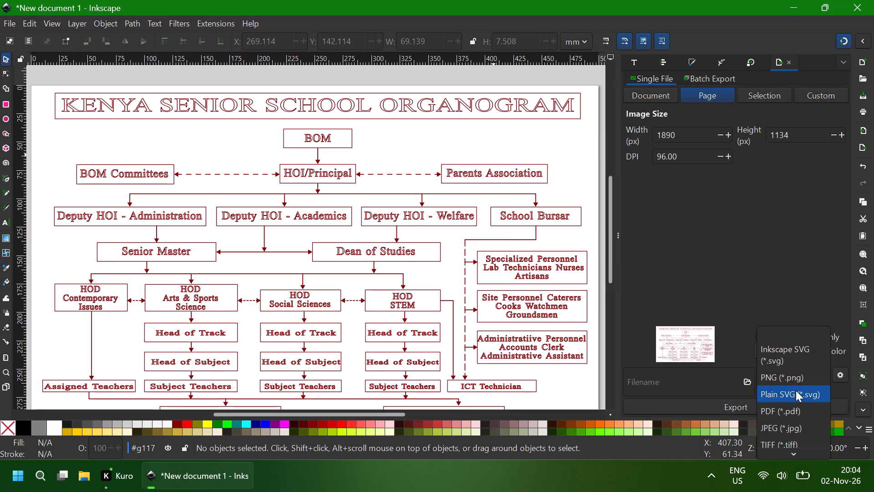
pyautogui.click(762, 296)
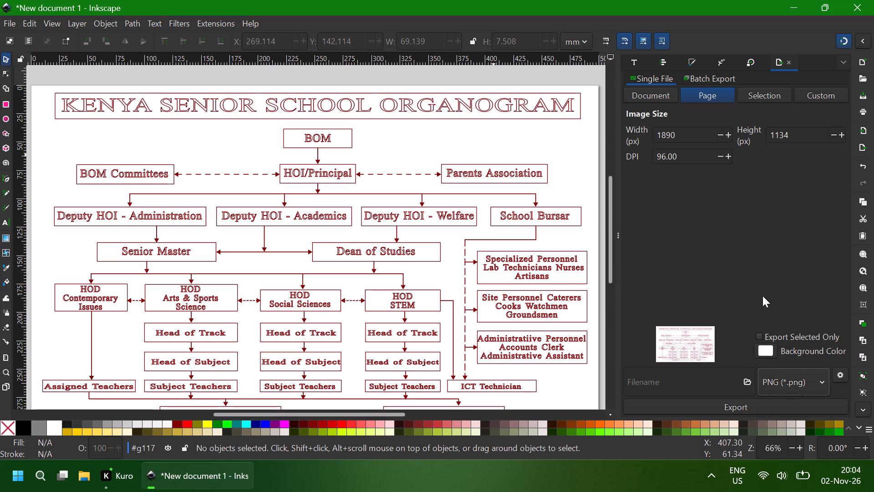
pyautogui.click(747, 384)
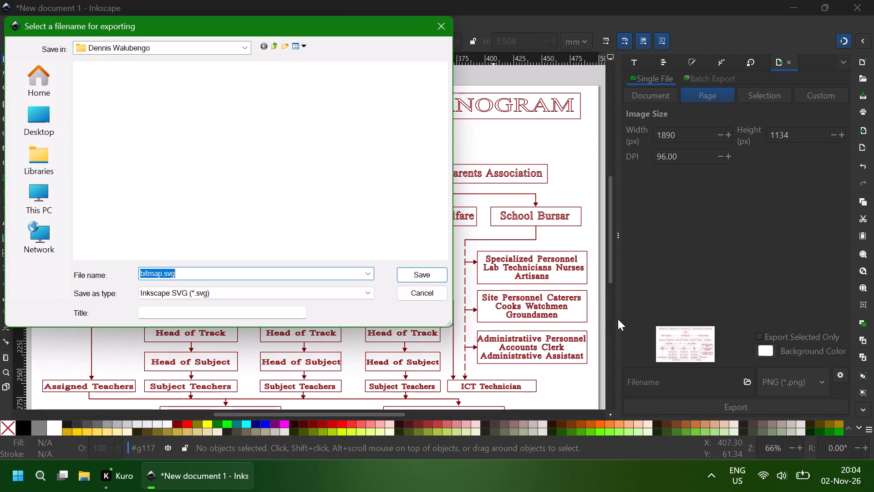
pyautogui.scroll(-1, 66, 240)
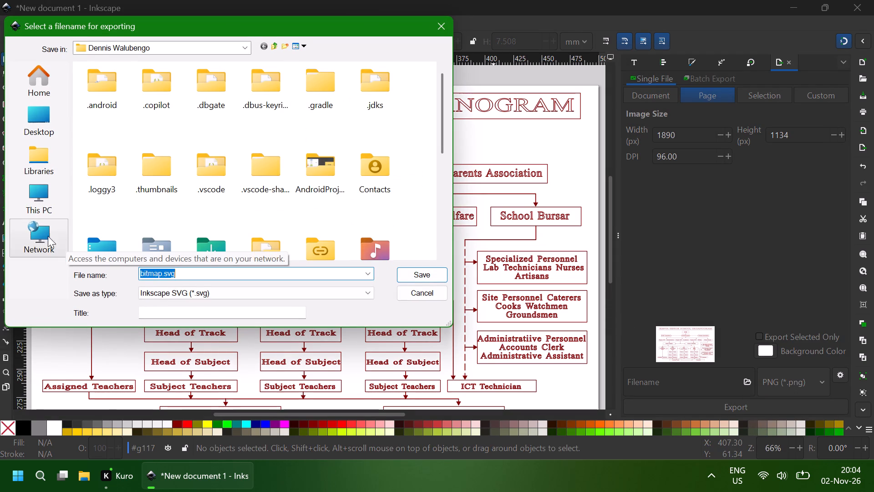
pyautogui.click(31, 206)
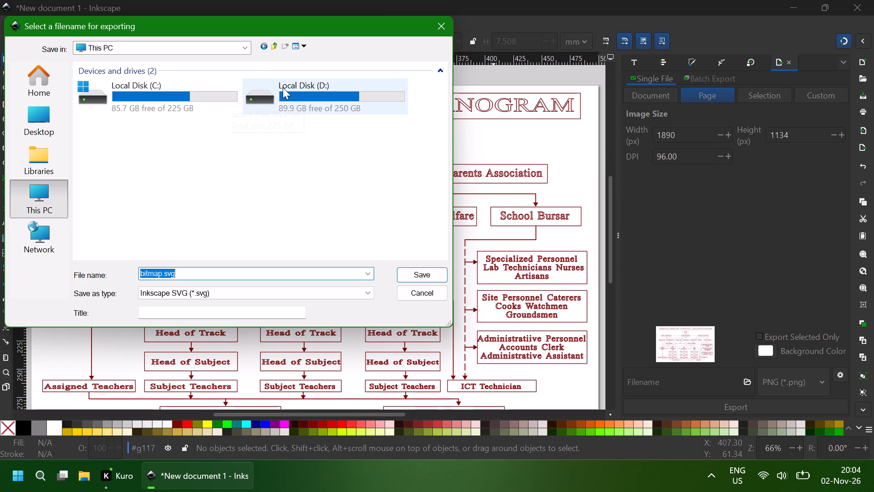
pyautogui.doubleClick(283, 88)
pyautogui.doubleClick(101, 148)
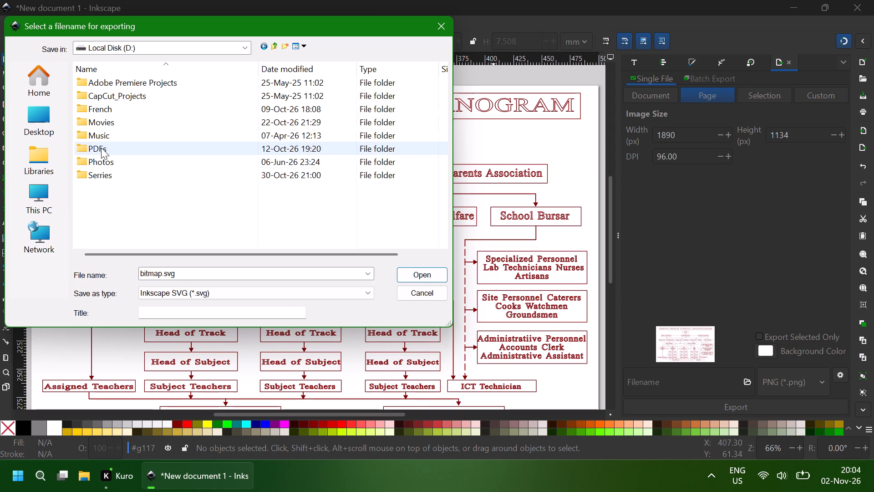
pyautogui.doubleClick(107, 118)
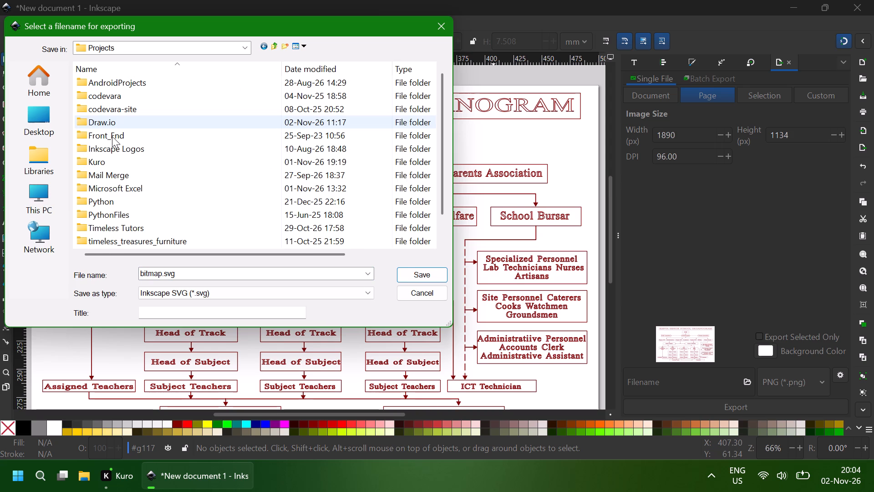
pyautogui.doubleClick(98, 159)
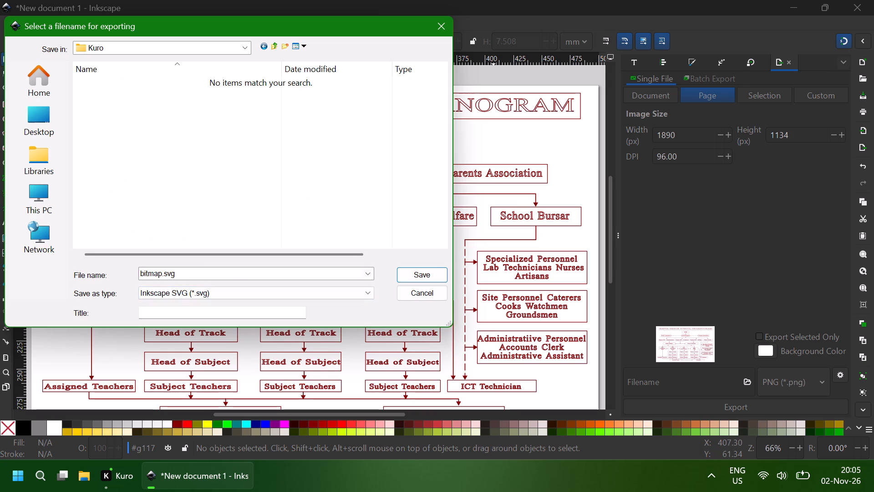
pyautogui.moveTo(161, 274); pyautogui.dragTo(137, 275)
pyautogui.click(137, 275)
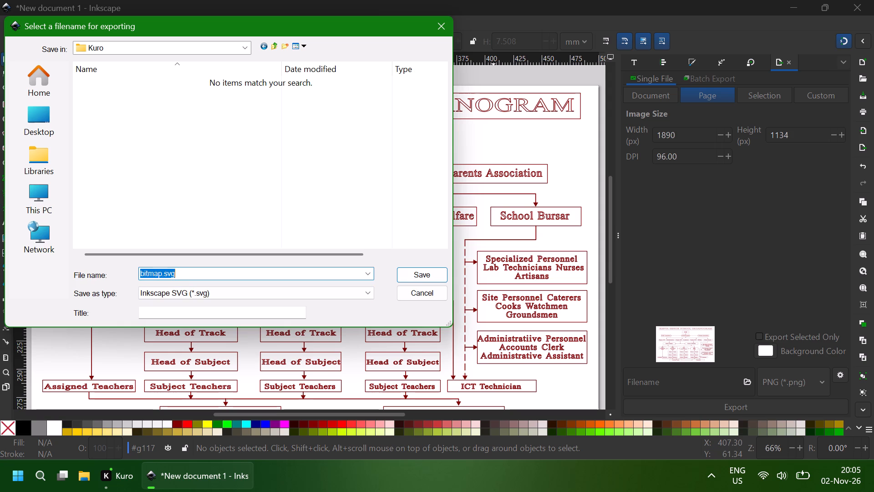
pyautogui.click(153, 274)
pyautogui.moveTo(193, 272); pyautogui.dragTo(123, 272)
pyautogui.write('Kenya Senior School Organogram')
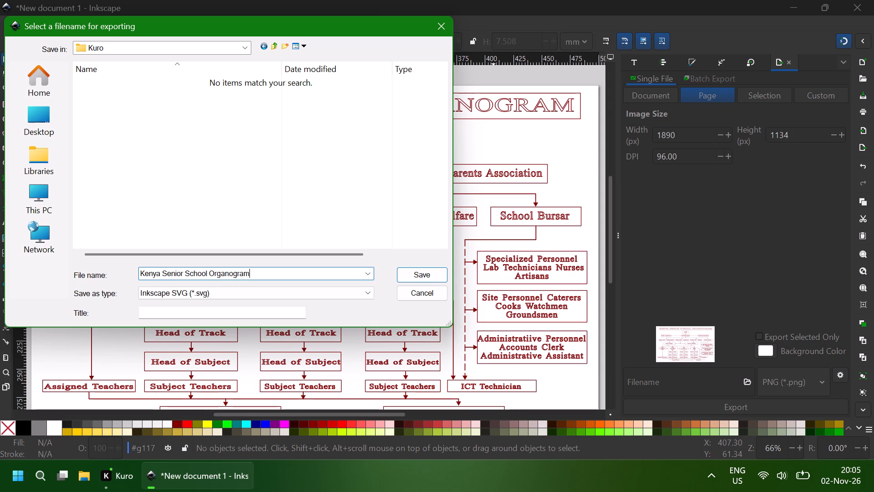
pyautogui.click(413, 274)
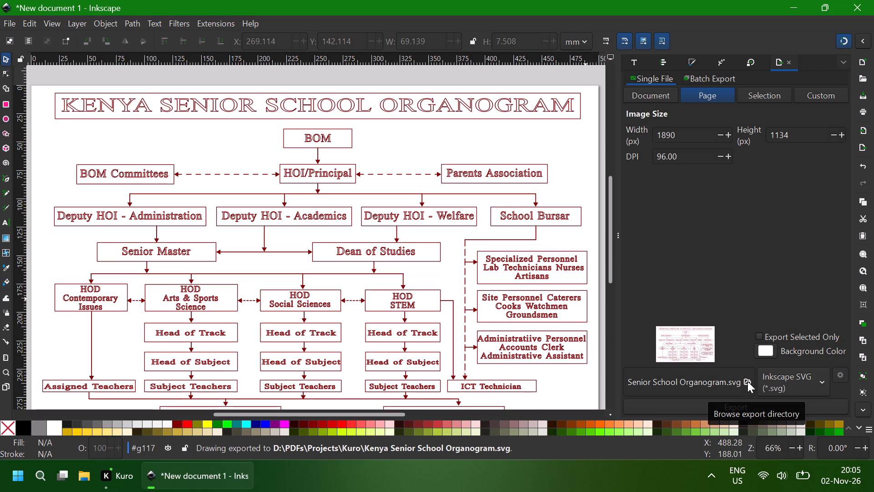
# Export the page as a PNG named "Kenya Senior School Organogram.png" into the same Kuro folder.
pyautogui.click(747, 381)
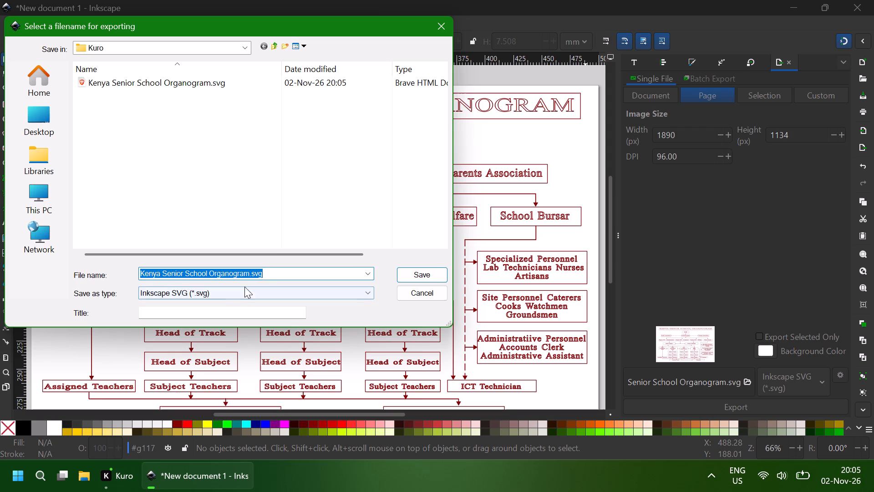
pyautogui.click(258, 288)
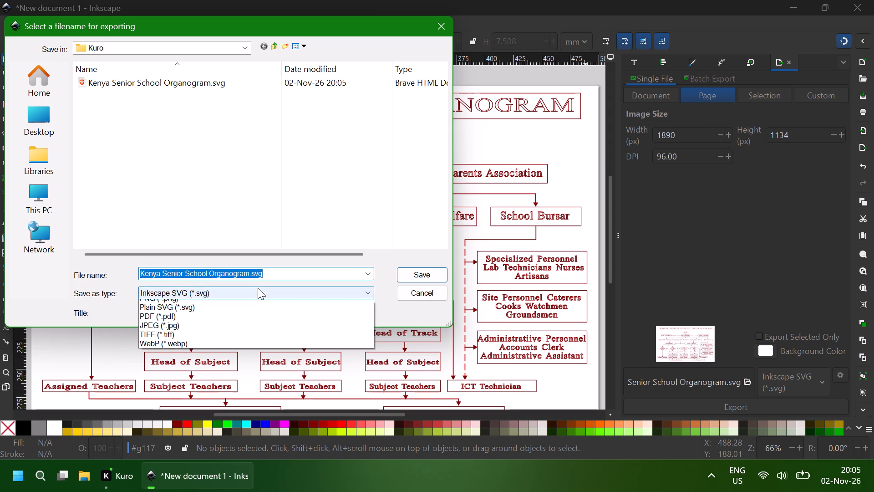
pyautogui.click(164, 316)
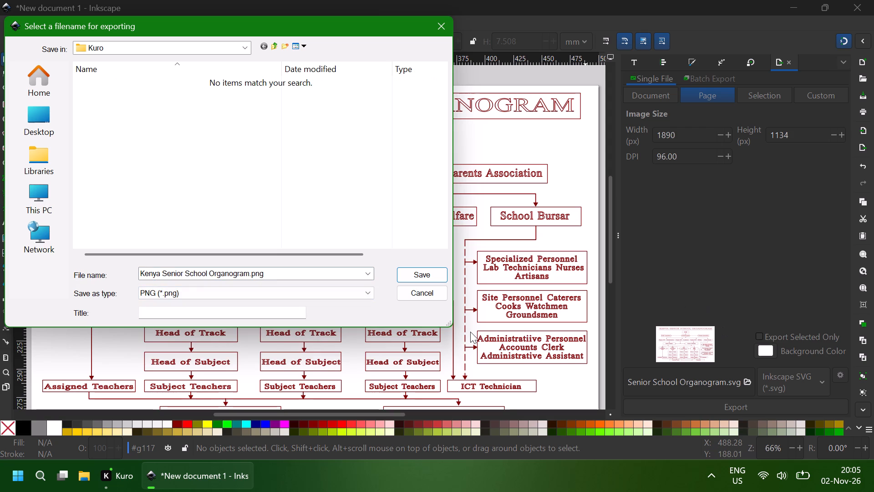
pyautogui.click(417, 276)
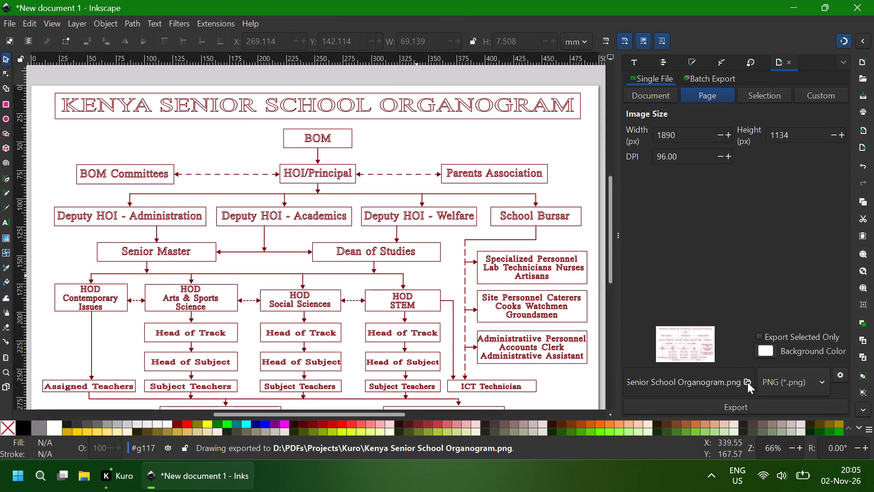
# Export the page in PDF format under the same file name in the Kuro folder.
pyautogui.click(817, 384)
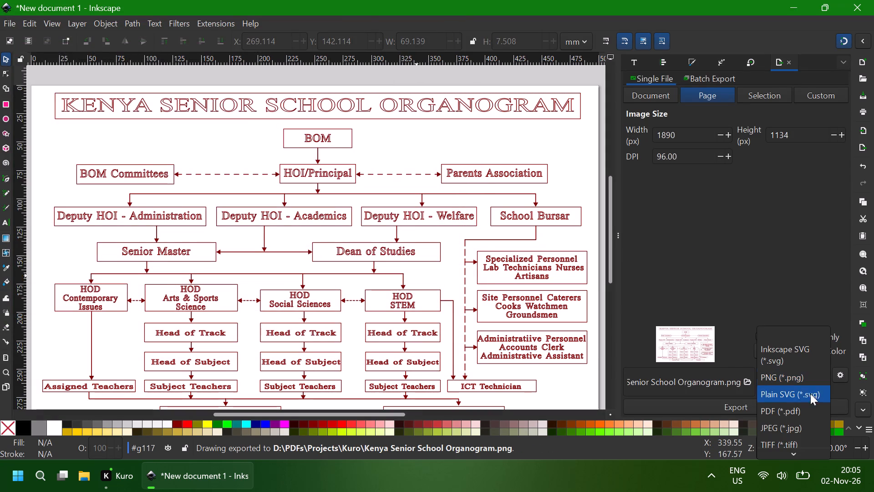
pyautogui.click(783, 412)
pyautogui.click(757, 411)
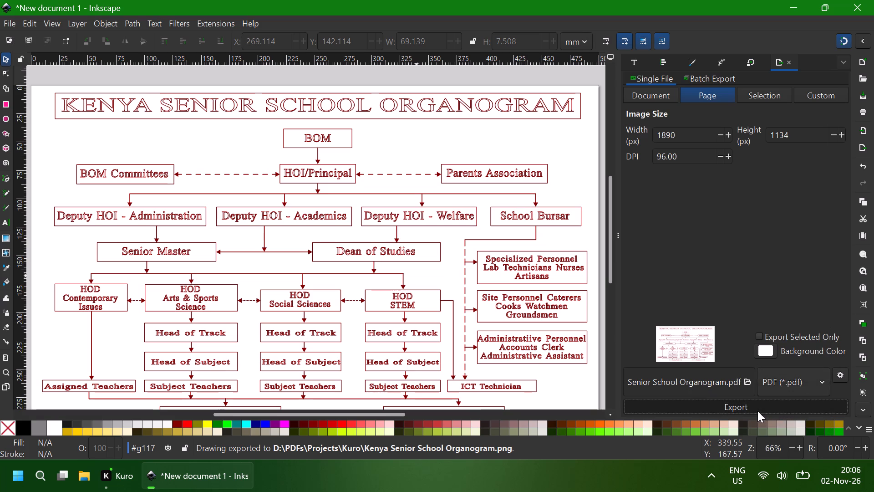